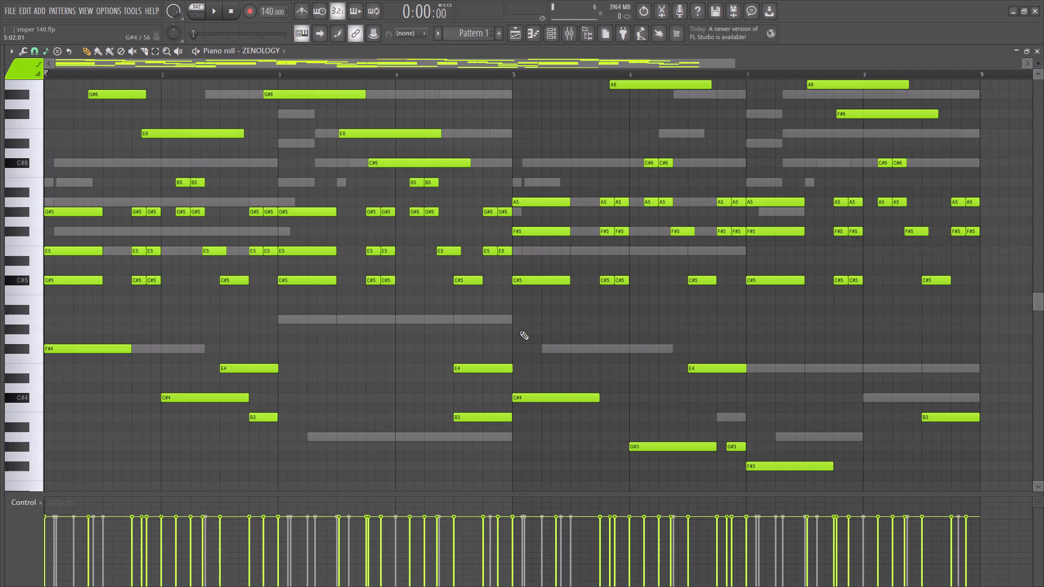
Play back the pattern's opening bars from the start to hear the current chords and melody.
{"action": "right_click", "coordinate": [419, 402]}
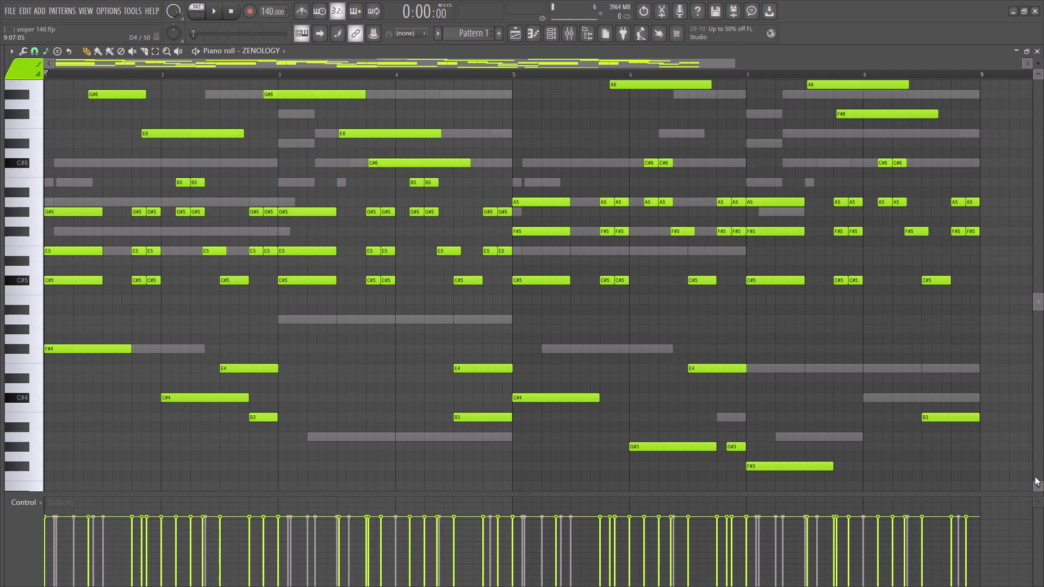
{"action": "scroll", "coordinate": [424, 363], "scroll_direction": "down", "scroll_amount": 15, "text": "ctrl"}
{"action": "key", "text": "space"}
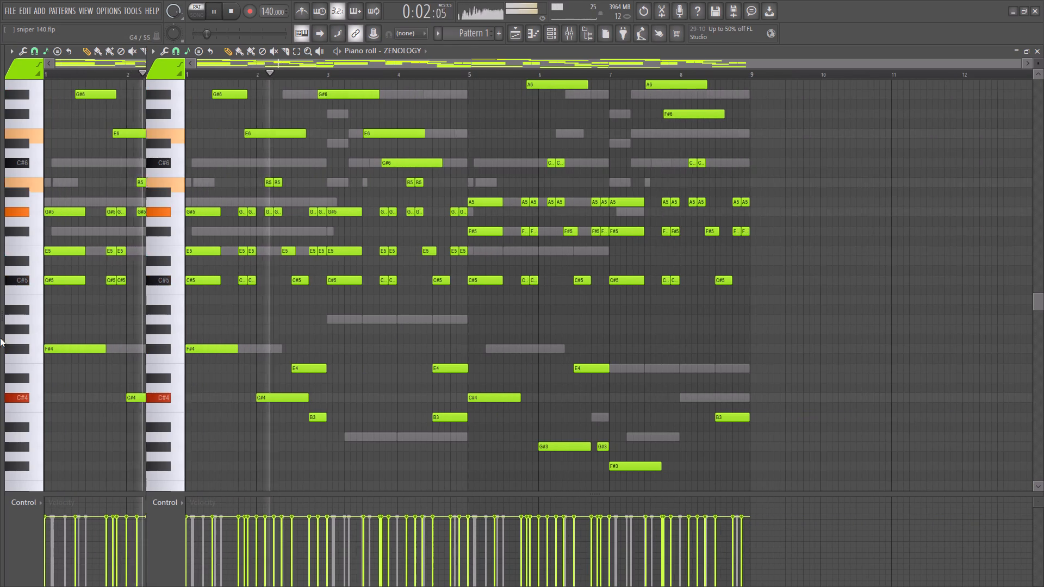
{"action": "key", "text": "space"}
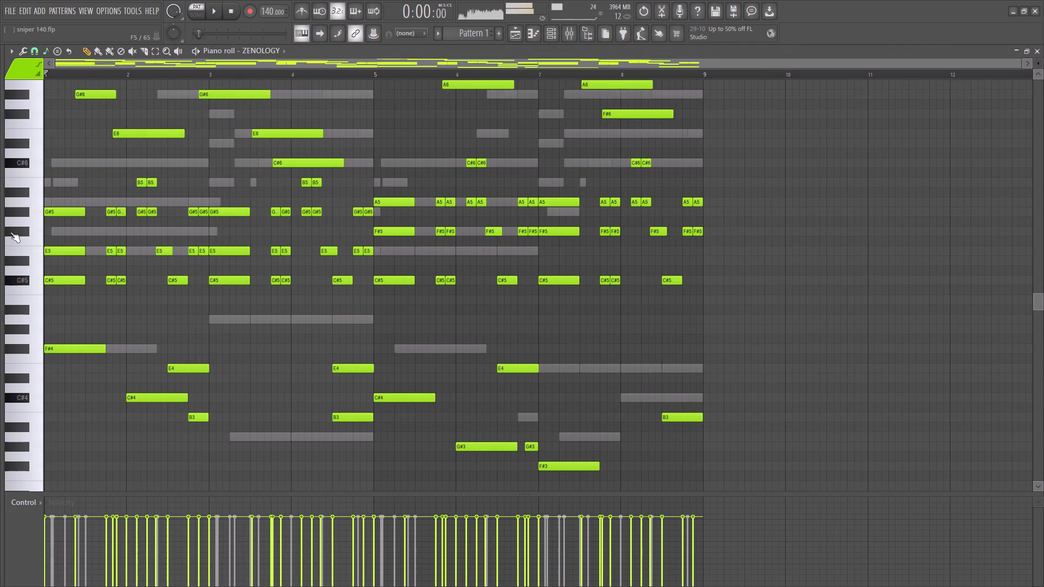
{"action": "key", "text": "space"}
{"action": "scroll", "coordinate": [16, 229], "scroll_direction": "up", "scroll_amount": 6, "text": "ctrl"}
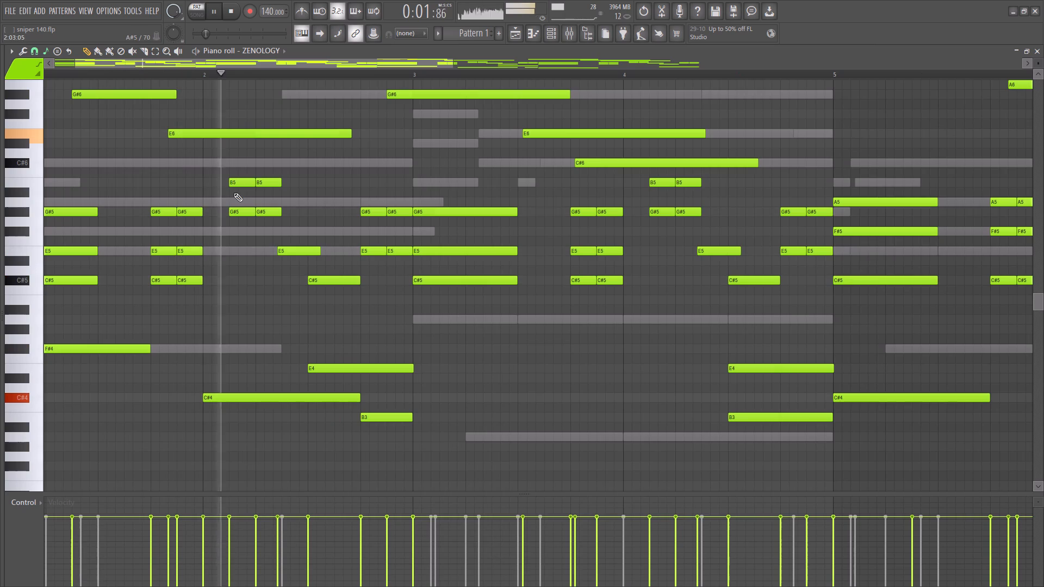
{"action": "key", "text": "ctrl+space"}
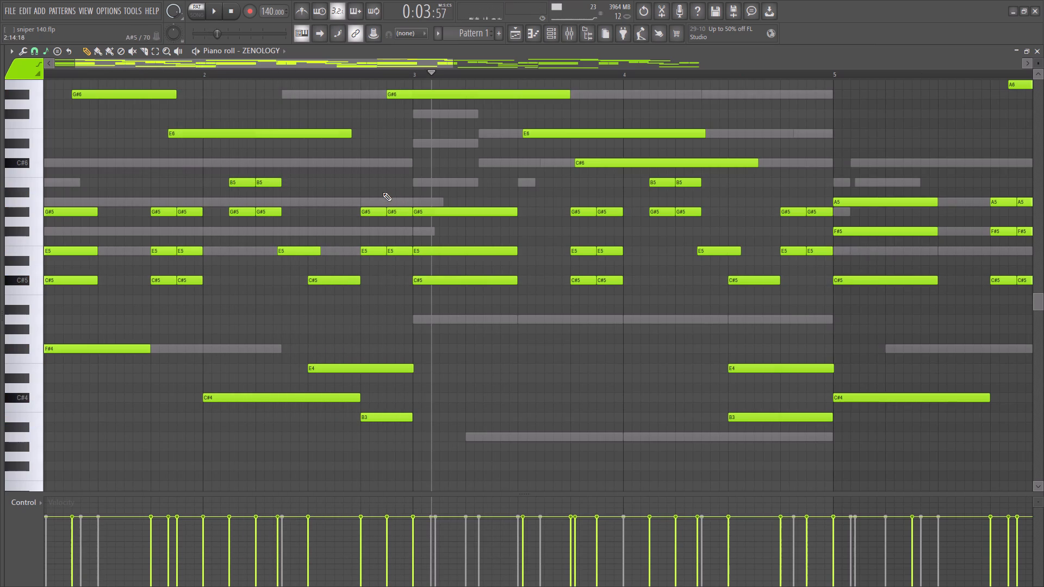
Raise the paired G#5 and E5 notes at the end of bar 2 by one octave and play the pattern.
{"action": "left_click_drag", "start_coordinate": [381, 193], "coordinate": [406, 280], "text": "ctrl"}
{"action": "key", "text": "ctrl+Up"}
{"action": "key", "text": "space"}
{"action": "key", "text": "space"}
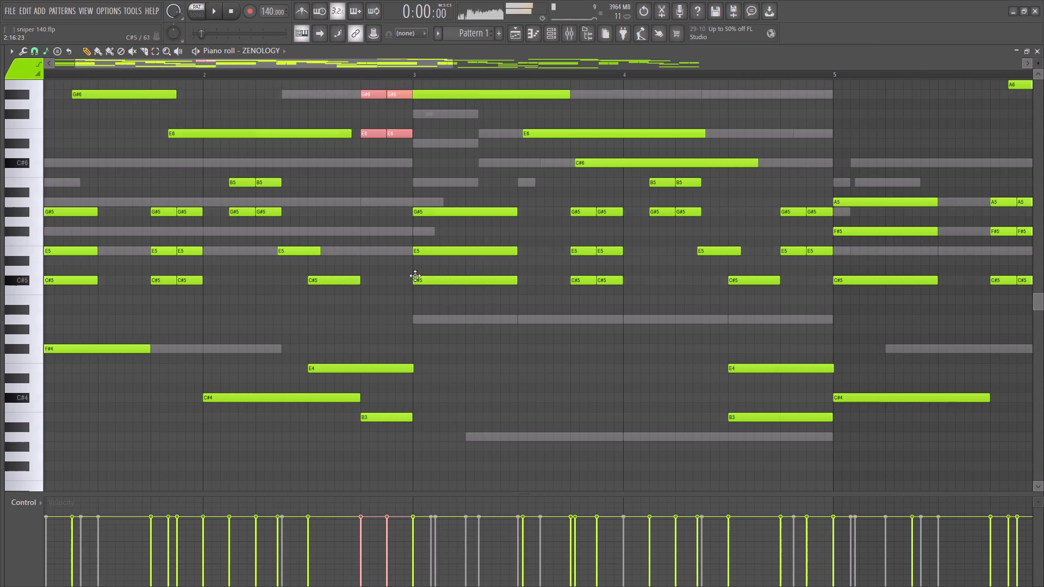
{"action": "key", "text": "space"}
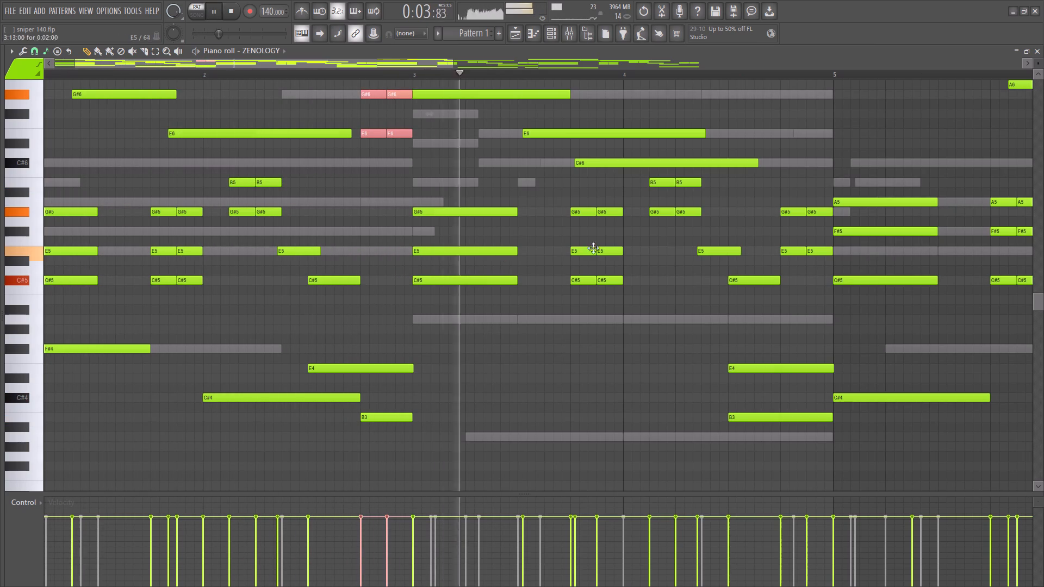
Shift the raised note pairs at the end of bar 2 down to E6 and C#6, auditioning the pattern.
{"action": "key", "text": "shift+Down"}
{"action": "key", "text": "shift+Down"}
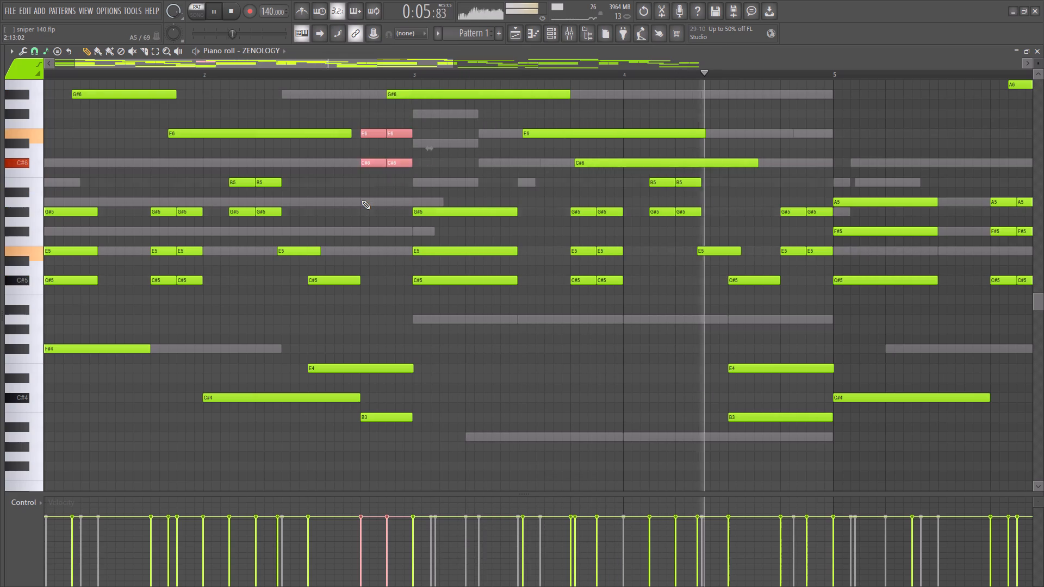
{"action": "key", "text": "shift+Down"}
{"action": "key", "text": "space"}
{"action": "key", "text": "space"}
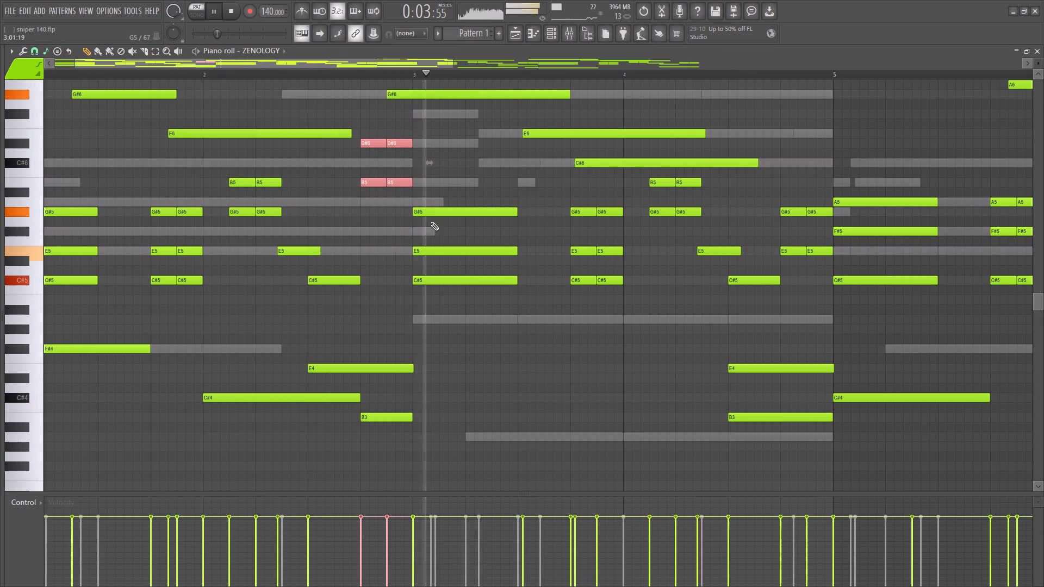
{"action": "key", "text": "shift+Up"}
{"action": "key", "text": "space"}
{"action": "key", "text": "space"}
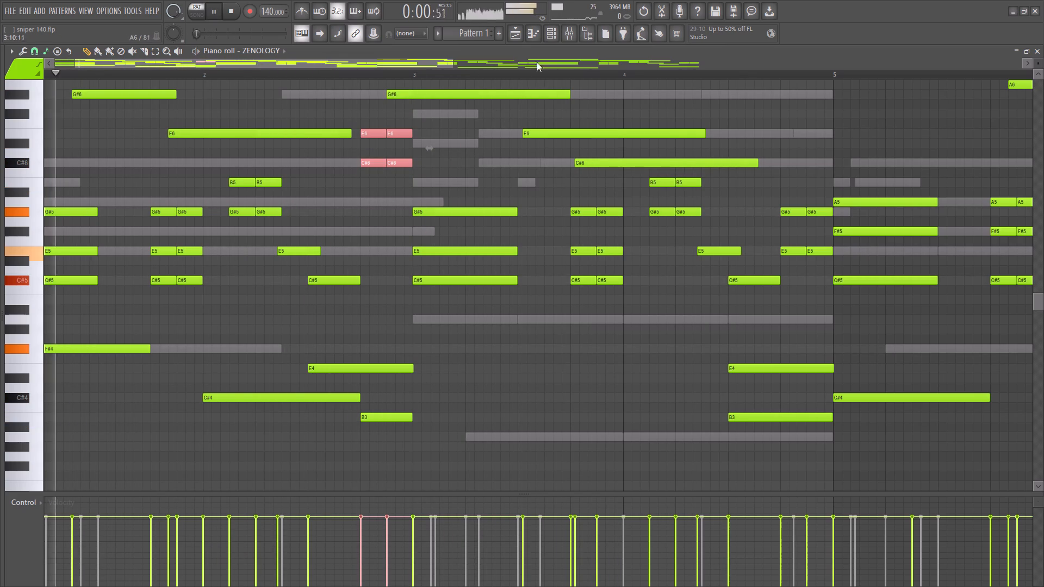
Raise the upper E6 pair at the end of bar 2 one octave to E7 and play the pattern.
{"action": "scroll", "coordinate": [397, 93], "scroll_direction": "up", "scroll_amount": 5}
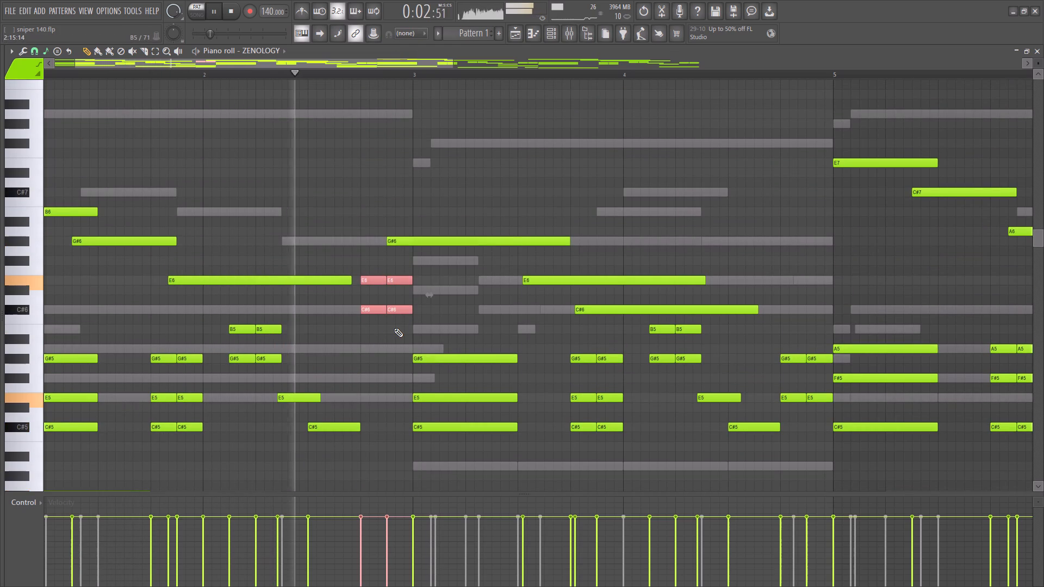
{"action": "left_click_drag", "start_coordinate": [377, 267], "coordinate": [391, 274], "text": "ctrl"}
{"action": "left_click_drag", "start_coordinate": [372, 260], "coordinate": [406, 276], "text": "ctrl"}
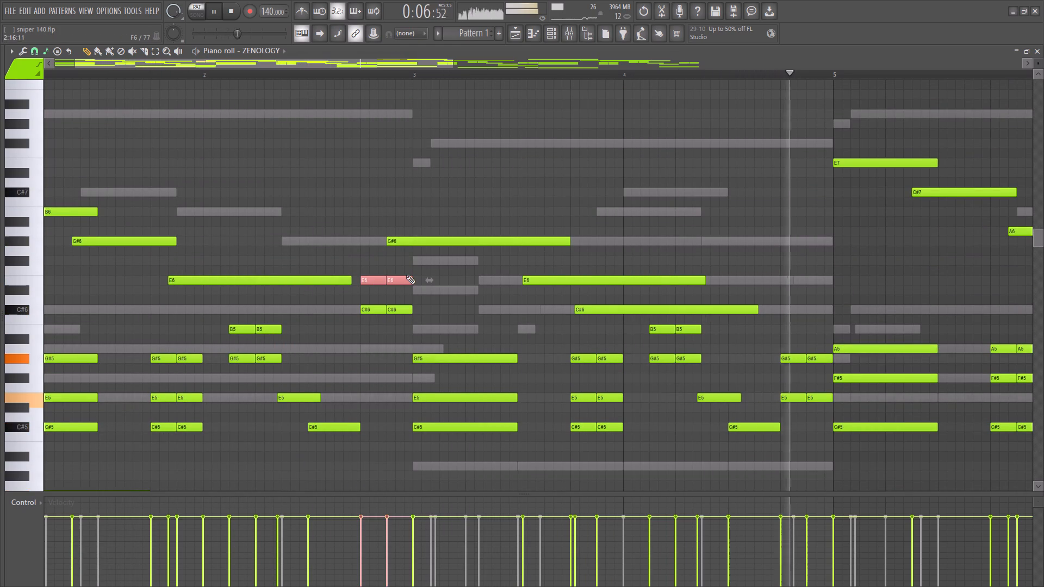
{"action": "key", "text": "ctrl+Up"}
{"action": "key", "text": "space"}
{"action": "key", "text": "space"}
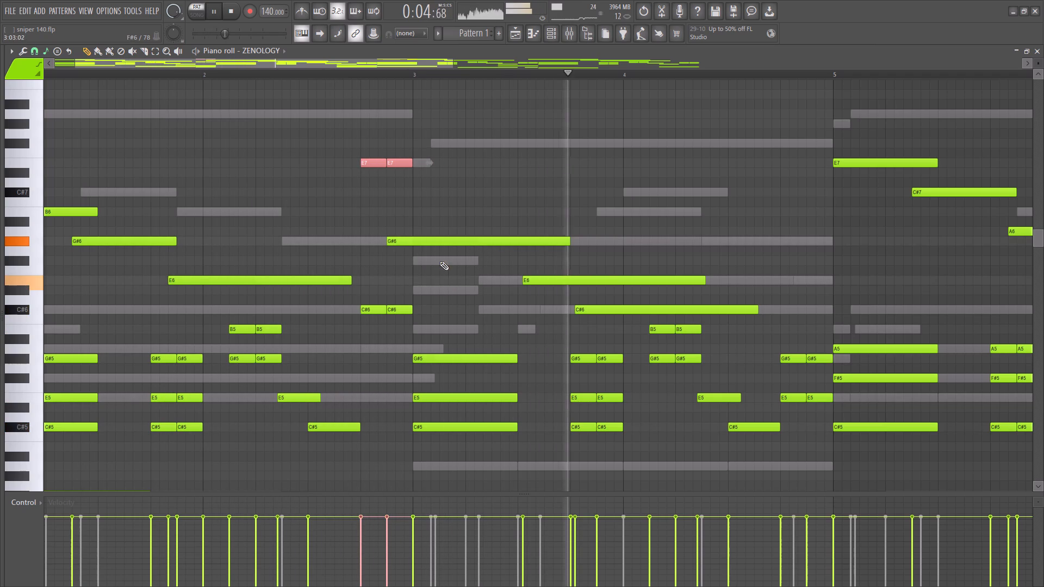
Duplicate the E7 pair at the end of bar 2, auditioning lower pitches and placing the copies on A5.
{"action": "left_click_drag", "start_coordinate": [364, 163], "coordinate": [374, 220], "text": "shift"}
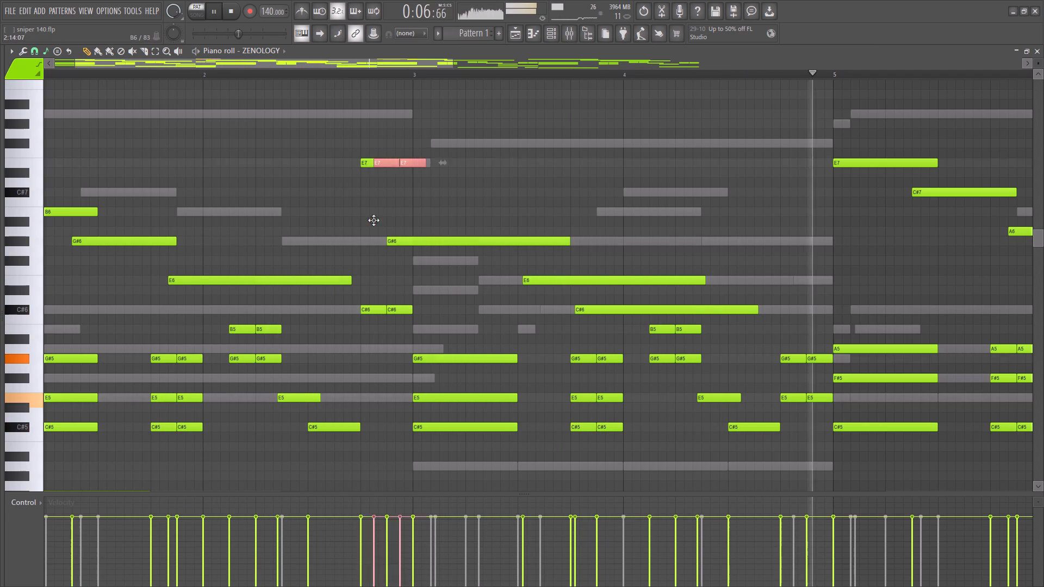
{"action": "left_click_drag", "start_coordinate": [374, 220], "coordinate": [364, 494], "text": "shift"}
{"action": "key", "text": "space"}
{"action": "key", "text": "space"}
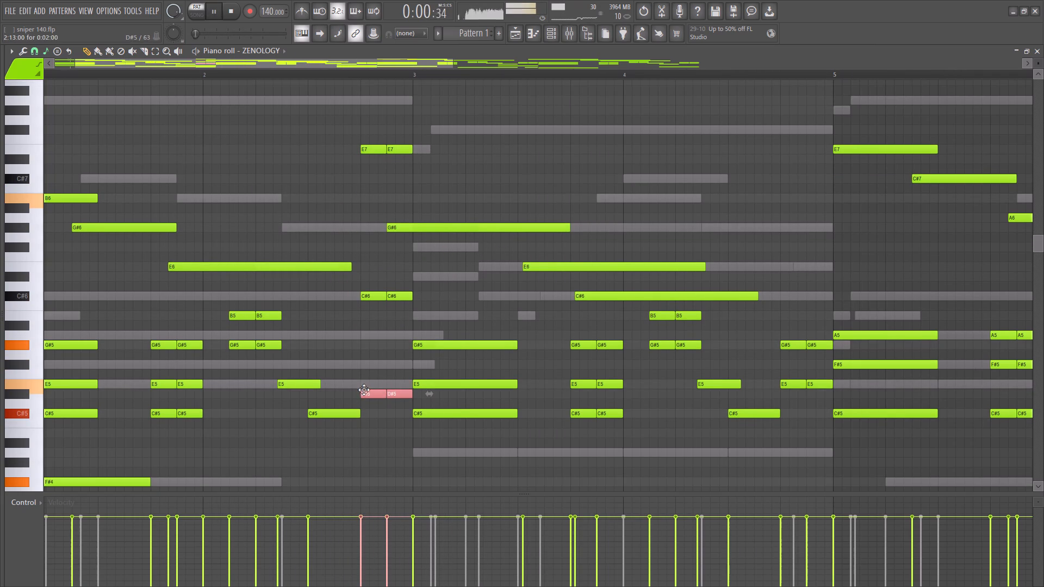
{"action": "left_click_drag", "start_coordinate": [366, 389], "coordinate": [364, 376]}
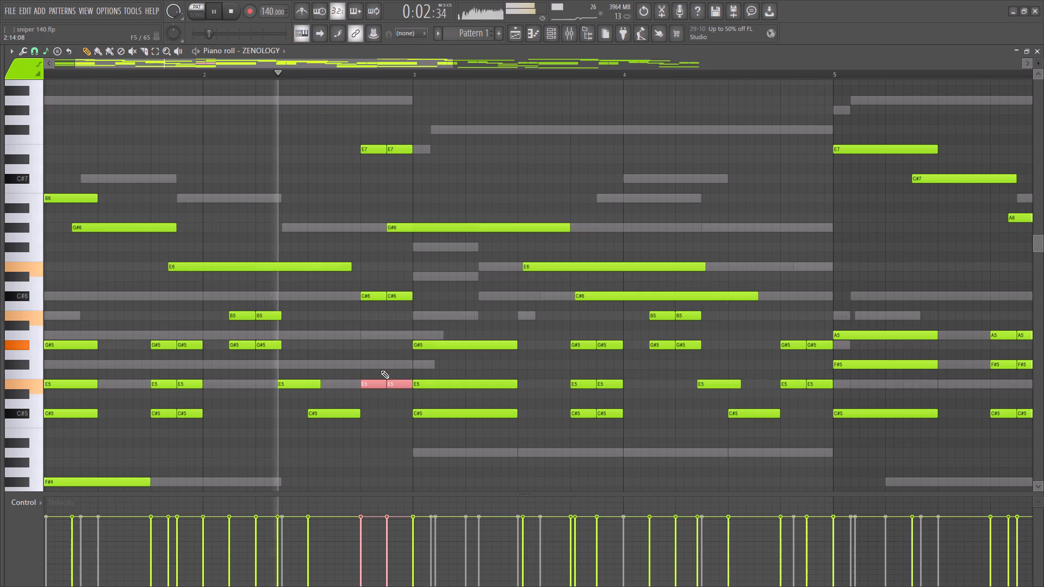
{"action": "key", "text": "space"}
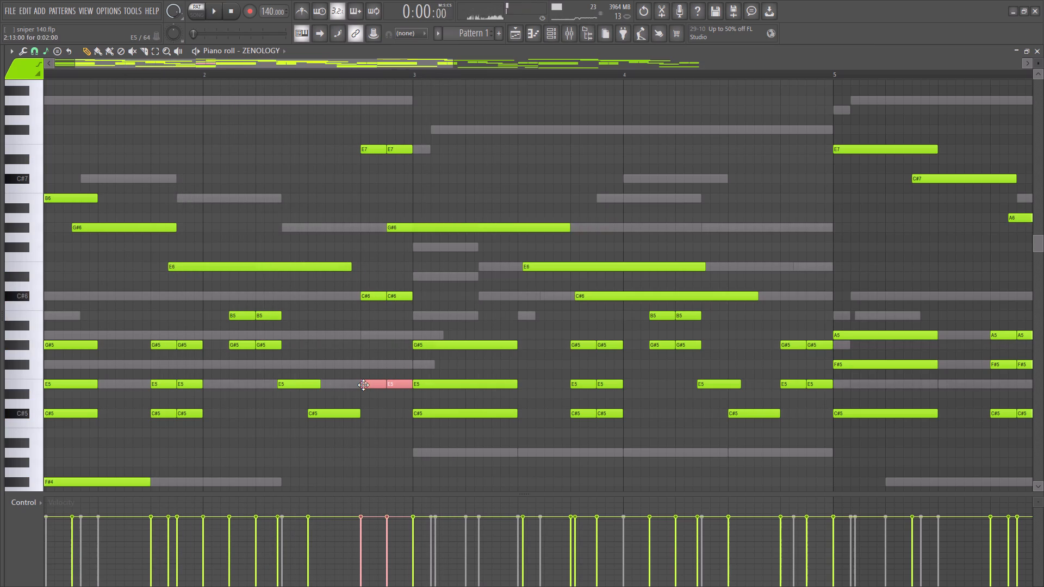
{"action": "key", "text": "space"}
{"action": "left_click_drag", "start_coordinate": [363, 385], "coordinate": [363, 344]}
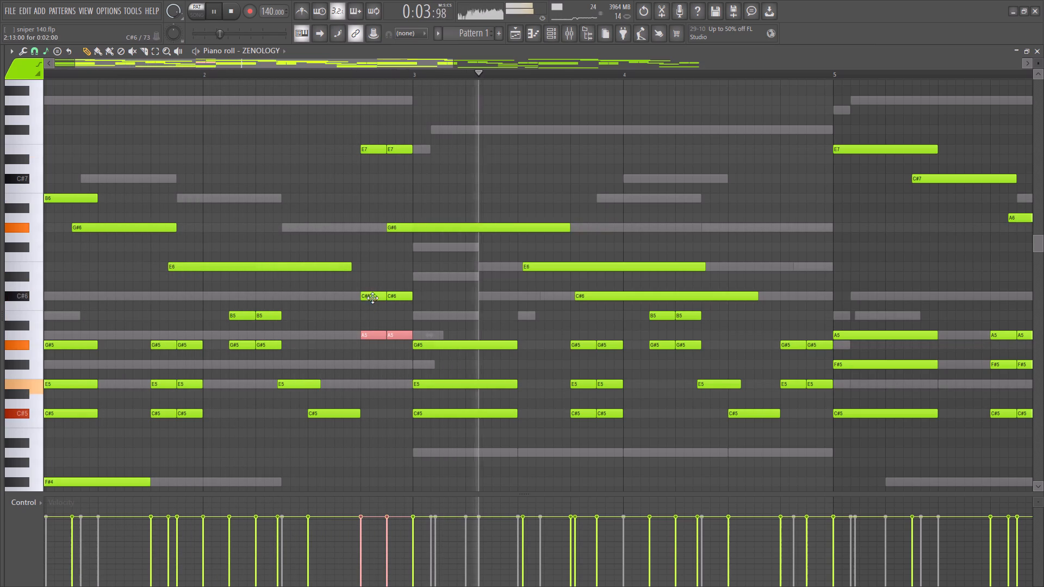
Move the C#6 pair at the end of bar 2 up to E6 and play the pattern.
{"action": "left_click_drag", "start_coordinate": [372, 296], "coordinate": [382, 301]}
{"action": "left_click_drag", "start_coordinate": [375, 293], "coordinate": [383, 298], "text": "ctrl"}
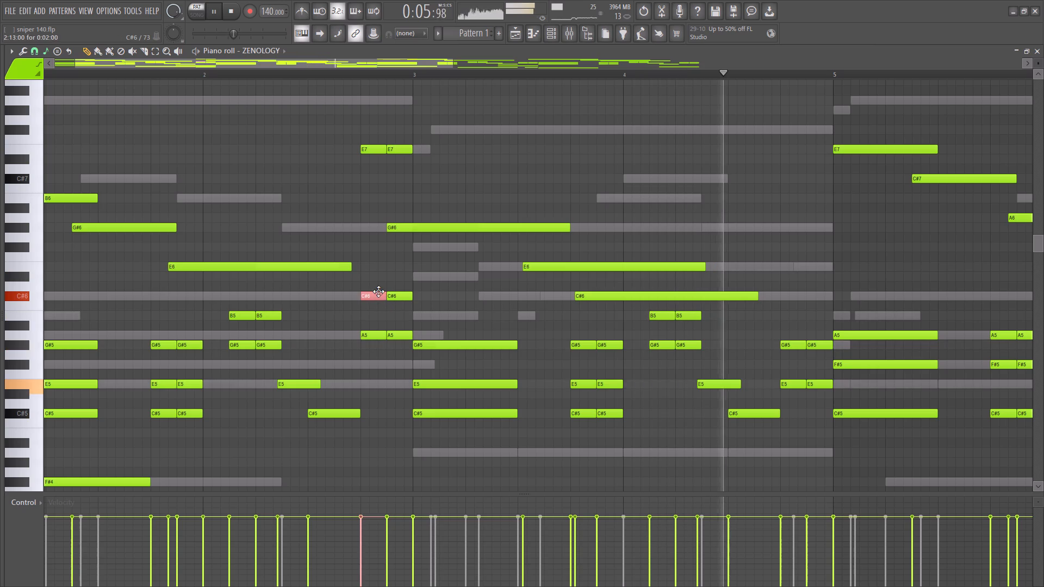
{"action": "left_click_drag", "start_coordinate": [370, 295], "coordinate": [422, 291], "text": "ctrl"}
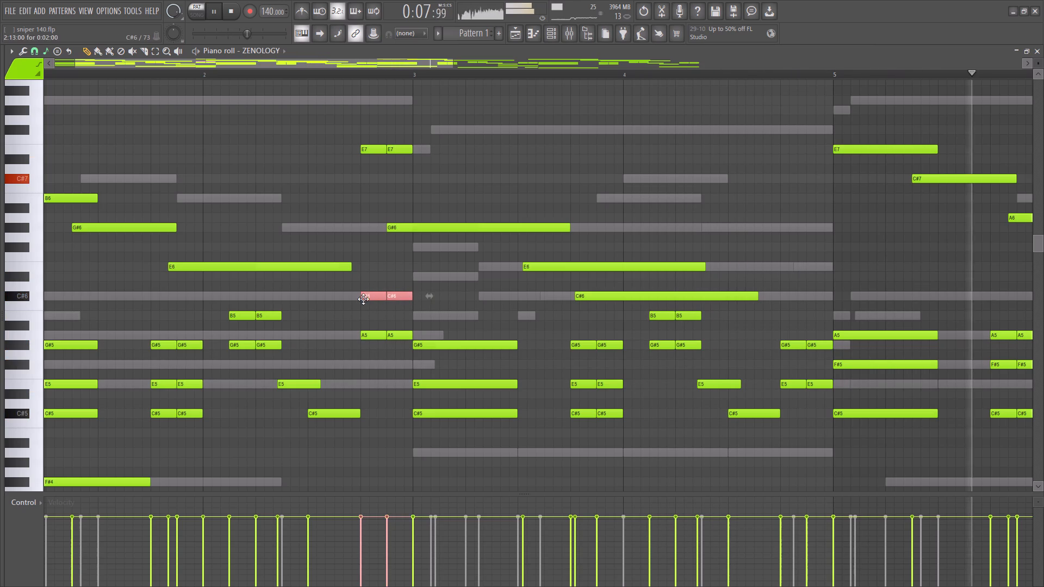
{"action": "left_click_drag", "start_coordinate": [363, 300], "coordinate": [364, 268]}
{"action": "key", "text": "space"}
{"action": "key", "text": "space"}
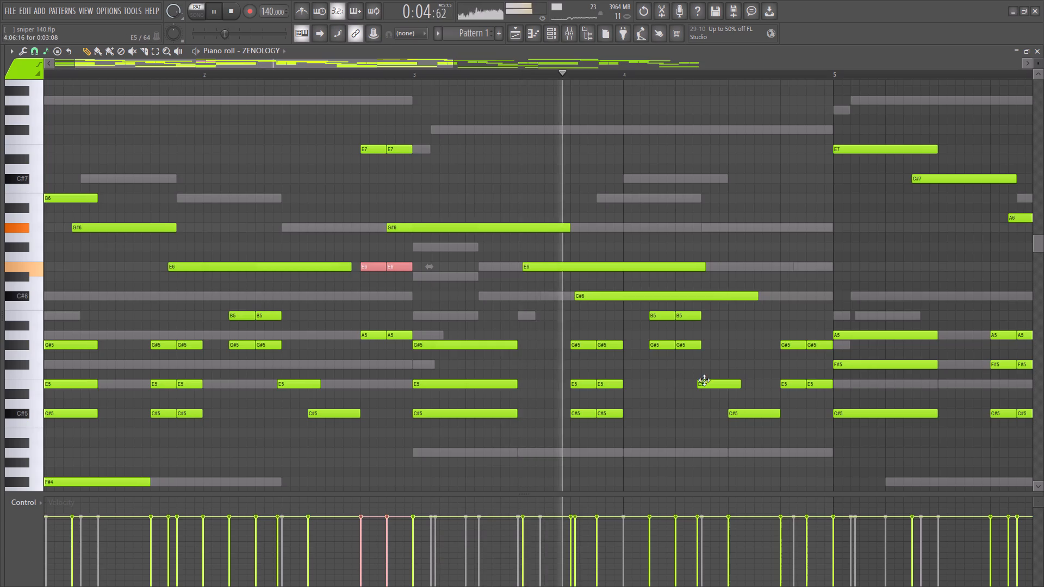
Shorten the last C#5 note in bar 4 so it ends earlier.
{"action": "scroll", "coordinate": [704, 380], "scroll_direction": "down", "scroll_amount": 6, "text": "ctrl"}
{"action": "left_click_drag", "start_coordinate": [572, 314], "coordinate": [589, 403], "text": "ctrl"}
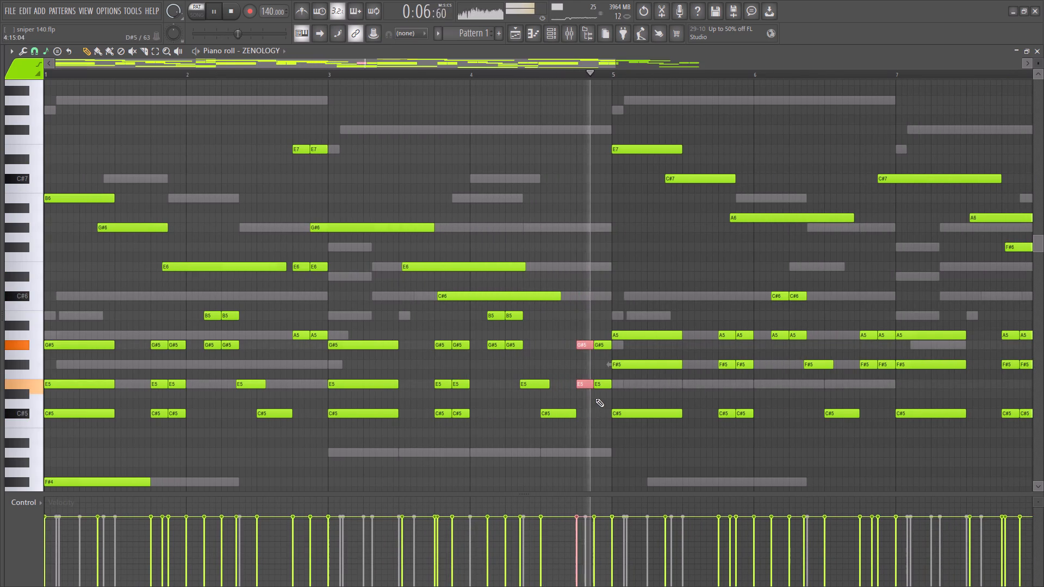
{"action": "left_click_drag", "start_coordinate": [572, 414], "coordinate": [560, 415]}
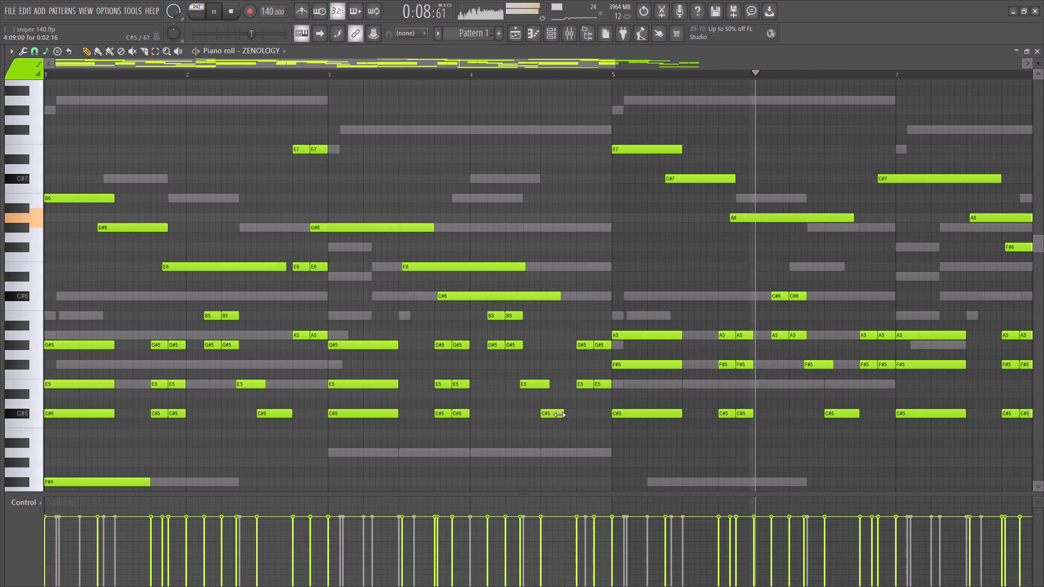
{"action": "left_click_drag", "start_coordinate": [560, 415], "coordinate": [557, 416]}
Copy the first G#5 and E5 notes at the end of bar 4 just ahead of them, placed on B5 and G#5.
{"action": "left_click_drag", "start_coordinate": [579, 329], "coordinate": [580, 406], "text": "ctrl"}
{"action": "left_click_drag", "start_coordinate": [581, 384], "coordinate": [577, 382], "text": "shift"}
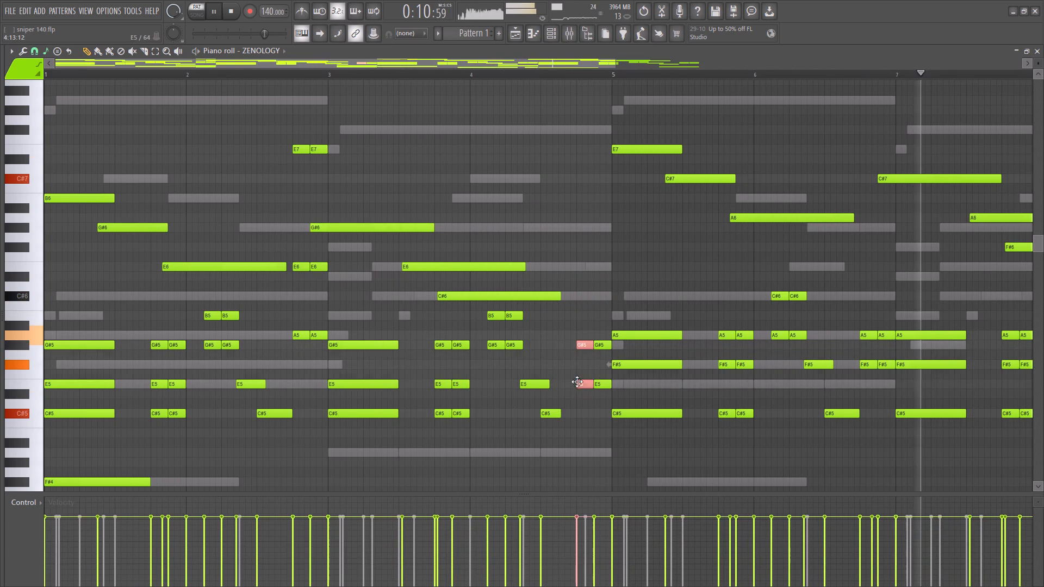
{"action": "left_click_drag", "start_coordinate": [577, 382], "coordinate": [564, 333], "text": "shift"}
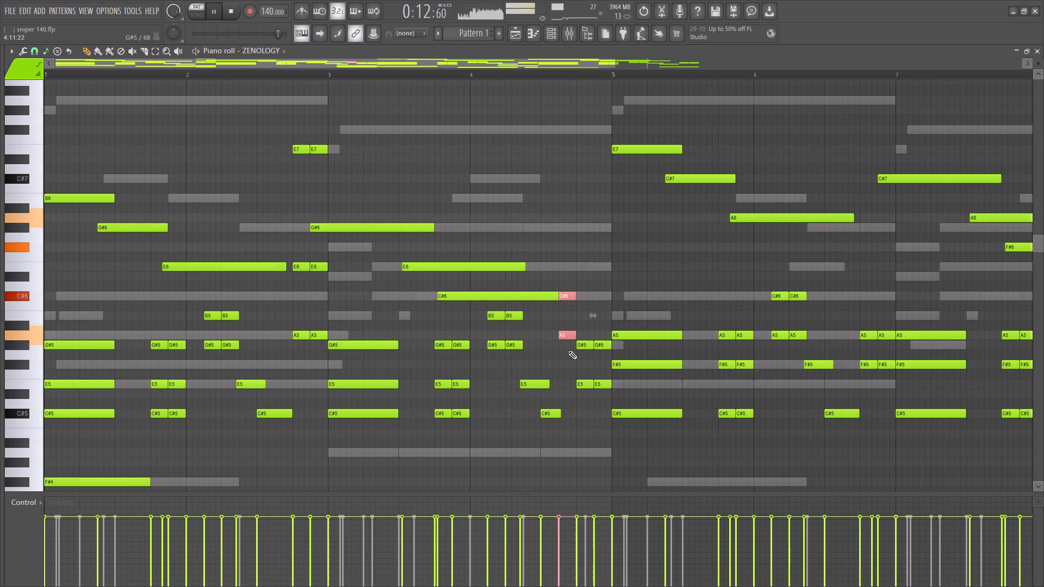
{"action": "left_click", "coordinate": [562, 343]}
{"action": "key", "text": "ctrl+z"}
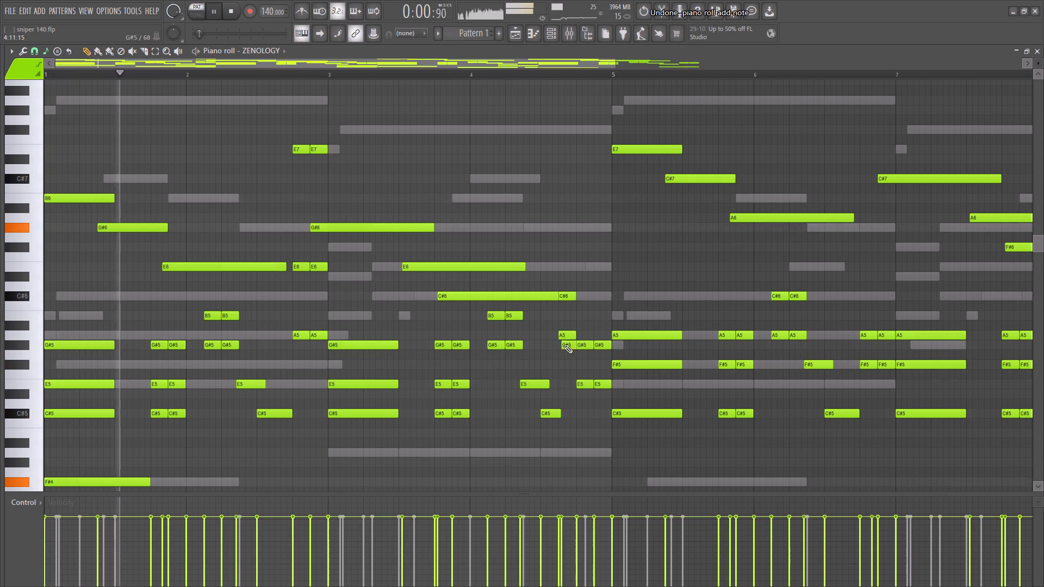
{"action": "left_click_drag", "start_coordinate": [564, 335], "coordinate": [564, 348]}
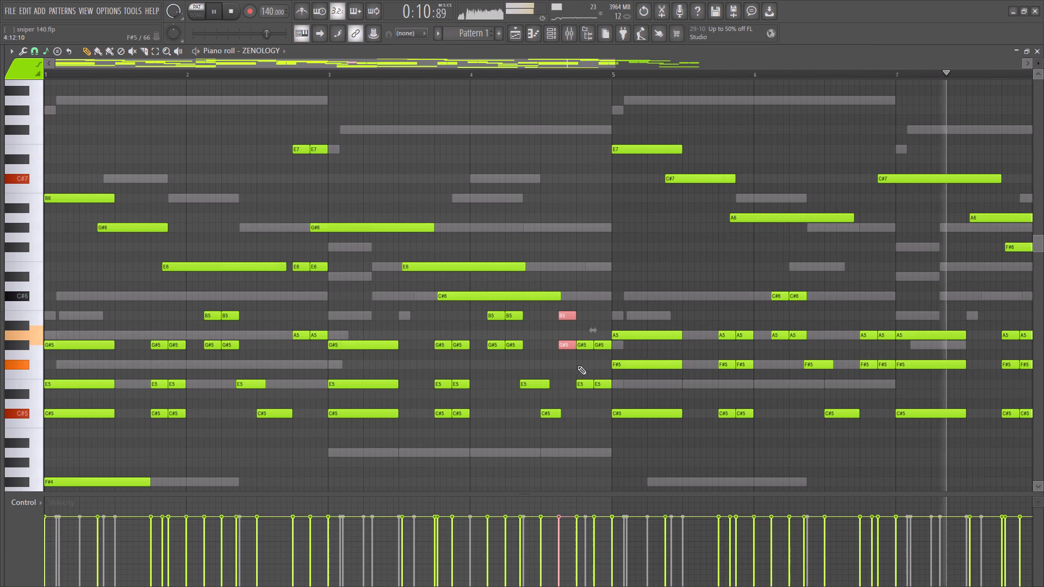
Raise the E5 note pair at the end of bar 4 by one octave to E6.
{"action": "scroll", "coordinate": [493, 275], "scroll_direction": "down", "scroll_amount": 7, "text": "ctrl"}
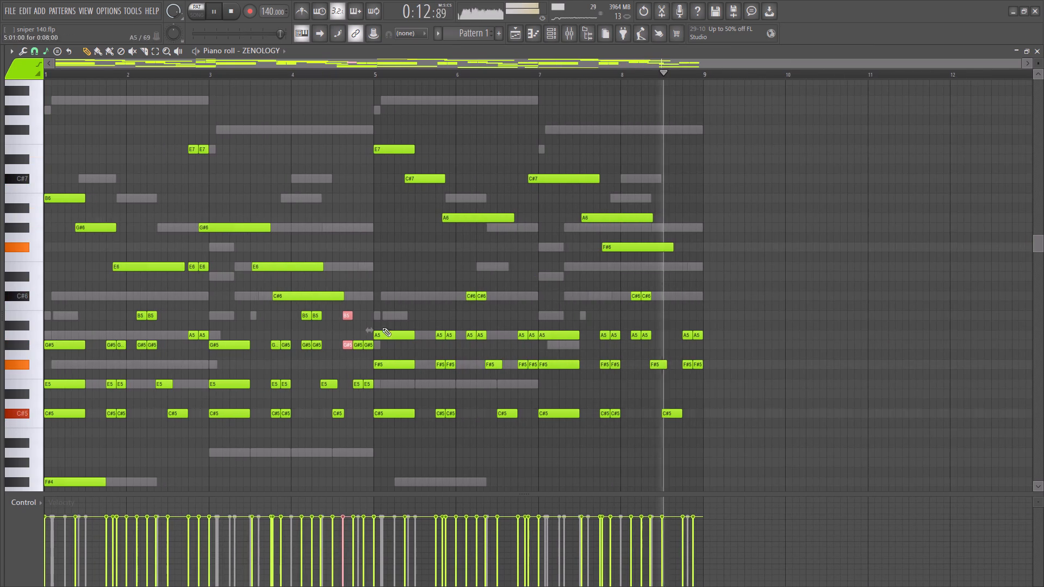
{"action": "right_click", "coordinate": [372, 279]}
{"action": "left_click_drag", "start_coordinate": [345, 305], "coordinate": [359, 362], "text": "ctrl"}
{"action": "left_click_drag", "start_coordinate": [357, 371], "coordinate": [366, 391], "text": "ctrl"}
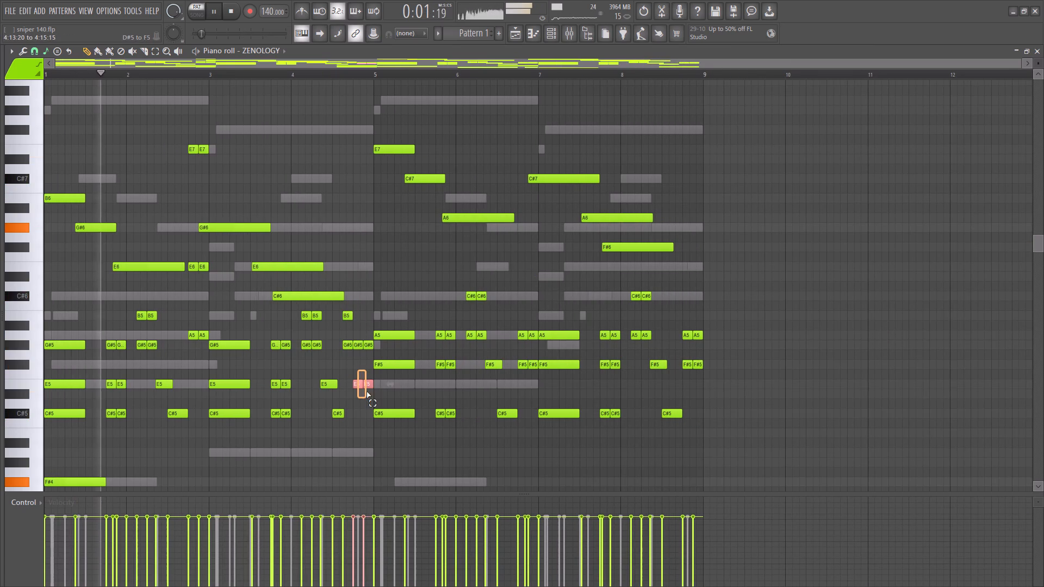
{"action": "left_click_drag", "start_coordinate": [366, 391], "coordinate": [368, 392], "text": "ctrl"}
{"action": "key", "text": "ctrl+Up"}
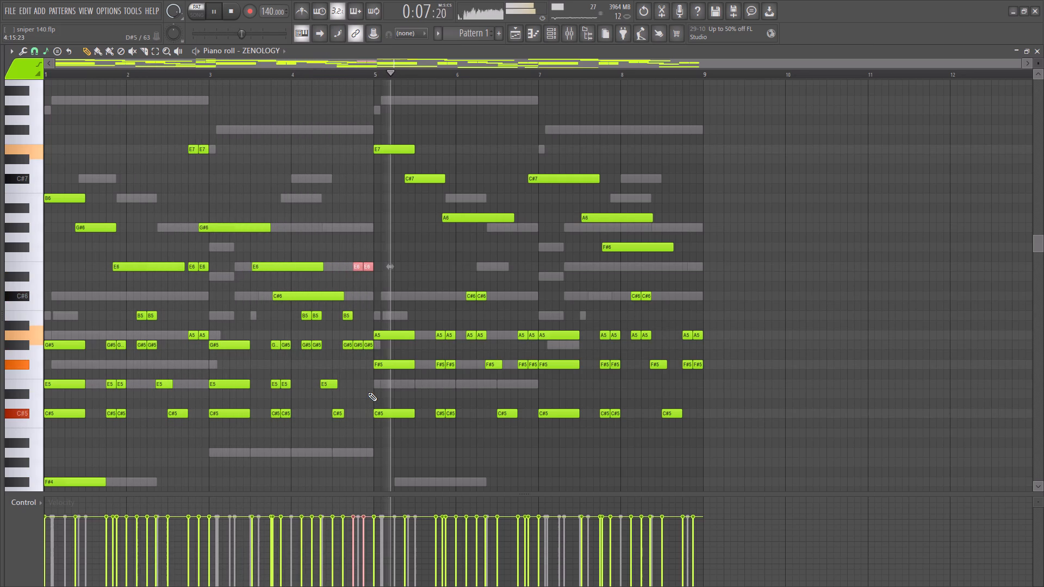
Delete the melody and chord notes from C#5 upward in bars 5 to 8, leaving the bass notes.
{"action": "left_click_drag", "start_coordinate": [407, 123], "coordinate": [447, 318], "text": "ctrl"}
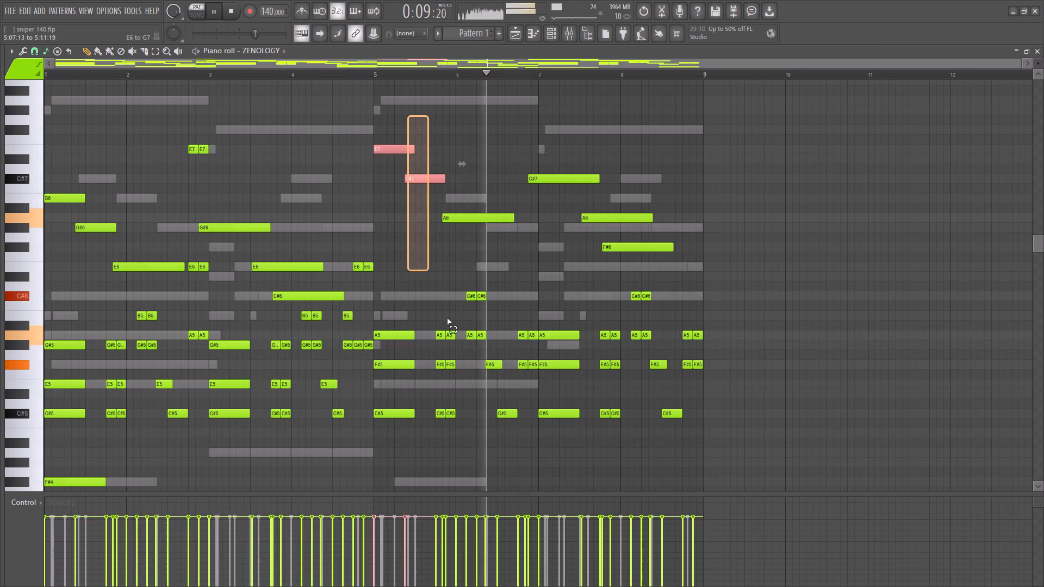
{"action": "left_click_drag", "start_coordinate": [447, 318], "coordinate": [695, 479], "text": "ctrl"}
{"action": "key", "text": "Delete"}
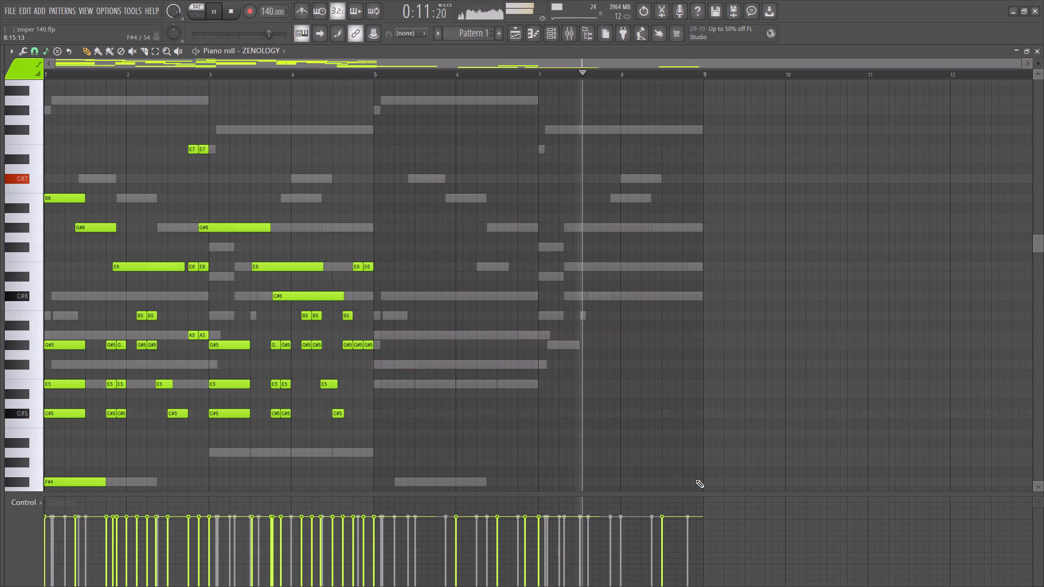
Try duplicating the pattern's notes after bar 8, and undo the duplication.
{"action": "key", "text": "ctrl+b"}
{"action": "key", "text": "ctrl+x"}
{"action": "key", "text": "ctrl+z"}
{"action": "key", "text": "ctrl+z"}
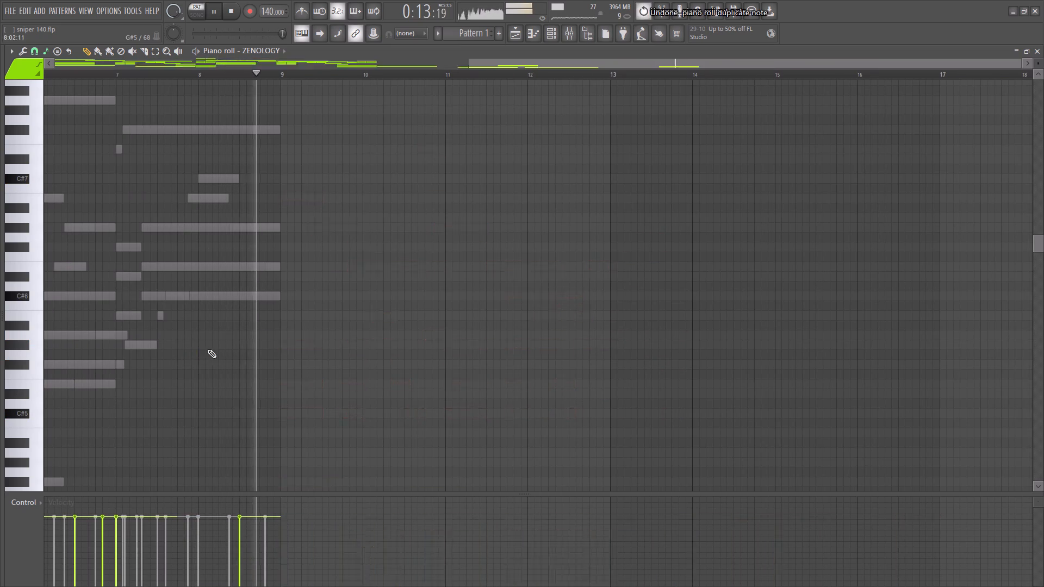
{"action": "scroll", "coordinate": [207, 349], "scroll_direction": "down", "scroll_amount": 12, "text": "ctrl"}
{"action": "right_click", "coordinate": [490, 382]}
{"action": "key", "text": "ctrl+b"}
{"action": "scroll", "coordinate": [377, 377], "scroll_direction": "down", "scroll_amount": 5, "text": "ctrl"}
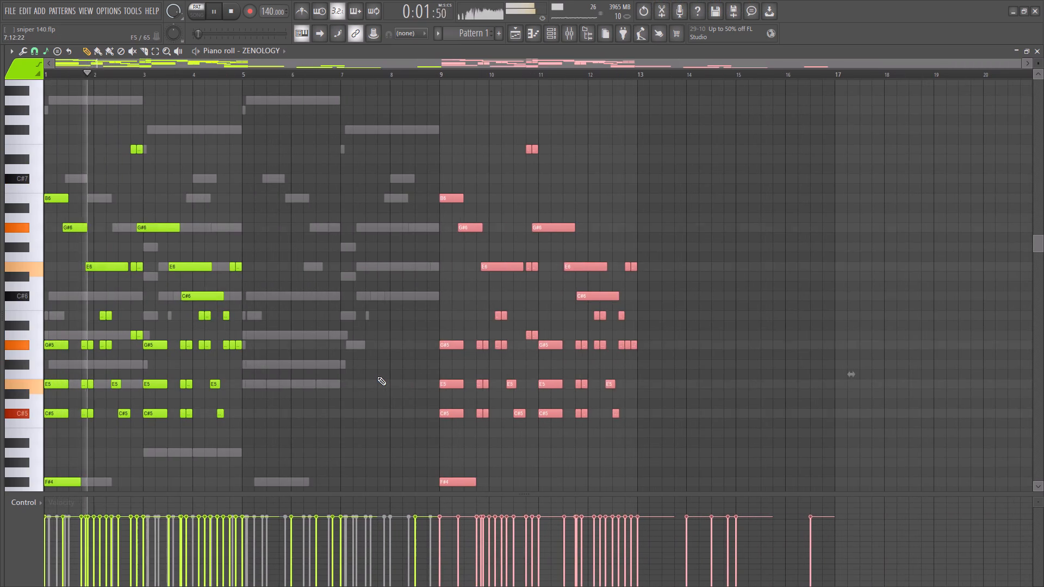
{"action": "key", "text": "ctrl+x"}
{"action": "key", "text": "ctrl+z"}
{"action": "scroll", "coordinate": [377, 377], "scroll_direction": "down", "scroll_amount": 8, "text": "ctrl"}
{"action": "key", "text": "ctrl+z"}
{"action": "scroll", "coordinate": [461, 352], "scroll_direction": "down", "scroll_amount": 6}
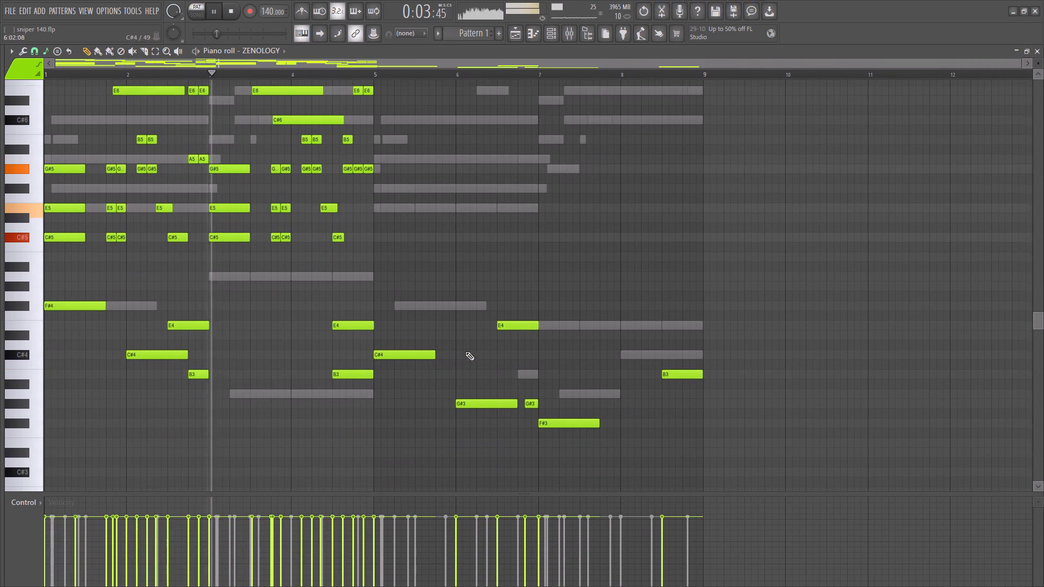
Delete the remaining bass notes between E4 and F#3 in bars 5 to 8.
{"action": "right_click_drag", "start_coordinate": [538, 313], "coordinate": [694, 378]}
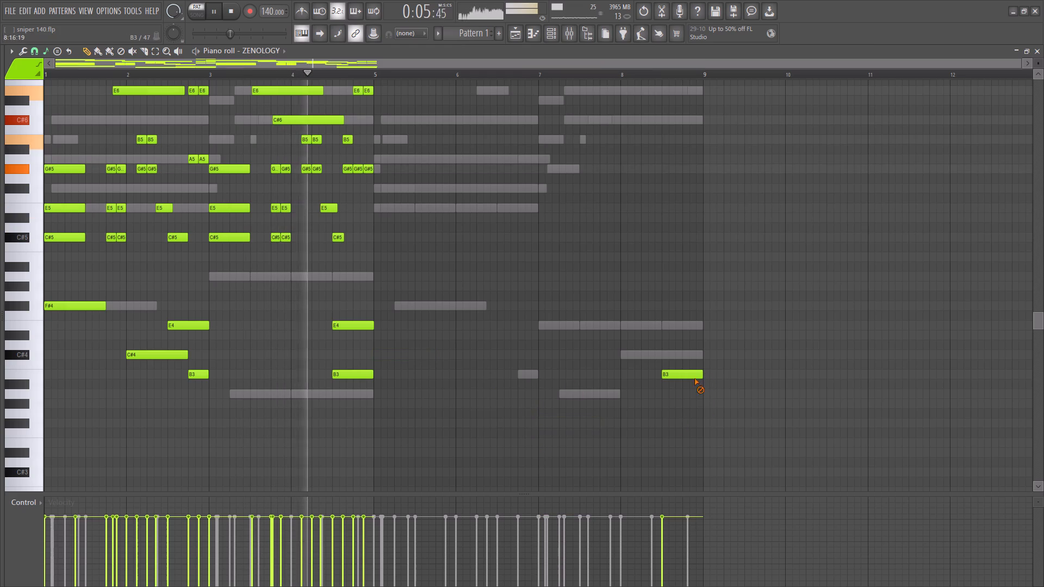
{"action": "right_click_drag", "start_coordinate": [694, 378], "coordinate": [663, 385]}
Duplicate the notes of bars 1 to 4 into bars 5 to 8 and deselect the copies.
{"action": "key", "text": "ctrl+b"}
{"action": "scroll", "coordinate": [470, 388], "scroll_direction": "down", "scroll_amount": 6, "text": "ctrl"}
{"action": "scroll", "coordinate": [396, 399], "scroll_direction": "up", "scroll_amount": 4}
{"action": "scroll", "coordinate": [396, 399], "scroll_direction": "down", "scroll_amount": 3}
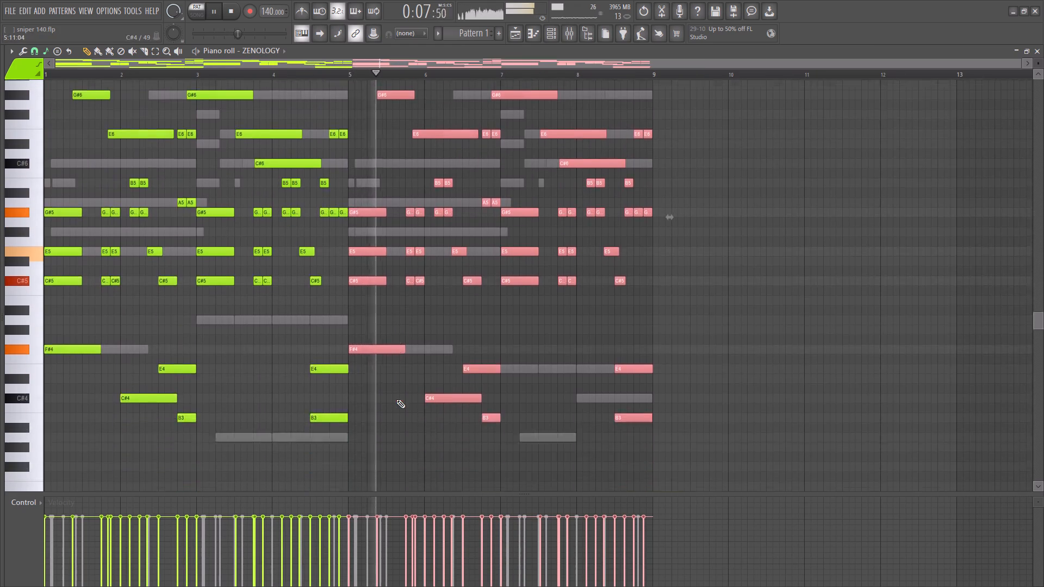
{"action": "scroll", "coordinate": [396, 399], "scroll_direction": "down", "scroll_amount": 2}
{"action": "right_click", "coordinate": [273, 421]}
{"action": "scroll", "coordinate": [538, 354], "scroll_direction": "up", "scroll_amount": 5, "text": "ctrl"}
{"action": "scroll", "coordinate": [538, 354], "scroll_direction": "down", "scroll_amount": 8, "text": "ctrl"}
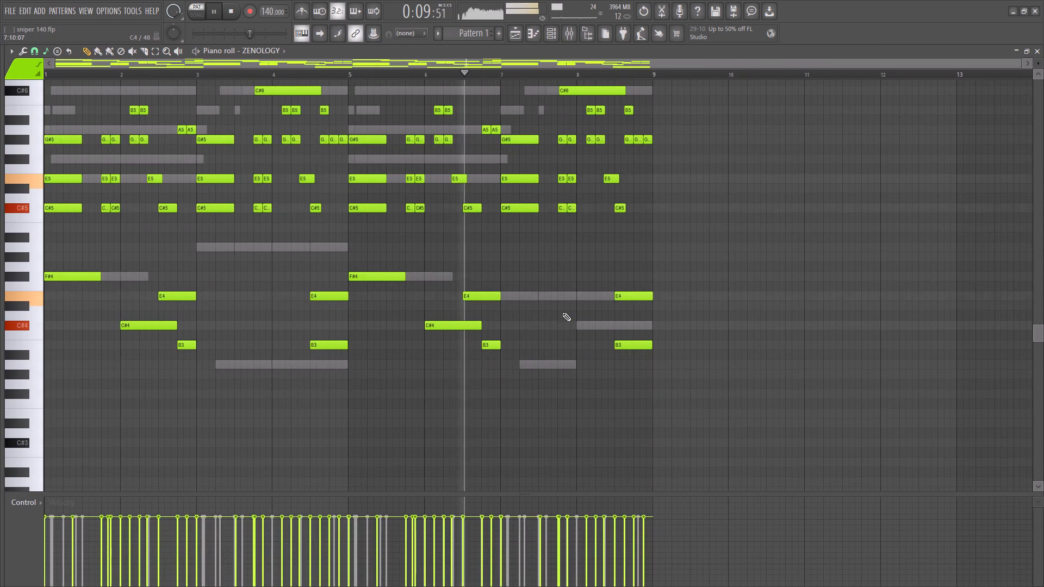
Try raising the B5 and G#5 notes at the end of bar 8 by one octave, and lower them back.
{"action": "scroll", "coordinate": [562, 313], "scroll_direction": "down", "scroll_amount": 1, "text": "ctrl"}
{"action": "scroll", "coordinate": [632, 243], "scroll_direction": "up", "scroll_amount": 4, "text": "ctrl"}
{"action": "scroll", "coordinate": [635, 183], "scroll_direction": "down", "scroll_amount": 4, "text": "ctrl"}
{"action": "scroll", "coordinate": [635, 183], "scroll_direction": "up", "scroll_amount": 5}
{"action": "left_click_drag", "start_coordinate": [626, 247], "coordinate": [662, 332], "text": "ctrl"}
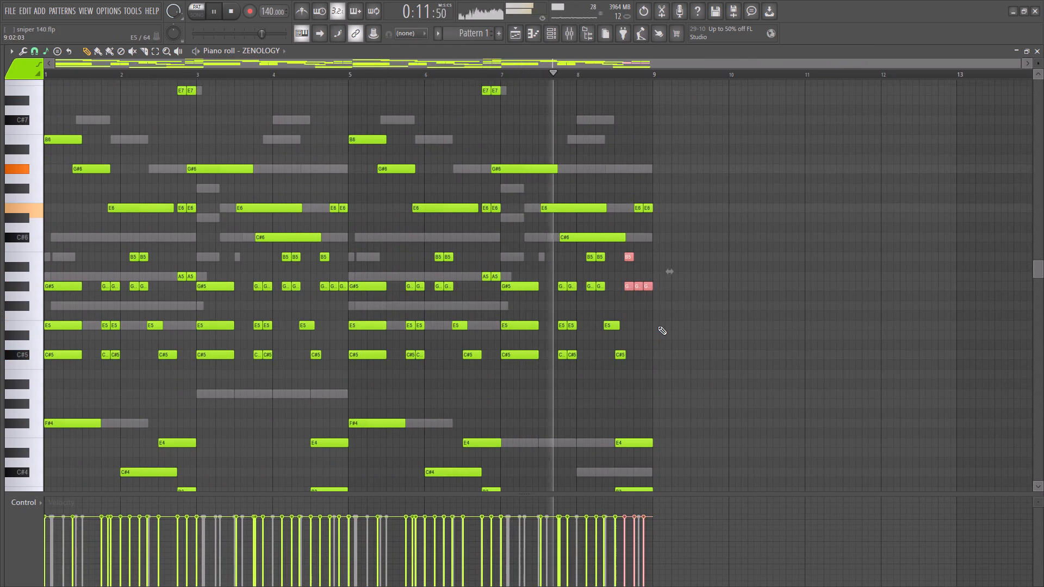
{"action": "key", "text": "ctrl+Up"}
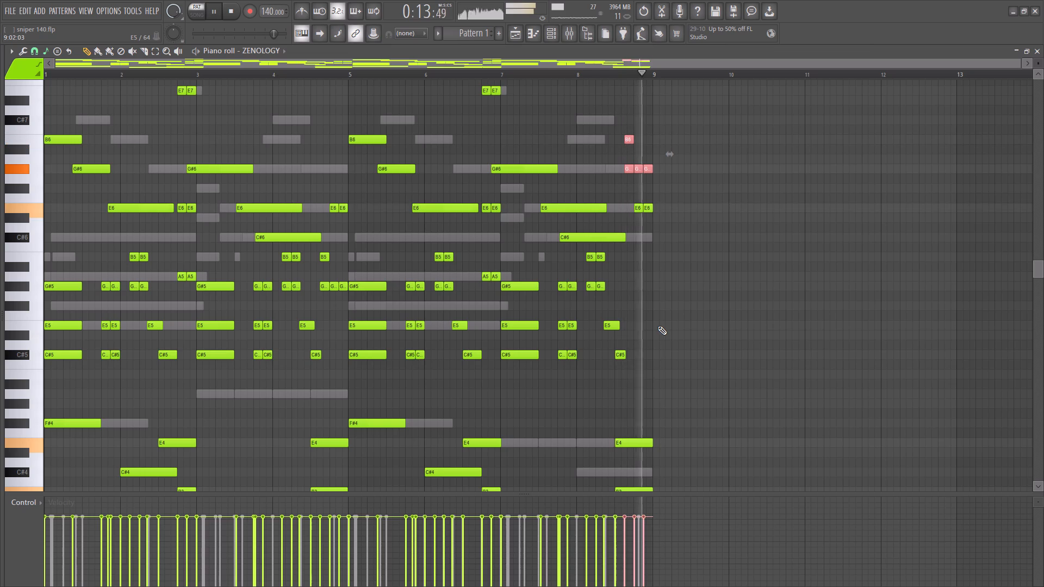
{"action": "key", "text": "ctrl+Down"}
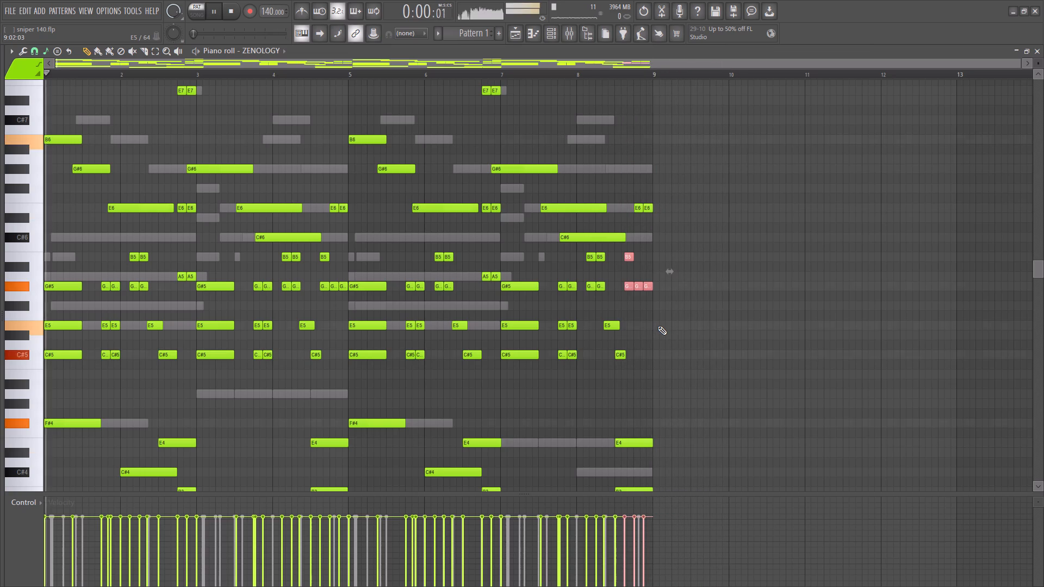
Play the pattern and examine how the notes align at the end of bar 8 and at the bar 4 to 5 boundary.
{"action": "key", "text": "space"}
{"action": "key", "text": "space"}
{"action": "scroll", "coordinate": [772, 307], "scroll_direction": "up", "scroll_amount": 11, "text": "ctrl"}
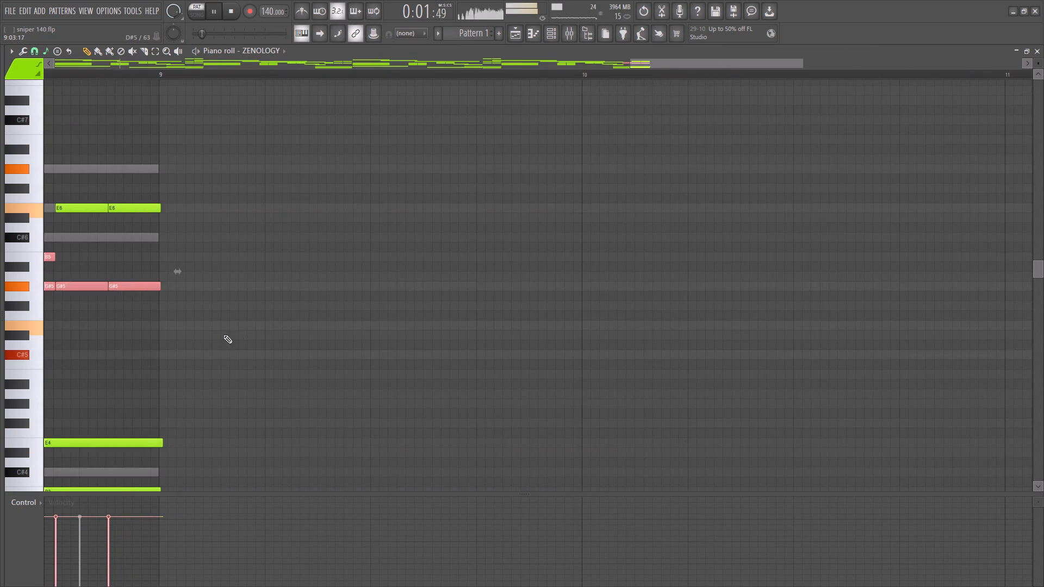
{"action": "scroll", "coordinate": [207, 335], "scroll_direction": "down", "scroll_amount": 6}
{"action": "scroll", "coordinate": [132, 289], "scroll_direction": "down", "scroll_amount": 16, "text": "ctrl"}
{"action": "scroll", "coordinate": [362, 210], "scroll_direction": "up", "scroll_amount": 3}
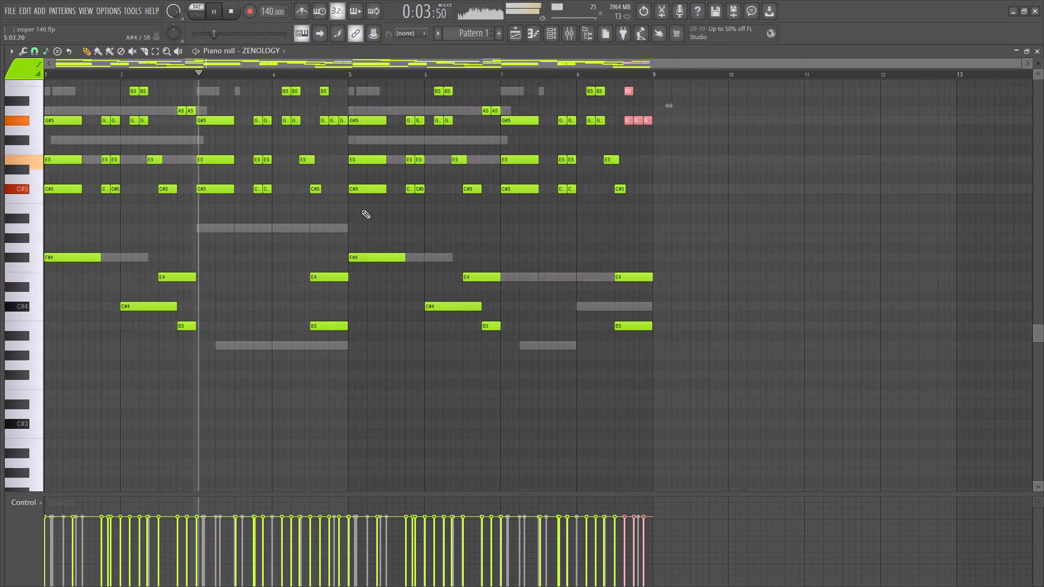
{"action": "scroll", "coordinate": [362, 210], "scroll_direction": "up", "scroll_amount": 2}
{"action": "scroll", "coordinate": [348, 214], "scroll_direction": "up", "scroll_amount": 15, "text": "ctrl"}
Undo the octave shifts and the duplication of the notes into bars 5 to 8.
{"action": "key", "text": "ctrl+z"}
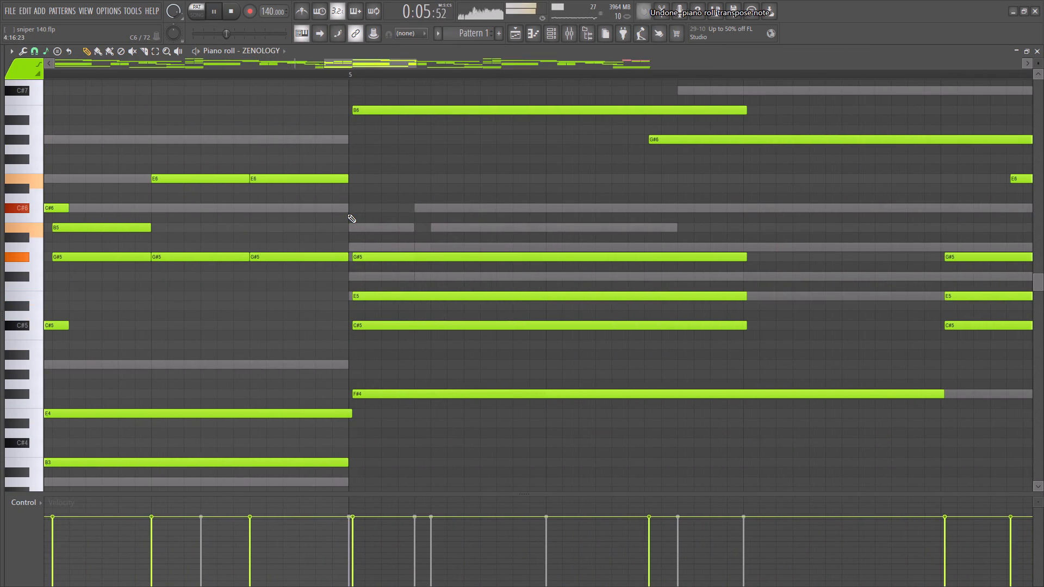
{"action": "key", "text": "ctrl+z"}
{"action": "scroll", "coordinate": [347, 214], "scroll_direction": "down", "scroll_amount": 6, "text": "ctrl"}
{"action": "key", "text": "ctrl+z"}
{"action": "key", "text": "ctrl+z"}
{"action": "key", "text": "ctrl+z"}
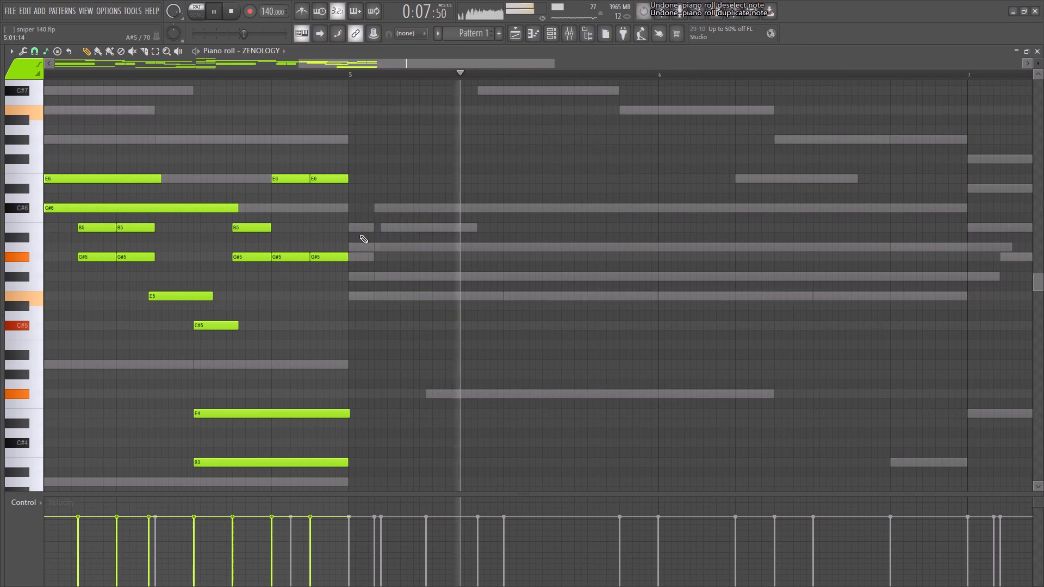
Trim the overhanging E4 note at the end of bar 4 so it ends exactly at the start of bar 5.
{"action": "scroll", "coordinate": [352, 247], "scroll_direction": "down", "scroll_amount": 6}
{"action": "right_click", "coordinate": [352, 249]}
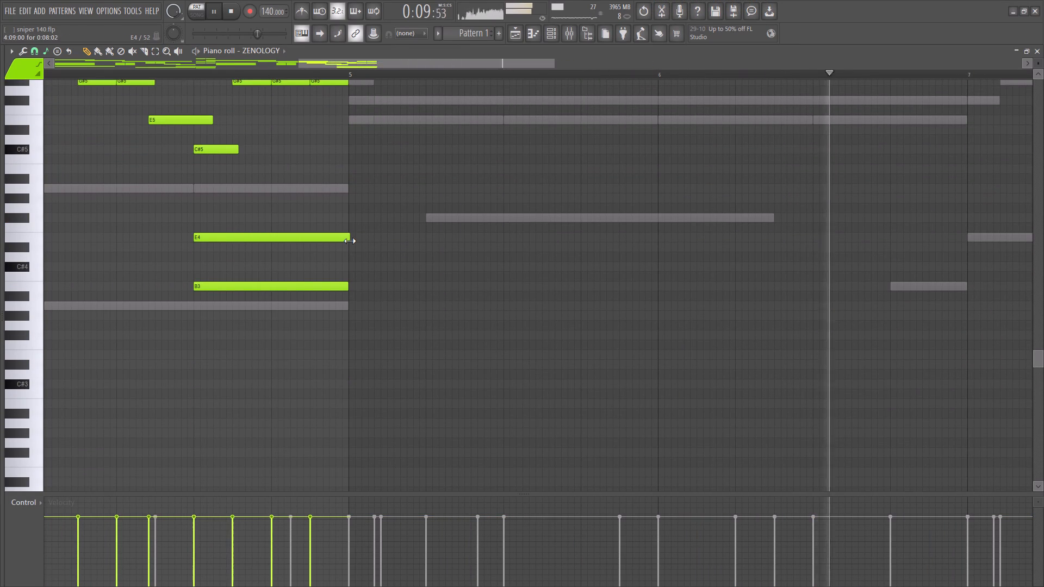
{"action": "left_click", "coordinate": [350, 241], "text": "alt"}
{"action": "scroll", "coordinate": [348, 241], "scroll_direction": "down", "scroll_amount": 13, "text": "ctrl"}
{"action": "scroll", "coordinate": [348, 241], "scroll_direction": "up", "scroll_amount": 2}
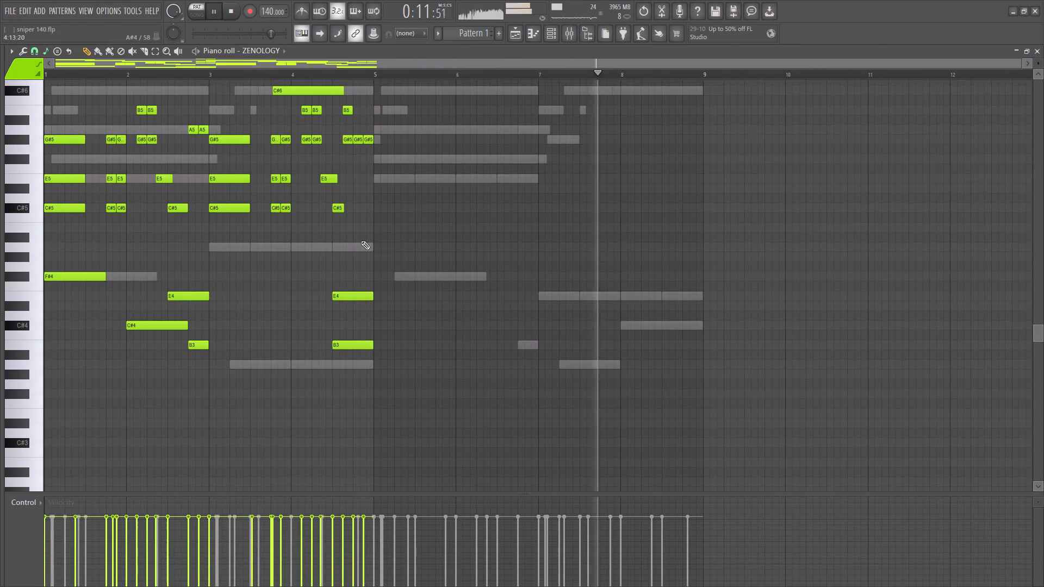
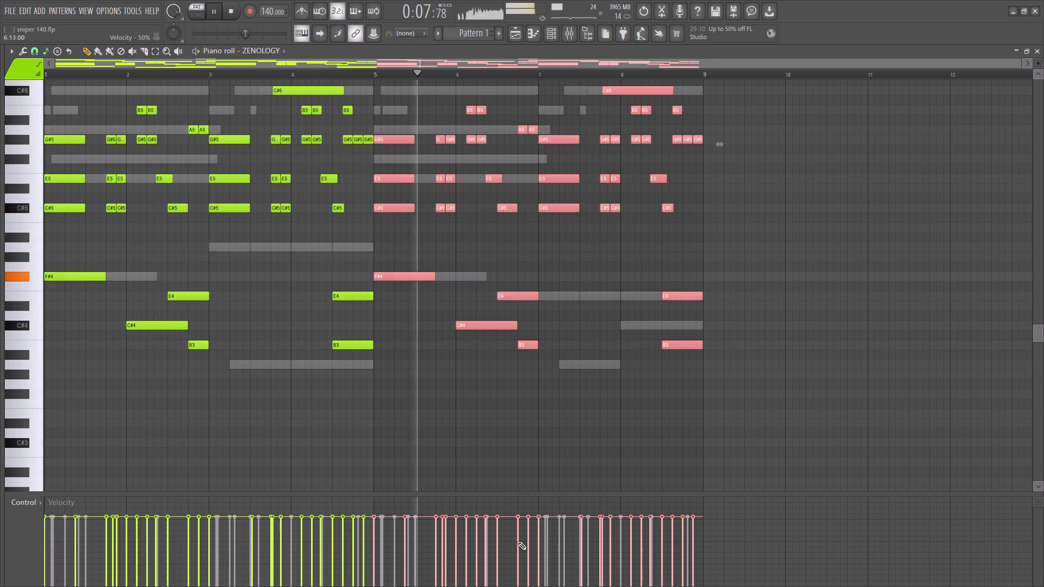
Save the project with the ZENOLOGY notes repeated in bars 5 to 8.
{"action": "scroll", "coordinate": [474, 418], "scroll_direction": "down", "scroll_amount": 6}
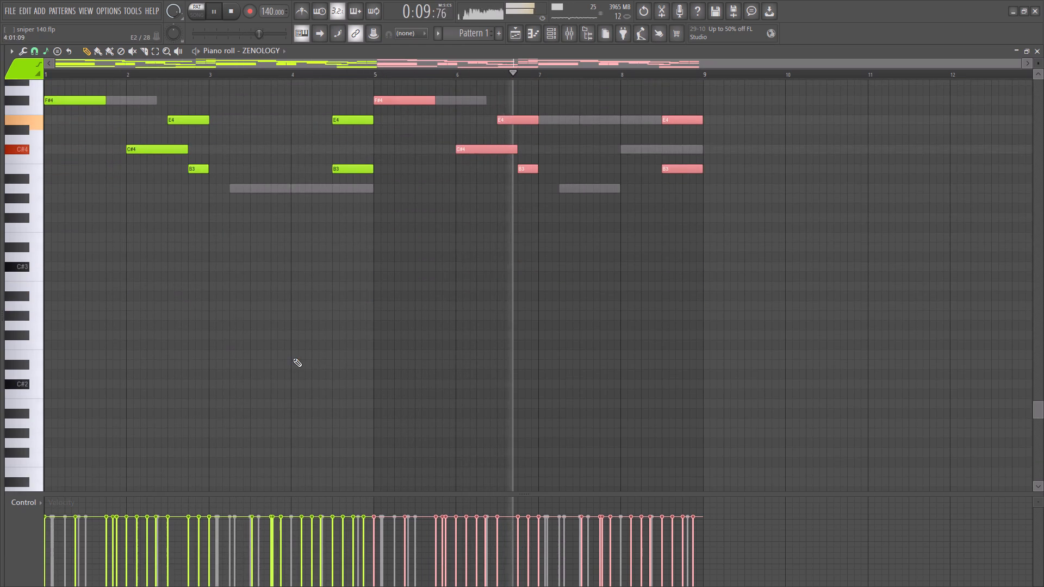
{"action": "scroll", "coordinate": [293, 358], "scroll_direction": "up", "scroll_amount": 3}
{"action": "key", "text": "ctrl+s"}
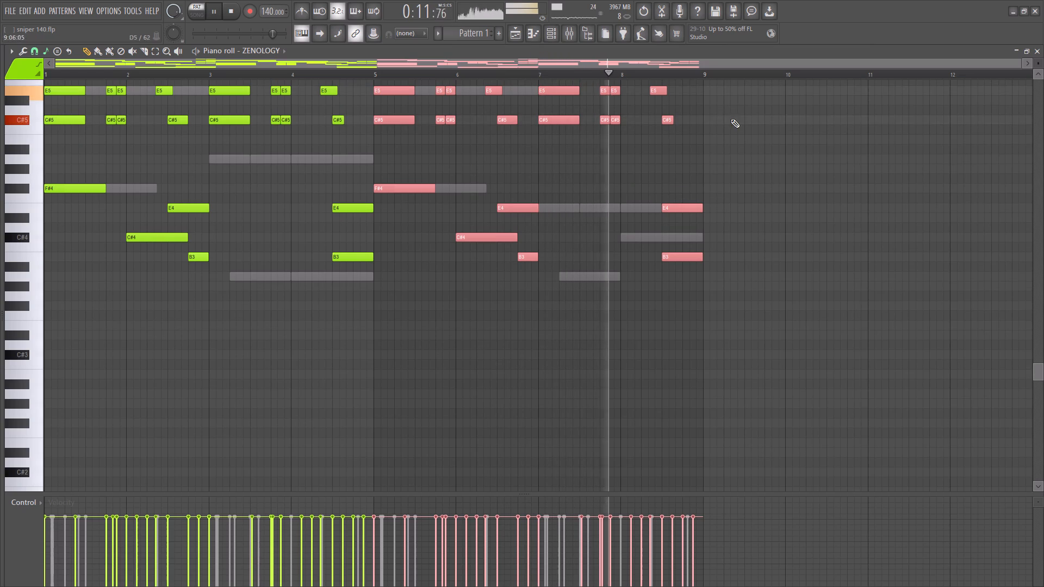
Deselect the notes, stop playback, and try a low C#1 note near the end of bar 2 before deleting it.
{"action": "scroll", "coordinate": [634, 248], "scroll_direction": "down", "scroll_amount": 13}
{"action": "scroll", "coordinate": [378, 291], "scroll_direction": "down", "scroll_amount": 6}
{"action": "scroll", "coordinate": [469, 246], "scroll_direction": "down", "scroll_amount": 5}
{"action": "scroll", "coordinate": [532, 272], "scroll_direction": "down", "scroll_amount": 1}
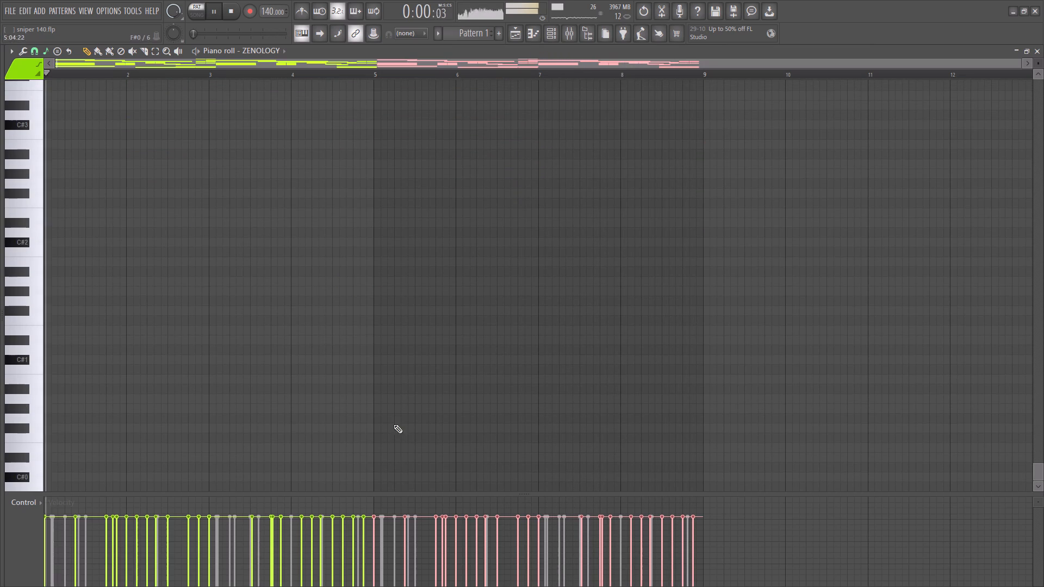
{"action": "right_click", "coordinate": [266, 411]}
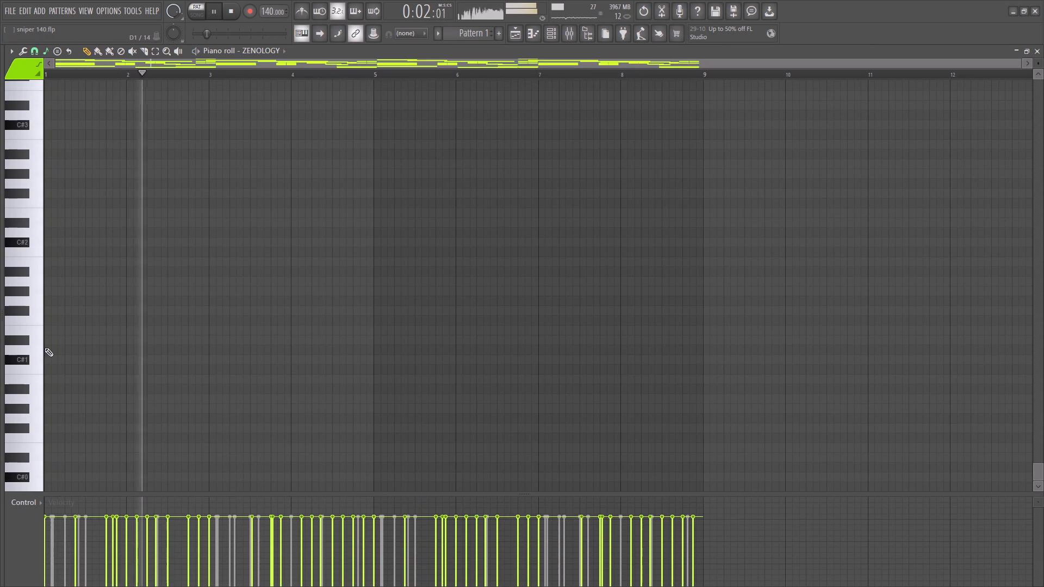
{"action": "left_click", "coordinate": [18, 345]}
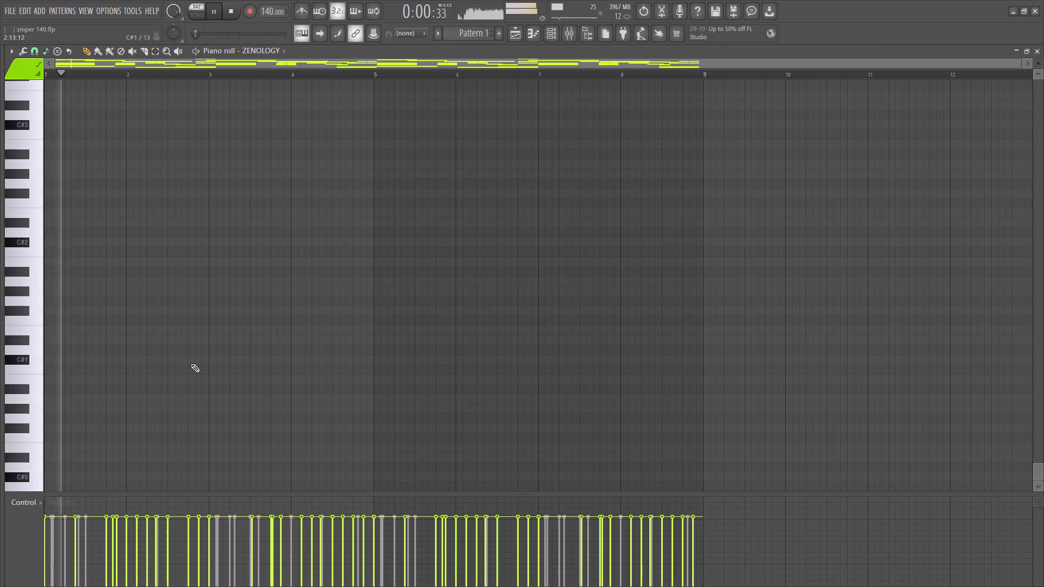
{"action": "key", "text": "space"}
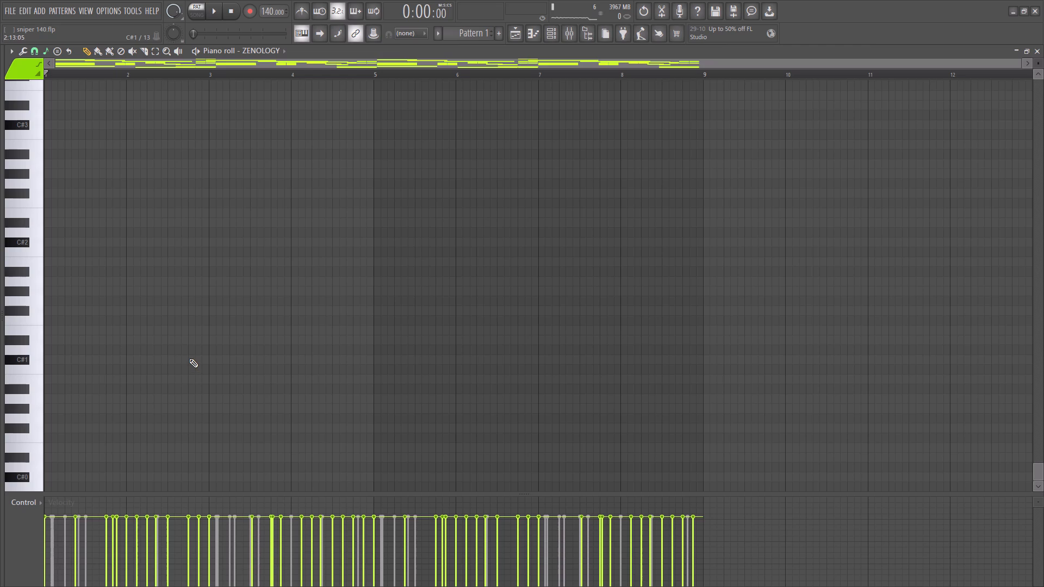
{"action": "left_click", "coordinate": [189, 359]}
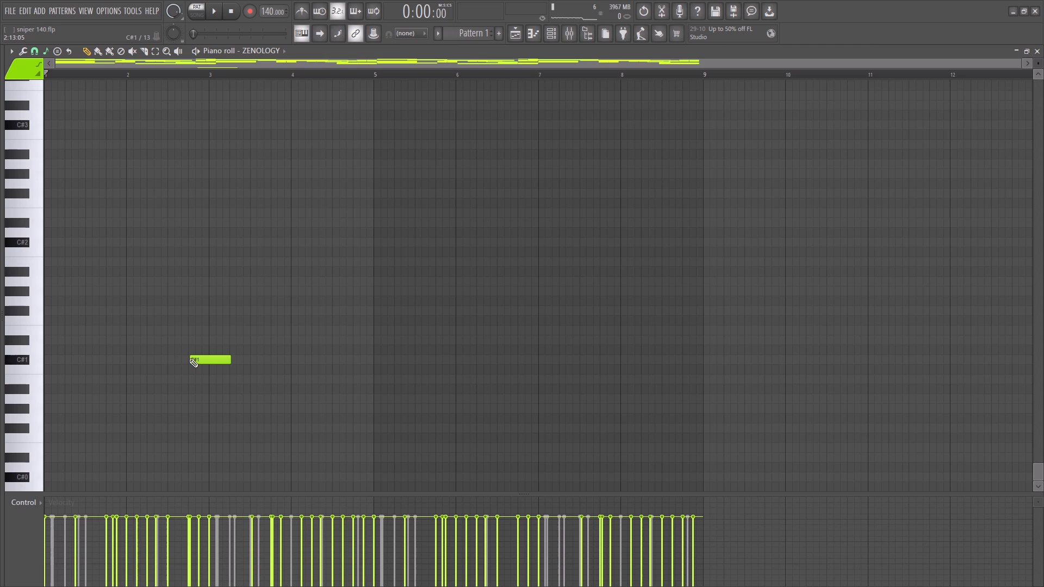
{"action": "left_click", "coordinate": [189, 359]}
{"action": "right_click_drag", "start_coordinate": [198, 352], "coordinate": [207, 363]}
Play the pattern from the start and examine the chord and melody notes leading up to bar 3.
{"action": "key", "text": "space"}
{"action": "scroll", "coordinate": [283, 332], "scroll_direction": "up", "scroll_amount": 6}
{"action": "key", "text": "space"}
{"action": "key", "text": "space"}
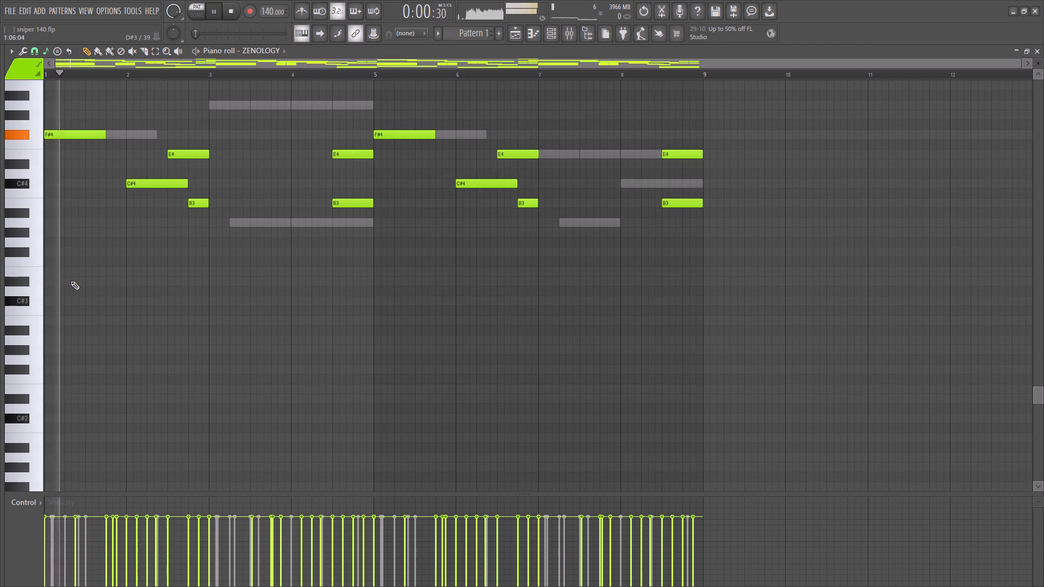
{"action": "key", "text": "space"}
{"action": "key", "text": "space"}
{"action": "scroll", "coordinate": [102, 253], "scroll_direction": "up", "scroll_amount": 8}
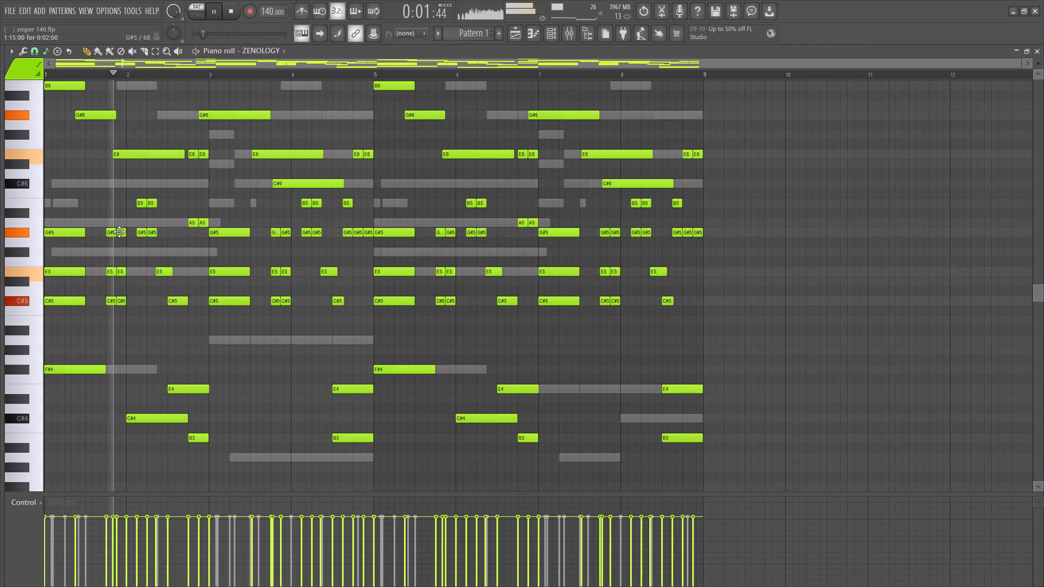
{"action": "scroll", "coordinate": [82, 285], "scroll_direction": "up", "scroll_amount": 4}
{"action": "scroll", "coordinate": [189, 278], "scroll_direction": "down", "scroll_amount": 4}
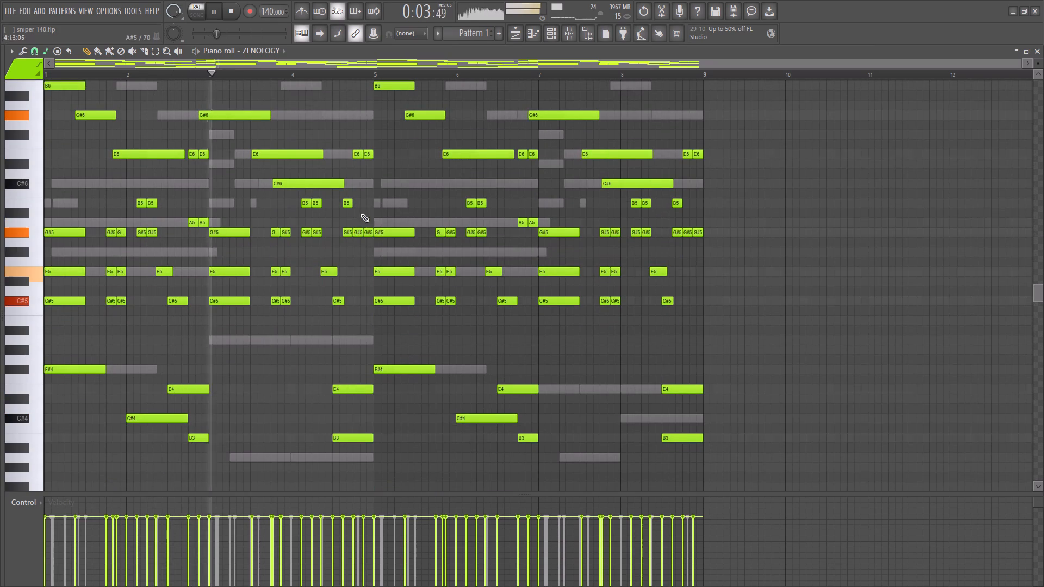
{"action": "key", "text": "space"}
{"action": "key", "text": "space"}
Delete the short paired E6, A5 and E7 notes at the end of bar 2.
{"action": "right_click_drag", "start_coordinate": [189, 150], "coordinate": [191, 197]}
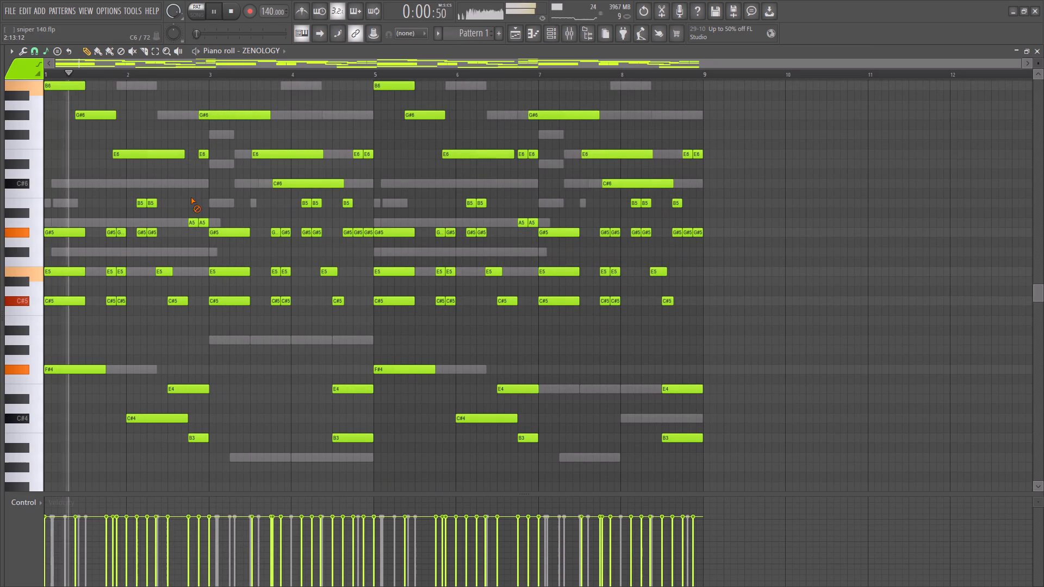
{"action": "right_click_drag", "start_coordinate": [191, 197], "coordinate": [197, 161]}
{"action": "right_click_drag", "start_coordinate": [196, 153], "coordinate": [207, 151]}
{"action": "scroll", "coordinate": [213, 159], "scroll_direction": "up", "scroll_amount": 3}
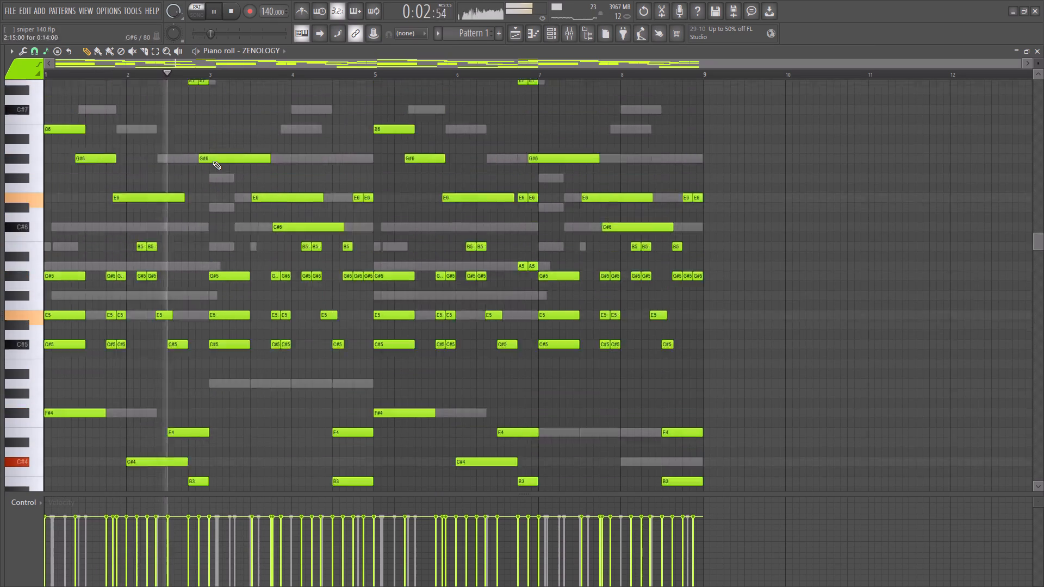
{"action": "scroll", "coordinate": [213, 161], "scroll_direction": "up", "scroll_amount": 2}
{"action": "right_click_drag", "start_coordinate": [207, 170], "coordinate": [188, 191]}
{"action": "key", "text": "ctrl+z"}
{"action": "key", "text": "space"}
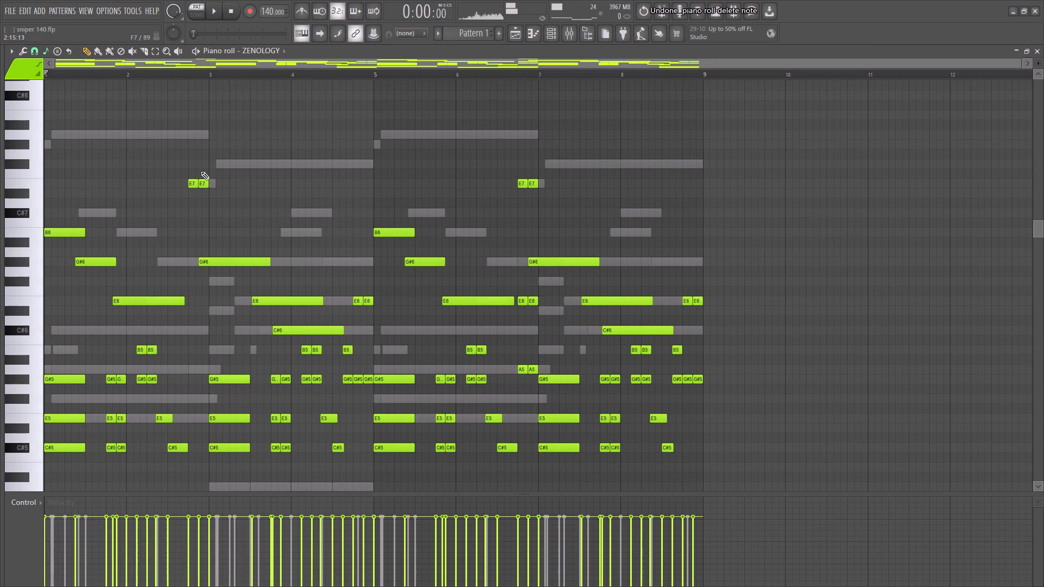
{"action": "key", "text": "space"}
{"action": "right_click_drag", "start_coordinate": [209, 173], "coordinate": [221, 197]}
Add an Xpand!2 instrument as a new channel below ZENOLOGY.
{"action": "scroll", "coordinate": [189, 329], "scroll_direction": "down", "scroll_amount": 1}
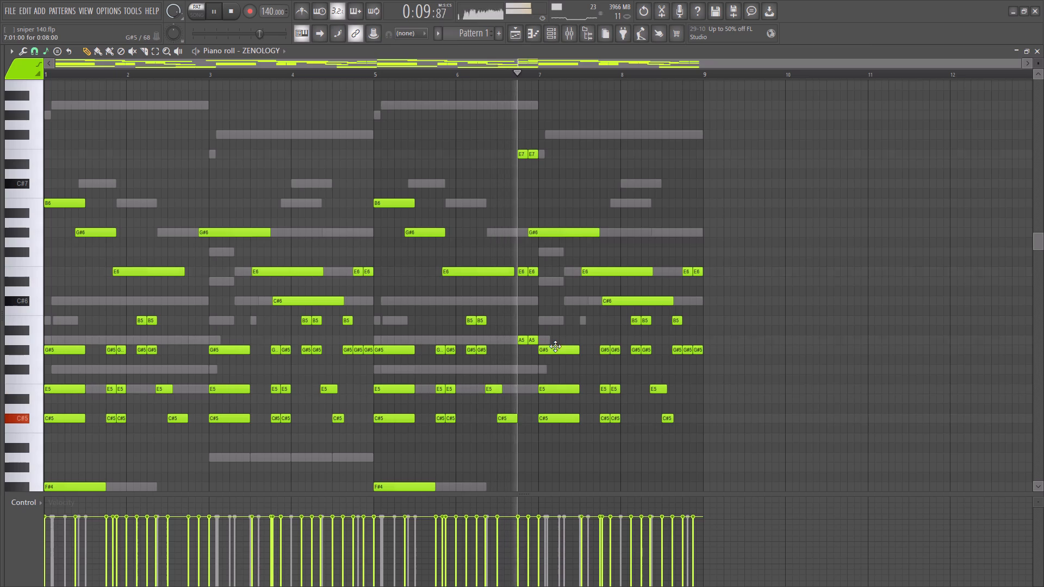
{"action": "scroll", "coordinate": [622, 319], "scroll_direction": "down", "scroll_amount": 6, "text": "ctrl"}
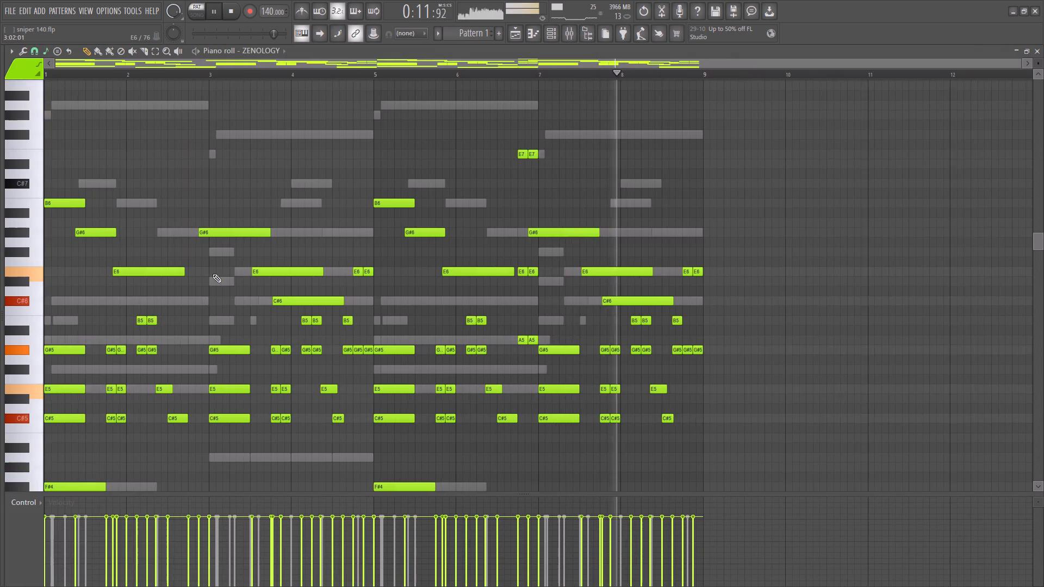
{"action": "scroll", "coordinate": [109, 322], "scroll_direction": "down", "scroll_amount": 6}
{"action": "left_click", "coordinate": [560, 38]}
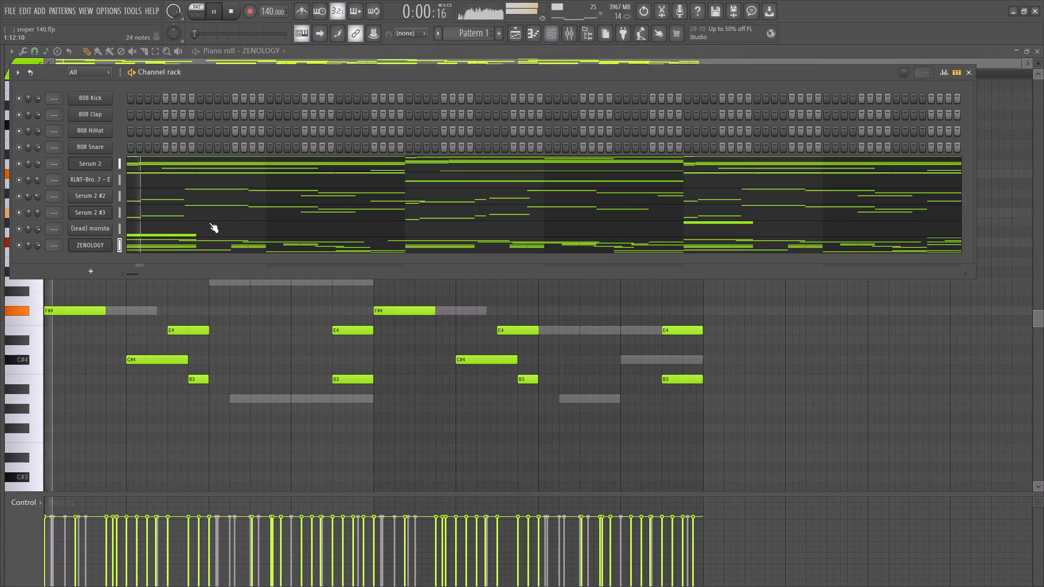
{"action": "left_click", "coordinate": [92, 279]}
{"action": "left_click", "coordinate": [90, 270]}
{"action": "left_click_drag", "start_coordinate": [90, 484], "coordinate": [103, 545]}
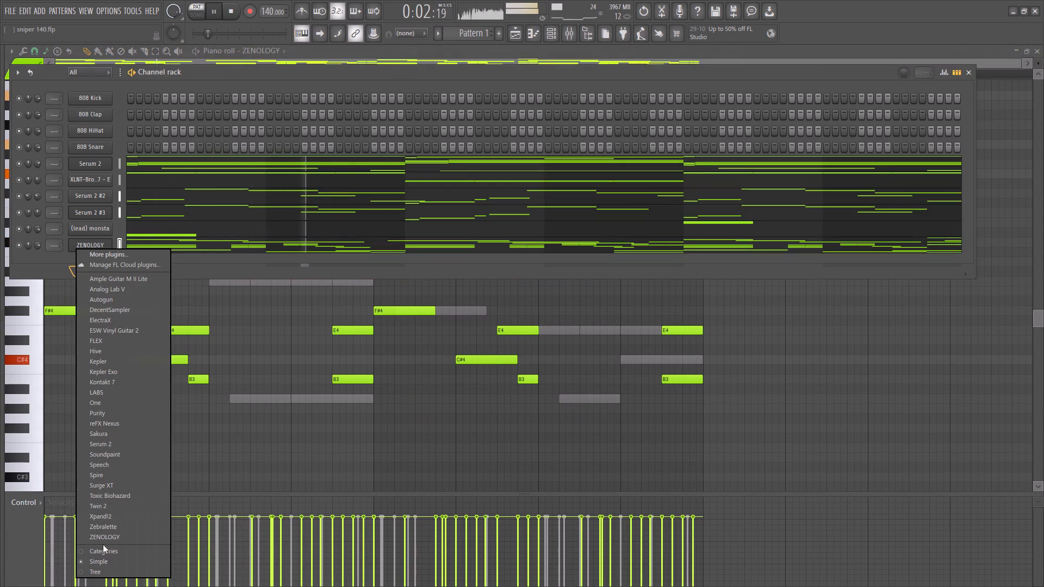
{"action": "left_click_drag", "start_coordinate": [103, 545], "coordinate": [122, 521]}
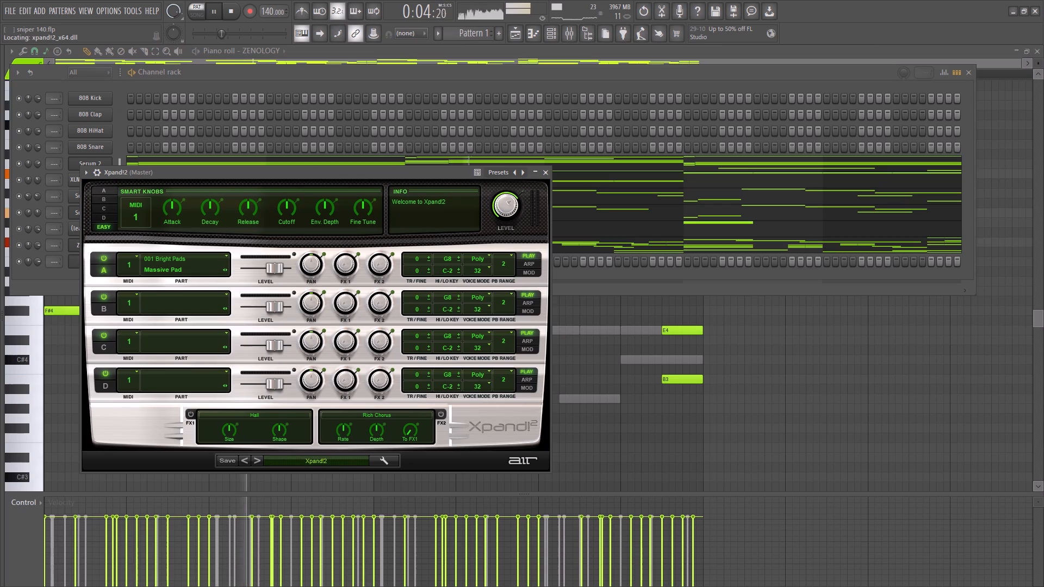
Load a sound from the 008 Hard Leads category into Xpand!2 part A and audition it.
{"action": "left_click", "coordinate": [152, 272]}
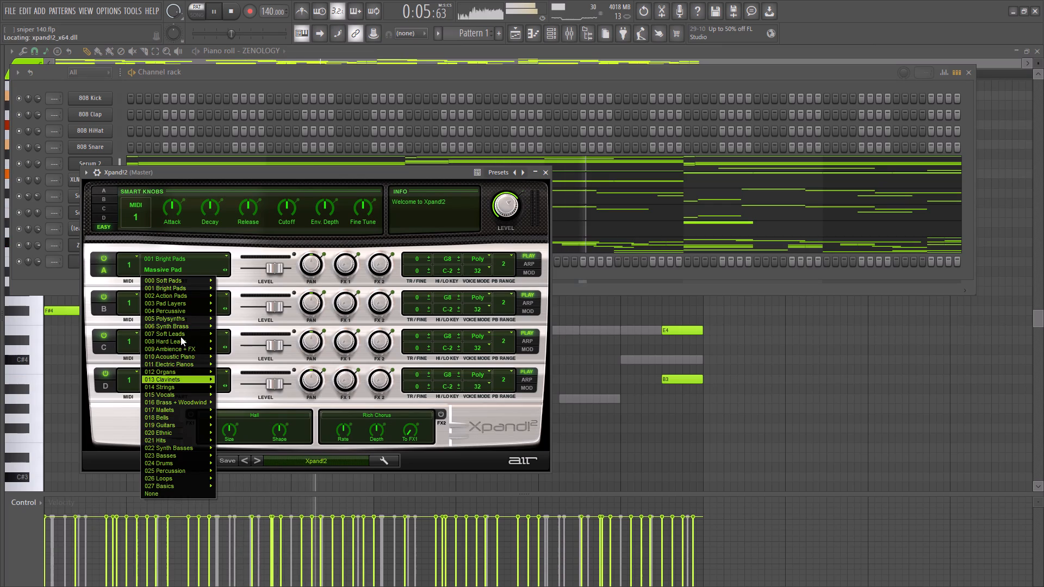
{"action": "left_click_drag", "start_coordinate": [172, 340], "coordinate": [210, 340]}
{"action": "left_click", "coordinate": [235, 340]}
{"action": "type", "text": "eew"}
{"action": "key", "text": "e"}
{"action": "left_click", "coordinate": [549, 170]}
{"action": "key", "text": "e"}
{"action": "key", "text": "e"}
{"action": "key", "text": "e"}
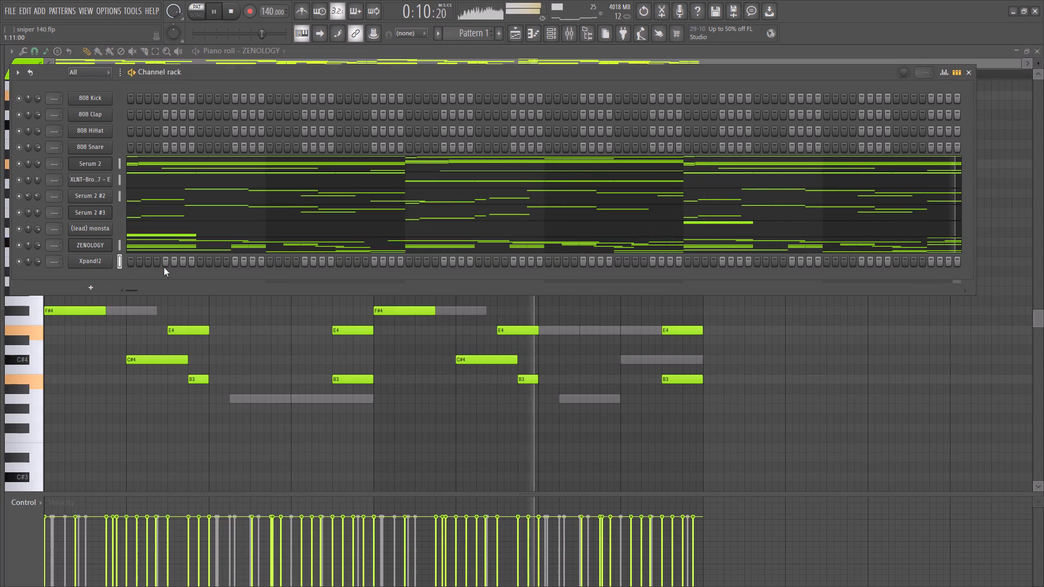
{"action": "key", "text": "w"}
{"action": "key", "text": "w"}
{"action": "key", "text": "w"}
{"action": "key", "text": "w"}
{"action": "key", "text": "w"}
{"action": "key", "text": "w"}
{"action": "key", "text": "w"}
{"action": "key", "text": "w"}
{"action": "key", "text": "w"}
Open the piano roll of the Xpand!2 channel.
{"action": "right_click", "coordinate": [101, 259]}
{"action": "key", "text": "e"}
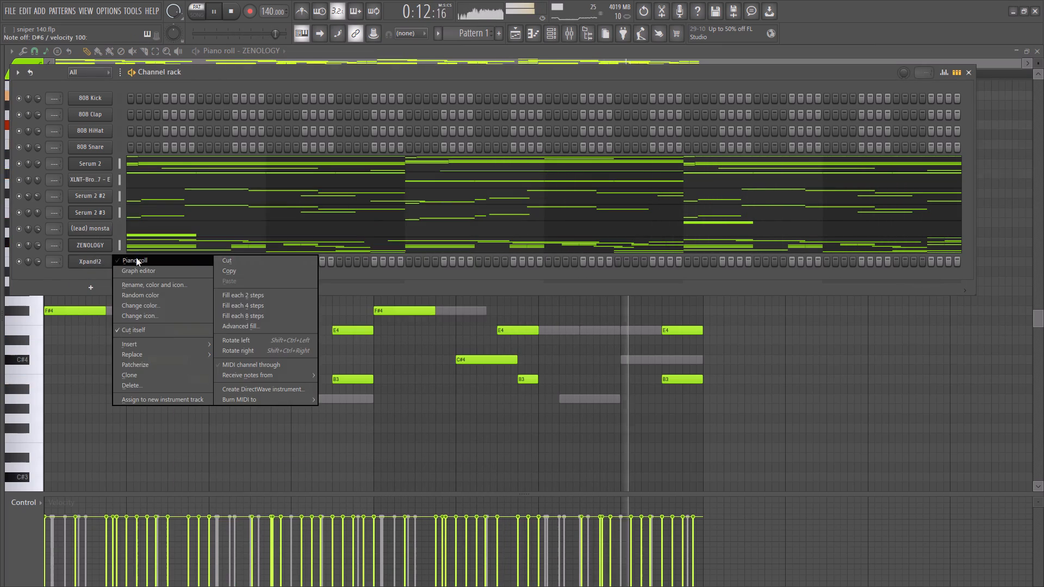
{"action": "left_click", "coordinate": [136, 258]}
Improvise melody ideas with the Xpand!2 lead over the looping pattern, without recording.
{"action": "key", "text": "e"}
{"action": "key", "text": "e"}
{"action": "key", "text": "w"}
{"action": "key", "text": "e"}
{"action": "key", "text": "e"}
{"action": "key", "text": "e"}
{"action": "key", "text": "e"}
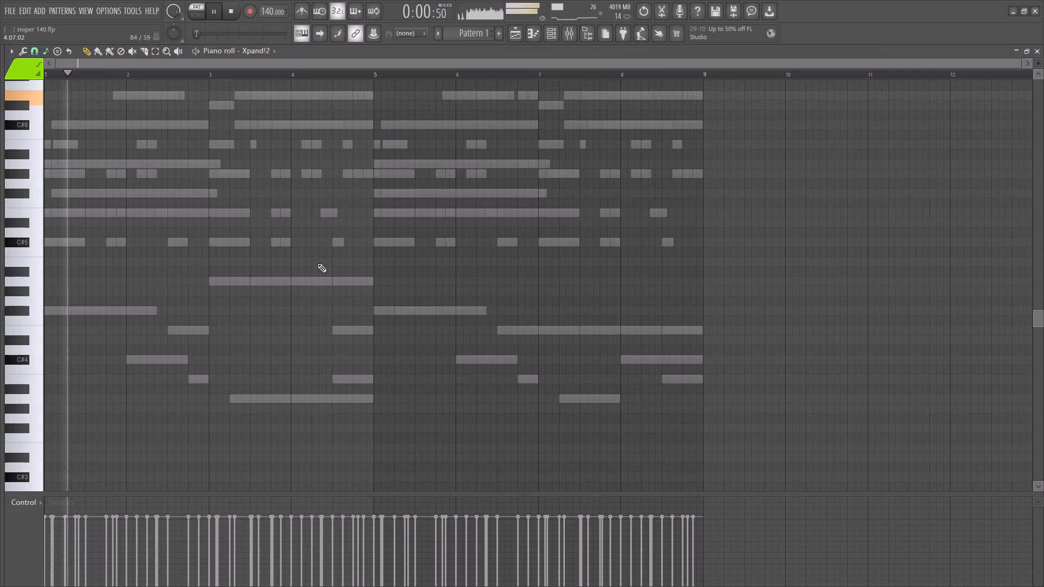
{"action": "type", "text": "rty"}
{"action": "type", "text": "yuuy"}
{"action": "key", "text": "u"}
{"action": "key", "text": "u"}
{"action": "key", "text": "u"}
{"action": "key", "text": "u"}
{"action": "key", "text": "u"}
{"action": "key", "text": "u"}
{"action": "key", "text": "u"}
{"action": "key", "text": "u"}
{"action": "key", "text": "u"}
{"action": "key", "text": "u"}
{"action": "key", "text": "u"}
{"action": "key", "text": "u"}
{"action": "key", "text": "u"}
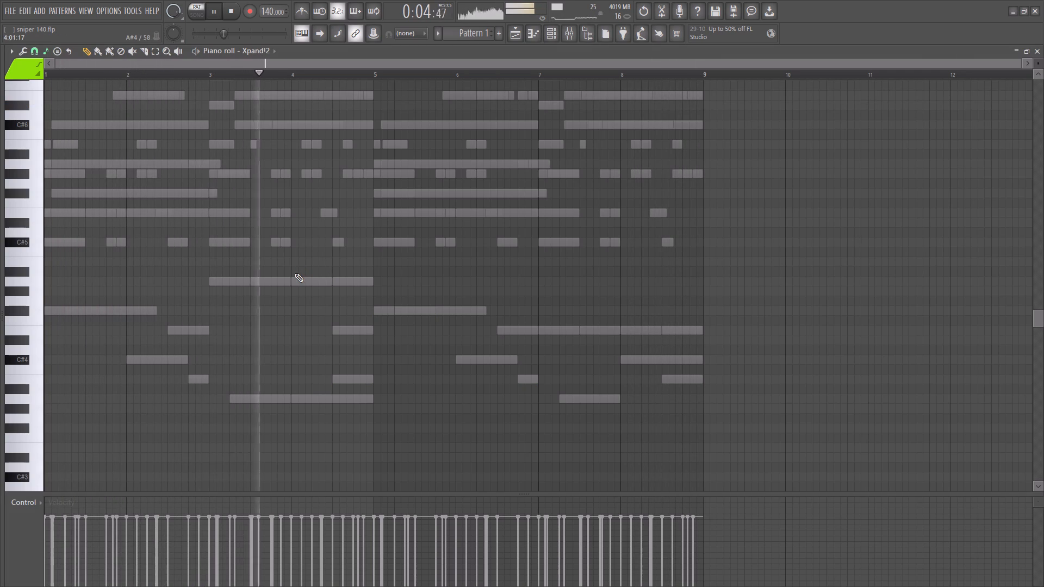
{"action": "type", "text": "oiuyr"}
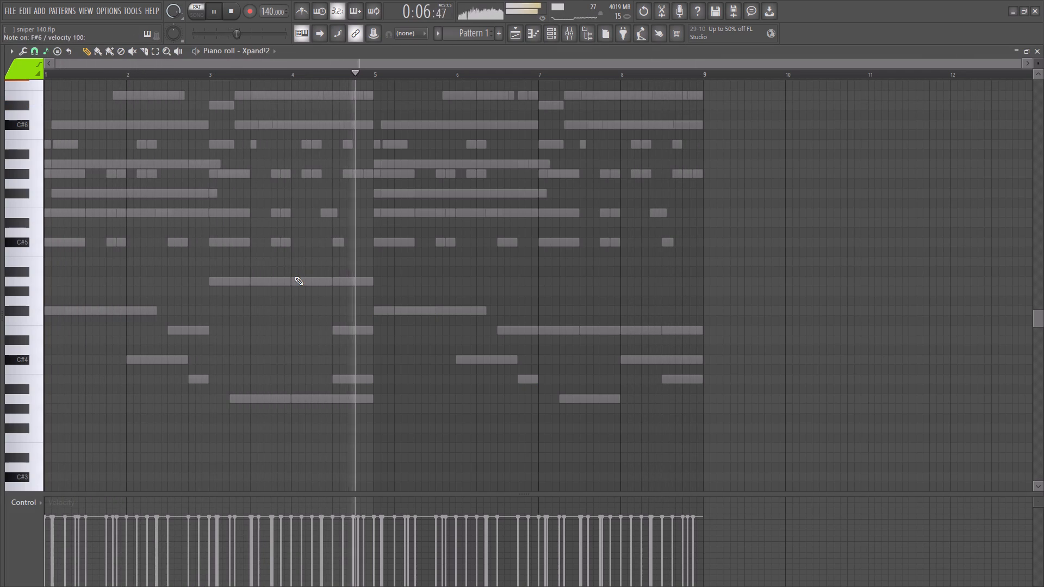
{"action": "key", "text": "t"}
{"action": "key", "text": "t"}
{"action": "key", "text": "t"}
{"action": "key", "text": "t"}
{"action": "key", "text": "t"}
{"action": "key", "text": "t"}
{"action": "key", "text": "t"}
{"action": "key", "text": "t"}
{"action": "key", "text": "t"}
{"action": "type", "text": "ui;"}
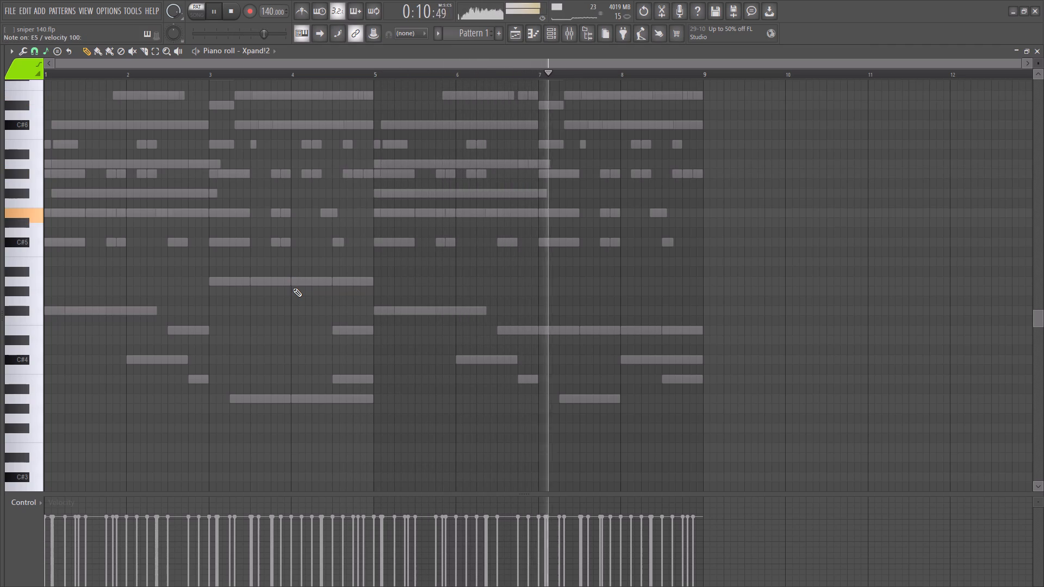
Audition long sustained Xpand!2 lead notes, including B5, E6 and F#6, over the looping Pattern 1 without recording.
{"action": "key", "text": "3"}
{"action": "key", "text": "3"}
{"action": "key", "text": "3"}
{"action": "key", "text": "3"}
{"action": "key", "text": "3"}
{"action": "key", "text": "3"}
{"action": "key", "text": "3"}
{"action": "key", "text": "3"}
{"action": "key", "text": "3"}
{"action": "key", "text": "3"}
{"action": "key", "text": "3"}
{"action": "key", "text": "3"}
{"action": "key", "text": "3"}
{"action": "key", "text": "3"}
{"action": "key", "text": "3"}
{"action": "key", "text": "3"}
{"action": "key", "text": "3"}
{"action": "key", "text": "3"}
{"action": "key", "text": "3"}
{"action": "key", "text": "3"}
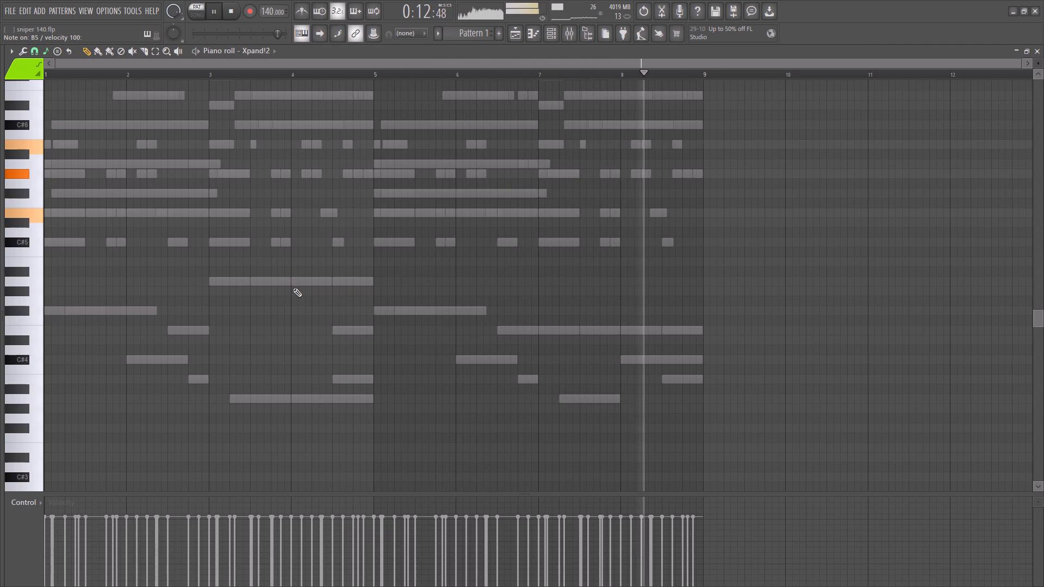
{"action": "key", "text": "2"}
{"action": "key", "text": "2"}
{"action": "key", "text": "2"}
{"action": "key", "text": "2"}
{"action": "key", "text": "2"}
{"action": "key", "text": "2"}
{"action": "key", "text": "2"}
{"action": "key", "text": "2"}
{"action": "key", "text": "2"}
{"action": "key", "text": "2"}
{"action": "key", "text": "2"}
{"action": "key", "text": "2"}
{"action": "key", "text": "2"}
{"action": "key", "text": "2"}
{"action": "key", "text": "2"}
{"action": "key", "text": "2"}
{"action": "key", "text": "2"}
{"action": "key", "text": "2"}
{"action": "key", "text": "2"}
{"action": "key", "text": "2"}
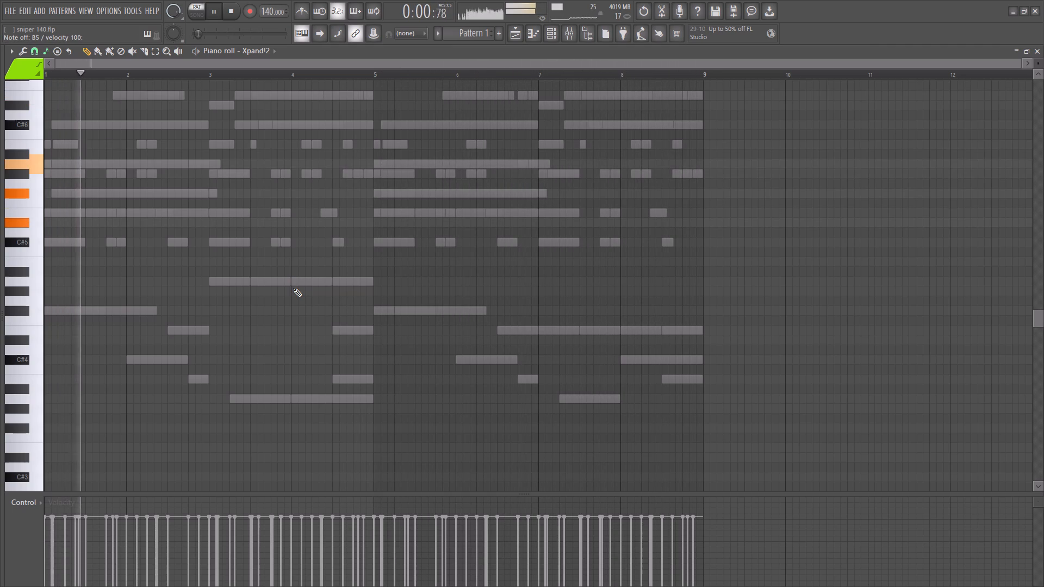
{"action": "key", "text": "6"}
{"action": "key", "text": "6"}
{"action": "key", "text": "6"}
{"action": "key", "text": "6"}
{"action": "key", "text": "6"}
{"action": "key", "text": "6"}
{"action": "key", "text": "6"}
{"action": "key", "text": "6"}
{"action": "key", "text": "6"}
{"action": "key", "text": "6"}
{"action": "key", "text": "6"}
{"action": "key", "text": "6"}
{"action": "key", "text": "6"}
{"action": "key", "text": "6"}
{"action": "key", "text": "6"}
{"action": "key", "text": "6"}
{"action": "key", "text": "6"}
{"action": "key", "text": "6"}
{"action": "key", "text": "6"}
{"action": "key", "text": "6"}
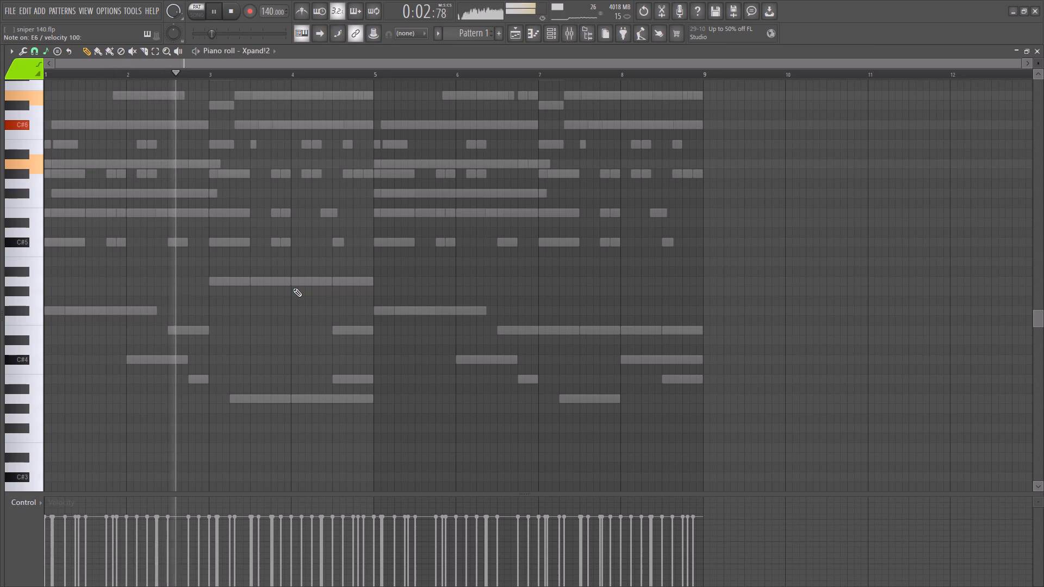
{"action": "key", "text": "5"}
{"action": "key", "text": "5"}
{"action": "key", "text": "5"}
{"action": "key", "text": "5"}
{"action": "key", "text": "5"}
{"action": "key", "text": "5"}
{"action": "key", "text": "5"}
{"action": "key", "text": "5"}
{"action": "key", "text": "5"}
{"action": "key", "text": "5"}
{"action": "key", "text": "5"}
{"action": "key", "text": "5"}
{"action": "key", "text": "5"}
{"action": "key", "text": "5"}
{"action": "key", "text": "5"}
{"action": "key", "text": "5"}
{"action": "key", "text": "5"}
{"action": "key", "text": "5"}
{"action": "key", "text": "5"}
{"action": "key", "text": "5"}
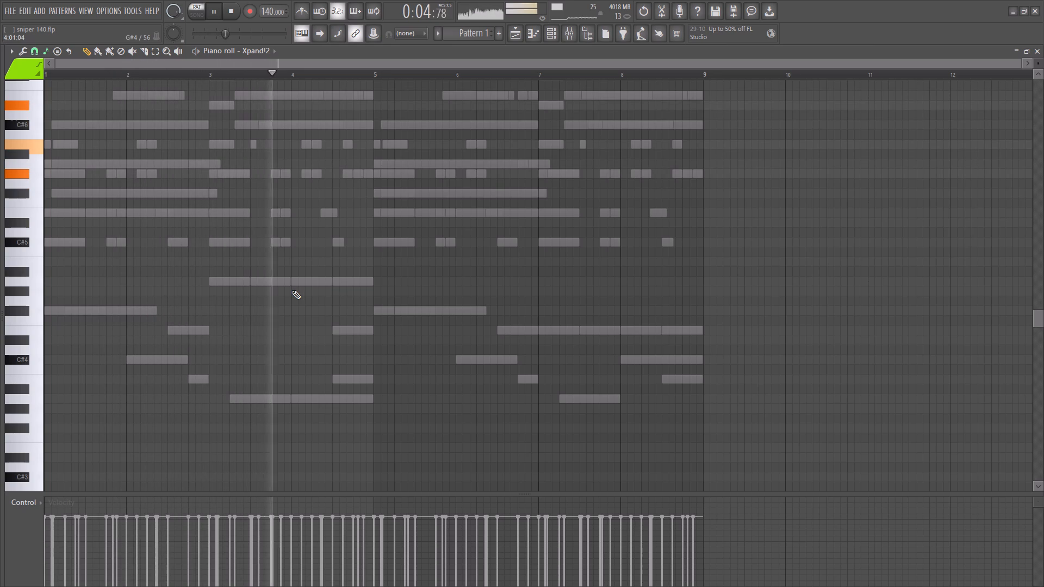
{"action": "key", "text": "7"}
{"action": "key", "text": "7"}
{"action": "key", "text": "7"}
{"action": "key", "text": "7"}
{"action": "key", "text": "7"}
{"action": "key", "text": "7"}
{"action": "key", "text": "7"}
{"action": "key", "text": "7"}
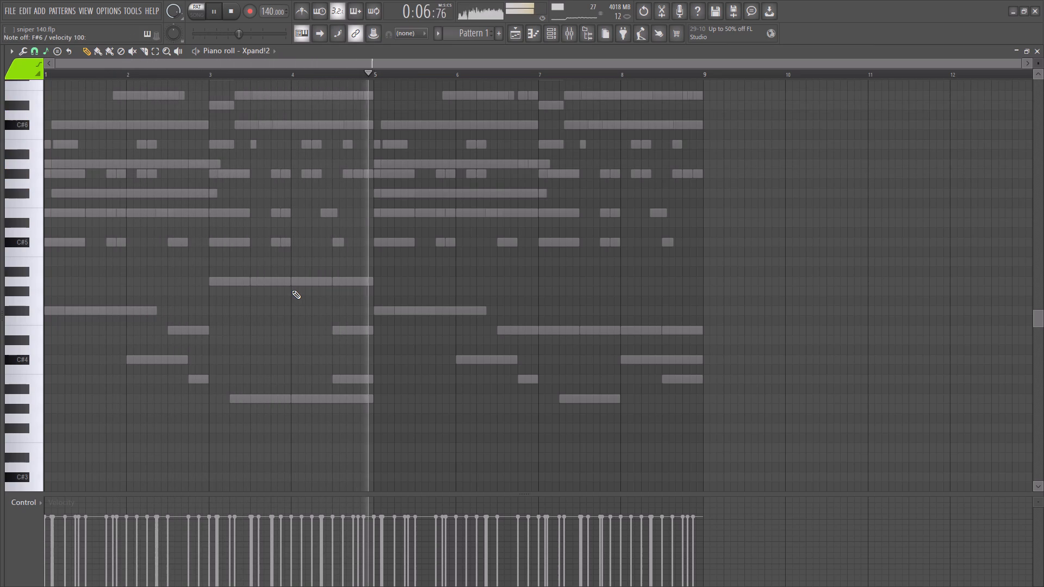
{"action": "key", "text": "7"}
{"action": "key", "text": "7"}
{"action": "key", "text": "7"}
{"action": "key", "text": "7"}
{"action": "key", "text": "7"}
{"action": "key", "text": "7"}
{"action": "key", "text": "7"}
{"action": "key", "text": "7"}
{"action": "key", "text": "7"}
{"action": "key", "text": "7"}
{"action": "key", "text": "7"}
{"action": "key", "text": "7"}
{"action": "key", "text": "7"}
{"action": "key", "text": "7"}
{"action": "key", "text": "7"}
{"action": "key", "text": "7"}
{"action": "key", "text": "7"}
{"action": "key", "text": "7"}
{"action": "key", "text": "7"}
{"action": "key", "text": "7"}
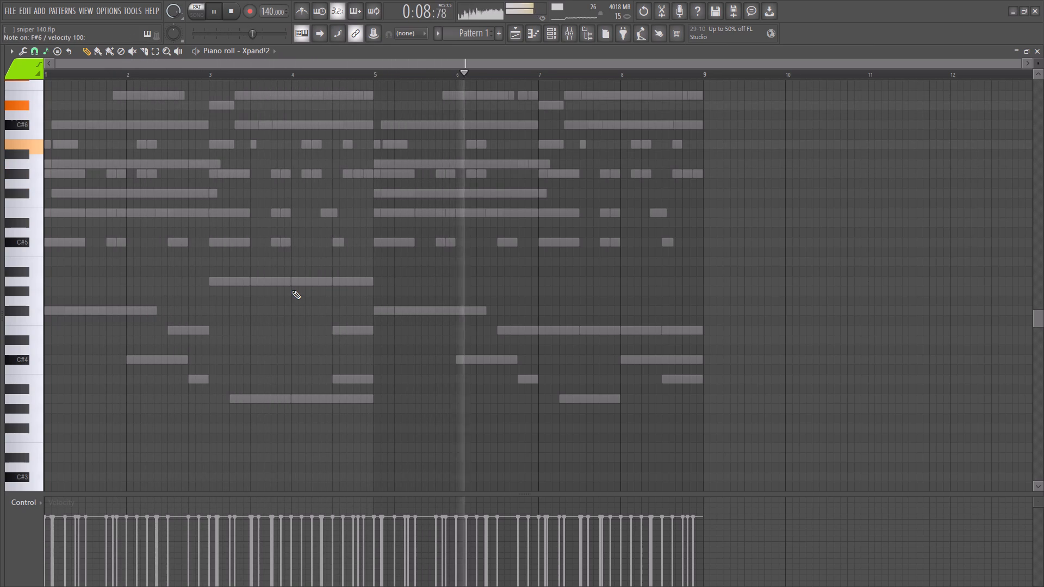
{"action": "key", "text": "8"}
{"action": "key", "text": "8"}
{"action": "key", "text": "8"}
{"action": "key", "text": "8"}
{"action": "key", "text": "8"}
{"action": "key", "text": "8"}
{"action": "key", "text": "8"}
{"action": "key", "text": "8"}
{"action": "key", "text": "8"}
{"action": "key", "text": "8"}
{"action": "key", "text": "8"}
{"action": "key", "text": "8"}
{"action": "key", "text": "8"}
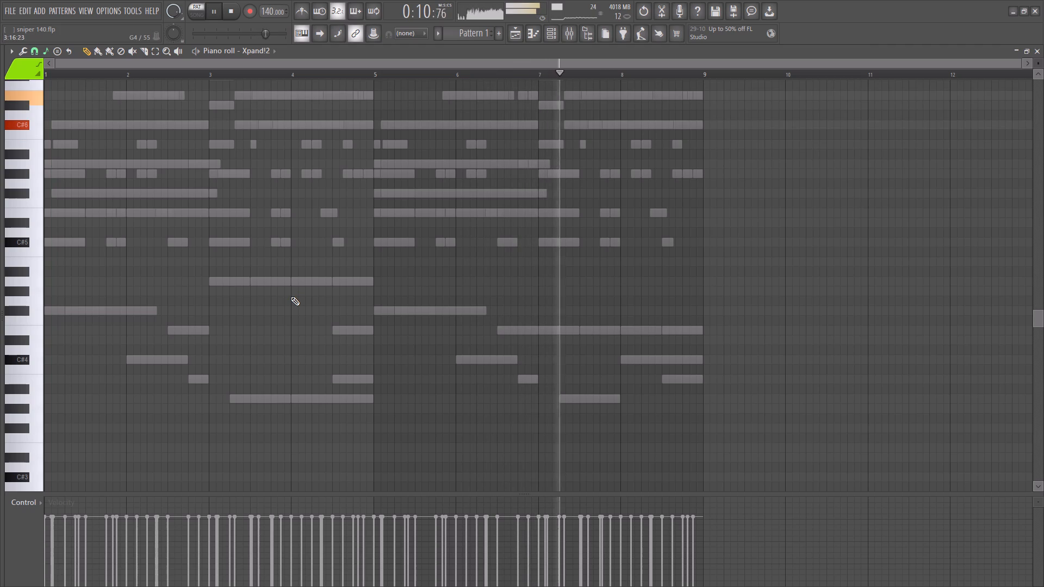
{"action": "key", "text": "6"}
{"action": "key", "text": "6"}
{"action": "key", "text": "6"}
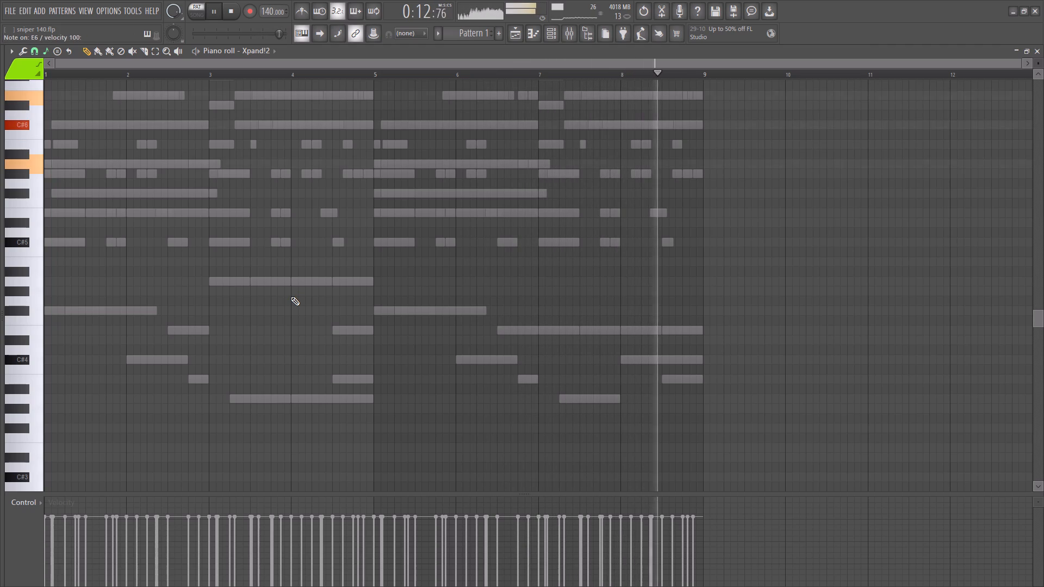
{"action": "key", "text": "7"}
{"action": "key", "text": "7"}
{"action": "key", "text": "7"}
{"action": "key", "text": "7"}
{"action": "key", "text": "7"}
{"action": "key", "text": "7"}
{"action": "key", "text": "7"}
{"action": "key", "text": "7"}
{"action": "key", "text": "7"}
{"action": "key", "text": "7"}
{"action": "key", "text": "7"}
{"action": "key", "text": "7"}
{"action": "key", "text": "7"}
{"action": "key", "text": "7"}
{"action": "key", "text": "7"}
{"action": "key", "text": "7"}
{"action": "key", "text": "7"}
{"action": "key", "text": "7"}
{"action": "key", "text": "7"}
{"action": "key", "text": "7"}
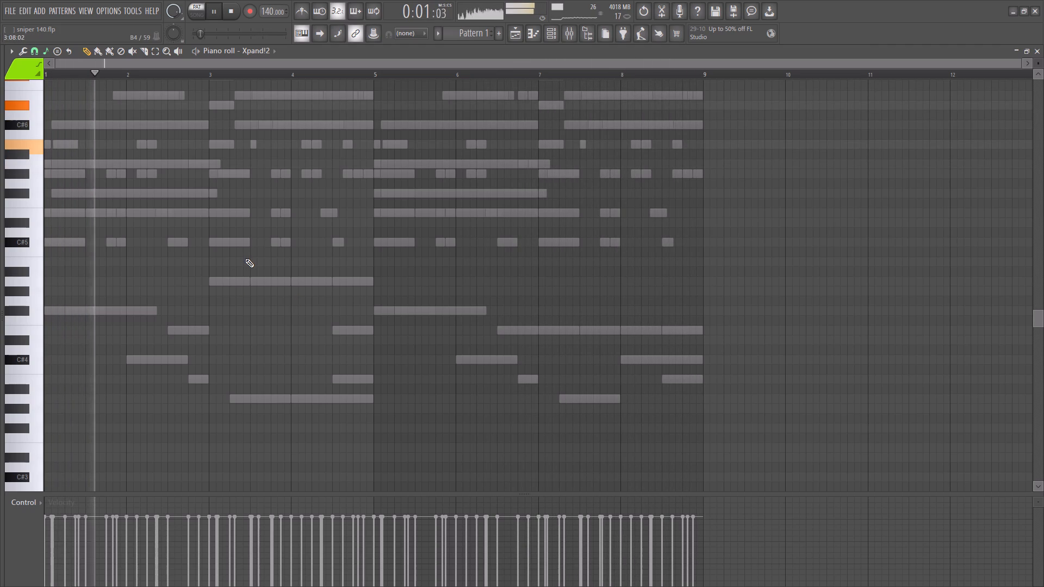
Try out a short, faster melodic phrase with the Xpand!2 lead over the looping pattern, without recording.
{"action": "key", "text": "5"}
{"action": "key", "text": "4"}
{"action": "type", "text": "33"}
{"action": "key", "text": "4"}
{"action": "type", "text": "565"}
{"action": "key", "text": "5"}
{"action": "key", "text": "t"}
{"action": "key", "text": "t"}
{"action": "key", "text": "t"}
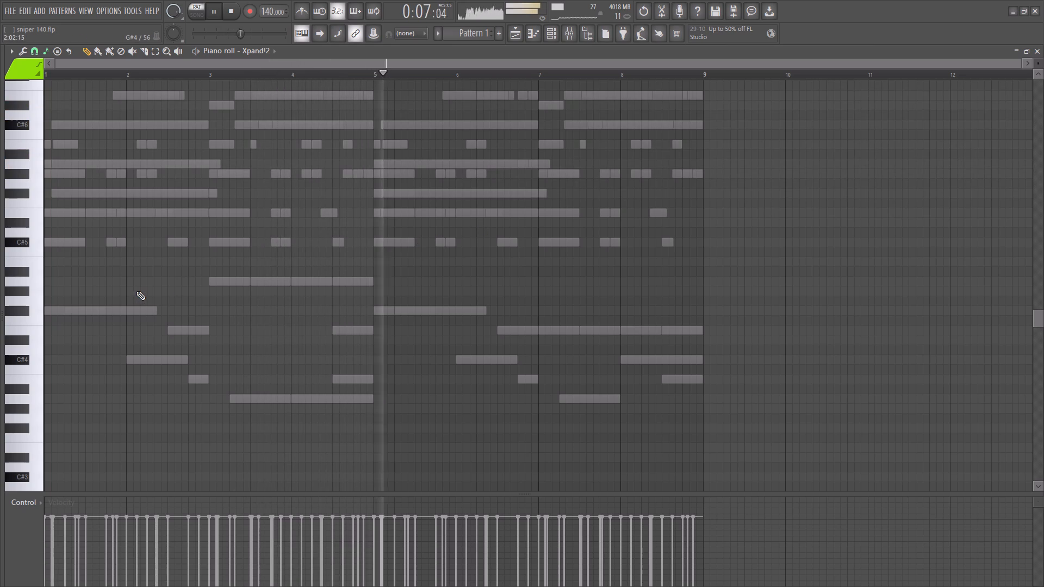
Try out a repeated-note phrase with the Xpand!2 lead over the looping pattern, without recording.
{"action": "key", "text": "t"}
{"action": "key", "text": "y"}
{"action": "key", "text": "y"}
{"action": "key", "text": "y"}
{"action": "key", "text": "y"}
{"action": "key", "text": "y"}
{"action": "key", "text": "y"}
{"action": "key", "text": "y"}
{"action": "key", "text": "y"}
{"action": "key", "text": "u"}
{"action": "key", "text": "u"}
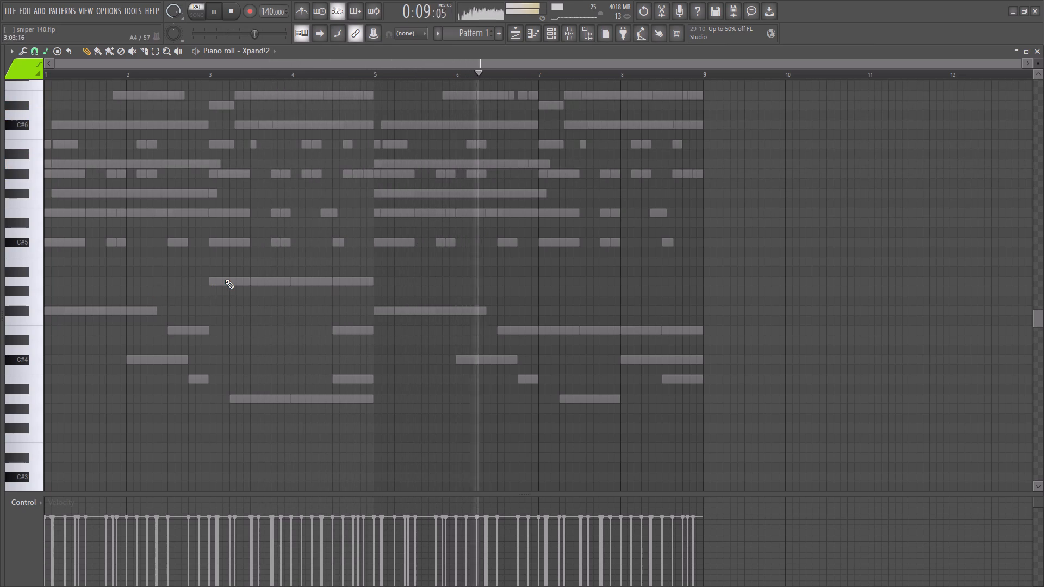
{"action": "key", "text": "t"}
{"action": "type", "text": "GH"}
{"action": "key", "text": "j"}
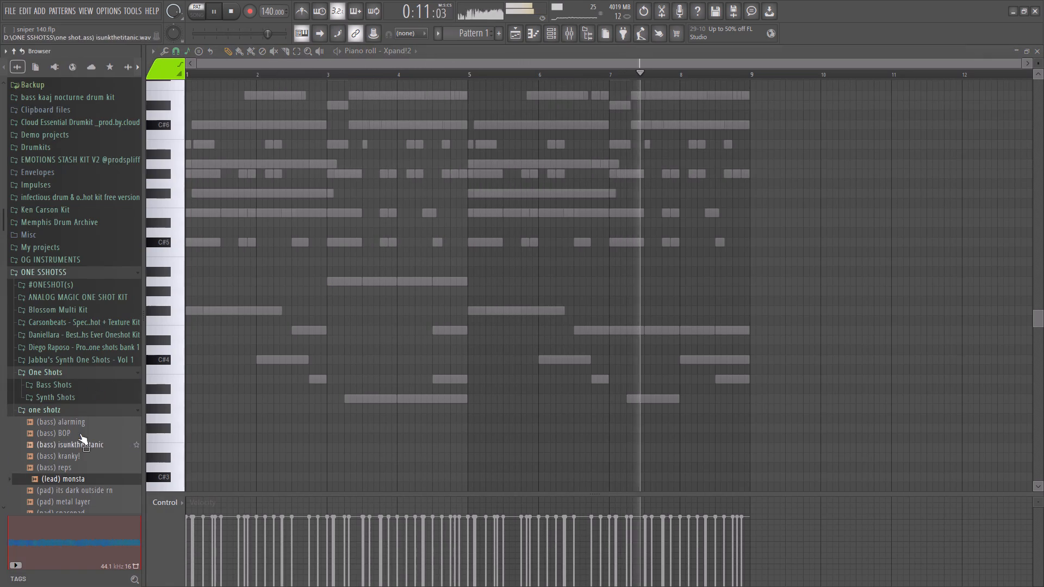
Replace the hard lead in Xpand!2's part A with the electric piano sound Mark 2 Medium Layer+.
{"action": "left_click", "coordinate": [555, 32]}
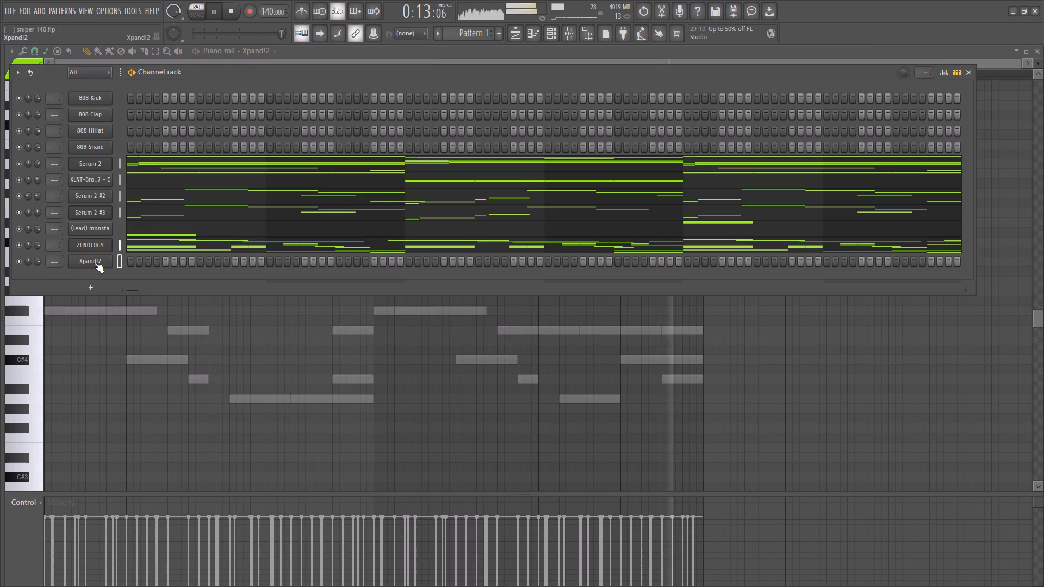
{"action": "left_click", "coordinate": [94, 263]}
{"action": "left_click", "coordinate": [166, 272]}
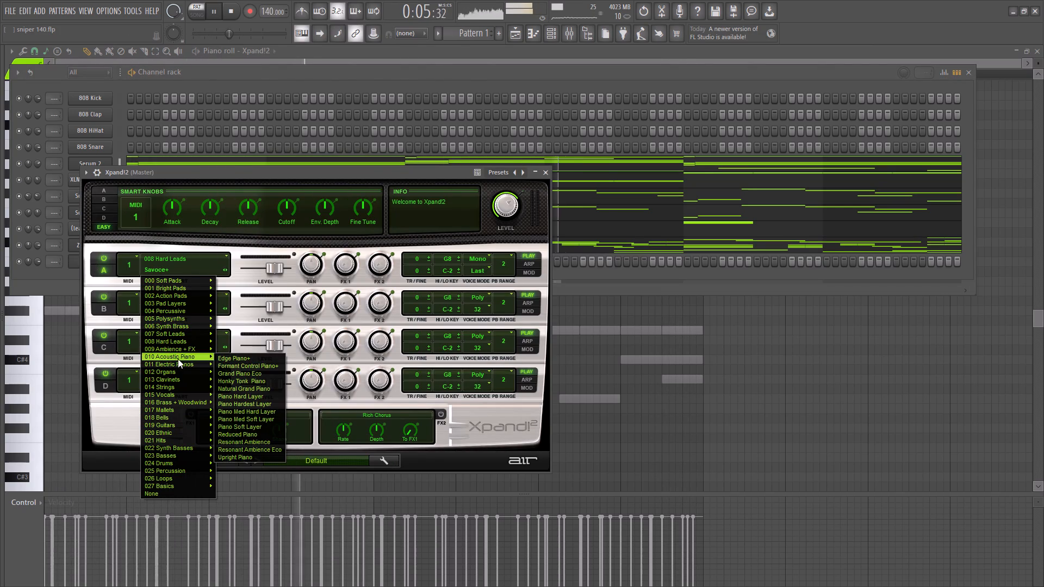
{"action": "left_click", "coordinate": [241, 373]}
Audition the new Xpand!2 electric piano sound with a few notes over the looping pattern and close the plugin window.
{"action": "key", "text": "h"}
{"action": "key", "text": "t"}
{"action": "key", "text": "t"}
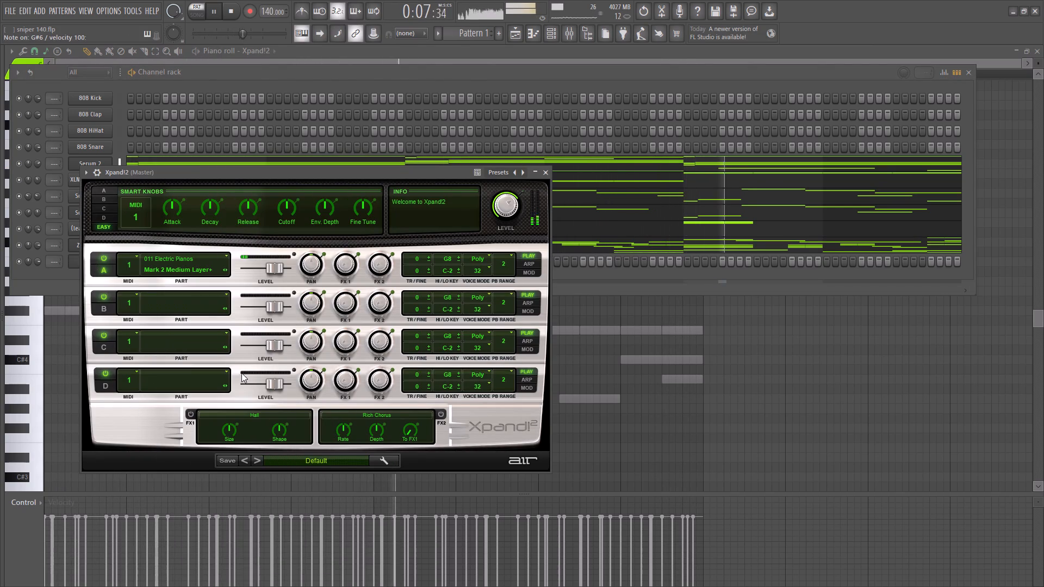
{"action": "key", "text": "t"}
{"action": "key", "text": "r"}
{"action": "key", "text": "t"}
{"action": "key", "text": "y"}
{"action": "type", "text": "TRTY"}
{"action": "left_click", "coordinate": [542, 174]}
Bring up the piano roll of the Xpand!2 channel.
{"action": "right_click", "coordinate": [107, 257]}
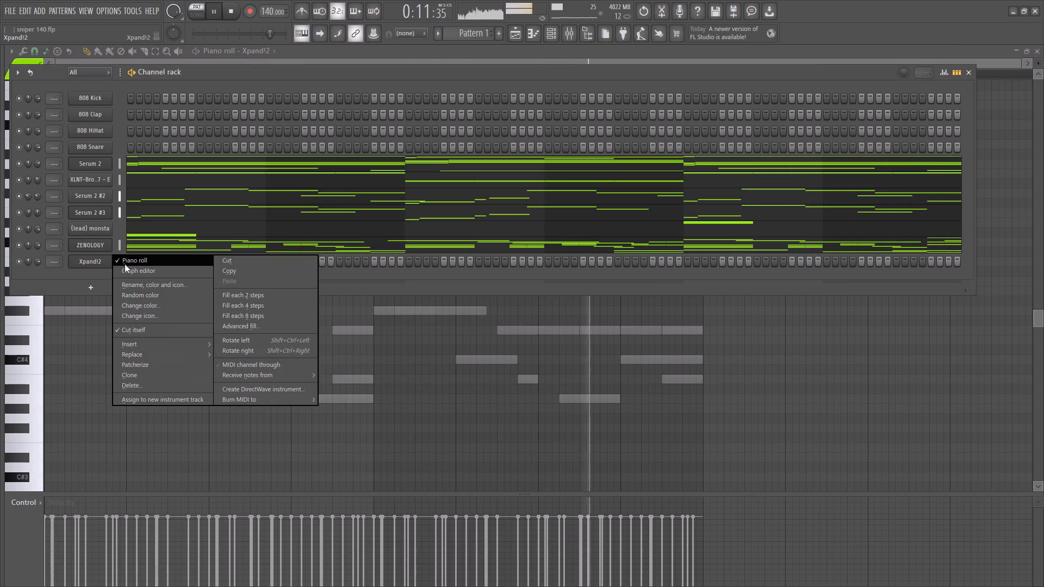
{"action": "left_click", "coordinate": [125, 264]}
{"action": "key", "text": "r"}
{"action": "key", "text": "t"}
{"action": "key", "text": "y"}
{"action": "right_click", "coordinate": [102, 267]}
{"action": "left_click", "coordinate": [127, 262]}
Improvise melody ideas with the Xpand!2 electric piano over the looping pattern, without recording.
{"action": "key", "text": "f"}
{"action": "key", "text": "g"}
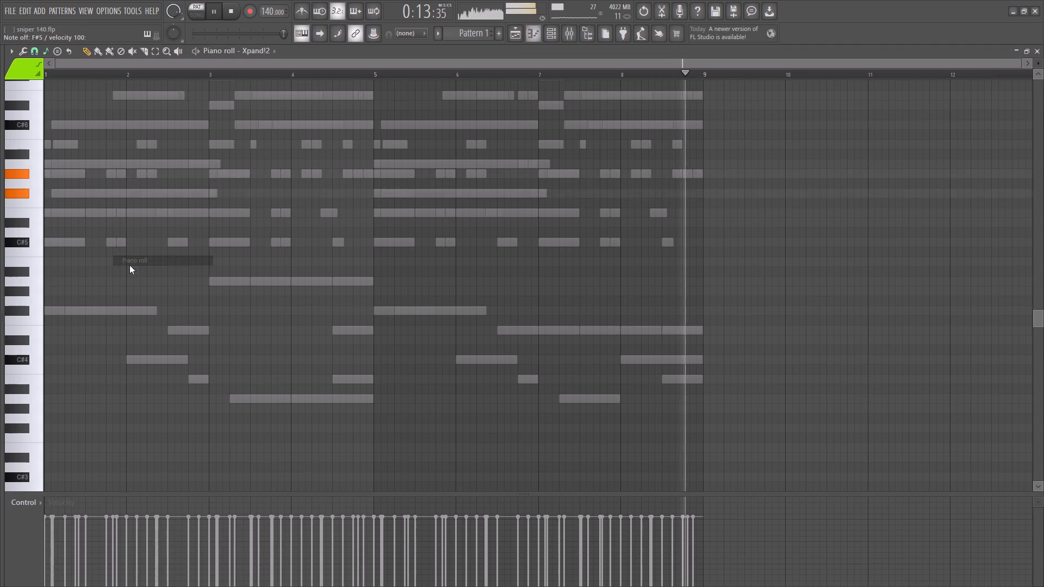
{"action": "key", "text": "h"}
{"action": "key", "text": "f"}
{"action": "key", "text": "g"}
{"action": "key", "text": "h"}
{"action": "type", "text": "HJ"}
{"action": "key", "text": "j"}
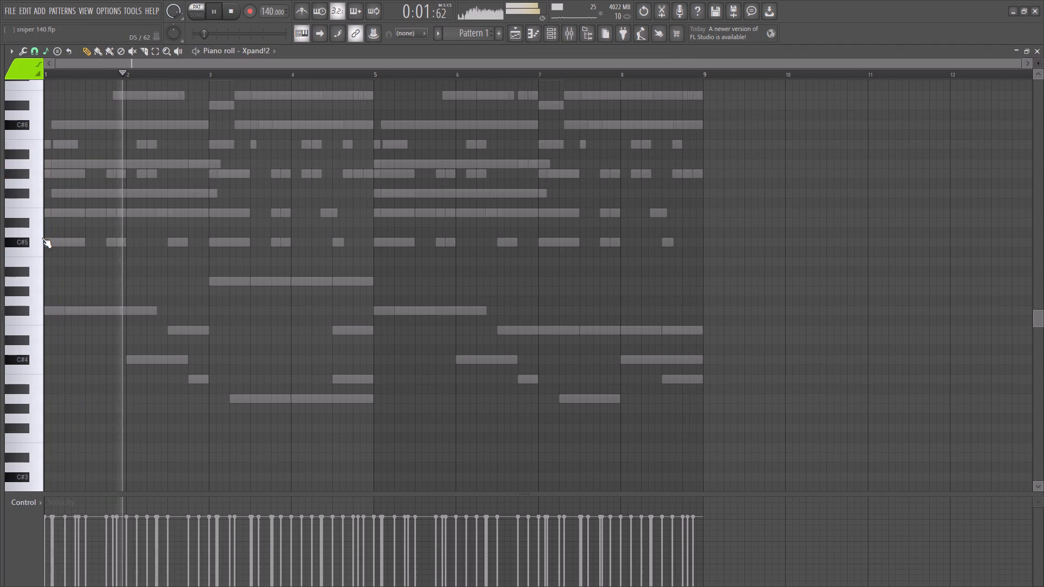
{"action": "key", "text": "j"}
{"action": "key", "text": "k"}
{"action": "key", "text": "k"}
{"action": "key", "text": "l"}
{"action": "type", "text": "JIREEETYUI"}
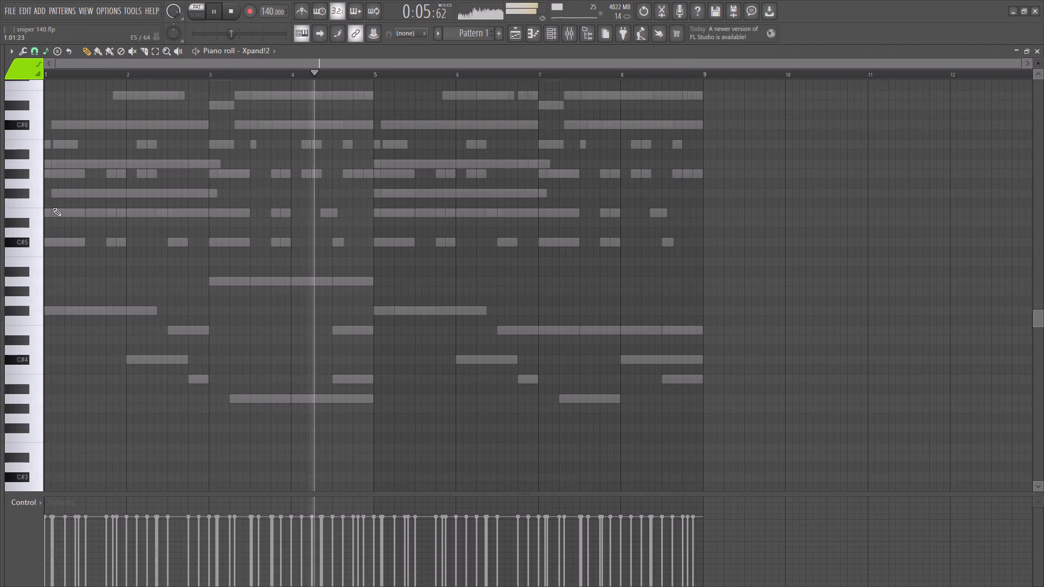
{"action": "key", "text": "u"}
{"action": "key", "text": "y"}
{"action": "scroll", "coordinate": [66, 192], "scroll_direction": "up", "scroll_amount": 4}
{"action": "key", "text": "y"}
{"action": "key", "text": "u"}
{"action": "key", "text": "i"}
Draw a half-bar G#6 note at the start of bar 1 and a half-bar E6 note directly after it.
{"action": "left_click_drag", "start_coordinate": [49, 183], "coordinate": [24, 171]}
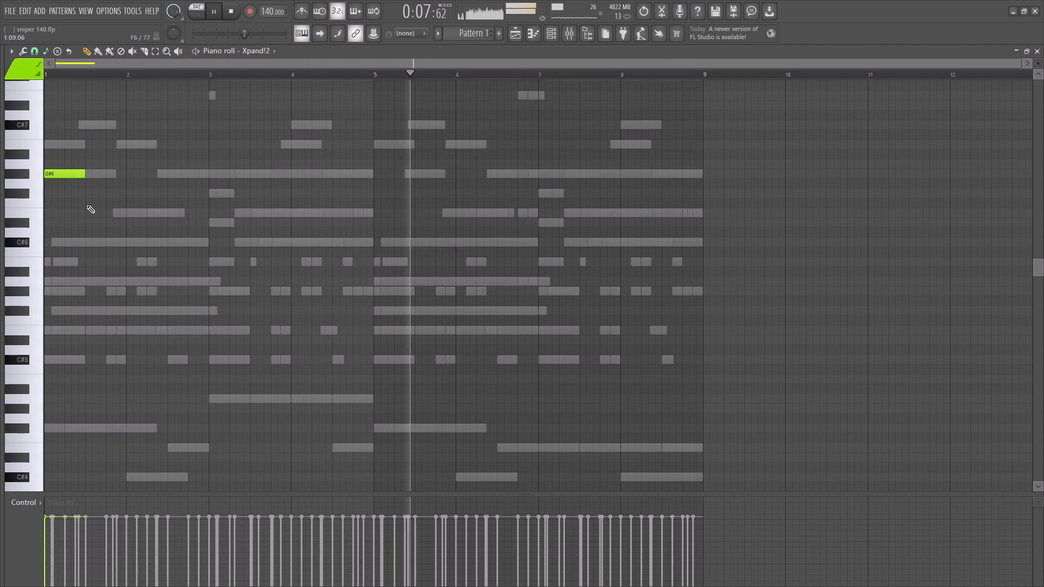
{"action": "left_click_drag", "start_coordinate": [85, 205], "coordinate": [84, 210]}
{"action": "left_click_drag", "start_coordinate": [90, 214], "coordinate": [96, 217]}
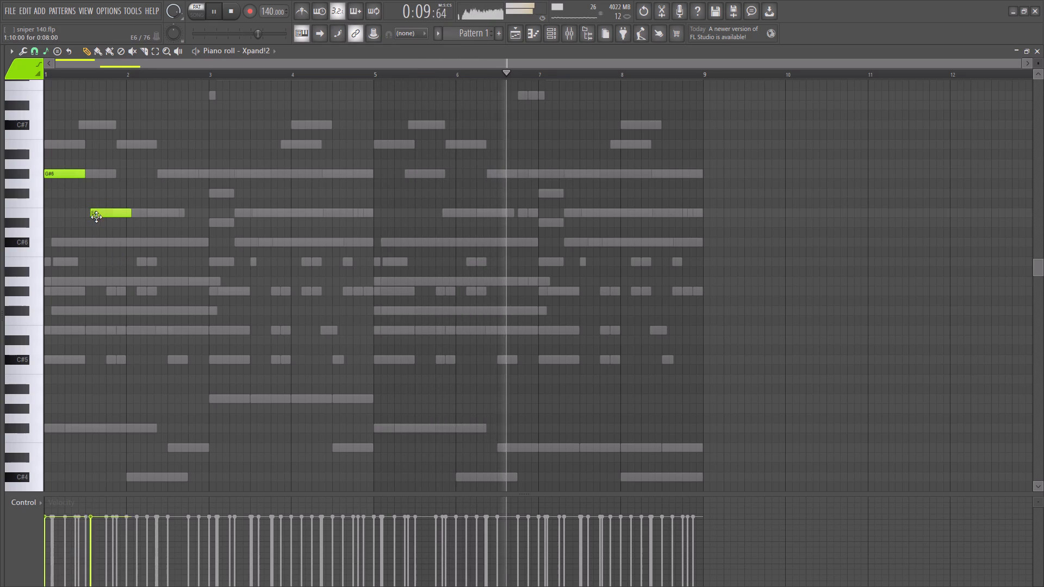
{"action": "left_click_drag", "start_coordinate": [96, 217], "coordinate": [91, 219]}
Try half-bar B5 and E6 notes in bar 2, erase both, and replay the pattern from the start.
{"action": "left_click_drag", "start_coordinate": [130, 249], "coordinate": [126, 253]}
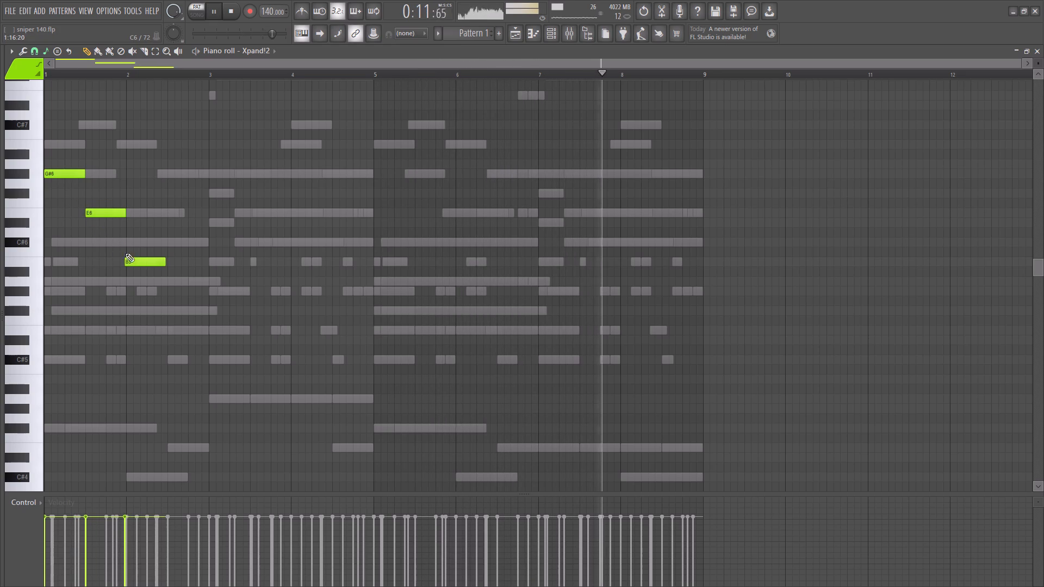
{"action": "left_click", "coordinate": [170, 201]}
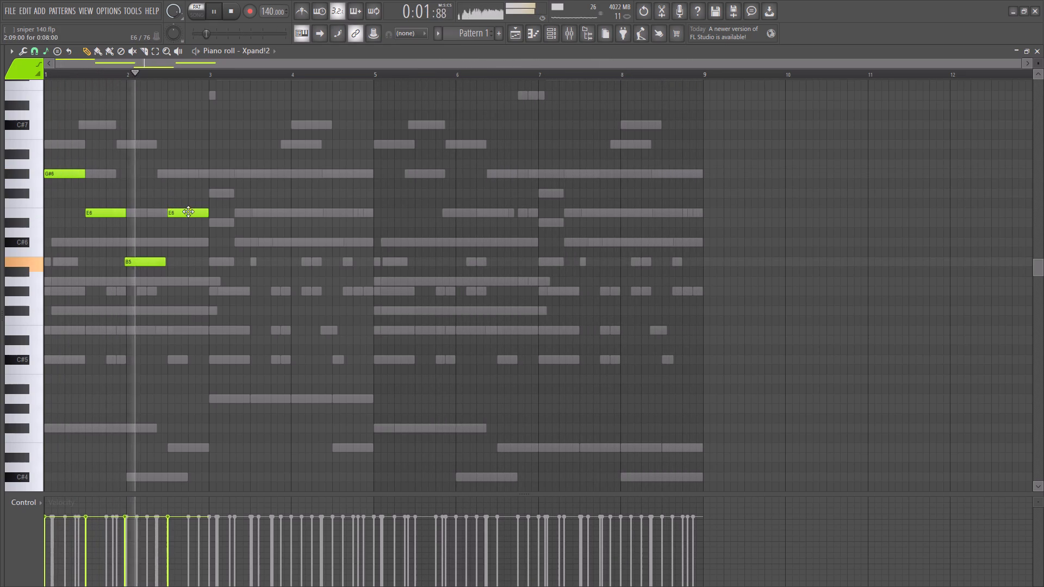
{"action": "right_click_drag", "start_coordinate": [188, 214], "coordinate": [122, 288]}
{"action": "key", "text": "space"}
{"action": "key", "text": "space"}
Add a half-bar A6 note starting at step 5 of bar 1, adjusting its timing while replaying the phrase.
{"action": "left_click", "coordinate": [67, 149]}
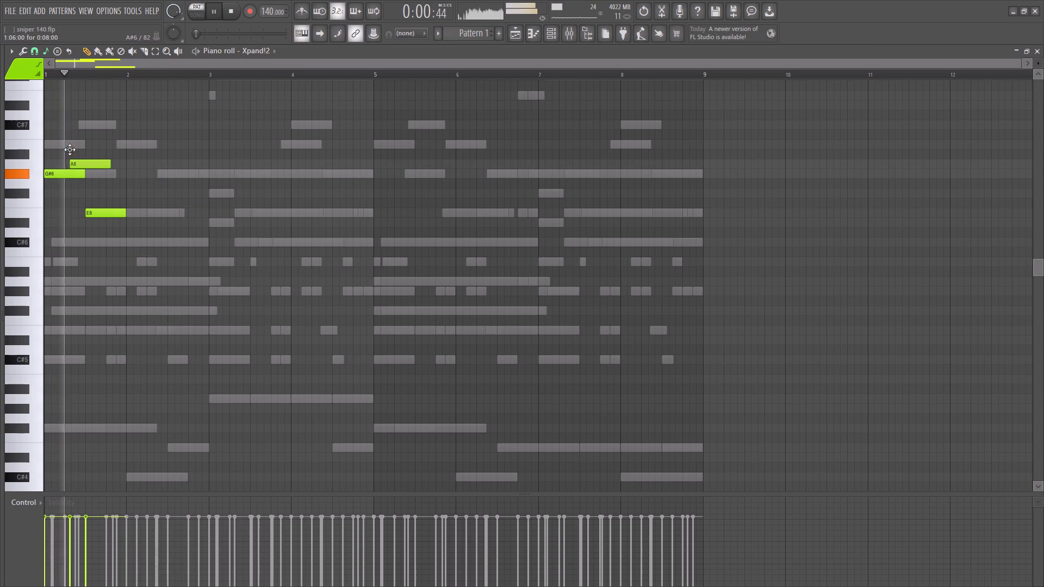
{"action": "key", "text": "space"}
{"action": "key", "text": "space"}
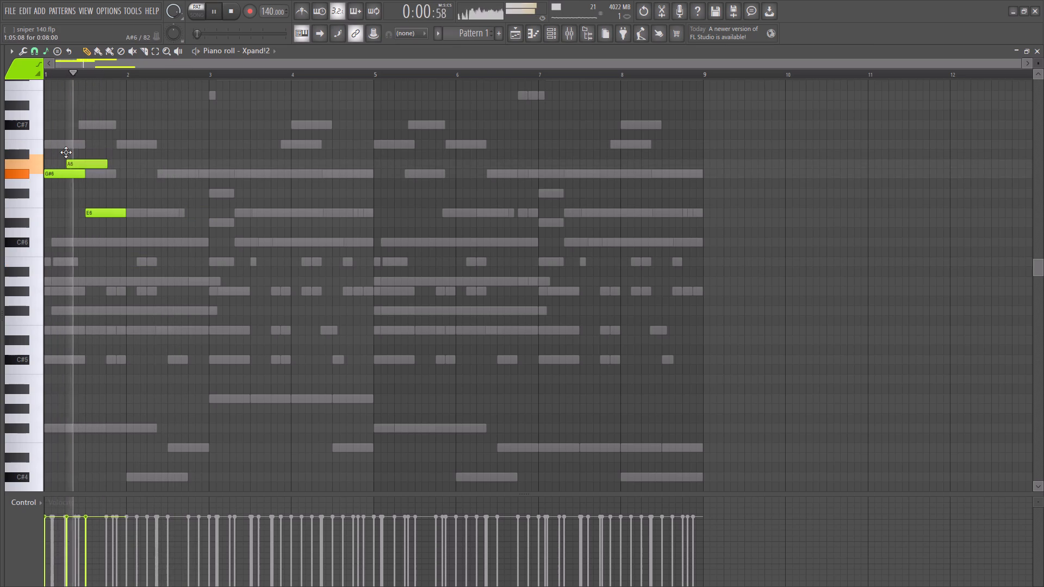
{"action": "key", "text": "space"}
{"action": "key", "text": "space"}
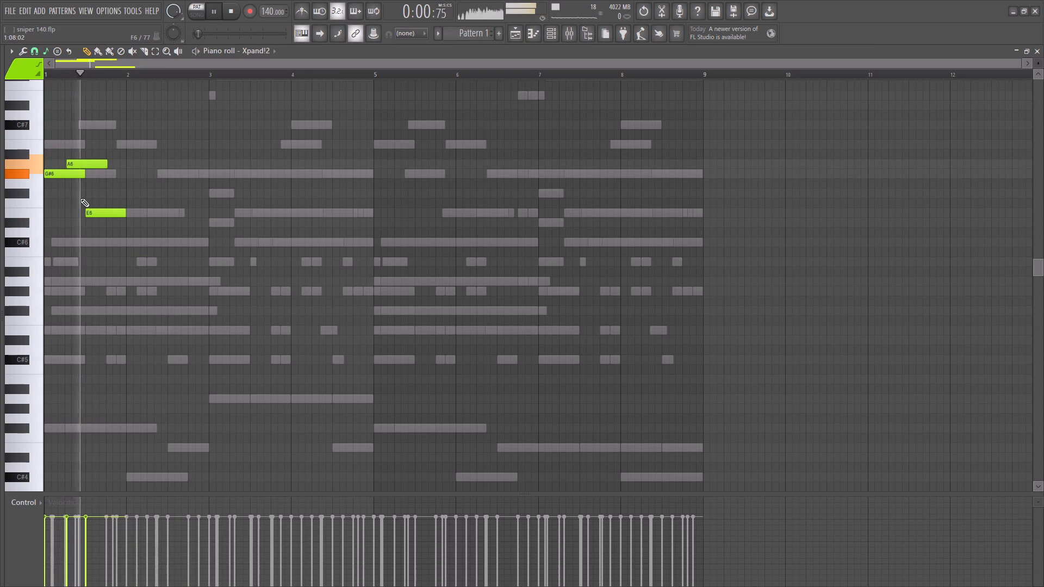
{"action": "right_click", "coordinate": [80, 198]}
{"action": "key", "text": "space"}
{"action": "key", "text": "space"}
{"action": "left_click", "coordinate": [77, 165]}
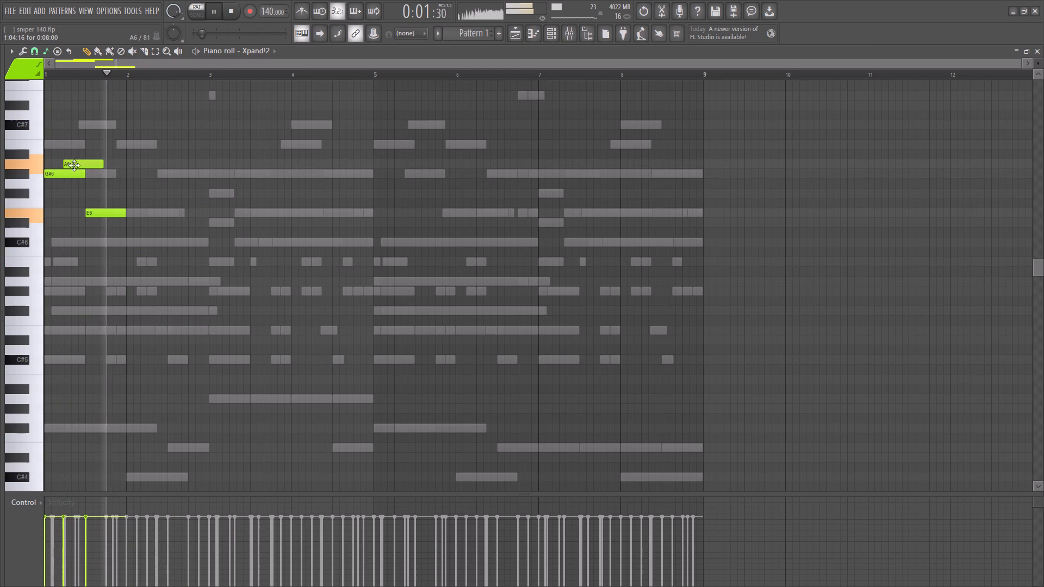
{"action": "key", "text": "space"}
{"action": "key", "text": "space"}
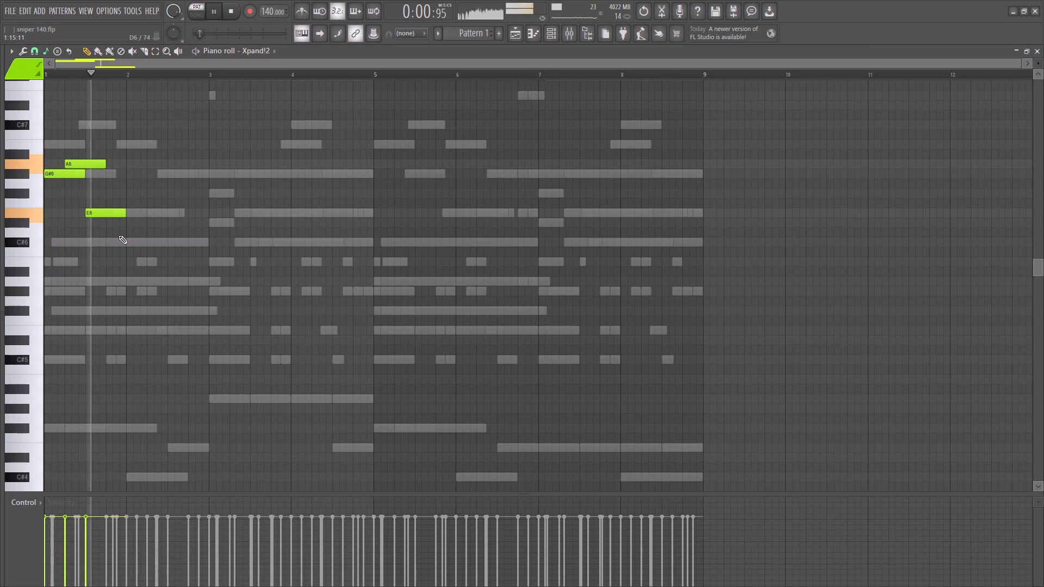
{"action": "key", "text": "space"}
{"action": "key", "text": "space"}
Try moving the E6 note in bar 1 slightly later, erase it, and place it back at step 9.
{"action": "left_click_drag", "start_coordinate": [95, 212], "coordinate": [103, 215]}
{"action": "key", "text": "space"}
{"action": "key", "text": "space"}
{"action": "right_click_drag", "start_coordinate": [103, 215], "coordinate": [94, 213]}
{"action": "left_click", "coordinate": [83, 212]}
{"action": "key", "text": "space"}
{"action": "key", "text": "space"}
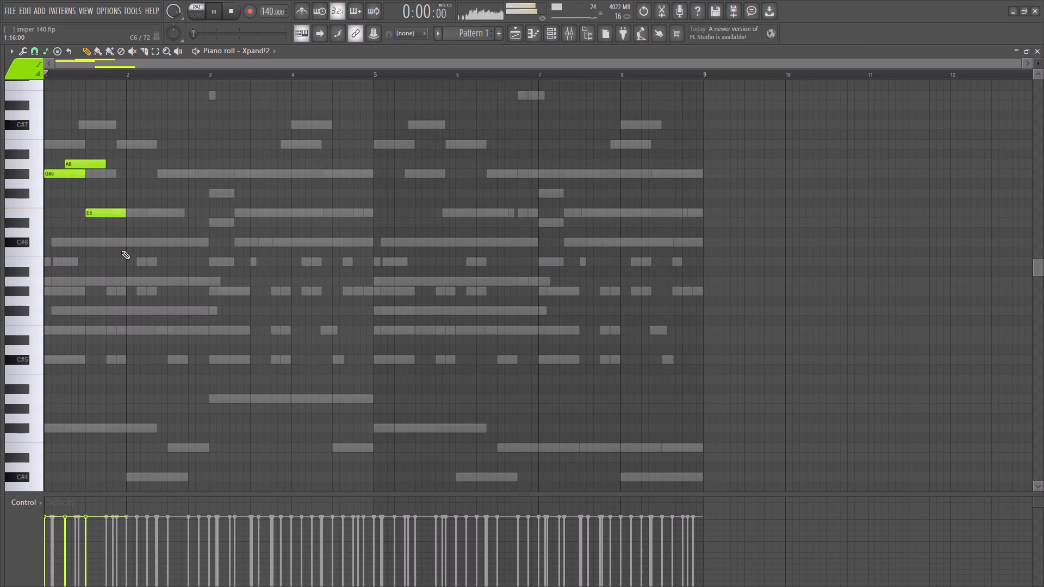
Add a half-bar B5 note starting at step 13 of bar 1 and replay the phrase.
{"action": "left_click_drag", "start_coordinate": [122, 252], "coordinate": [105, 268]}
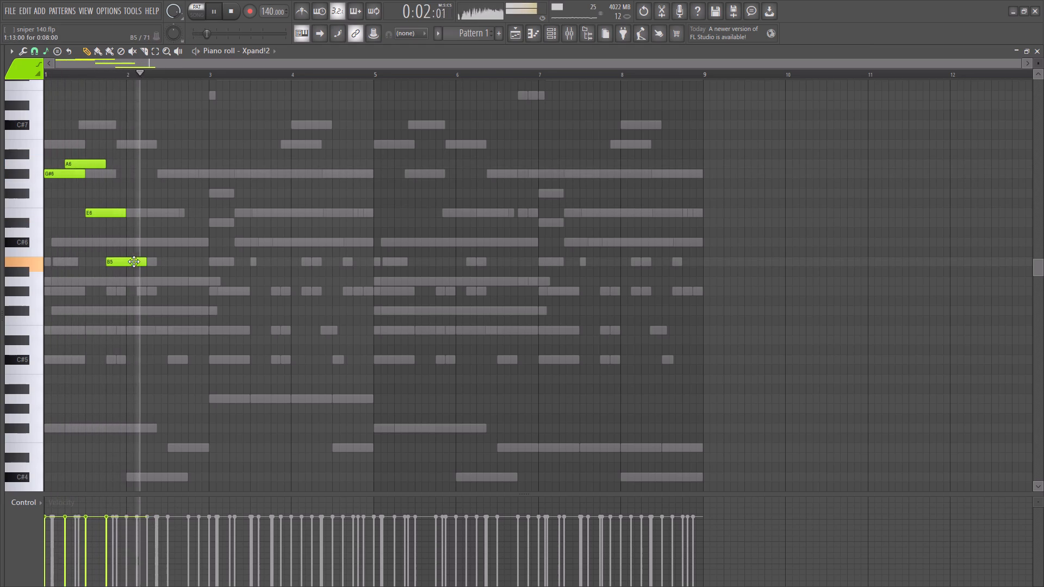
{"action": "key", "text": "space"}
{"action": "key", "text": "space"}
Erase the E6 note from bar 1 and replay the remaining G#6, A6 and B5 phrase.
{"action": "right_click_drag", "start_coordinate": [101, 207], "coordinate": [102, 225]}
{"action": "key", "text": "space"}
{"action": "key", "text": "space"}
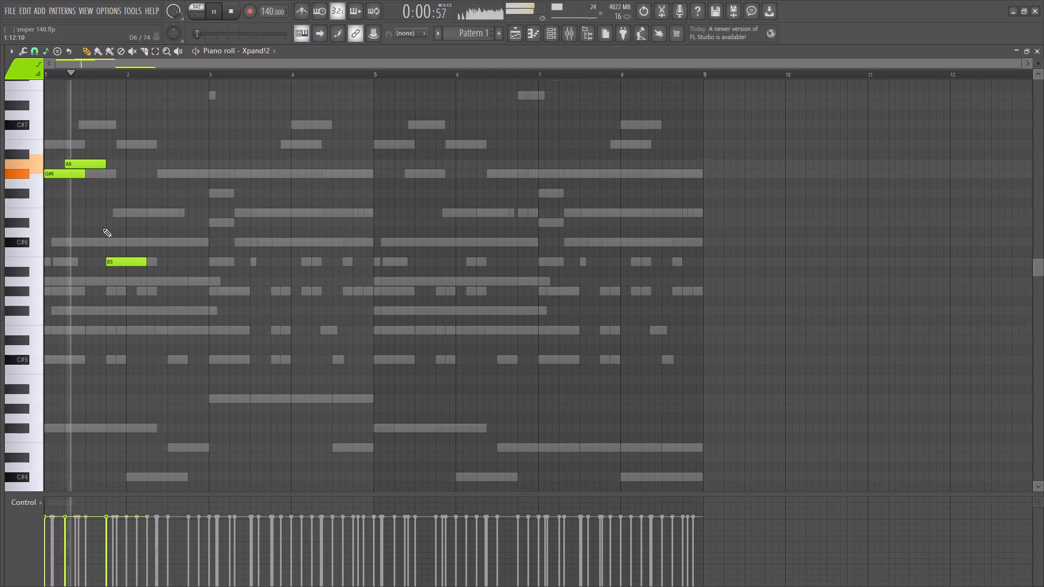
{"action": "key", "text": "space"}
{"action": "key", "text": "space"}
{"action": "key", "text": "space"}
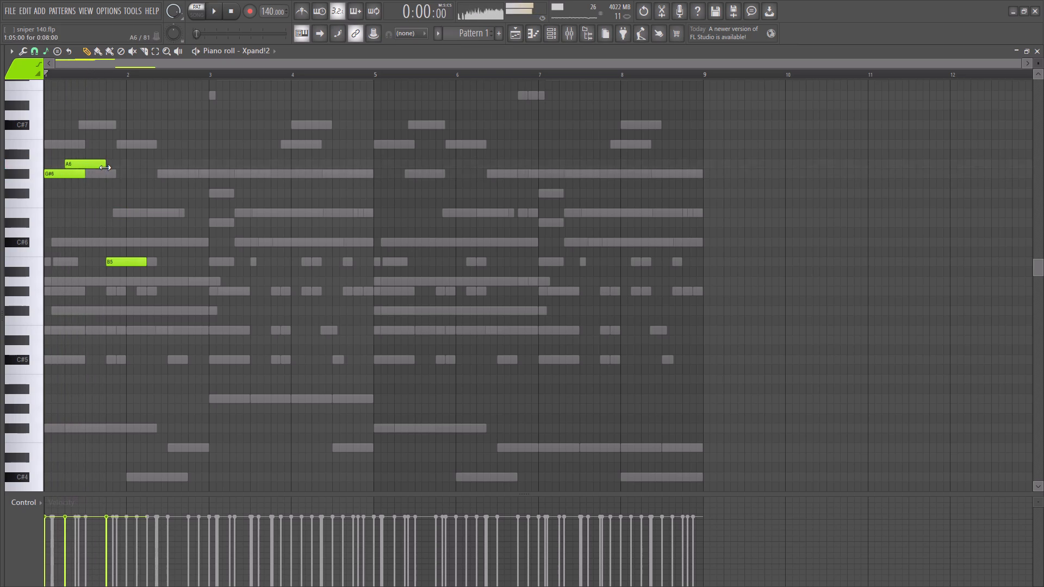
{"action": "key", "text": "space"}
{"action": "key", "text": "space"}
{"action": "key", "text": "space"}
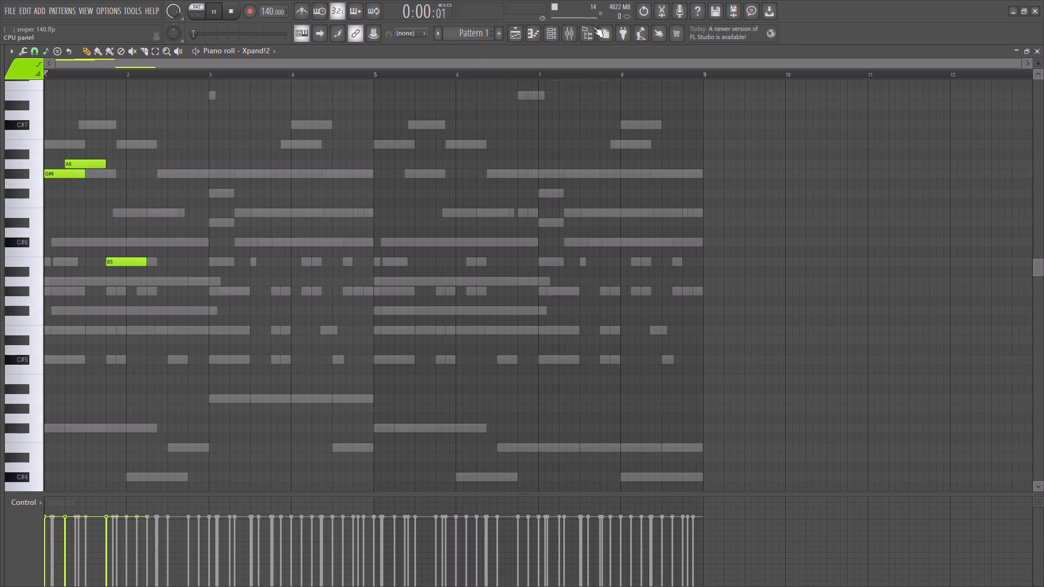
{"action": "key", "text": "space"}
Set the Xpand!2 channel volume to 91% in the channel rack and start playback.
{"action": "left_click", "coordinate": [538, 35]}
{"action": "left_click", "coordinate": [549, 35]}
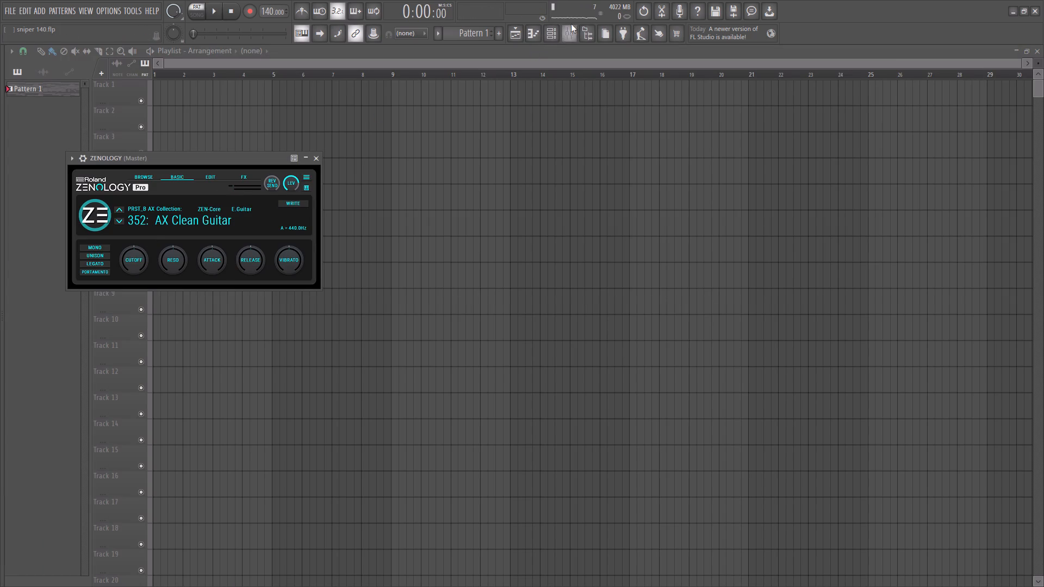
{"action": "left_click", "coordinate": [552, 35]}
{"action": "scroll", "coordinate": [35, 265], "scroll_direction": "up", "scroll_amount": 4}
{"action": "key", "text": "space"}
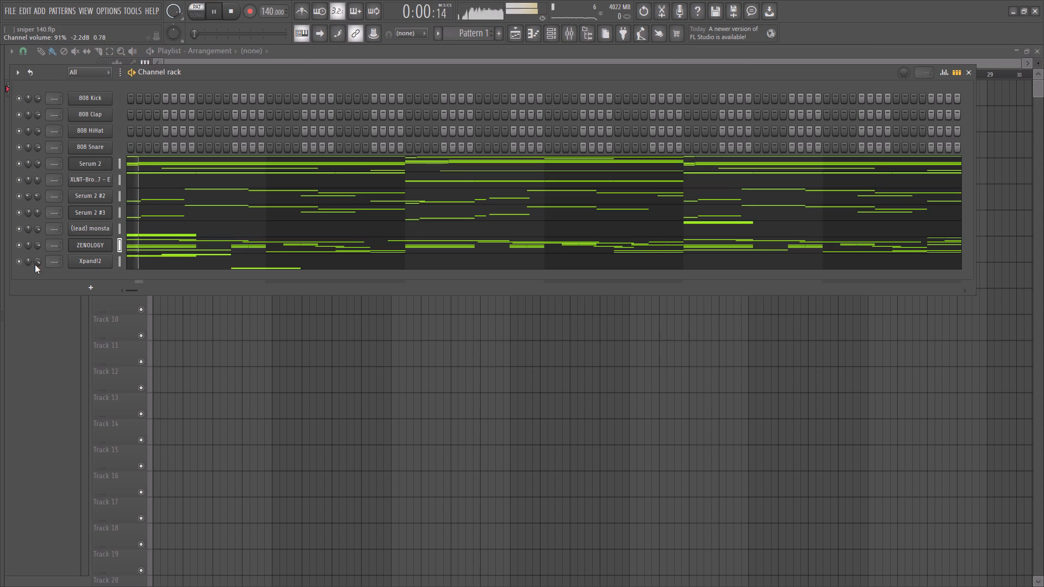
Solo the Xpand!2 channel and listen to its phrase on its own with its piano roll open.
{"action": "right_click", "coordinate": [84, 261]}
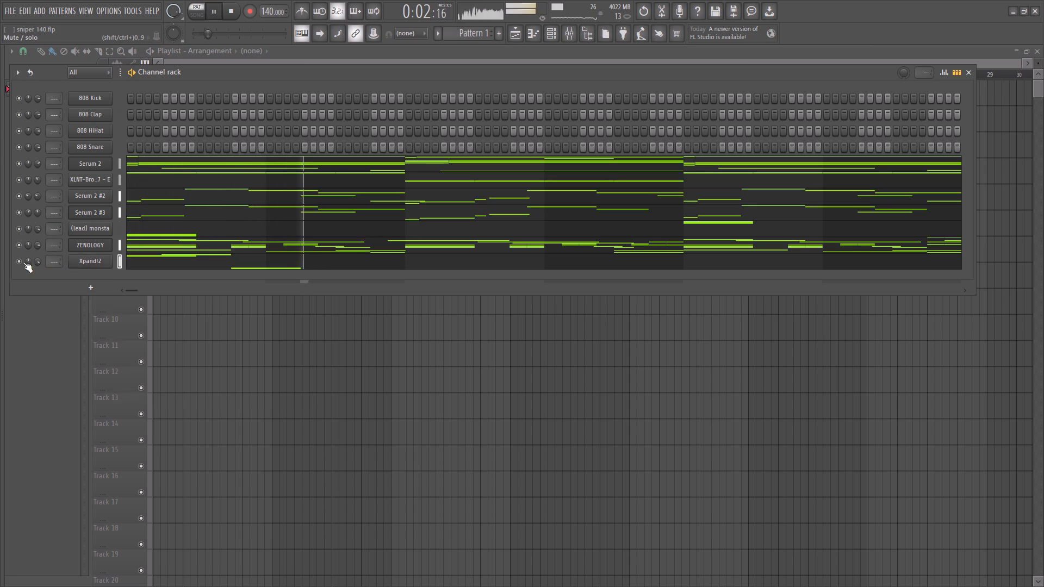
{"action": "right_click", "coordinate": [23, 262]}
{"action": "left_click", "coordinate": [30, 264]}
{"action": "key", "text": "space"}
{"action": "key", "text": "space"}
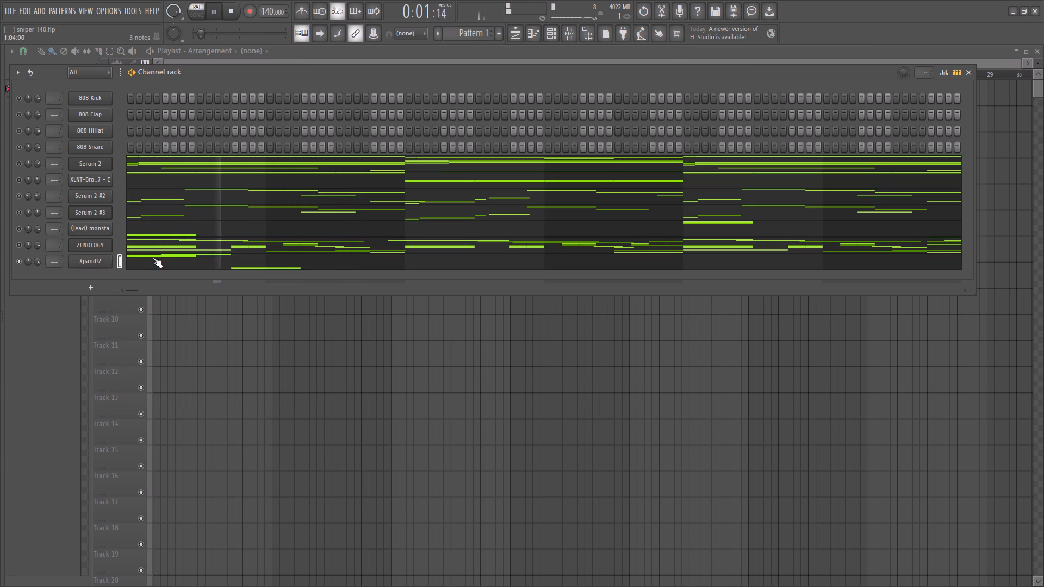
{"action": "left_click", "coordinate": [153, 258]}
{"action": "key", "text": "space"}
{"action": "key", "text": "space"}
Switch the ZENOLOGY preset to 353: Pick Guitar, replay the pattern, and close the plugin window.
{"action": "left_click", "coordinate": [539, 38]}
{"action": "left_click", "coordinate": [554, 36]}
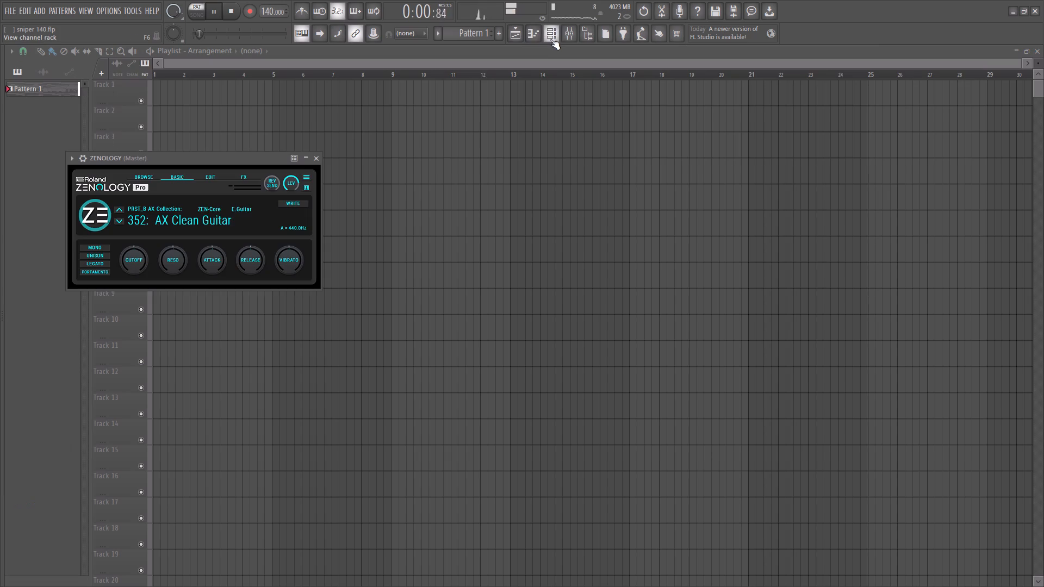
{"action": "double_click", "coordinate": [128, 217]}
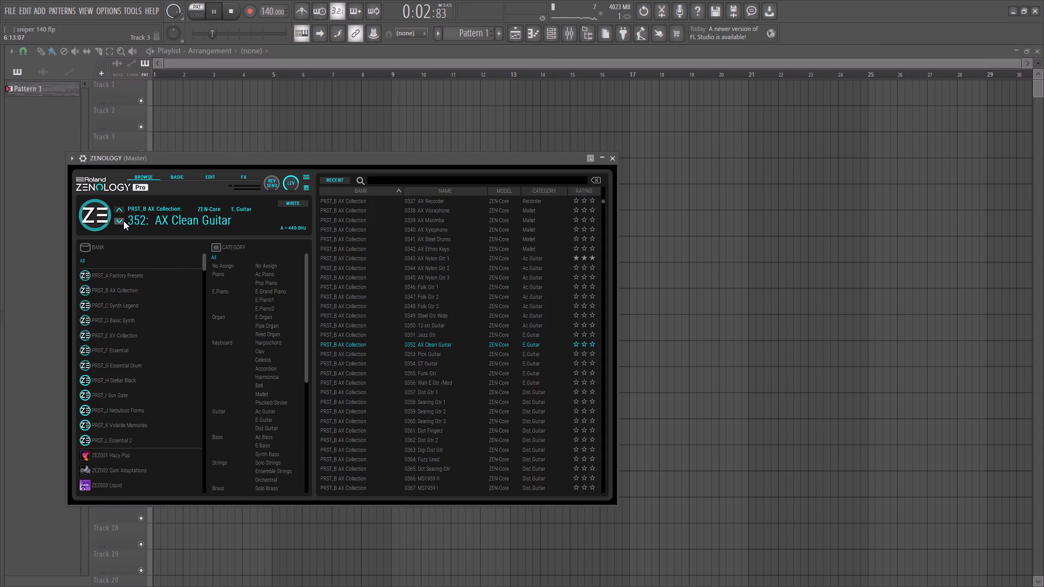
{"action": "left_click", "coordinate": [123, 221]}
{"action": "key", "text": "space"}
{"action": "key", "text": "space"}
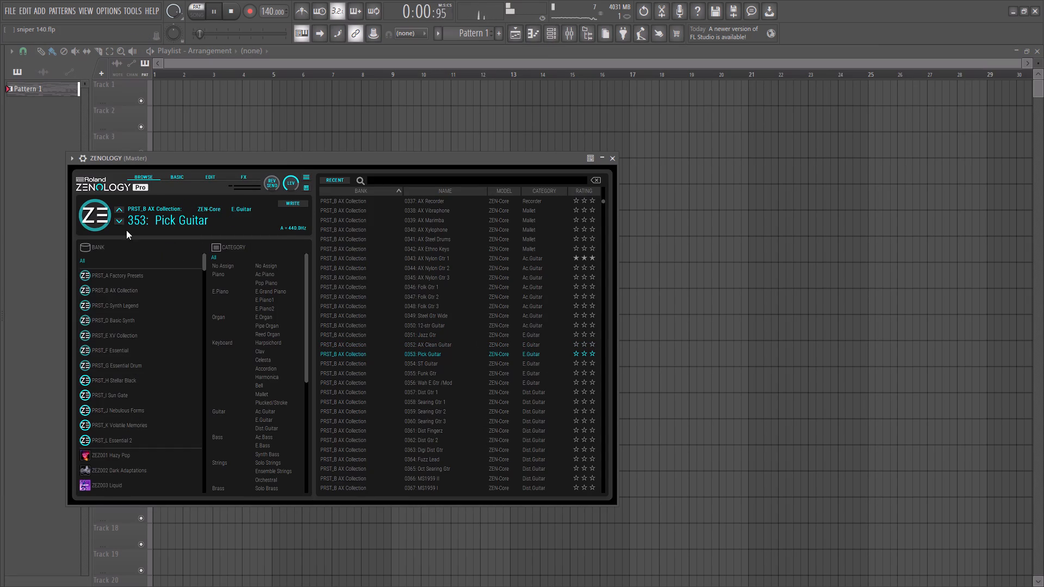
{"action": "left_click", "coordinate": [608, 161]}
Turn off solo on the Xpand!2 channel and play the full pattern with all channels.
{"action": "left_click", "coordinate": [551, 37]}
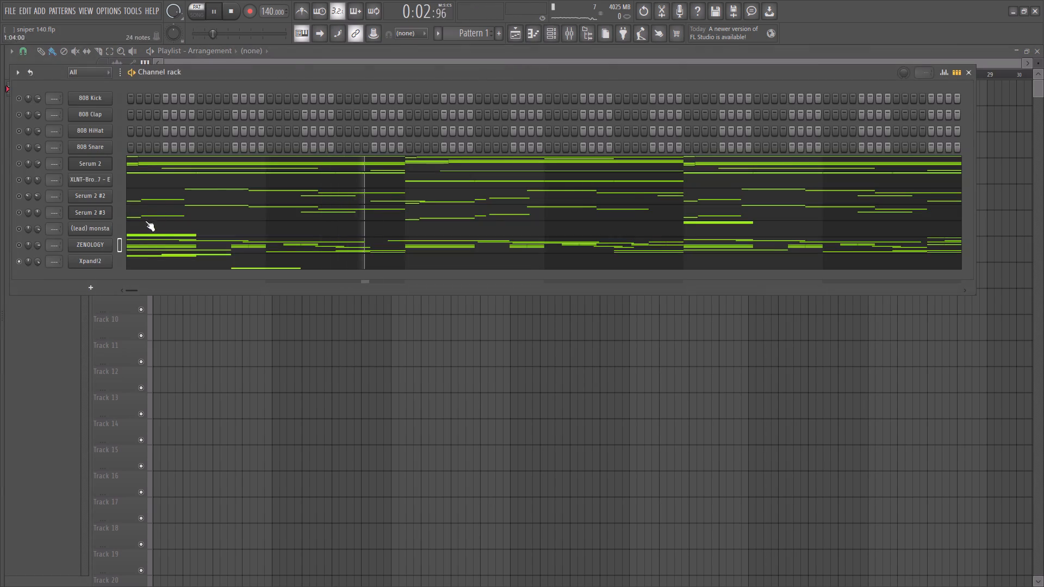
{"action": "key", "text": "space"}
{"action": "right_click", "coordinate": [15, 264]}
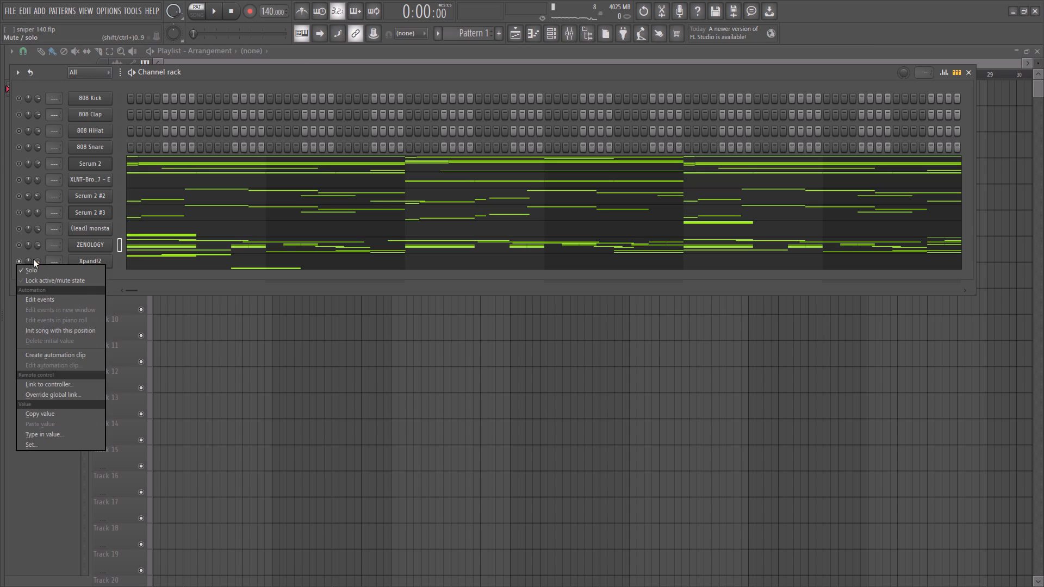
{"action": "left_click", "coordinate": [32, 266]}
{"action": "key", "text": "space"}
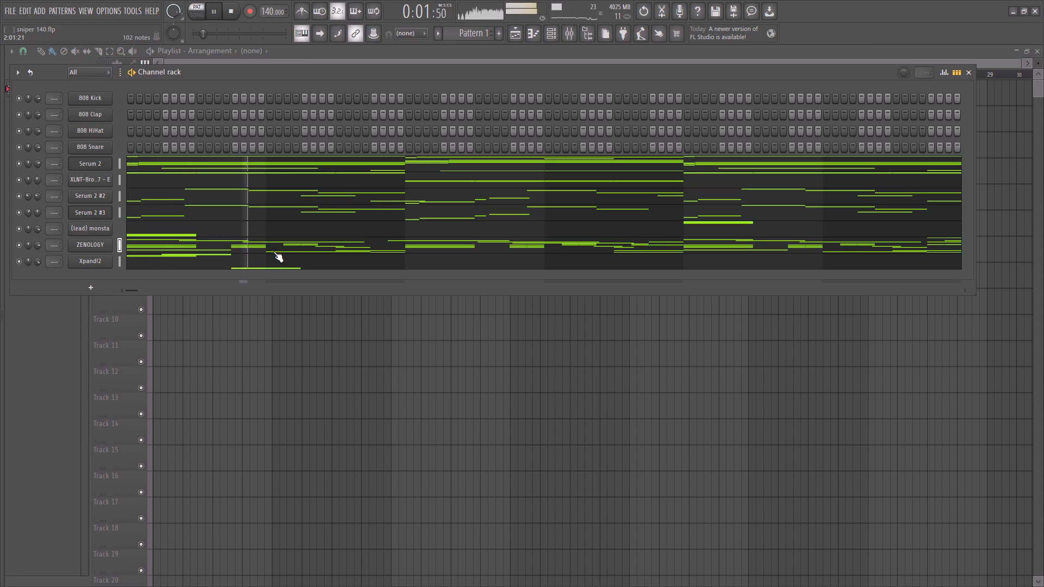
Reopen the Xpand!2 piano roll, replay the phrase, and audition individual keys to find further melody notes.
{"action": "left_click", "coordinate": [205, 258]}
{"action": "key", "text": "space"}
{"action": "key", "text": "space"}
{"action": "double_click", "coordinate": [30, 185]}
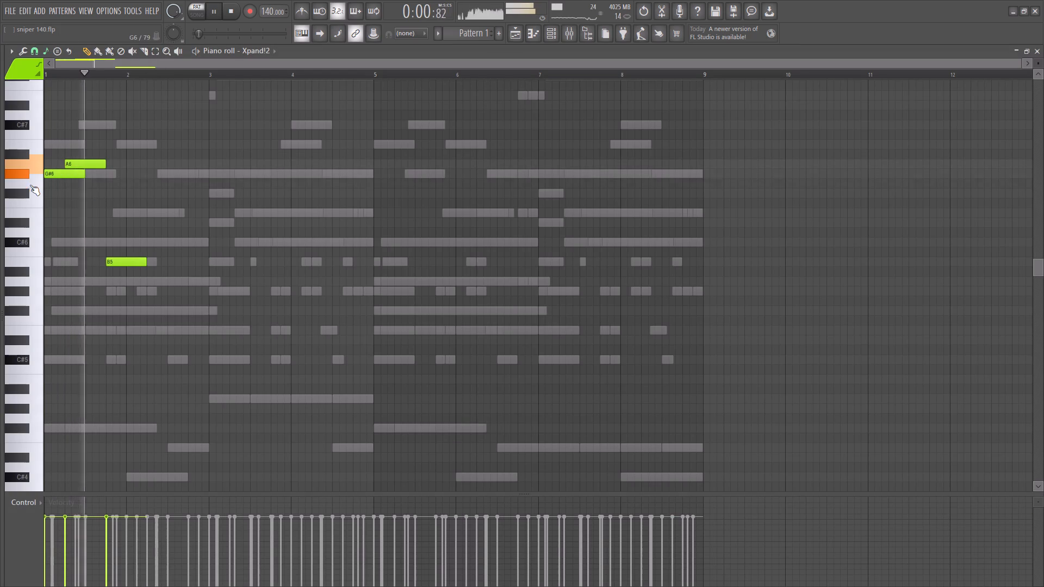
{"action": "left_click", "coordinate": [29, 217]}
{"action": "key", "text": "space"}
{"action": "left_click", "coordinate": [34, 231]}
{"action": "left_click_drag", "start_coordinate": [36, 250], "coordinate": [36, 256]}
{"action": "left_click_drag", "start_coordinate": [35, 267], "coordinate": [35, 273]}
{"action": "left_click_drag", "start_coordinate": [36, 288], "coordinate": [36, 270]}
Add a half-bar C#7 note at the start of bar 1 and audition the keys above it.
{"action": "left_click_drag", "start_coordinate": [54, 141], "coordinate": [40, 122]}
{"action": "triple_click", "coordinate": [29, 105]}
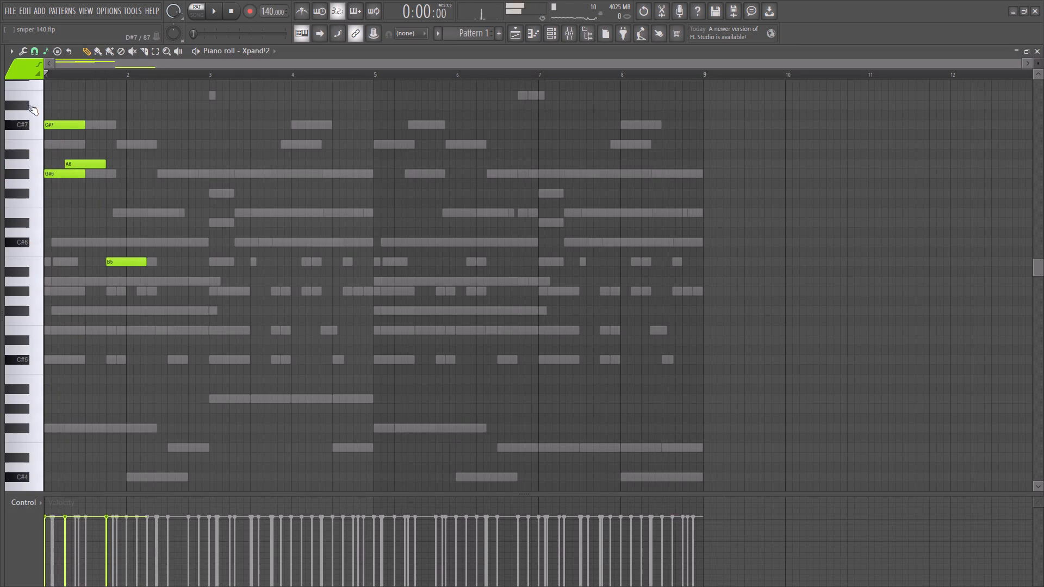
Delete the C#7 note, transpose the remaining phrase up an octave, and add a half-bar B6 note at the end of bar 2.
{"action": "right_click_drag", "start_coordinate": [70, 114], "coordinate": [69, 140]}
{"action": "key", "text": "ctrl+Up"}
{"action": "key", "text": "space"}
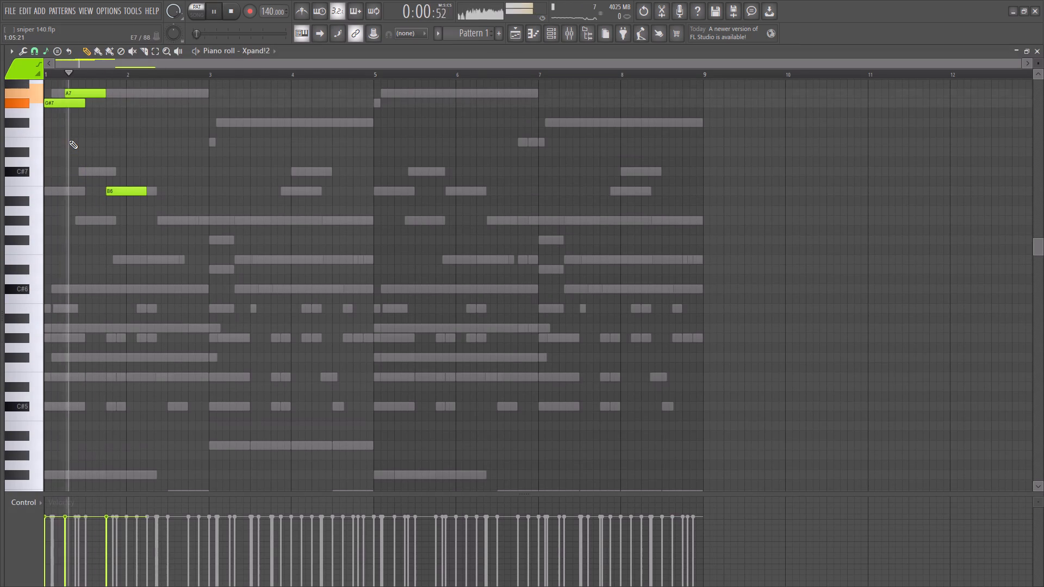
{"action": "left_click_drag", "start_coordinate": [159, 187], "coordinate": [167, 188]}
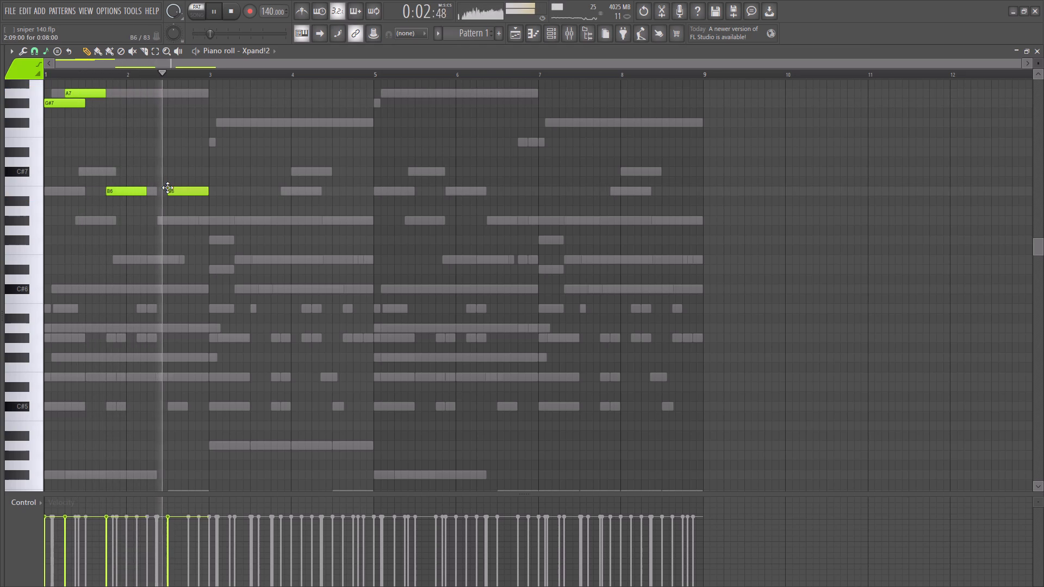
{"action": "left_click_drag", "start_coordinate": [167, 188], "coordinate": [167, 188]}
Erase all notes of the Xpand!2 phrase in bars 1 and 2.
{"action": "right_click_drag", "start_coordinate": [192, 188], "coordinate": [83, 94]}
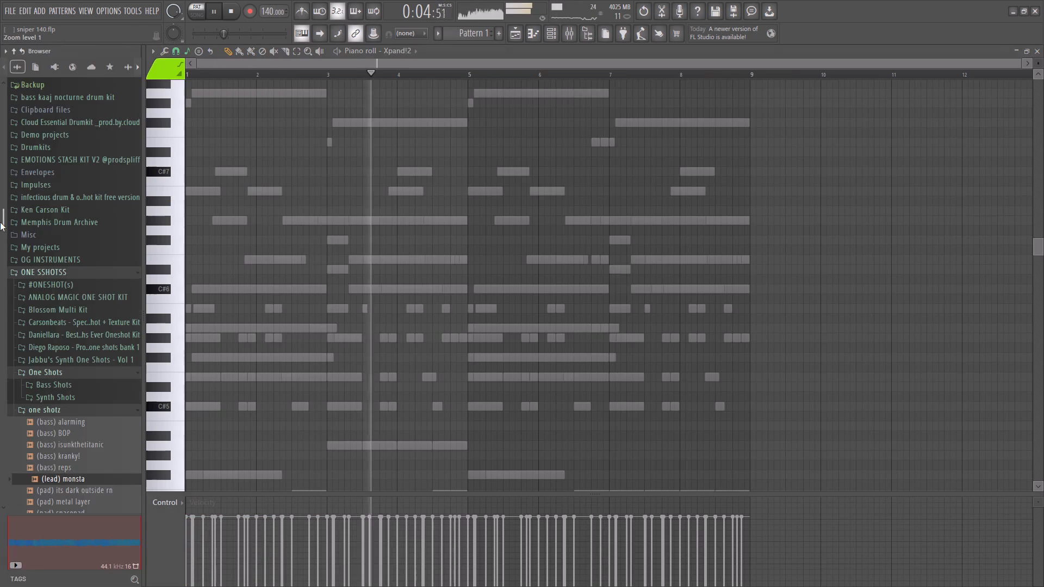
Reopen the Xpand!2 piano roll from the channel rack and audition pitches around E5 over the full pattern.
{"action": "left_click", "coordinate": [552, 36]}
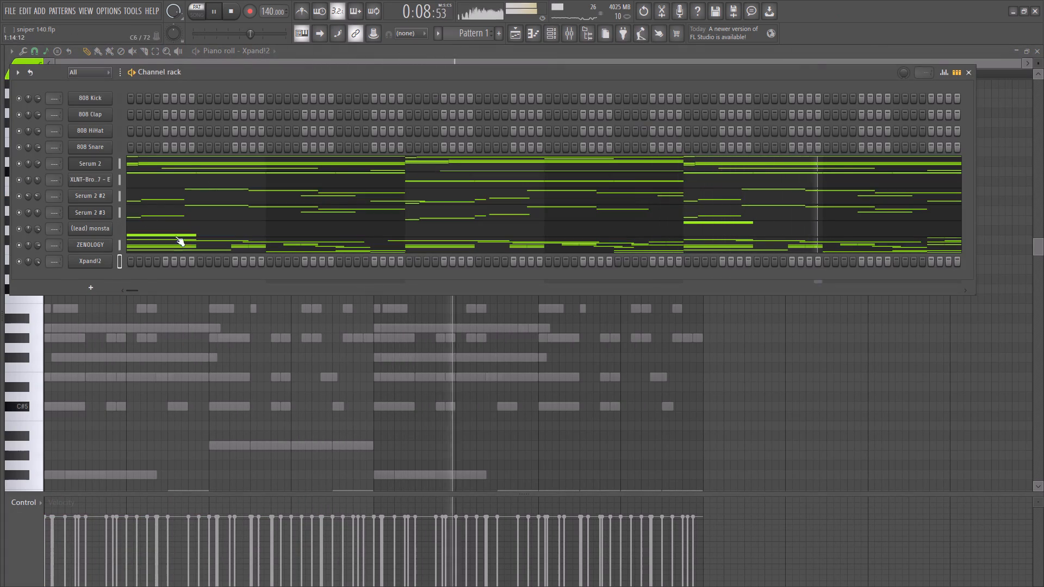
{"action": "right_click", "coordinate": [99, 259]}
{"action": "left_click", "coordinate": [144, 263]}
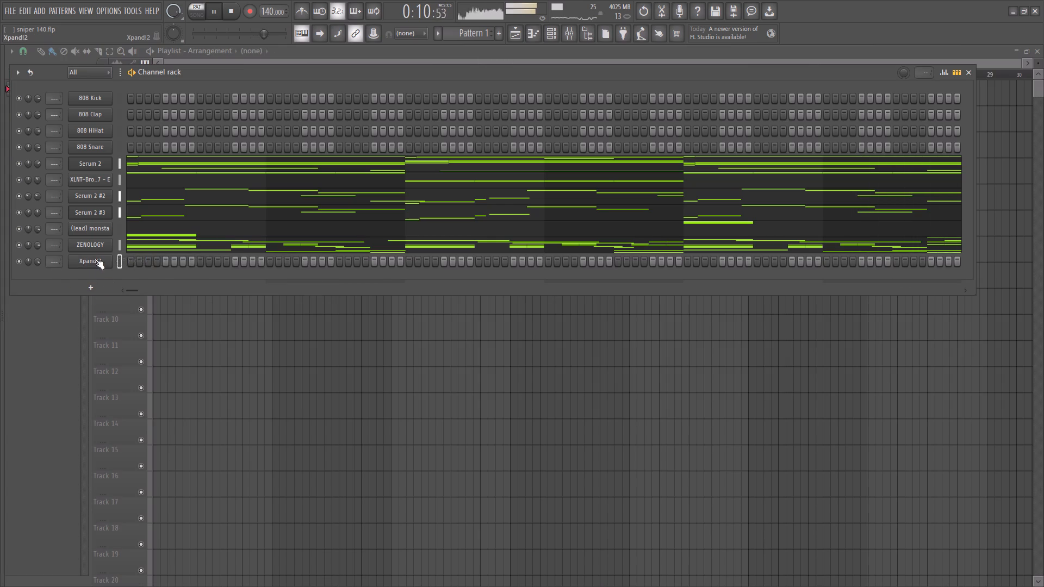
{"action": "right_click", "coordinate": [94, 259]}
{"action": "left_click", "coordinate": [121, 260]}
{"action": "key", "text": "d"}
{"action": "key", "text": "d"}
{"action": "key", "text": "d"}
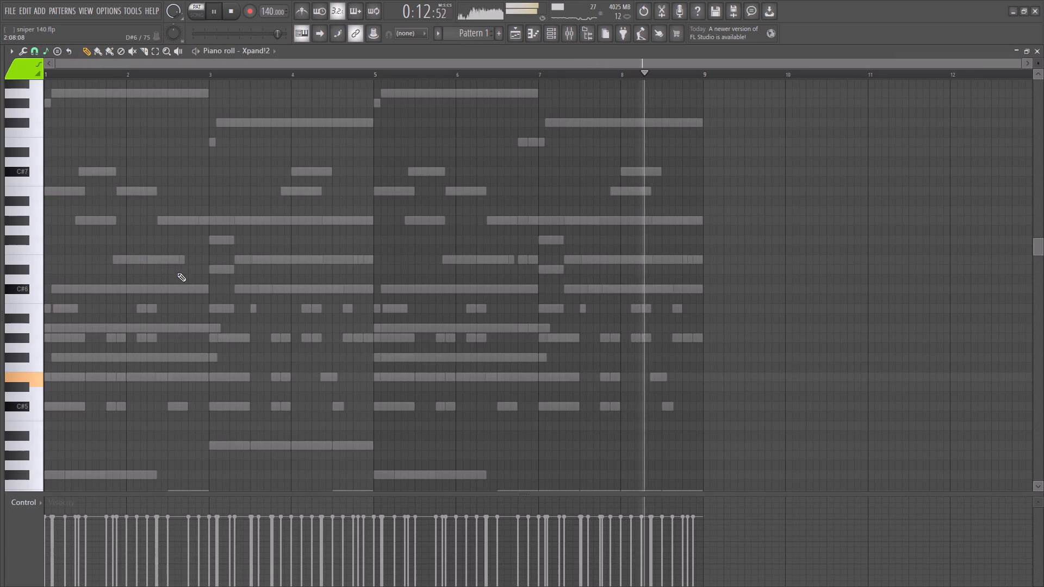
{"action": "key", "text": "s"}
{"action": "key", "text": "d"}
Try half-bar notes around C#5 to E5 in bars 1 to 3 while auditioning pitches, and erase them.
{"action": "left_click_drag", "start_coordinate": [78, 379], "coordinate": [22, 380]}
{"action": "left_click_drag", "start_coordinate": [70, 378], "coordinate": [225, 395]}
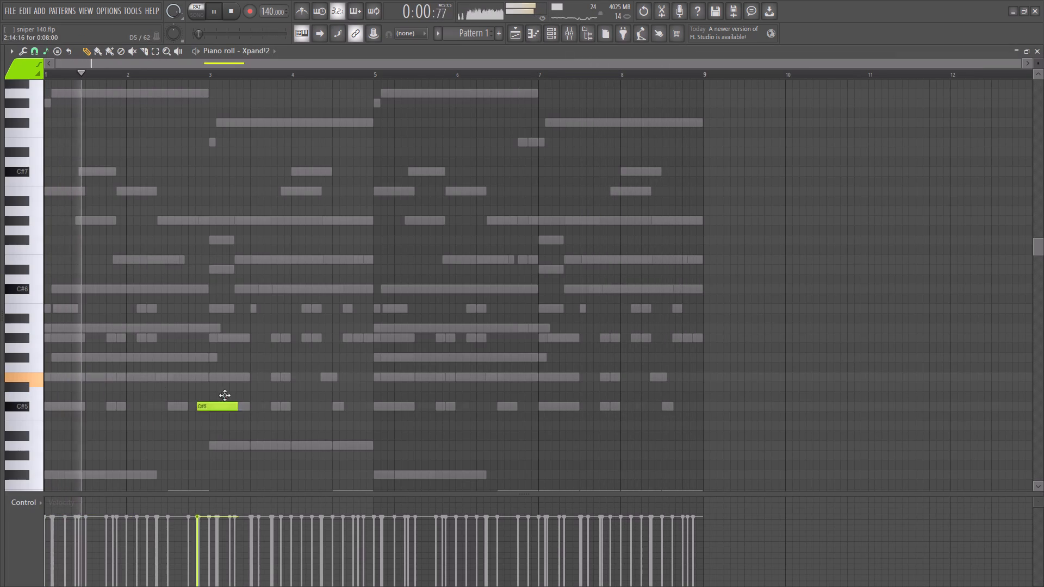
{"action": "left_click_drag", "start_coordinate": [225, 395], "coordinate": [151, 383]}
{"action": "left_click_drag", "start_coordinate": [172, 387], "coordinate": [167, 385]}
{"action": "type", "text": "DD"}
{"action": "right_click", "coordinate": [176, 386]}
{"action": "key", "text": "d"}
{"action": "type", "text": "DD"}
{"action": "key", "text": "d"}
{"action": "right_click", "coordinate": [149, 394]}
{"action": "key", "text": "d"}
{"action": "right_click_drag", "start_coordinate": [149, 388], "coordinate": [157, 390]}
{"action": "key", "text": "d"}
Add three half-bar E5 notes: at the start of bar 3, three quarters through bar 3, and halfway through bar 4.
{"action": "left_click", "coordinate": [212, 379]}
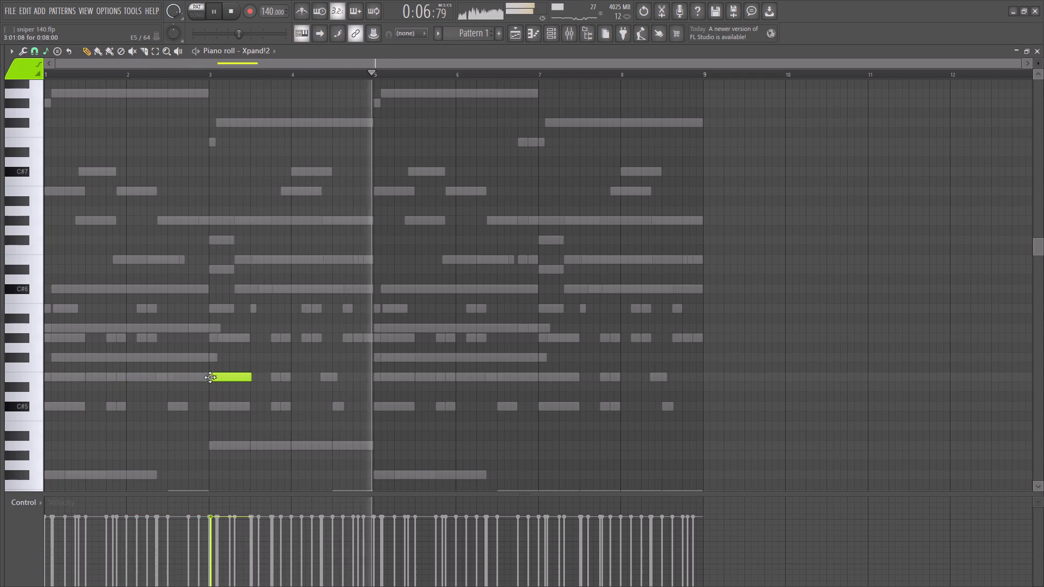
{"action": "left_click_drag", "start_coordinate": [252, 380], "coordinate": [259, 380]}
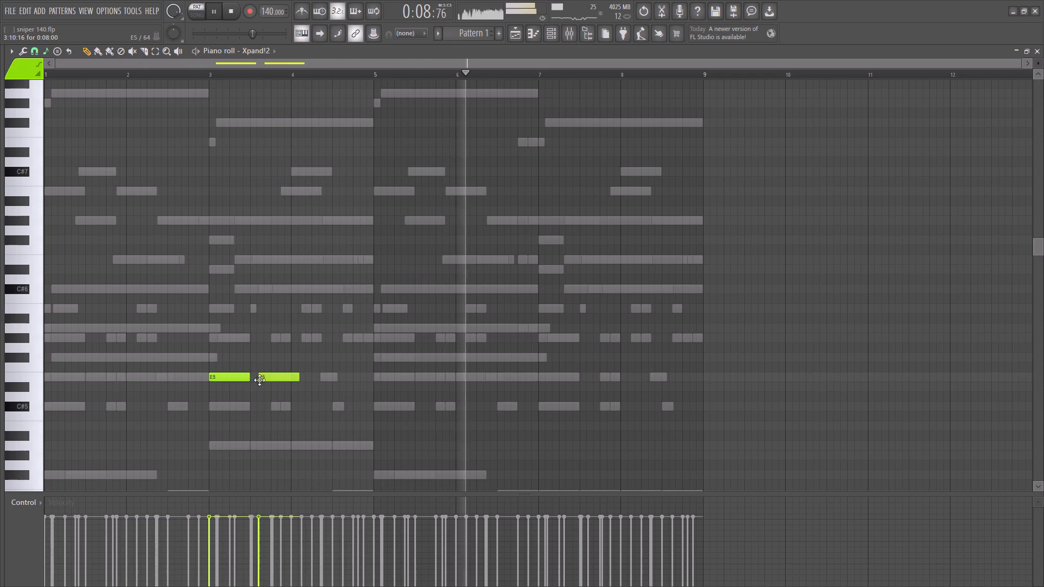
{"action": "left_click_drag", "start_coordinate": [259, 380], "coordinate": [260, 380]}
{"action": "left_click_drag", "start_coordinate": [316, 378], "coordinate": [311, 379]}
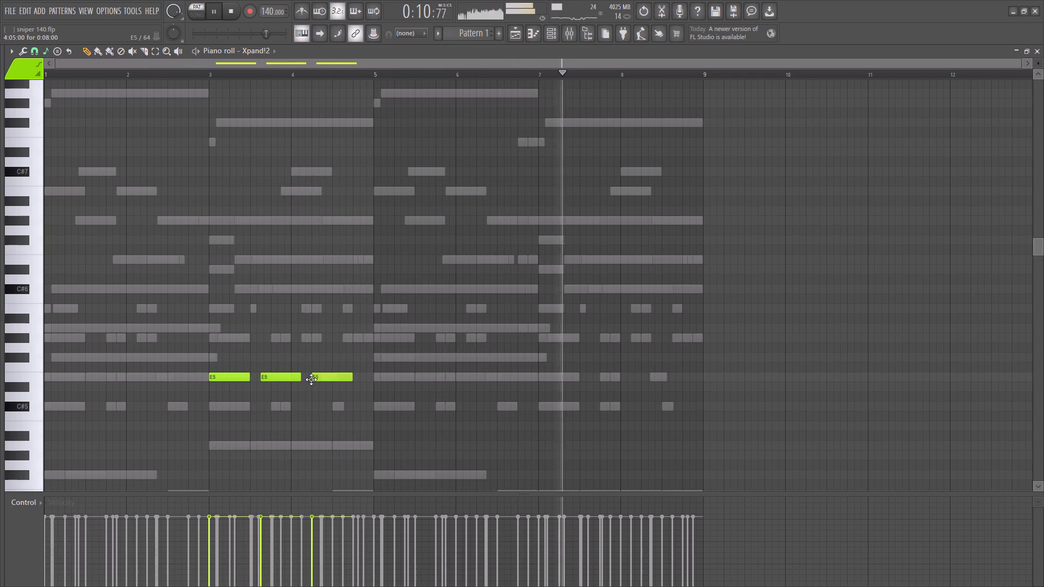
{"action": "left_click_drag", "start_coordinate": [311, 379], "coordinate": [308, 378]}
{"action": "left_click_drag", "start_coordinate": [285, 376], "coordinate": [294, 380]}
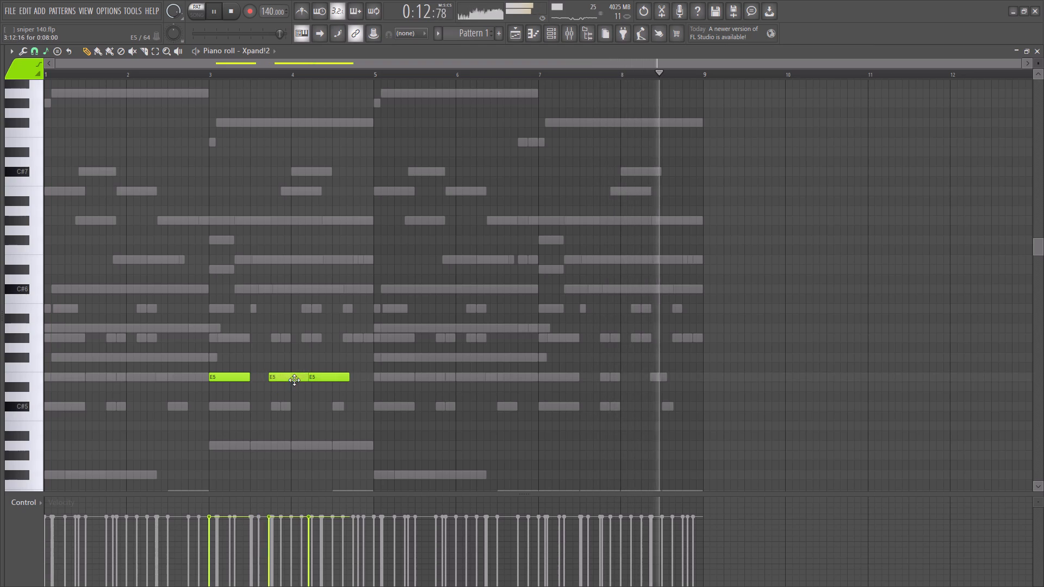
{"action": "left_click_drag", "start_coordinate": [294, 380], "coordinate": [296, 380]}
{"action": "left_click_drag", "start_coordinate": [327, 378], "coordinate": [352, 378]}
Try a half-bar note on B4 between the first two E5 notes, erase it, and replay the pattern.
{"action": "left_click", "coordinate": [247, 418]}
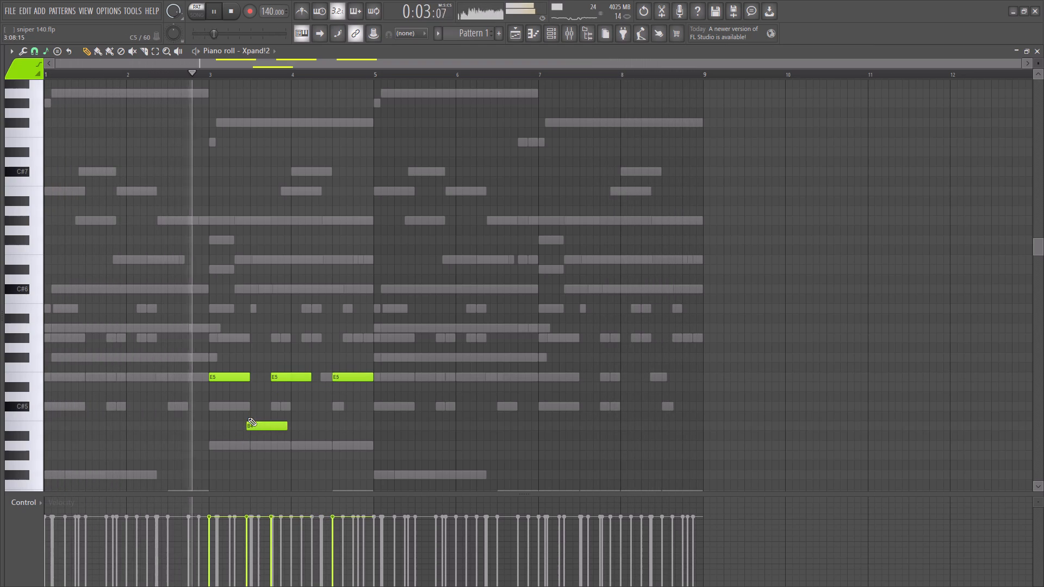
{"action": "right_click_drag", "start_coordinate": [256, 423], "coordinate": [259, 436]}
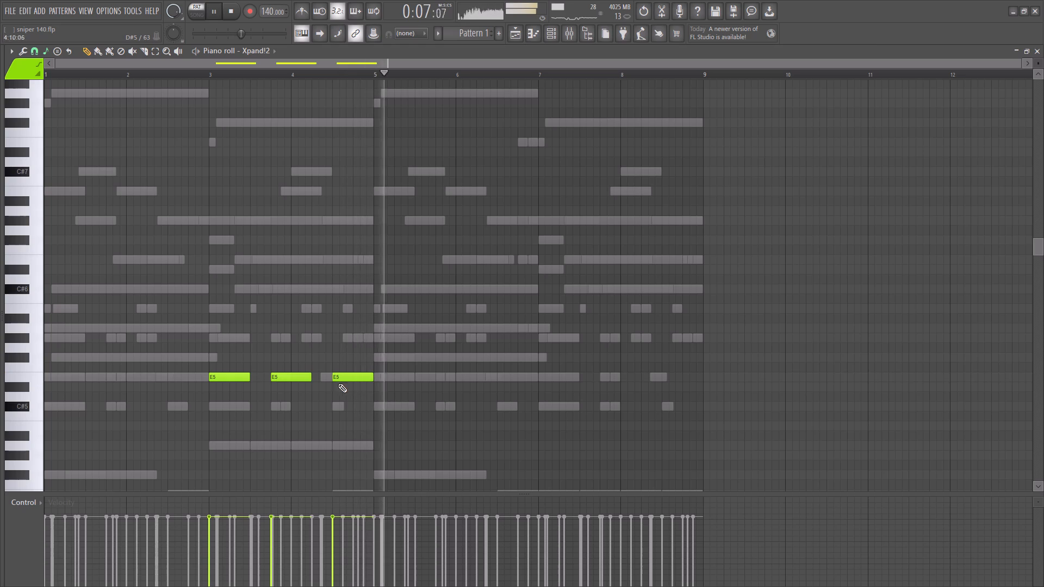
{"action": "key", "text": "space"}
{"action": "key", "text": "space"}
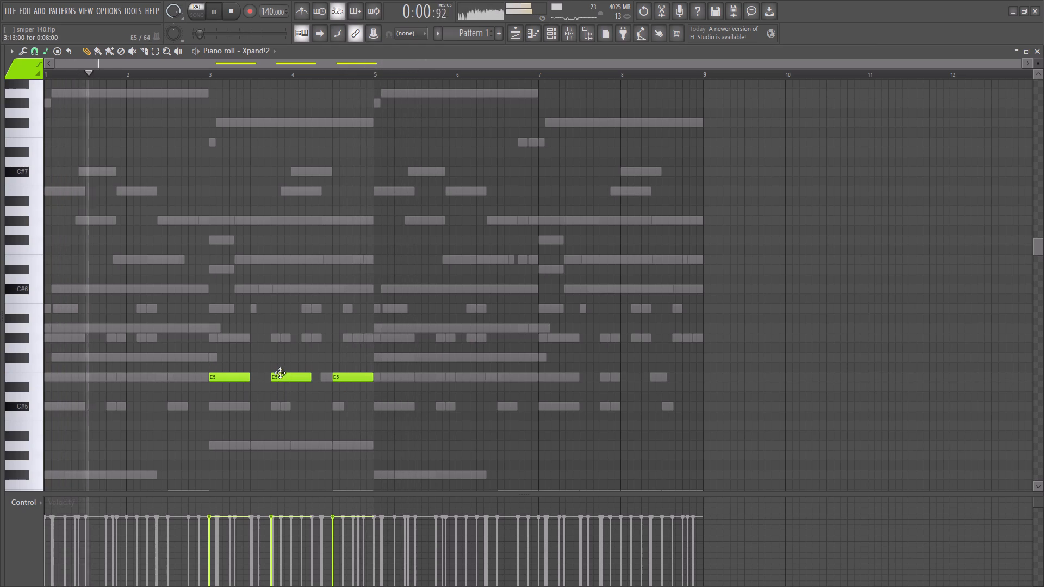
Copy the three E5 notes up to A5, offset slightly under a quarter bar later, and replay the pattern.
{"action": "left_click_drag", "start_coordinate": [226, 371], "coordinate": [482, 424], "text": "ctrl"}
{"action": "left_click_drag", "start_coordinate": [279, 379], "coordinate": [287, 354], "text": "shift"}
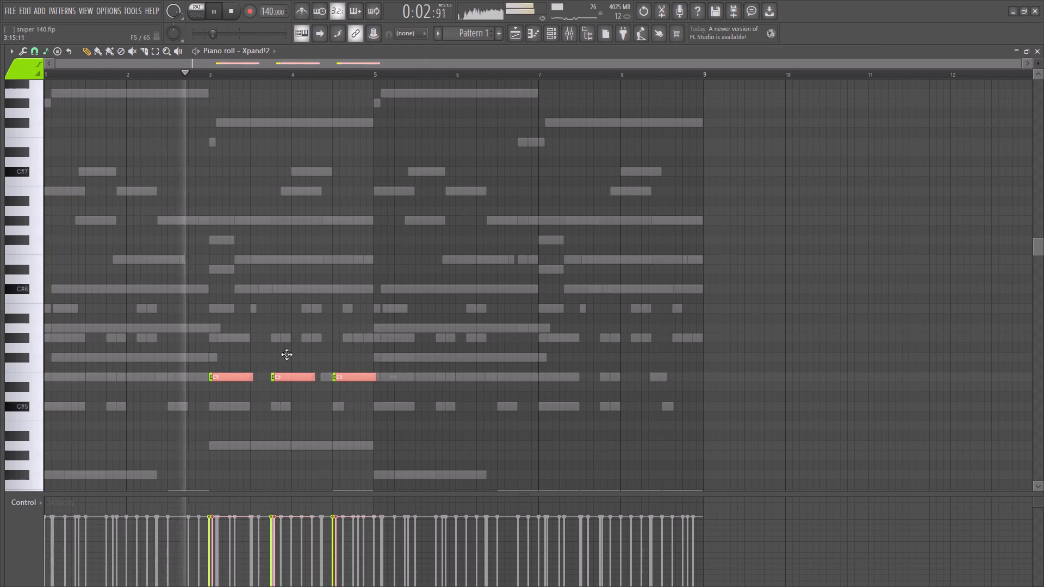
{"action": "left_click_drag", "start_coordinate": [287, 354], "coordinate": [297, 309], "text": "shift"}
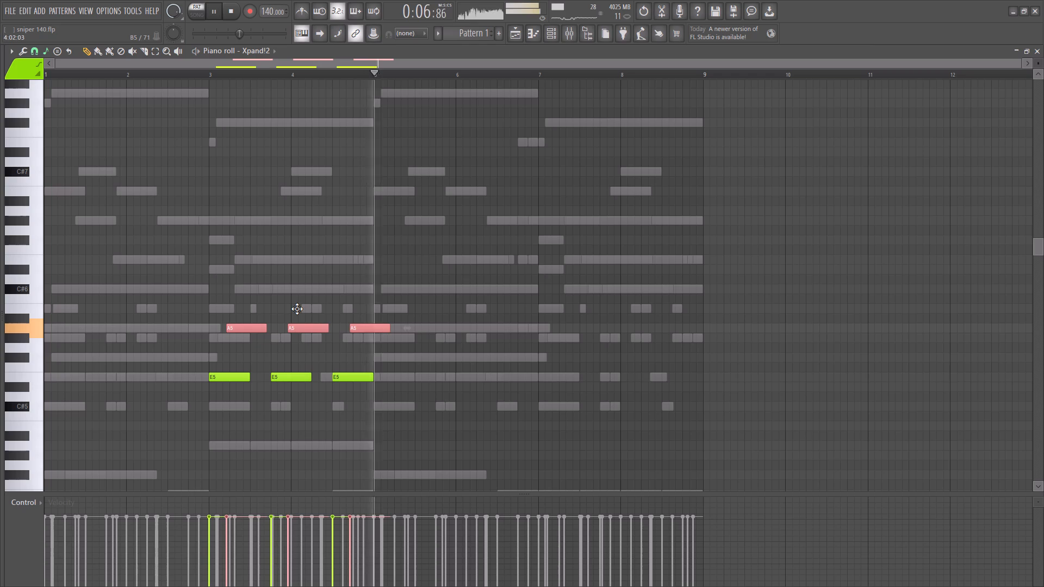
{"action": "left_click_drag", "start_coordinate": [297, 309], "coordinate": [297, 309], "text": "shift"}
{"action": "key", "text": "space"}
{"action": "key", "text": "space"}
Copy the three A5 notes up to B5, offset about a fifth of a bar later, and deselect them.
{"action": "left_click_drag", "start_coordinate": [239, 330], "coordinate": [258, 304], "text": "shift"}
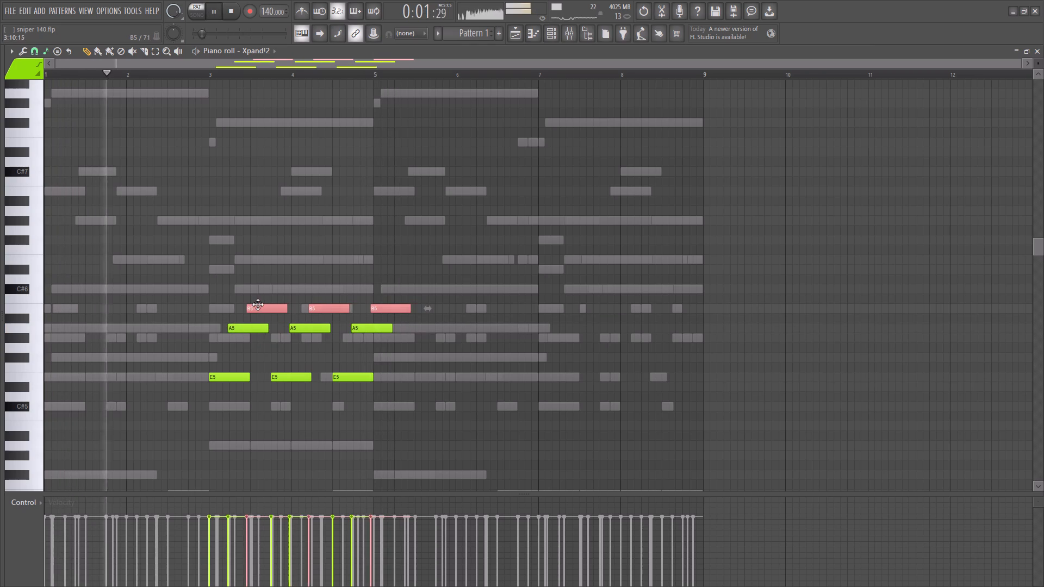
{"action": "left_click_drag", "start_coordinate": [258, 304], "coordinate": [256, 307], "text": "shift"}
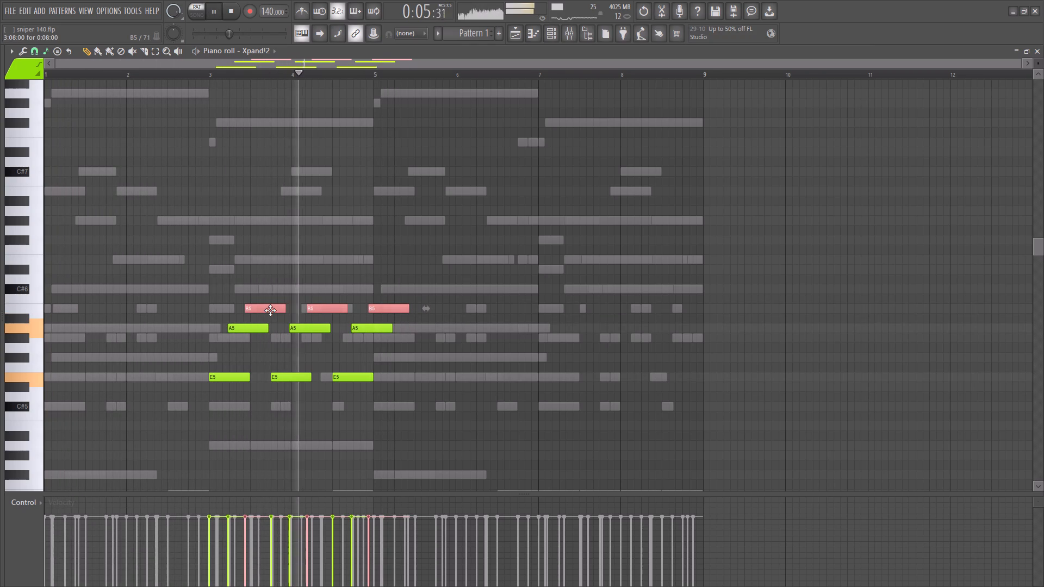
{"action": "right_click", "coordinate": [474, 354]}
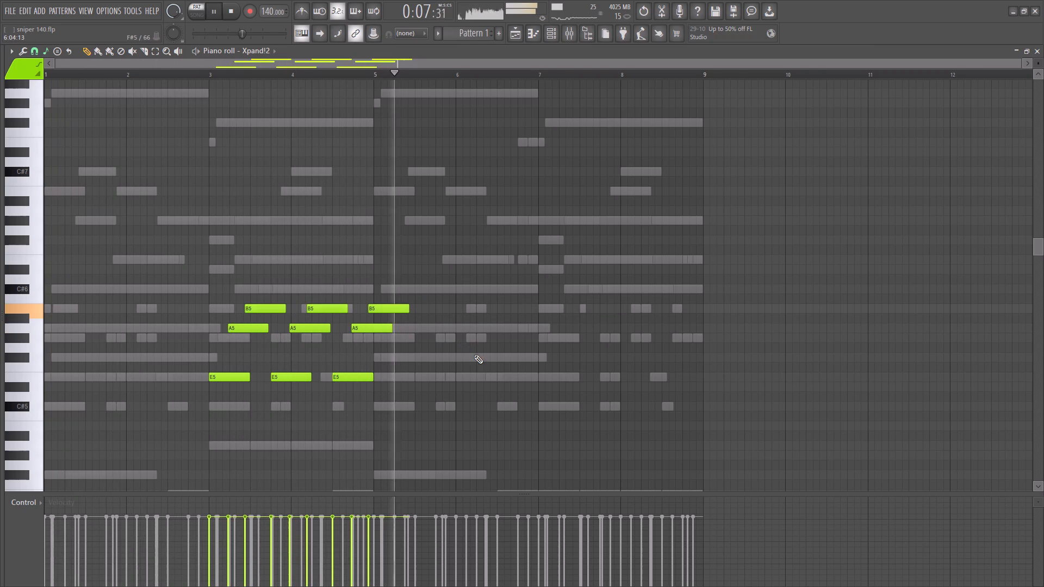
Transpose the whole nine-note phrase up one octave to E6, A6 and B6, and replay the pattern.
{"action": "key", "text": "ctrl+Up"}
{"action": "key", "text": "space"}
{"action": "key", "text": "space"}
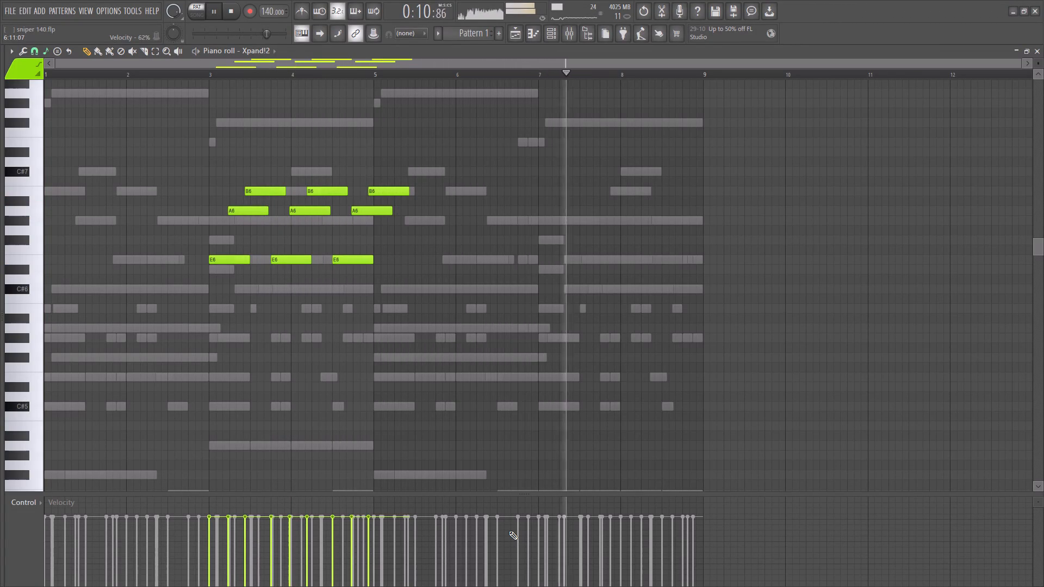
{"action": "key", "text": "space"}
{"action": "key", "text": "space"}
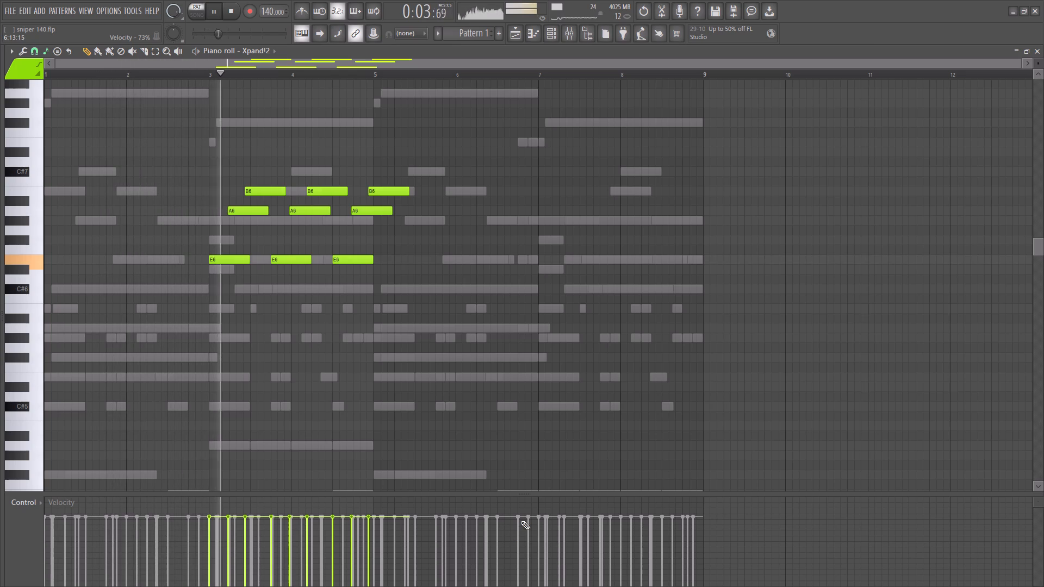
{"action": "scroll", "coordinate": [521, 521], "scroll_direction": "up", "scroll_amount": 1}
{"action": "right_click", "coordinate": [391, 324]}
{"action": "key", "text": "space"}
{"action": "key", "text": "space"}
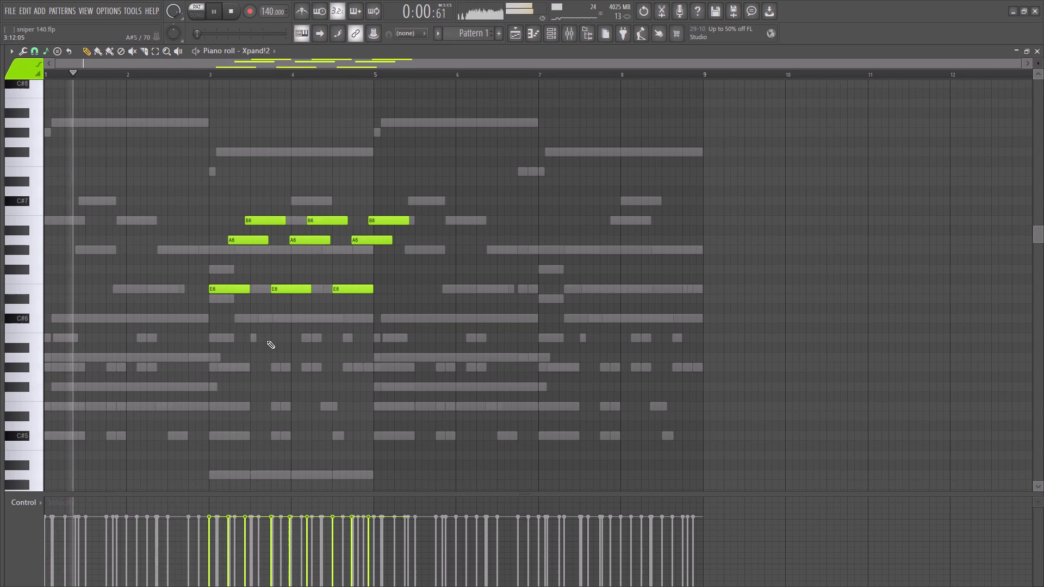
{"action": "right_click", "coordinate": [255, 374]}
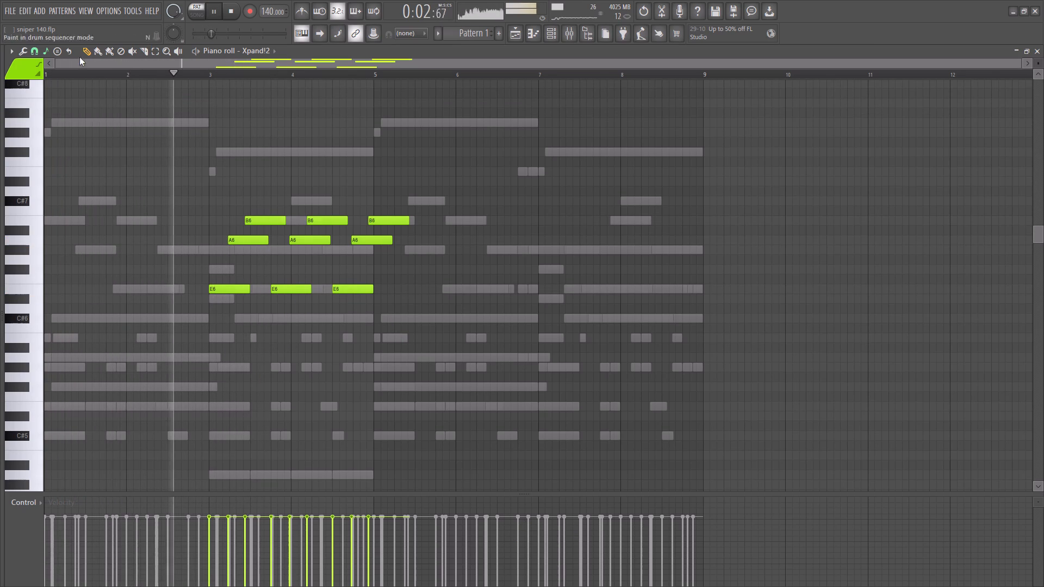
Slice the last A6 and B6 notes at the start of bar 5 with the Slice tool, undoing any inaccurate cuts.
{"action": "left_click", "coordinate": [145, 52]}
{"action": "left_click_drag", "start_coordinate": [372, 211], "coordinate": [373, 271], "text": "shift"}
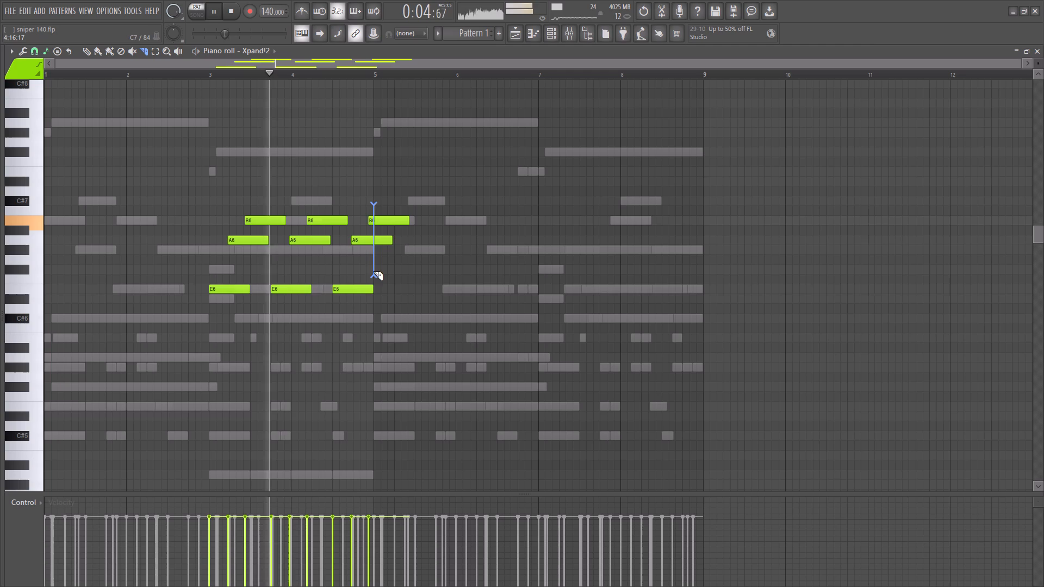
{"action": "left_click_drag", "start_coordinate": [373, 271], "coordinate": [373, 272], "text": "shift"}
{"action": "key", "text": "ctrl+z"}
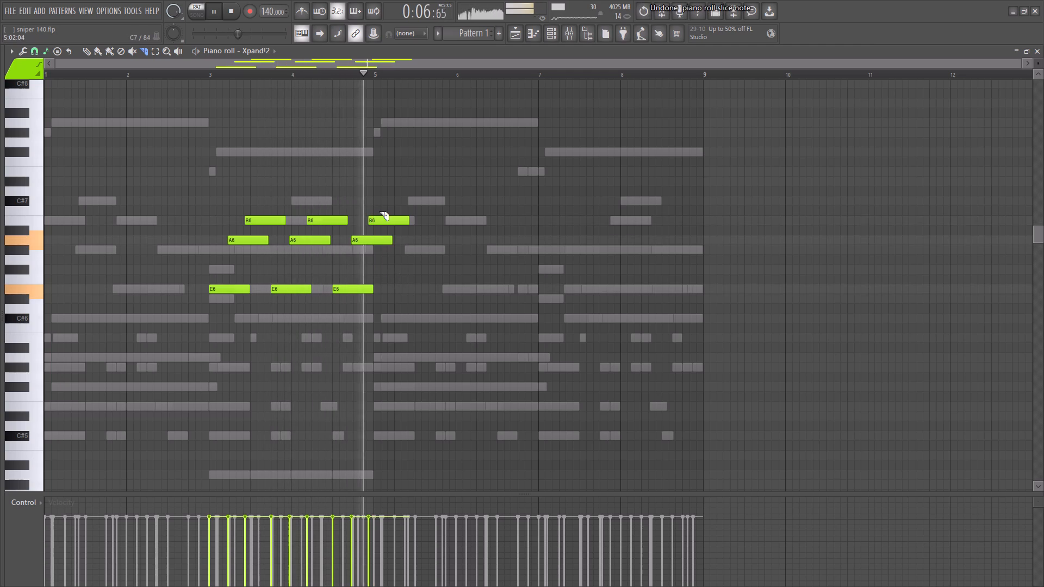
{"action": "left_click_drag", "start_coordinate": [376, 210], "coordinate": [376, 224], "text": "ctrl"}
{"action": "right_click", "coordinate": [430, 247], "text": "ctrl"}
{"action": "key", "text": "ctrl+z"}
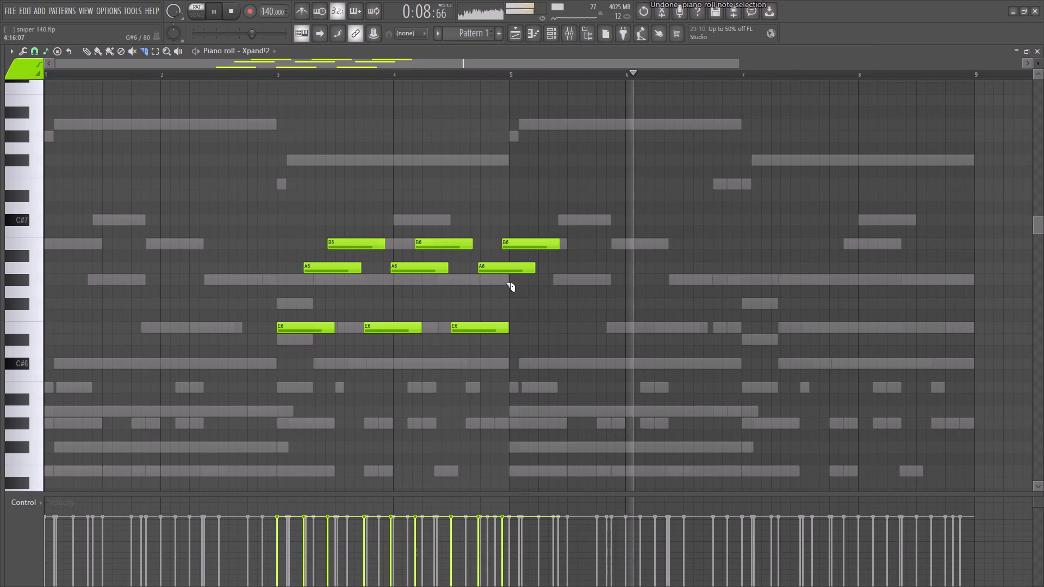
{"action": "left_click_drag", "start_coordinate": [509, 283], "coordinate": [508, 222], "text": "shift"}
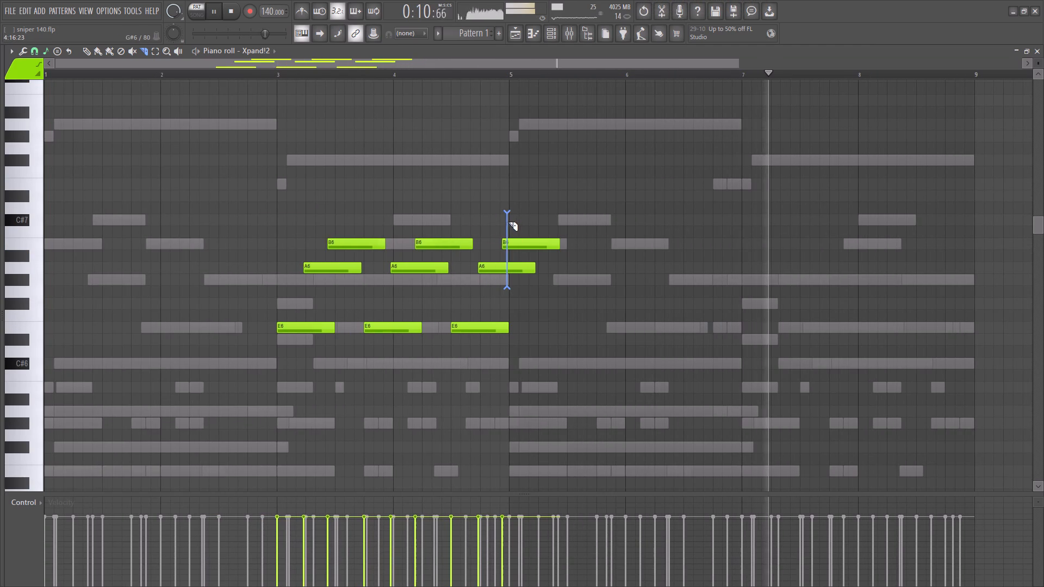
{"action": "left_click_drag", "start_coordinate": [508, 222], "coordinate": [508, 223], "text": "shift"}
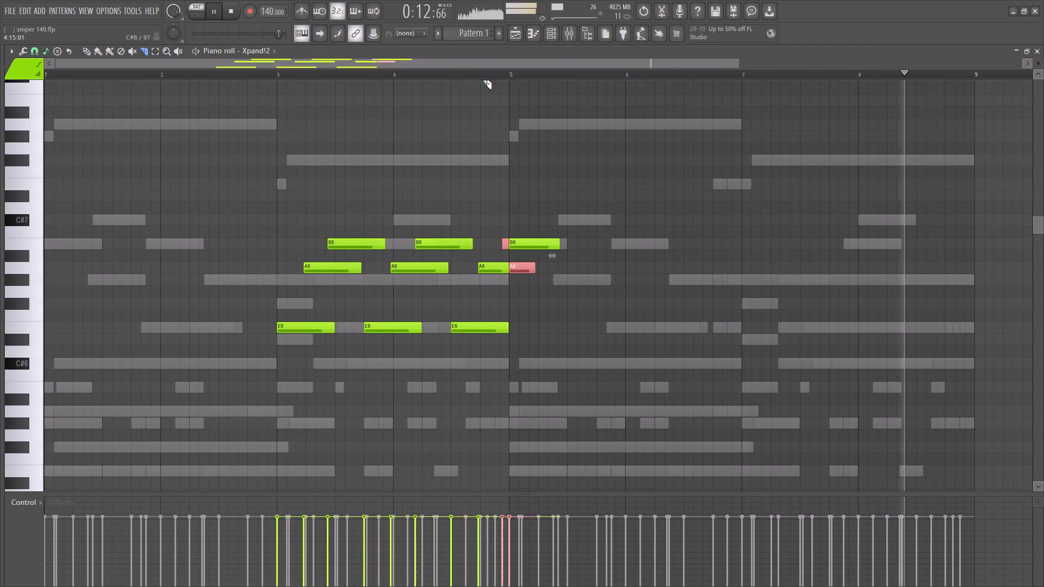
{"action": "right_click", "coordinate": [356, 97]}
Undo the stray slice and erase the cut-off A6 and B6 pieces that extend past the start of bar 5.
{"action": "right_click_drag", "start_coordinate": [531, 207], "coordinate": [529, 383]}
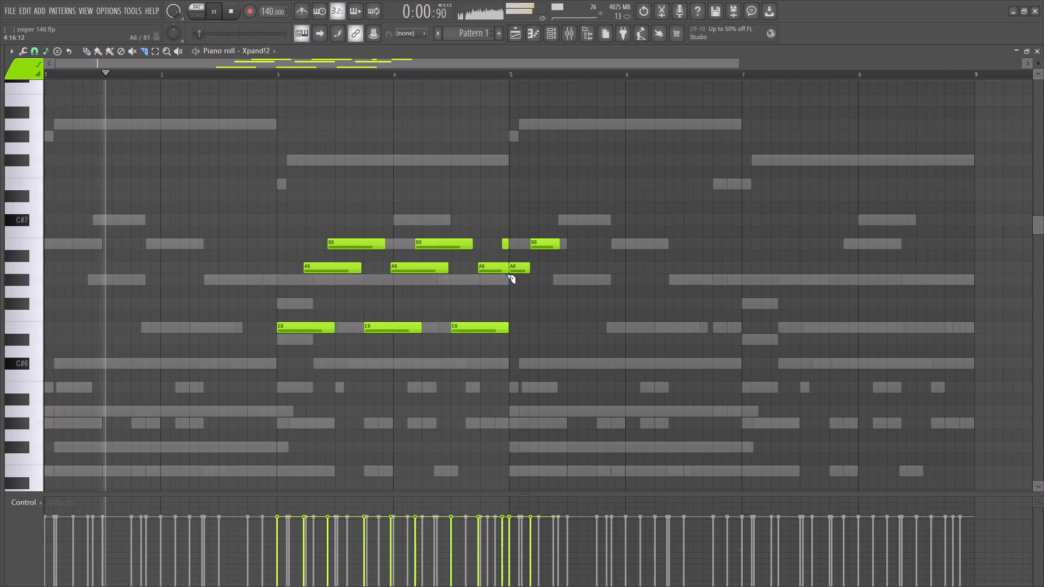
{"action": "key", "text": "ctrl+z"}
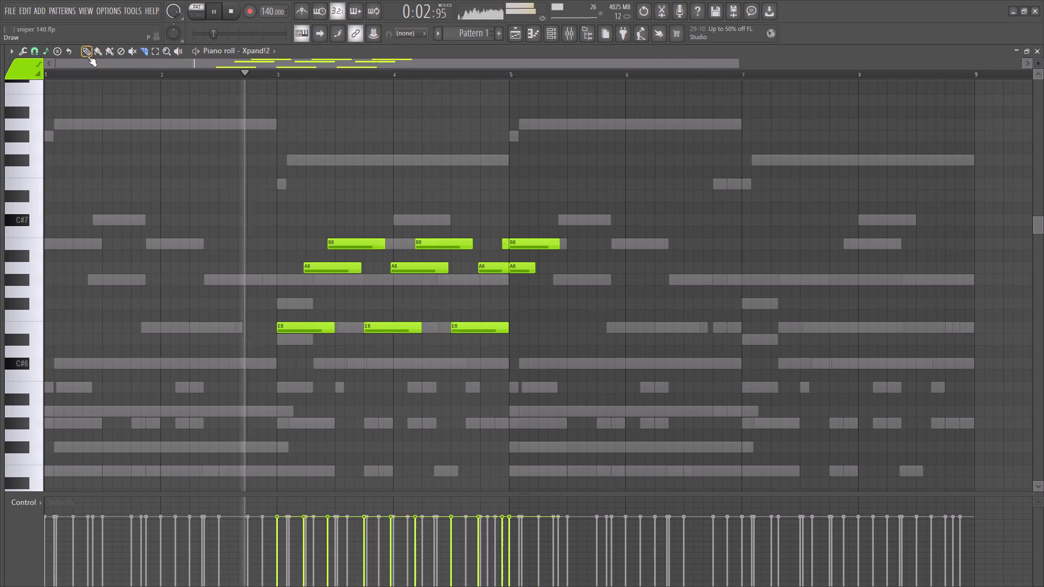
{"action": "left_click", "coordinate": [86, 56]}
{"action": "right_click_drag", "start_coordinate": [558, 213], "coordinate": [525, 272]}
{"action": "right_click_drag", "start_coordinate": [519, 257], "coordinate": [518, 271]}
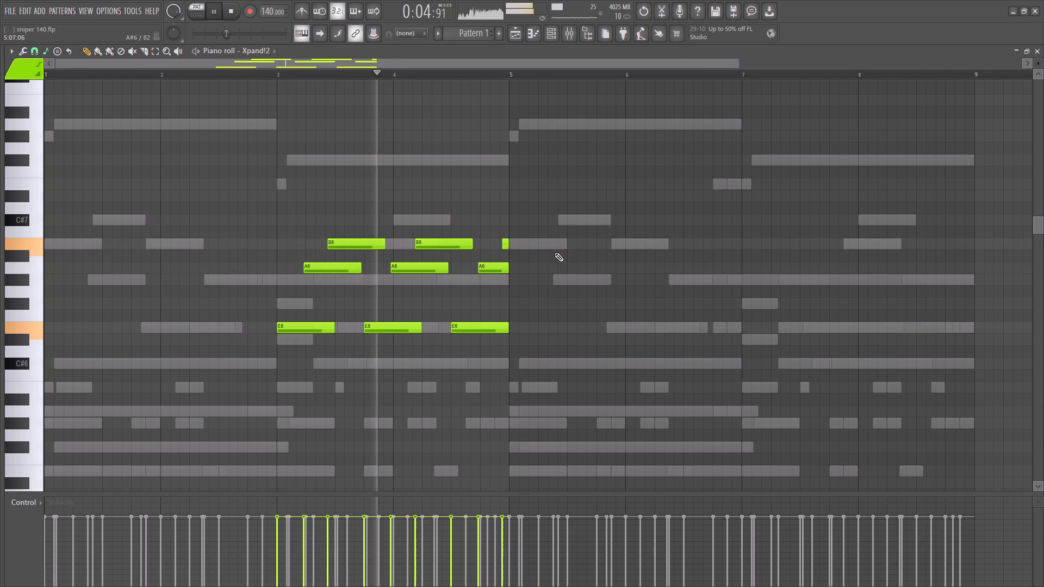
Duplicate the bars 3 and 4 phrase and align the copy with the start of bar 7, filling bars 7 and 8.
{"action": "key", "text": "ctrl+b"}
{"action": "left_click_drag", "start_coordinate": [571, 267], "coordinate": [787, 268]}
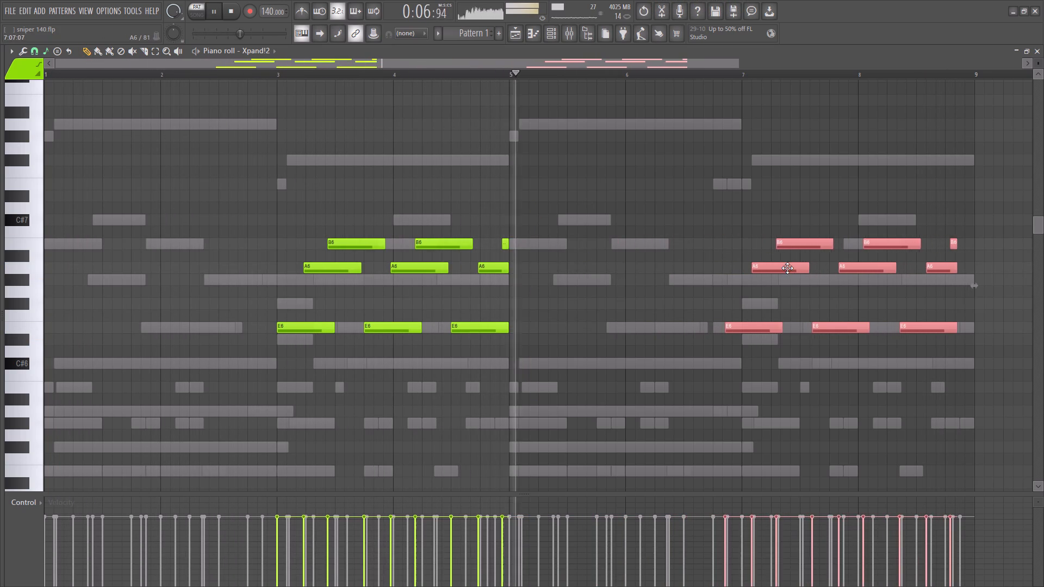
{"action": "left_click_drag", "start_coordinate": [787, 268], "coordinate": [804, 265]}
{"action": "right_click", "coordinate": [669, 440]}
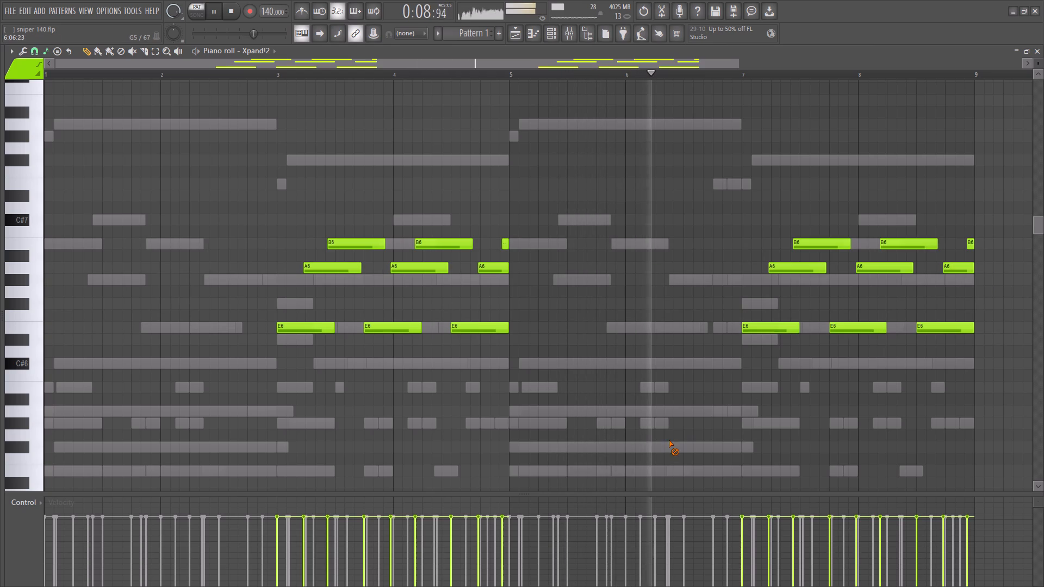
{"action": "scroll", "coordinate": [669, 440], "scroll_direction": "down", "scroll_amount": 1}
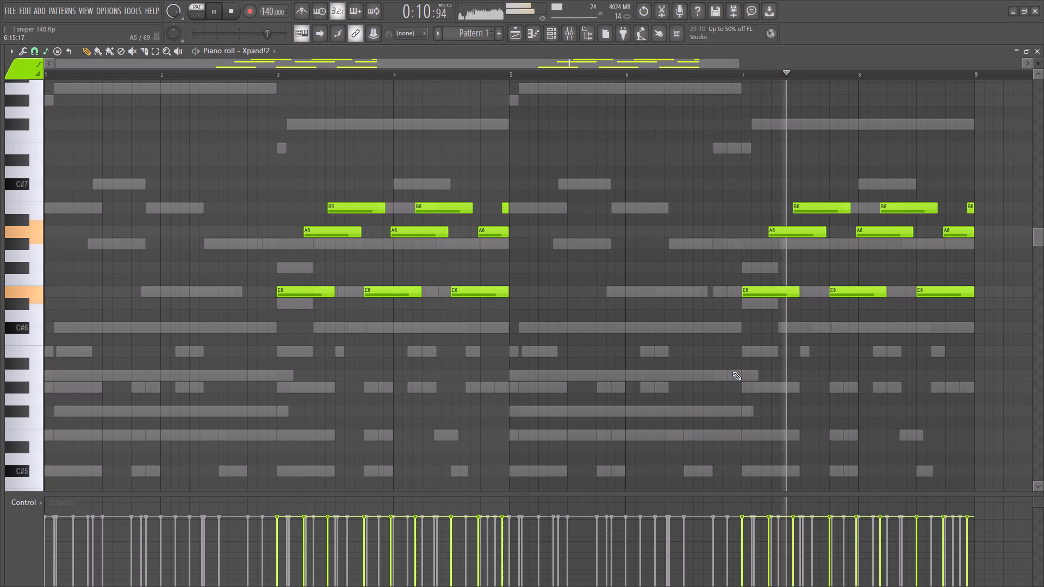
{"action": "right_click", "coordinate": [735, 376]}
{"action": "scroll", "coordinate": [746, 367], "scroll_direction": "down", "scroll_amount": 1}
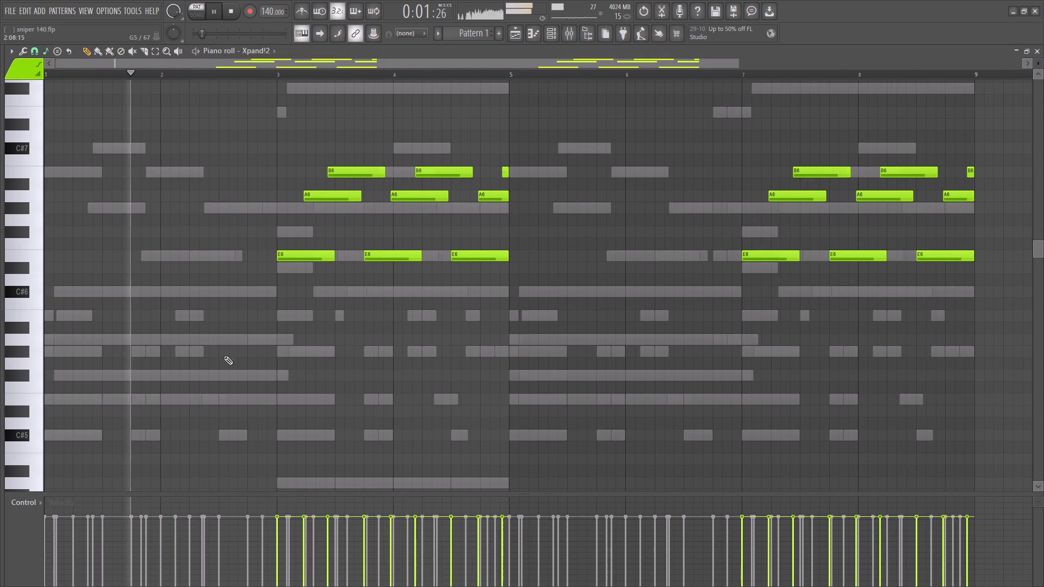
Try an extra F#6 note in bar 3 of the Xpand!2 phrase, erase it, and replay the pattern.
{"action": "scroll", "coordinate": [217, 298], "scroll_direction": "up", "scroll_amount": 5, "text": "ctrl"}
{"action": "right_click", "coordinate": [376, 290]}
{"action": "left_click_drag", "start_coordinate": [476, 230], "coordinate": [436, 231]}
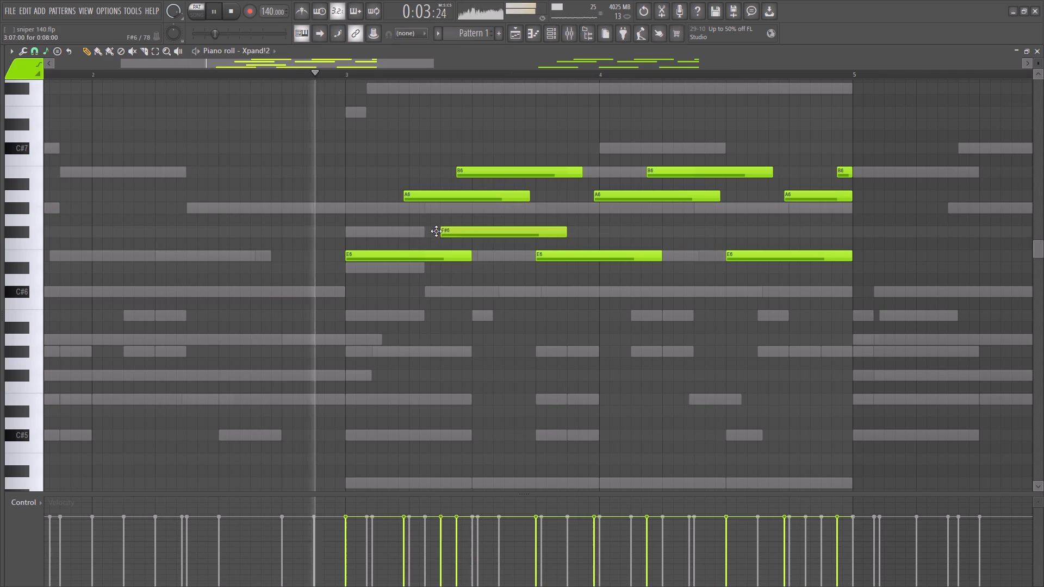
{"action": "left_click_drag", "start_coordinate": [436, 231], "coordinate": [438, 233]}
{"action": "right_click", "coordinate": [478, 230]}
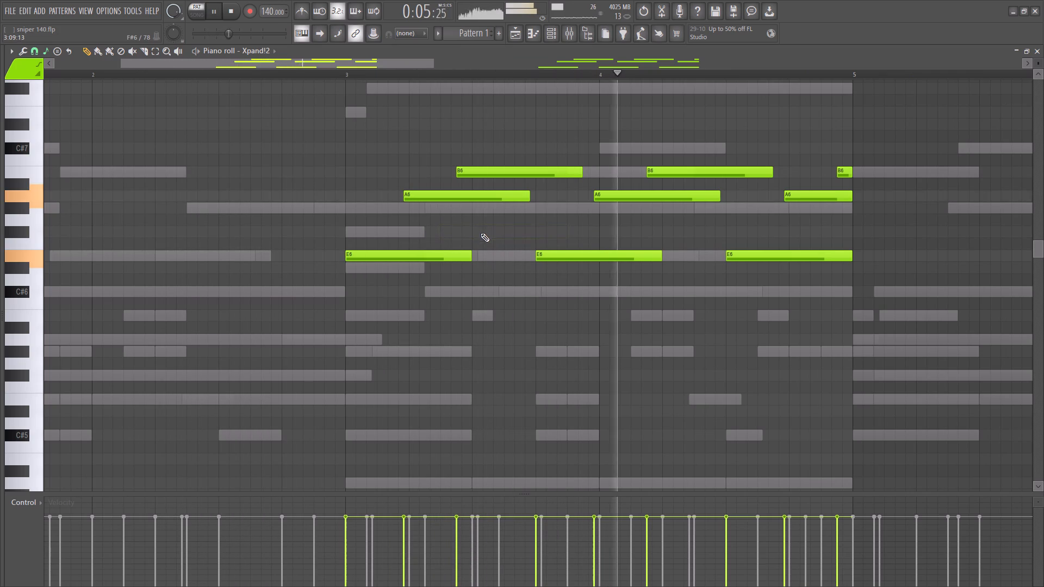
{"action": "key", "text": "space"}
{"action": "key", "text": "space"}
Audition electric piano patches for Xpand!2's part A during playback and settle on Mini Drive EPiano+, closing the plugin window.
{"action": "left_click", "coordinate": [552, 33]}
{"action": "left_click", "coordinate": [100, 259]}
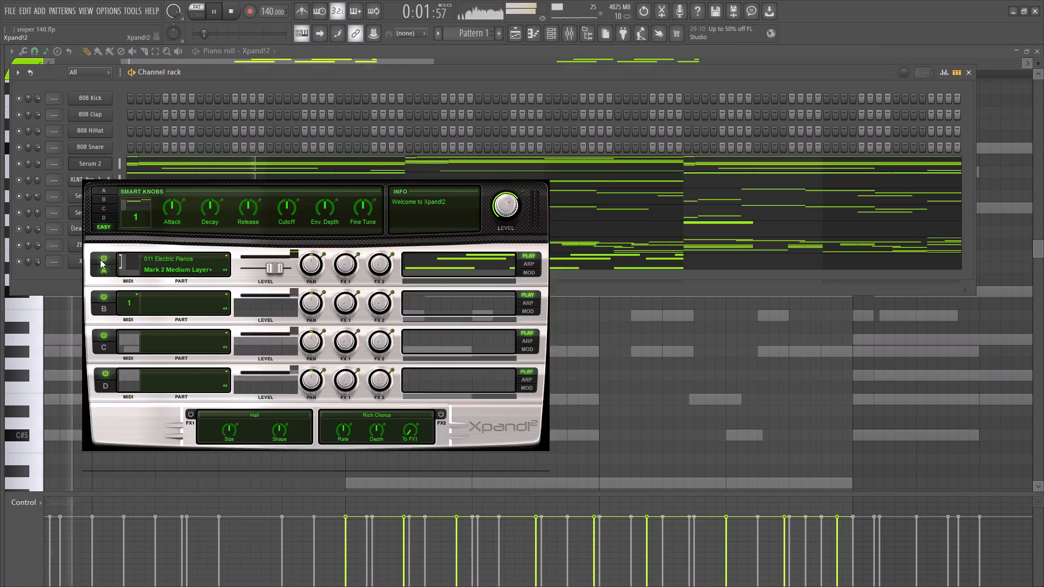
{"action": "double_click", "coordinate": [227, 270]}
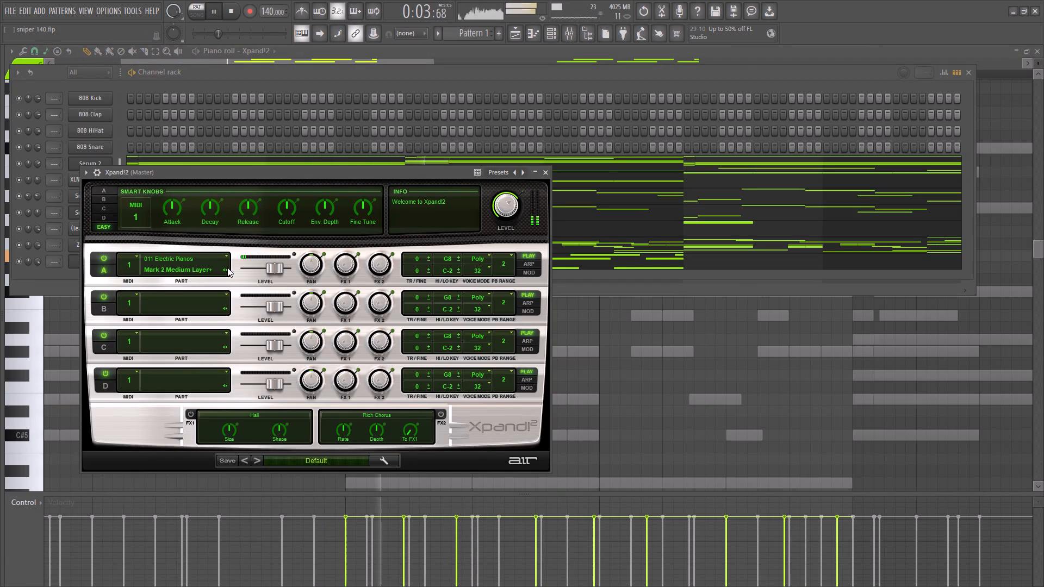
{"action": "left_click", "coordinate": [225, 271]}
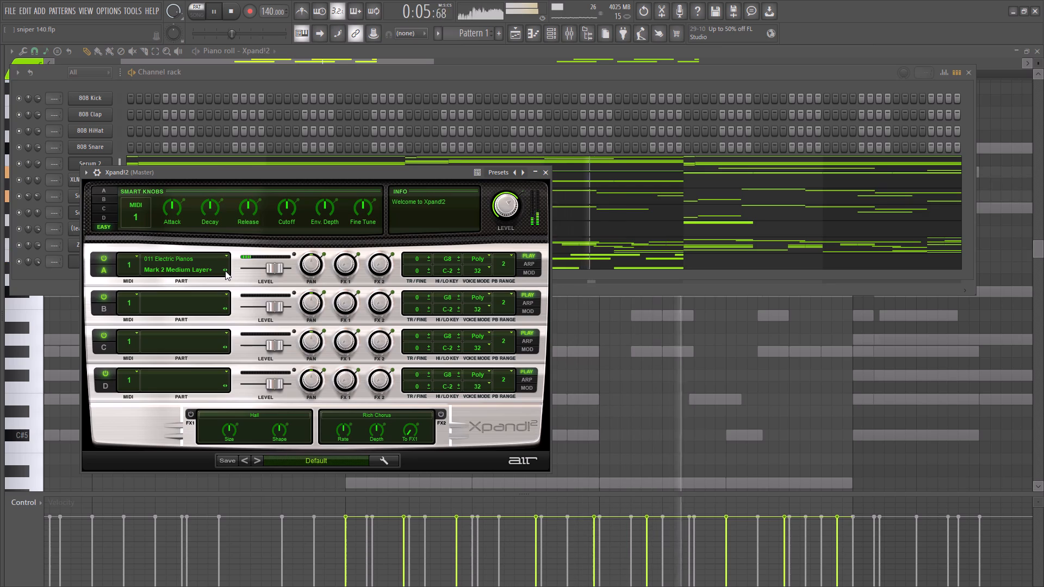
{"action": "left_click", "coordinate": [226, 270]}
{"action": "key", "text": "space"}
{"action": "key", "text": "space"}
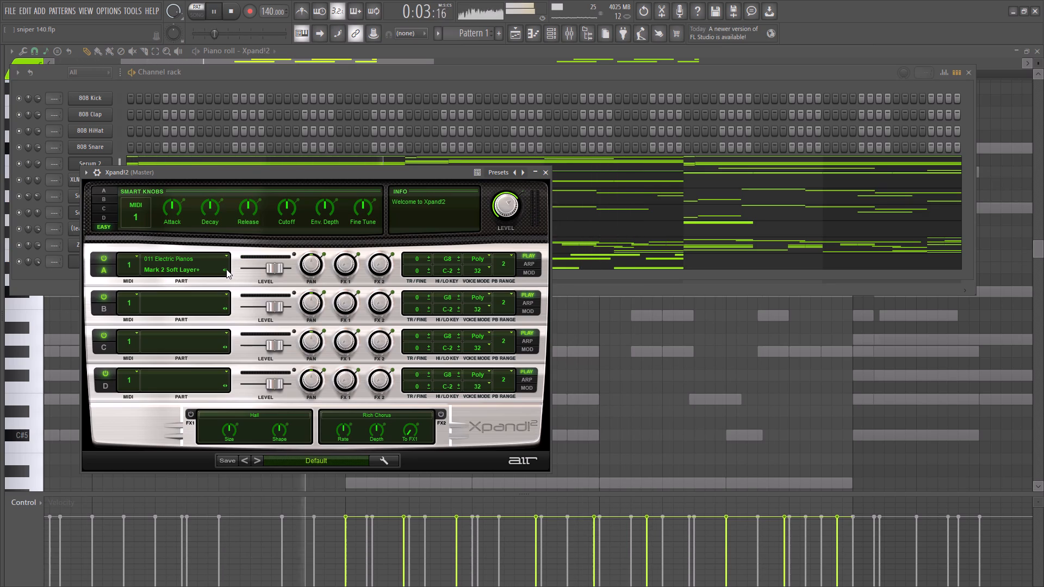
{"action": "left_click", "coordinate": [226, 269]}
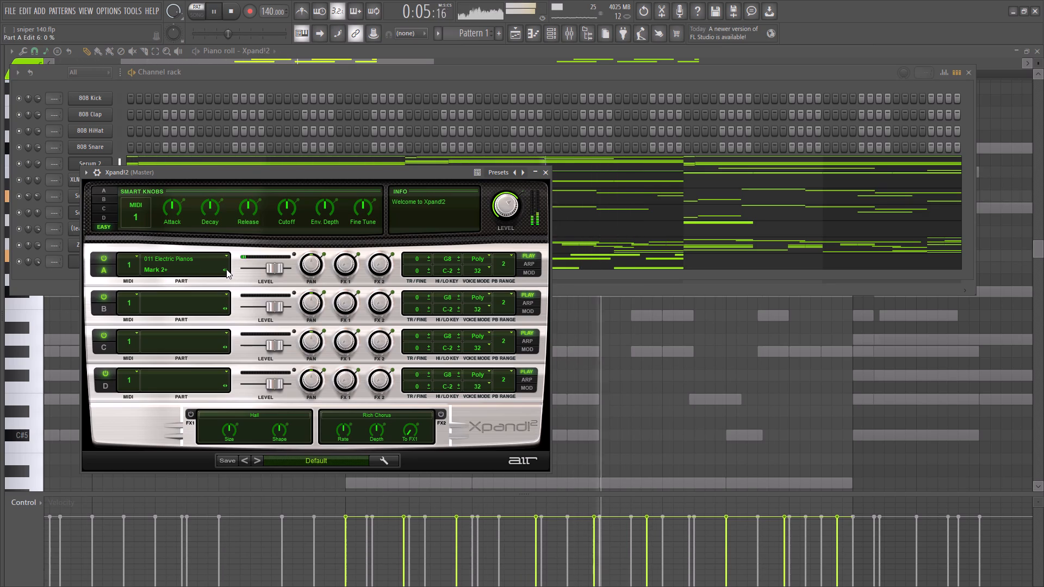
{"action": "left_click", "coordinate": [227, 269]}
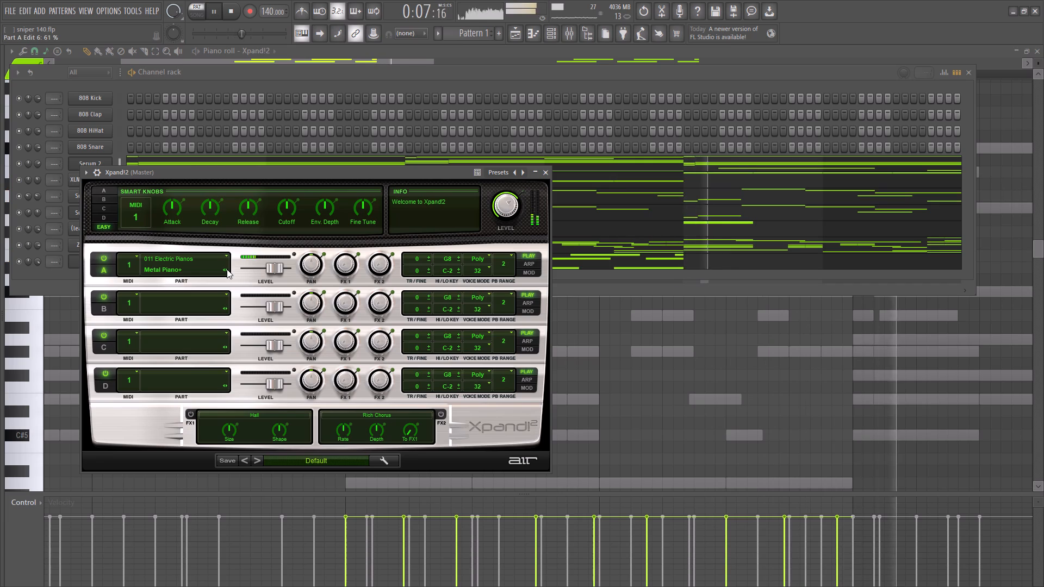
{"action": "key", "text": "space"}
{"action": "key", "text": "space"}
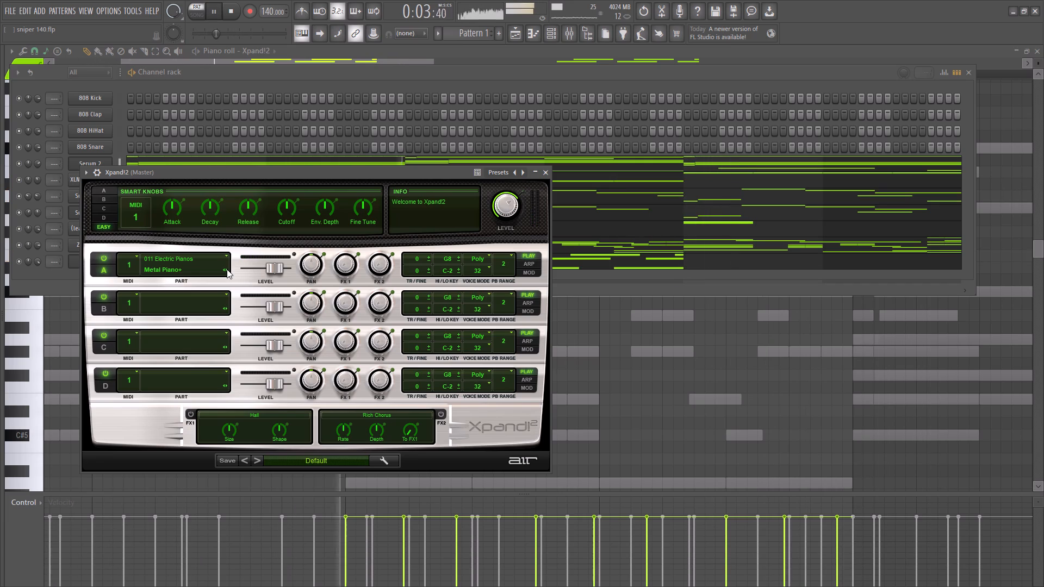
{"action": "left_click", "coordinate": [227, 269]}
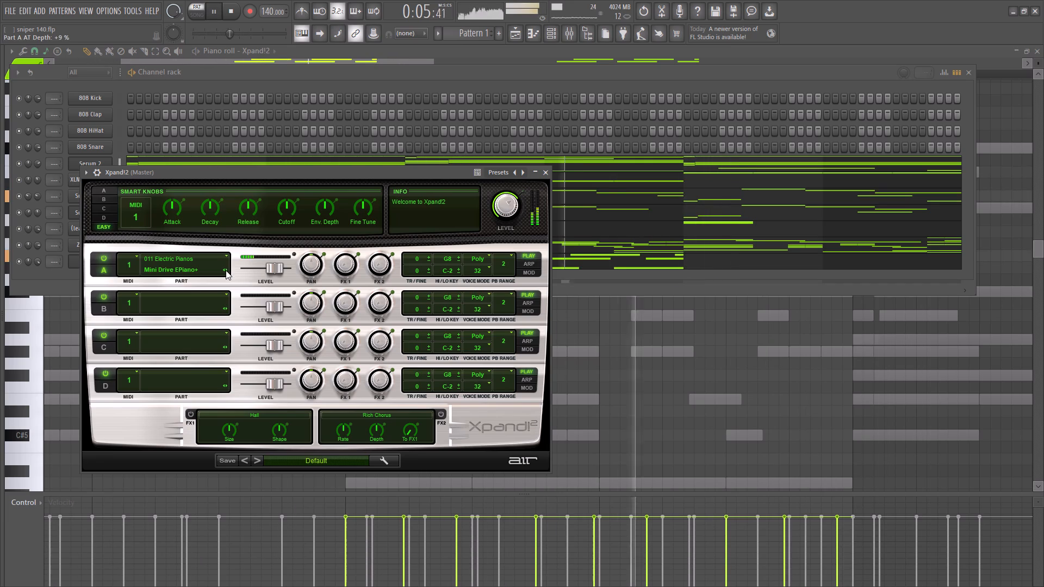
{"action": "left_click", "coordinate": [543, 174]}
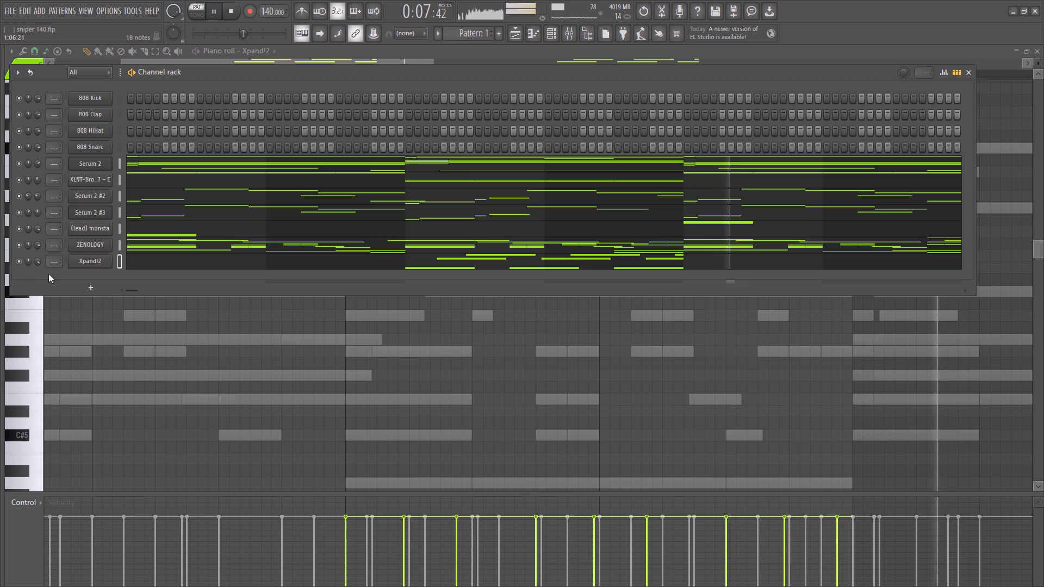
Reopen the Xpand!2 piano roll to review the whole phrase and audition keys around C6.
{"action": "scroll", "coordinate": [36, 266], "scroll_direction": "down", "scroll_amount": 6}
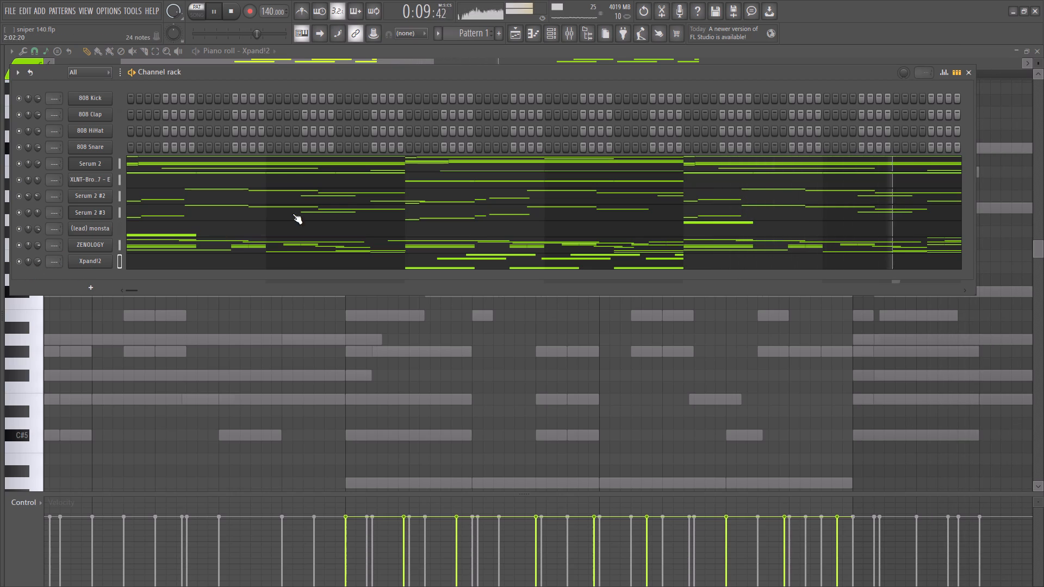
{"action": "double_click", "coordinate": [309, 266]}
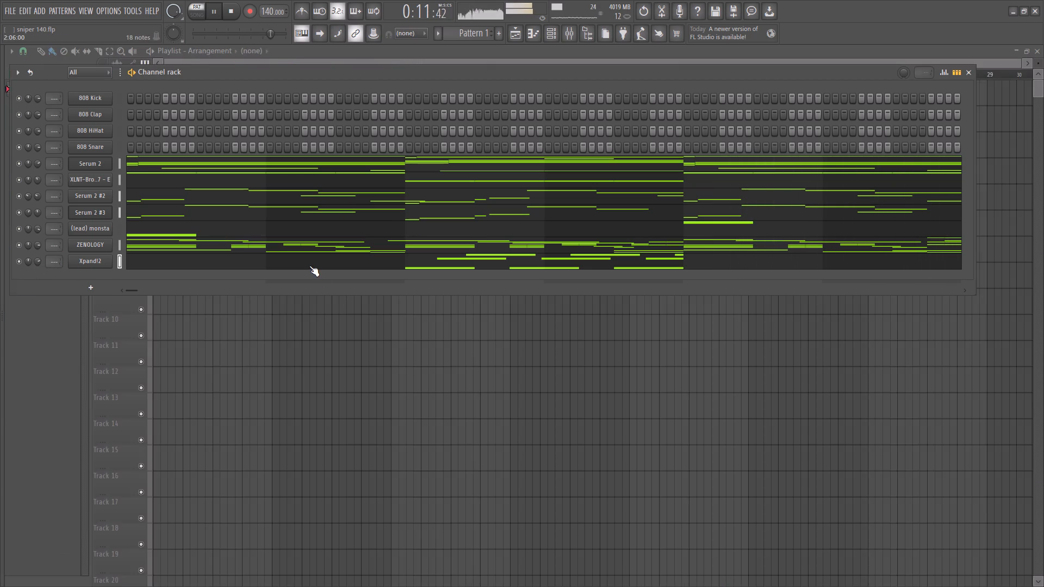
{"action": "scroll", "coordinate": [357, 290], "scroll_direction": "down", "scroll_amount": 18, "text": "ctrl"}
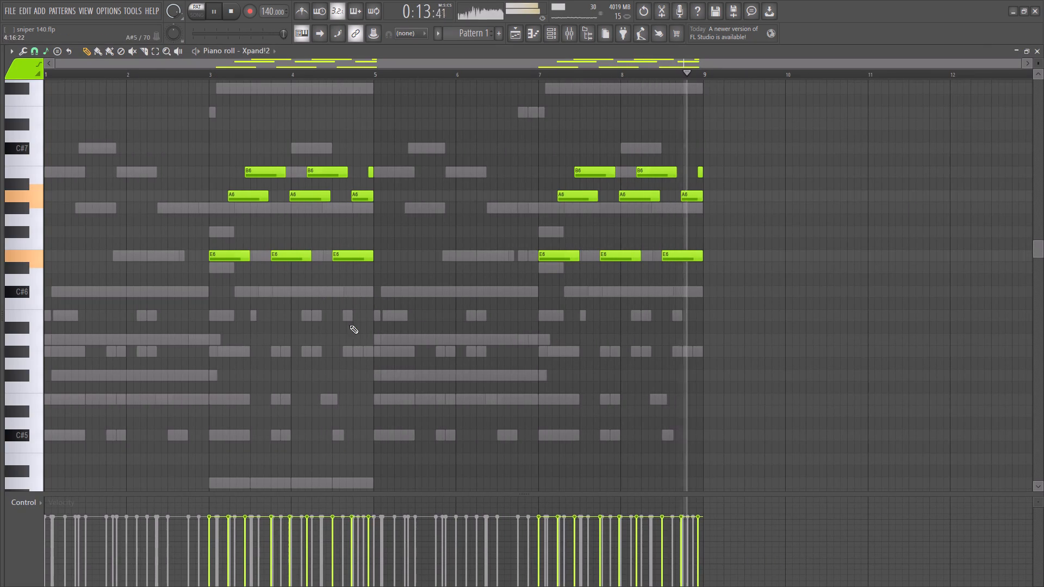
{"action": "left_click", "coordinate": [30, 291]}
{"action": "left_click", "coordinate": [28, 293]}
{"action": "left_click", "coordinate": [28, 297]}
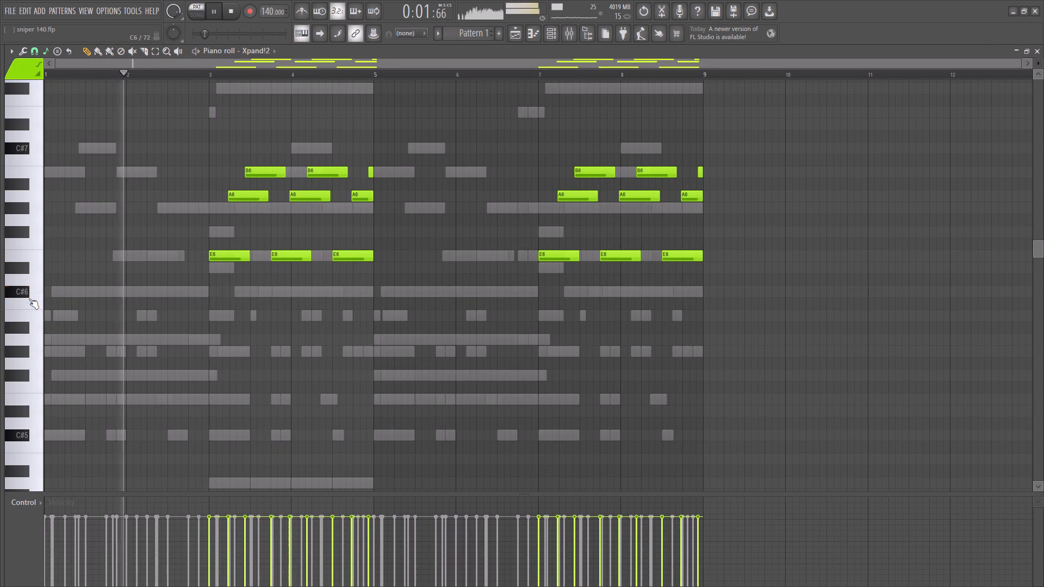
Return to the channel rack and save the project.
{"action": "left_click", "coordinate": [552, 36]}
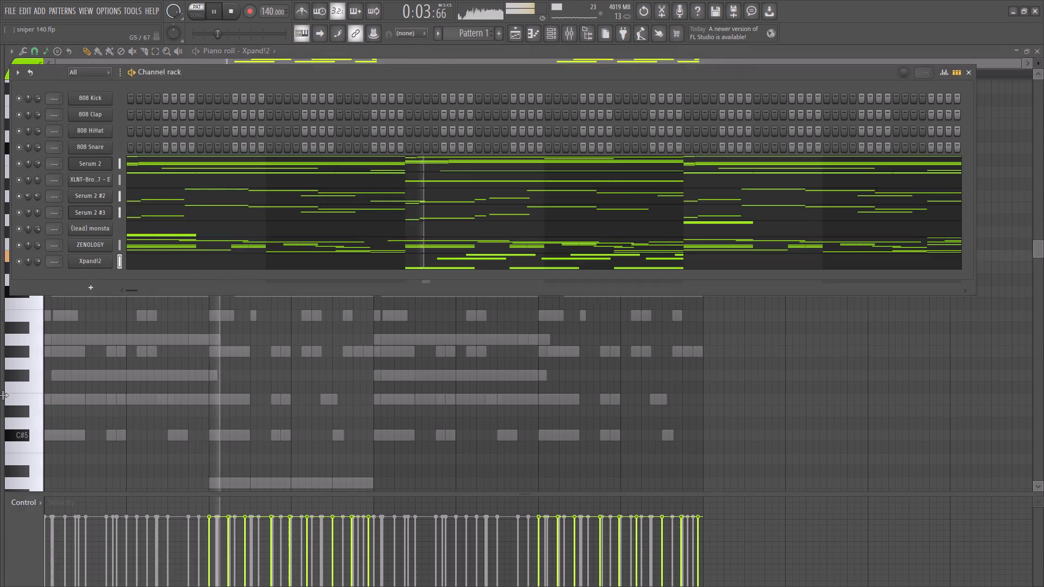
{"action": "key", "text": "ctrl+s"}
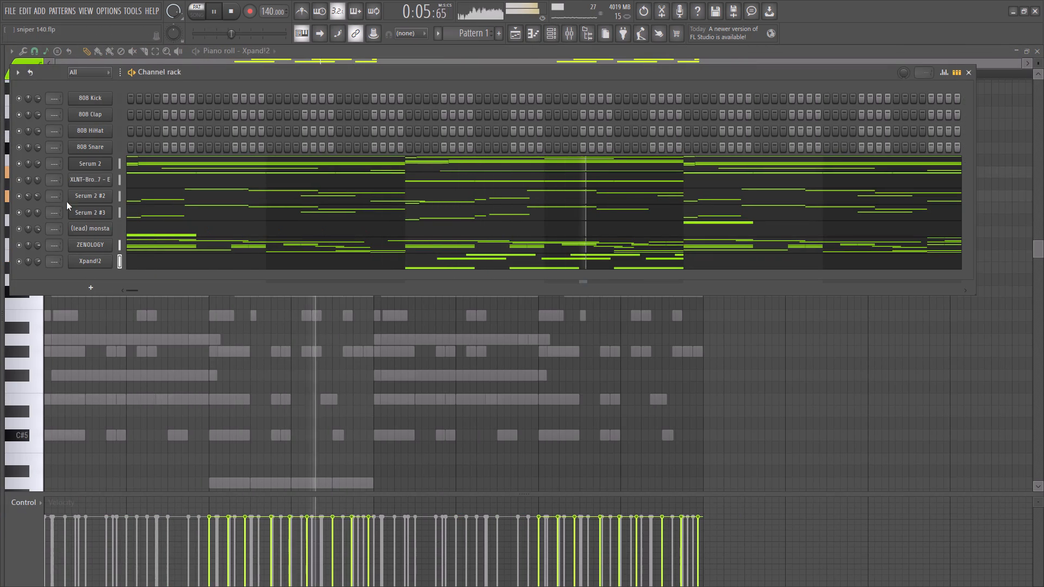
Select the channels from Serum 2 through Xpand!2 and assign them to mixer tracks 1 to 7.
{"action": "left_click_drag", "start_coordinate": [123, 164], "coordinate": [102, 285], "text": "ctrl"}
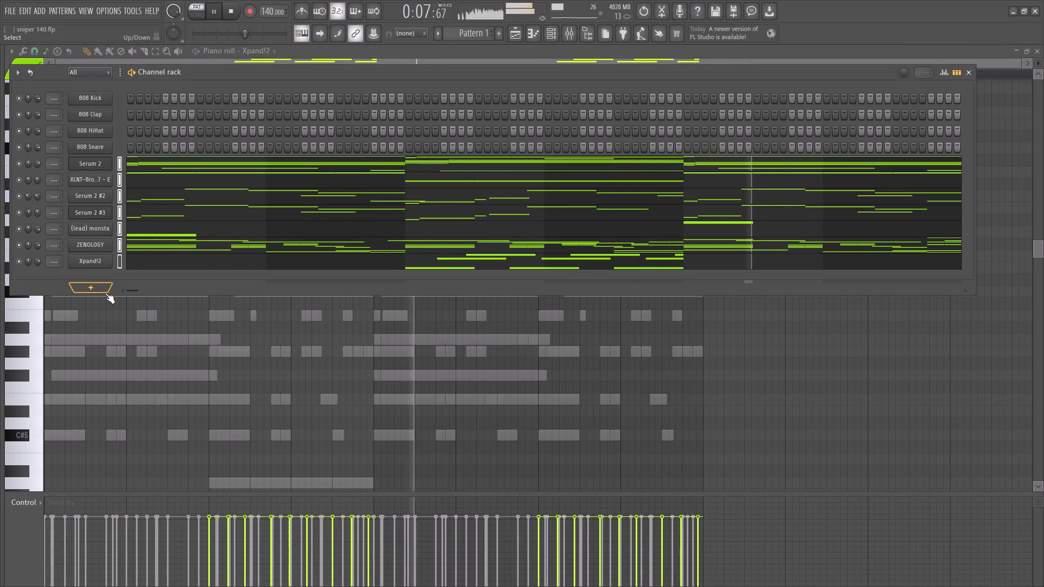
{"action": "key", "text": "ctrl+l"}
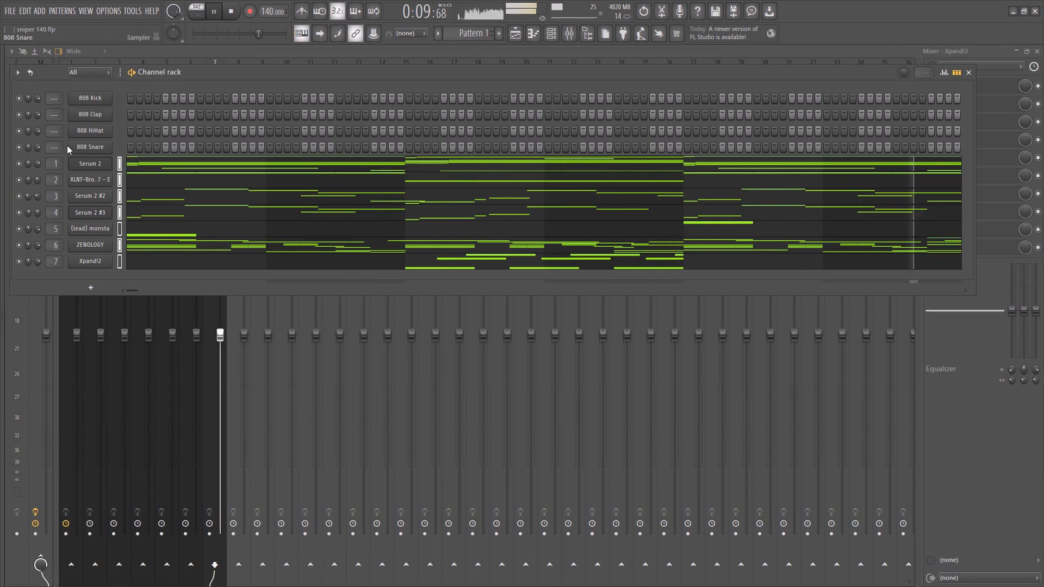
Delete the unused 808 HiHat, 808 Clap, 808 Kick and 808 Snare channels from the channel rack.
{"action": "right_click", "coordinate": [57, 143]}
{"action": "right_click", "coordinate": [83, 129]}
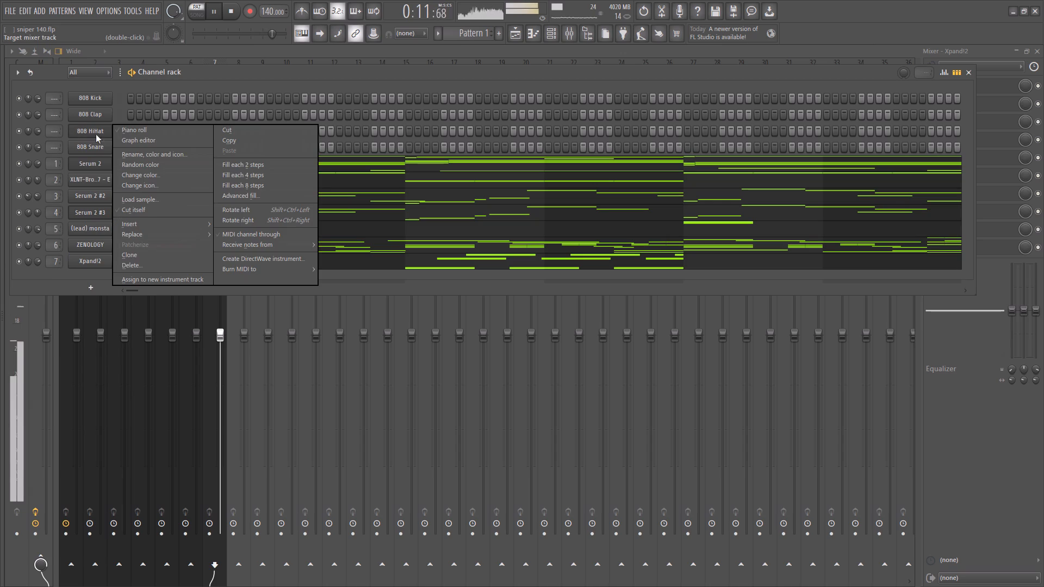
{"action": "left_click", "coordinate": [163, 270]}
{"action": "right_click", "coordinate": [95, 115]}
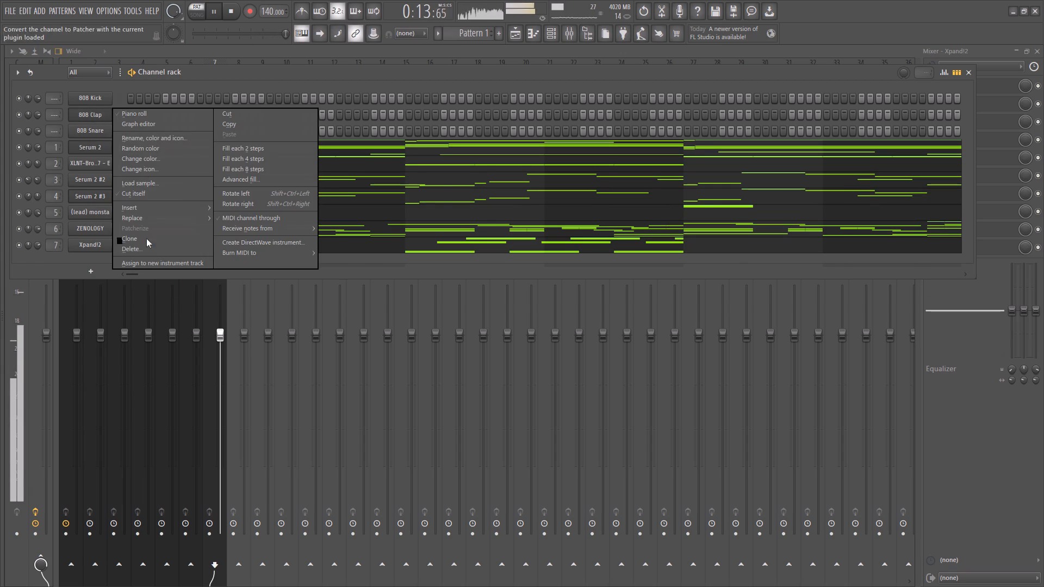
{"action": "left_click", "coordinate": [144, 247]}
{"action": "right_click", "coordinate": [95, 102]}
{"action": "left_click", "coordinate": [135, 233]}
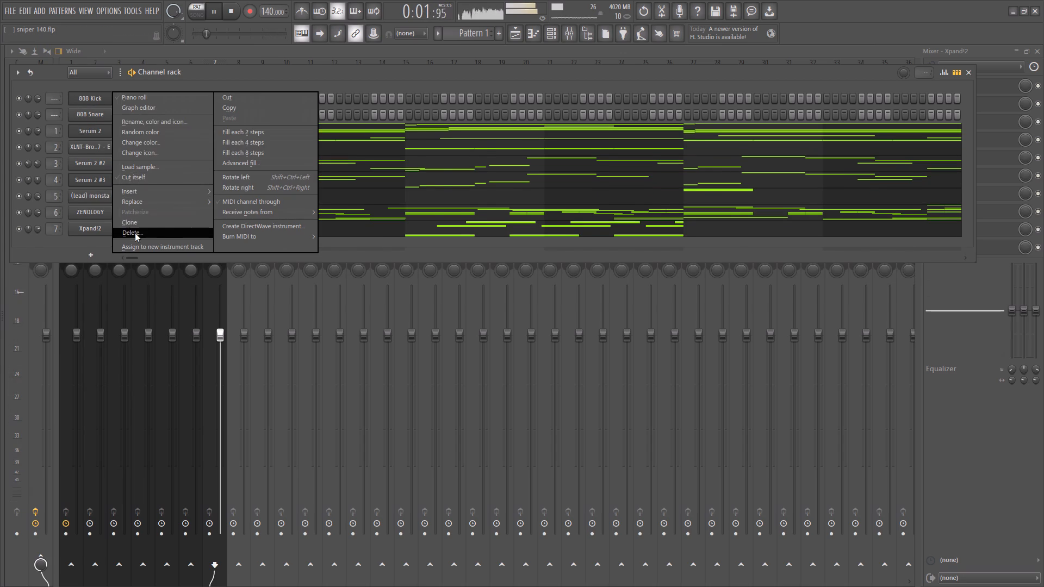
{"action": "right_click", "coordinate": [90, 96]}
{"action": "left_click", "coordinate": [145, 232]}
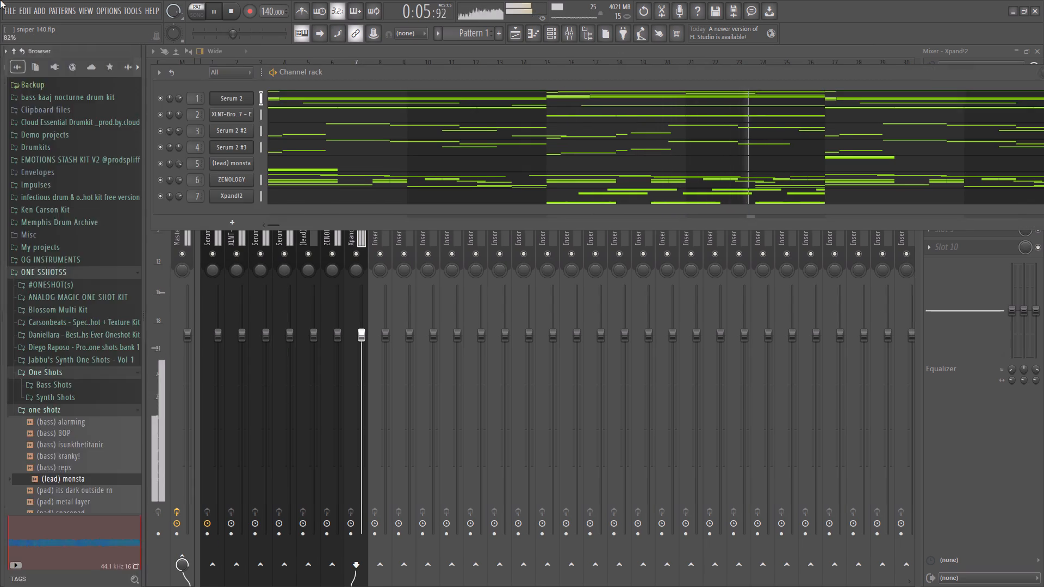
Route mixer tracks 1 to 7, Serum 2 through Xpand!2, to Insert 28.
{"action": "left_click", "coordinate": [110, 293]}
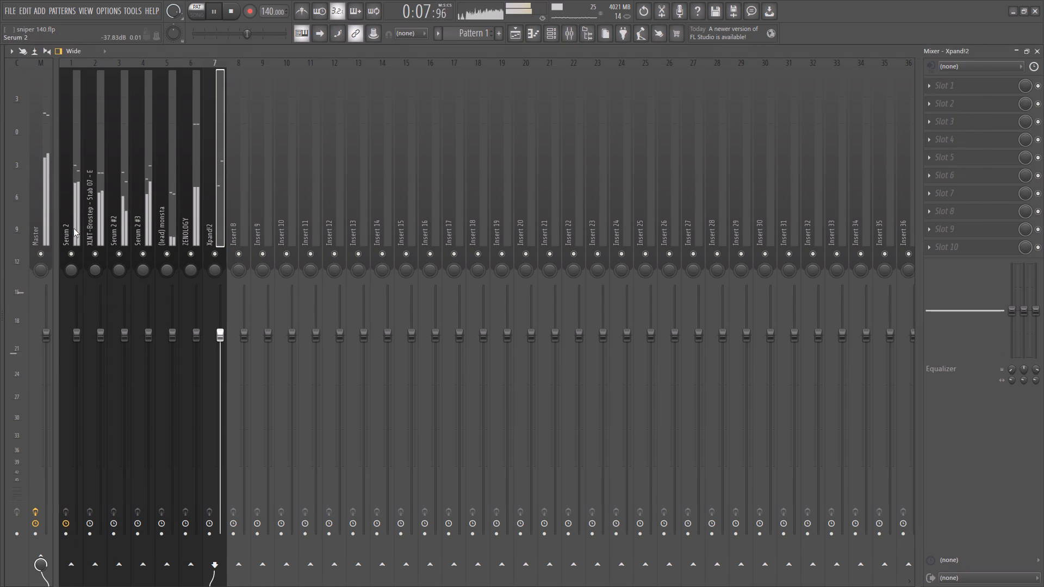
{"action": "left_click_drag", "start_coordinate": [73, 227], "coordinate": [210, 223], "text": "ctrl"}
{"action": "left_click", "coordinate": [718, 564], "text": "ctrl"}
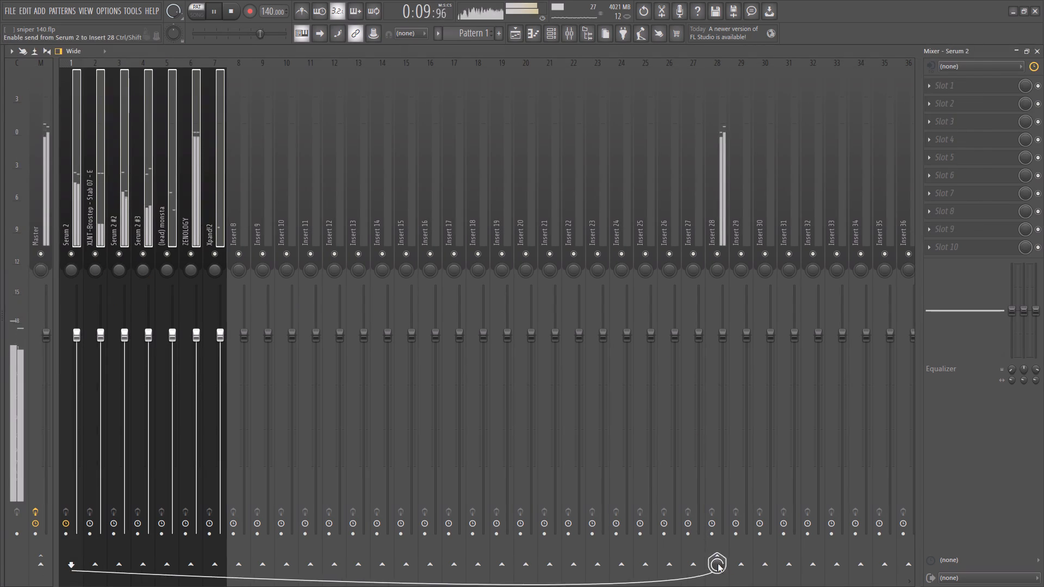
Remove the Fruity Limiter from slot 10 of the Master track.
{"action": "left_click", "coordinate": [49, 238]}
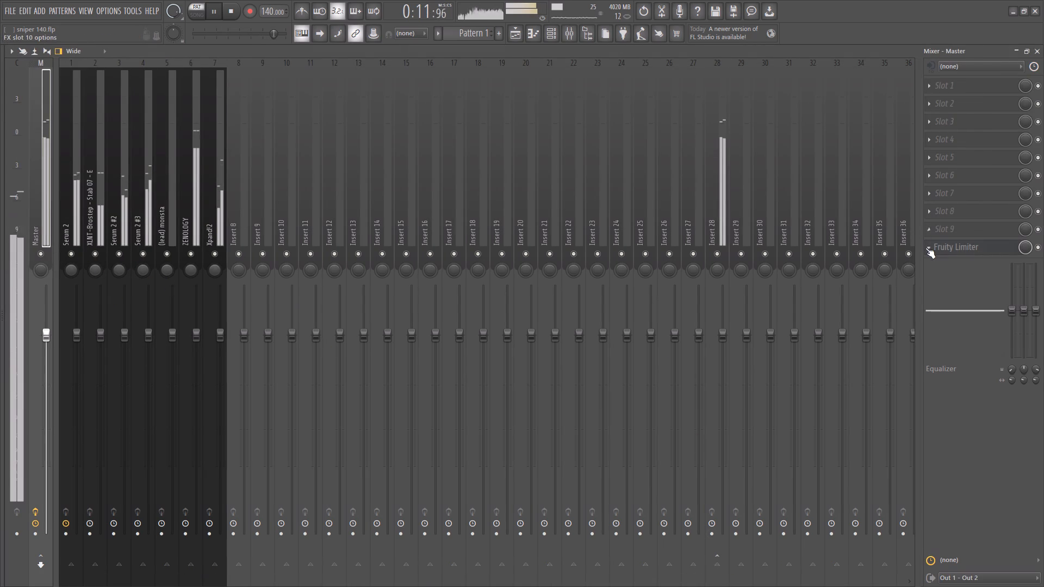
{"action": "left_click", "coordinate": [929, 248]}
{"action": "left_click", "coordinate": [940, 267]}
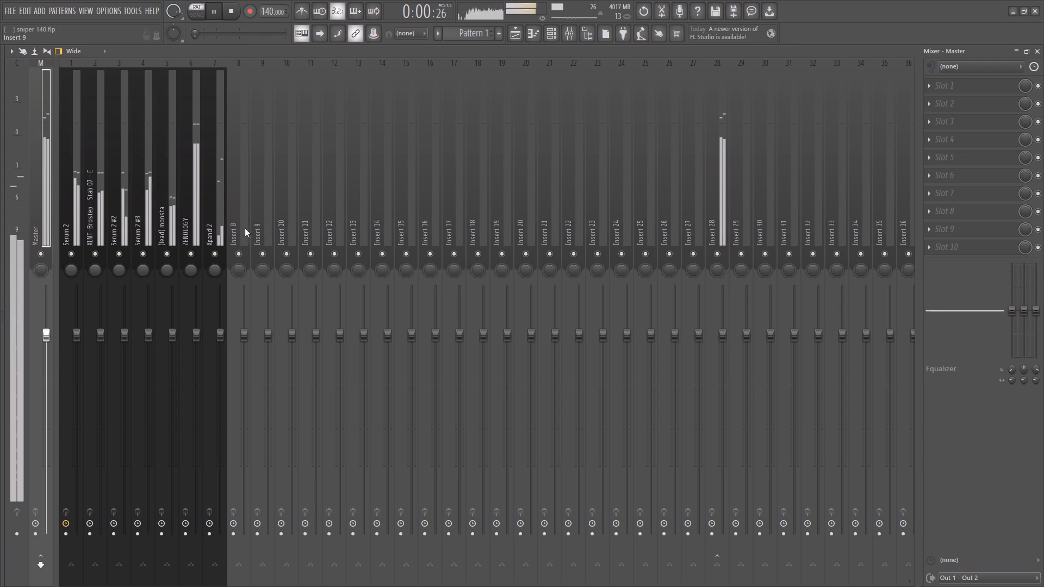
Mute mixer tracks 3 to 7, leaving only Serum 2 and the XLNT-Brostep stab playing.
{"action": "left_click", "coordinate": [97, 253]}
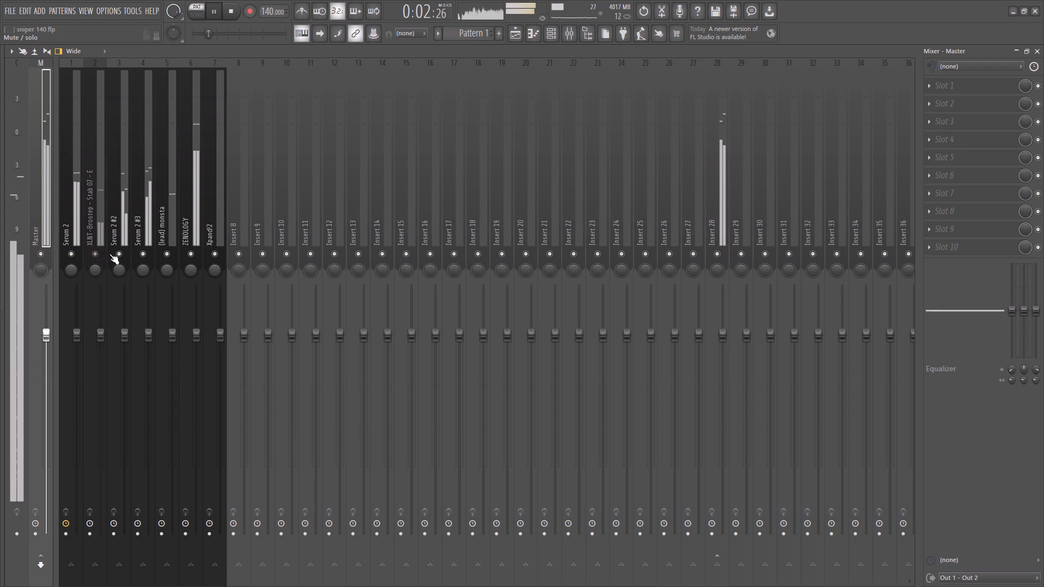
{"action": "left_click", "coordinate": [125, 253]}
{"action": "left_click", "coordinate": [146, 252]}
{"action": "left_click", "coordinate": [88, 254]}
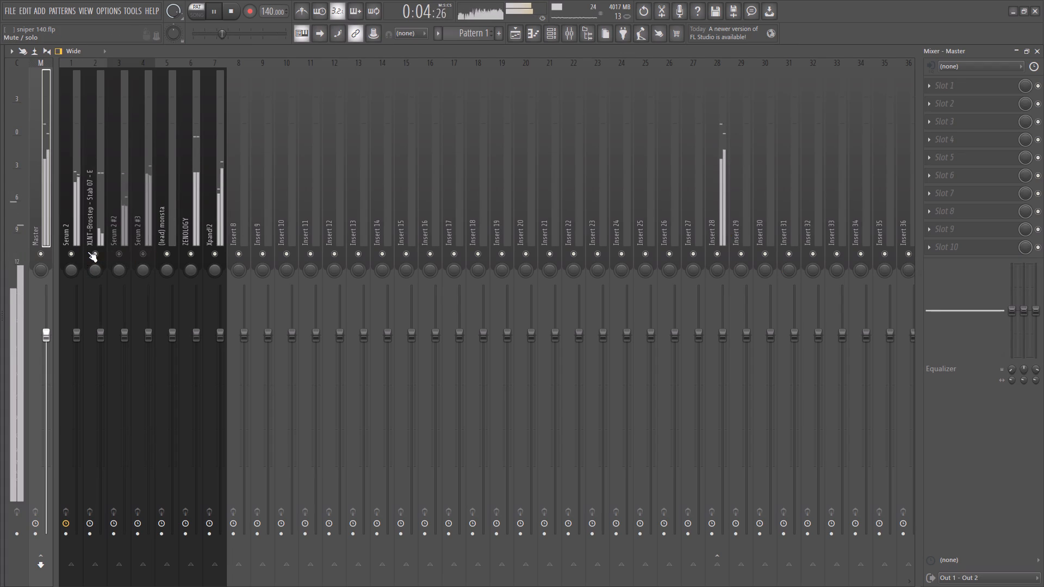
{"action": "left_click", "coordinate": [161, 254]}
{"action": "left_click", "coordinate": [190, 254]}
{"action": "left_click", "coordinate": [224, 258]}
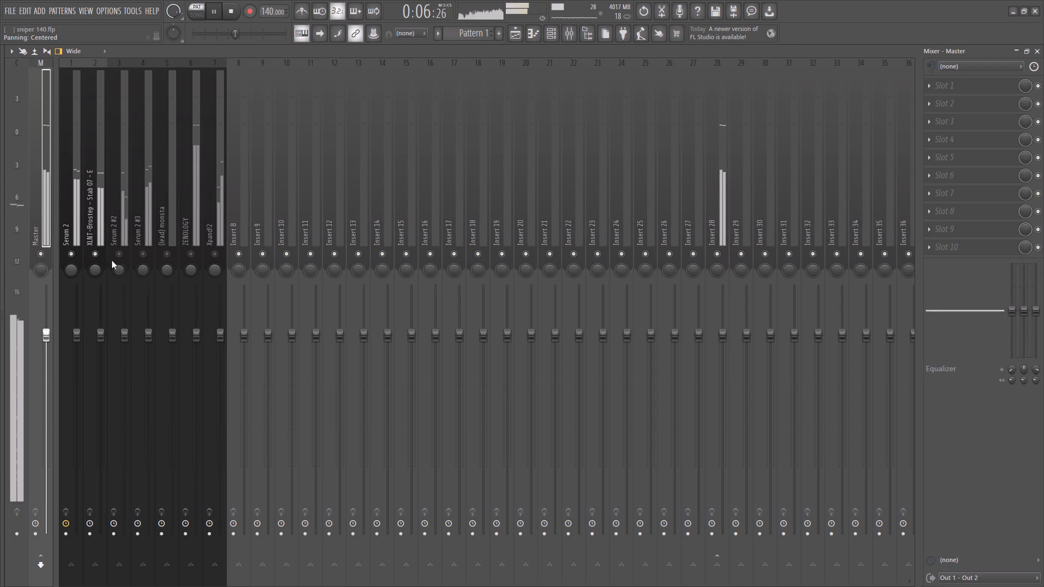
Lower the Serum 2 track's volume and balance the XLNT-Brostep stab's level against it.
{"action": "left_click", "coordinate": [88, 239]}
{"action": "left_click", "coordinate": [76, 243]}
{"action": "left_click_drag", "start_coordinate": [76, 330], "coordinate": [81, 357]}
{"action": "double_click", "coordinate": [96, 257]}
{"action": "left_click_drag", "start_coordinate": [102, 331], "coordinate": [112, 299]}
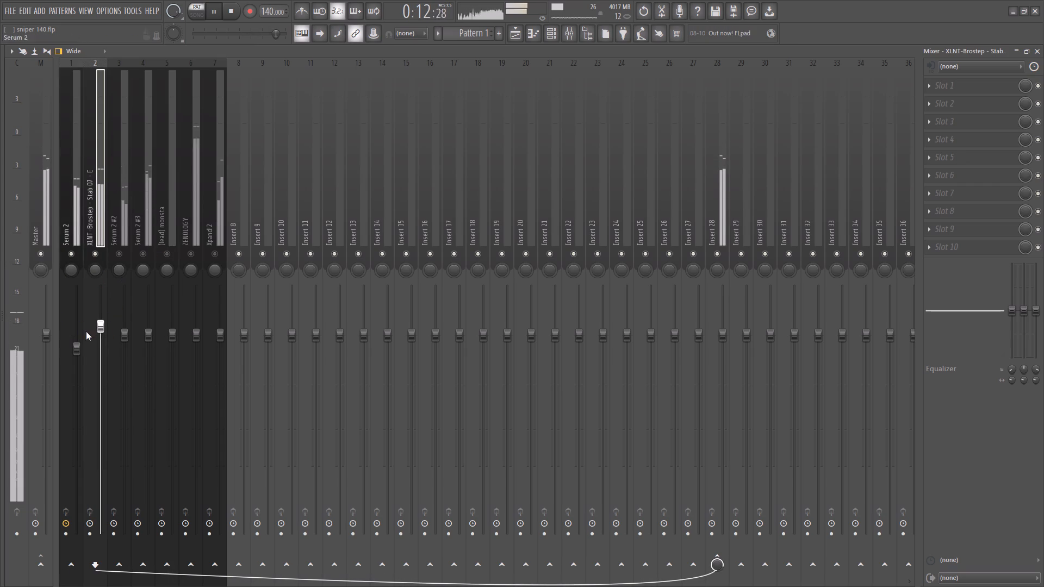
{"action": "left_click_drag", "start_coordinate": [100, 328], "coordinate": [105, 346]}
Unmute the Serum 2 #2 mixer track and raise its volume to about 107%.
{"action": "left_click", "coordinate": [116, 251]}
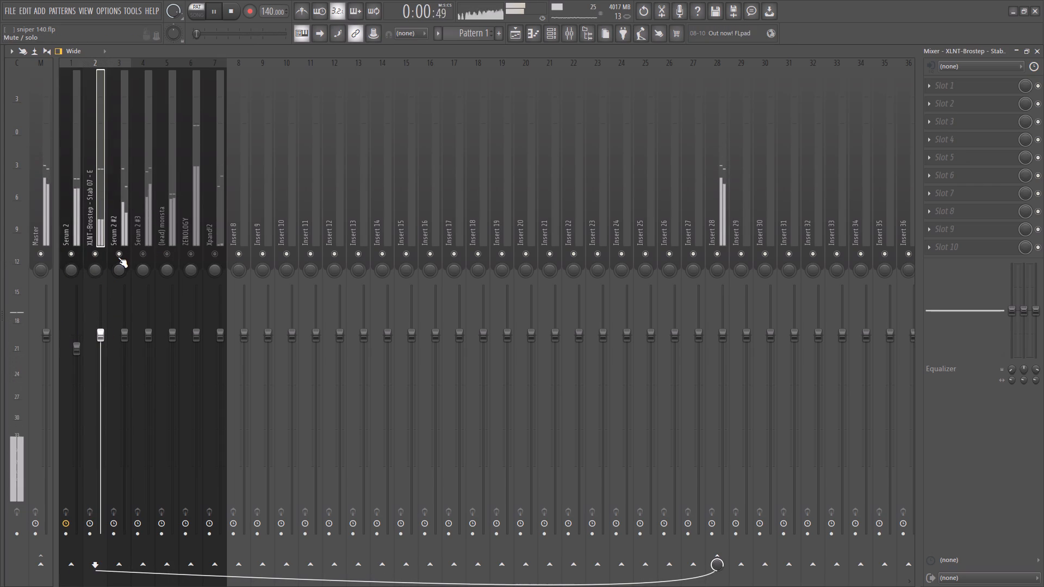
{"action": "left_click_drag", "start_coordinate": [123, 335], "coordinate": [129, 308]}
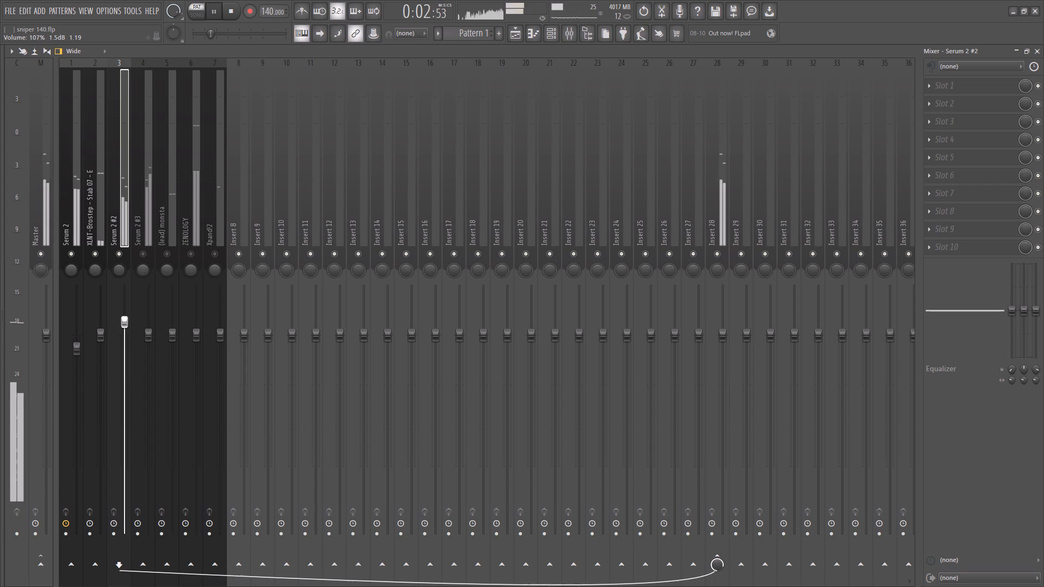
{"action": "left_click_drag", "start_coordinate": [129, 308], "coordinate": [129, 312]}
Add ValhallaVintageVerb to slot 1 of the Serum 2 #2 track, with a 0.29 s decay and 2.97 ms predelay.
{"action": "left_click", "coordinate": [953, 88]}
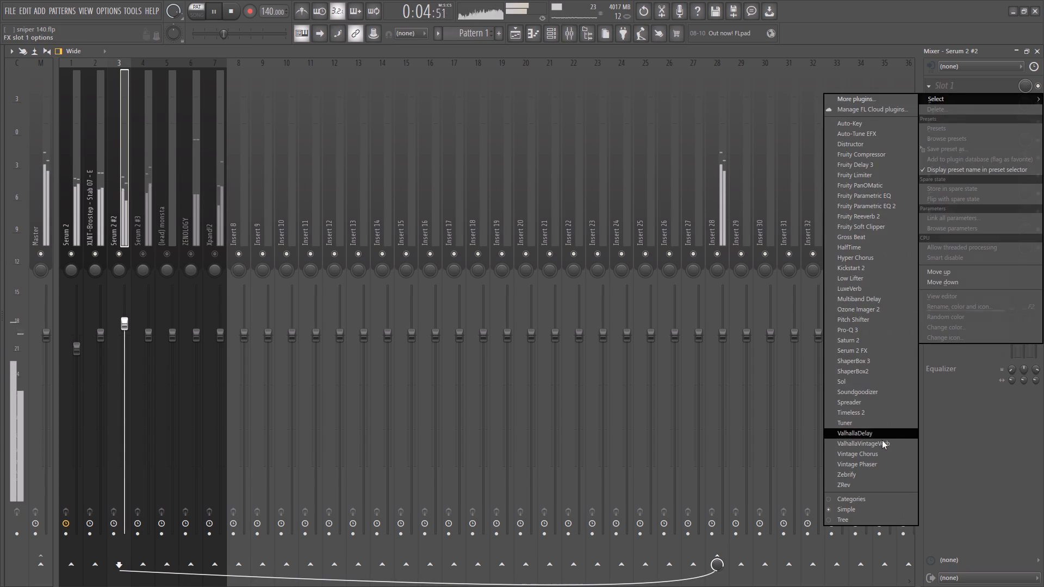
{"action": "left_click", "coordinate": [882, 441]}
{"action": "scroll", "coordinate": [120, 214], "scroll_direction": "down", "scroll_amount": 2}
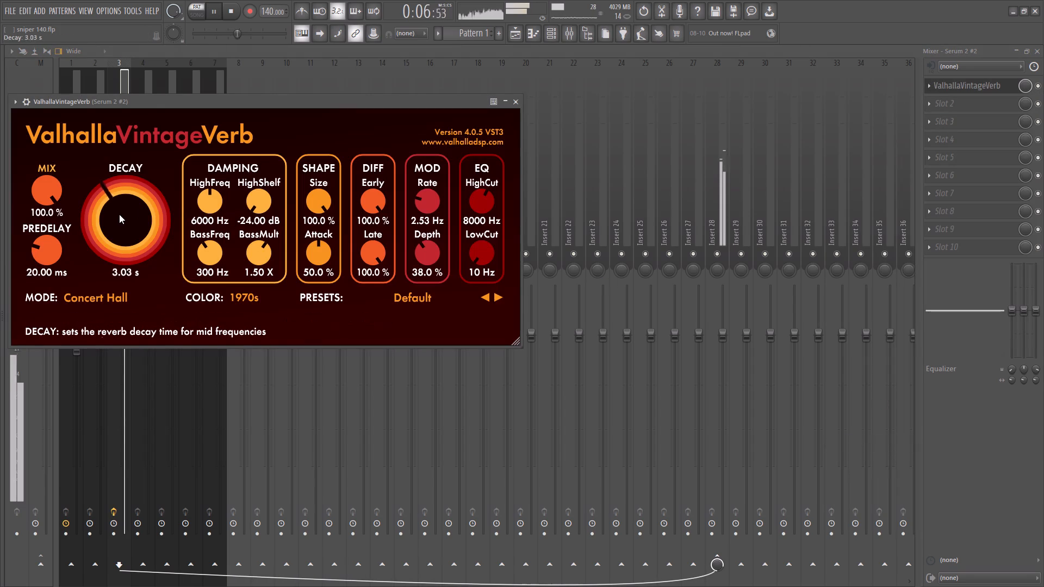
{"action": "scroll", "coordinate": [119, 214], "scroll_direction": "down", "scroll_amount": 6}
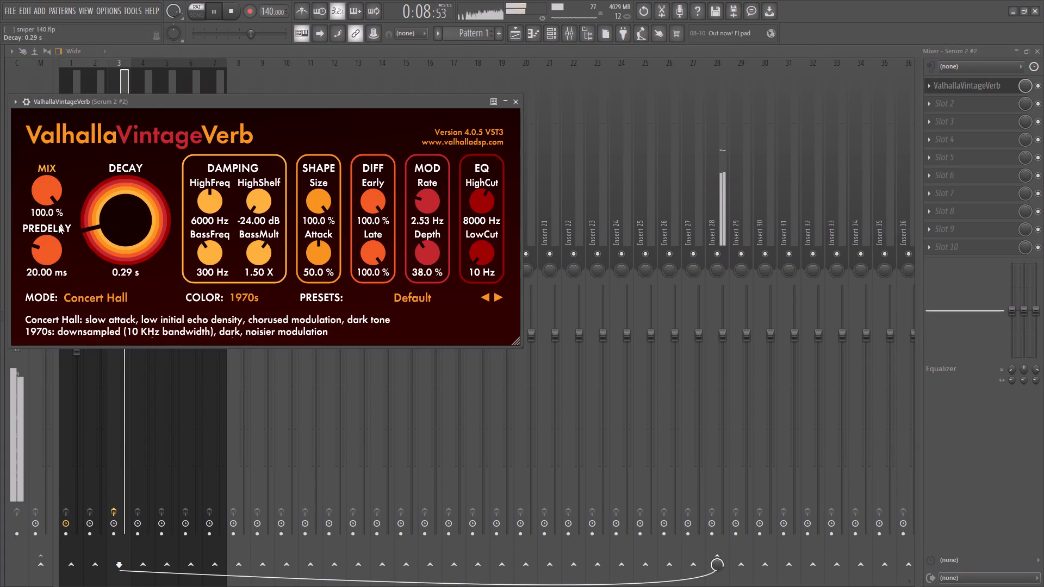
{"action": "scroll", "coordinate": [38, 240], "scroll_direction": "down", "scroll_amount": 4}
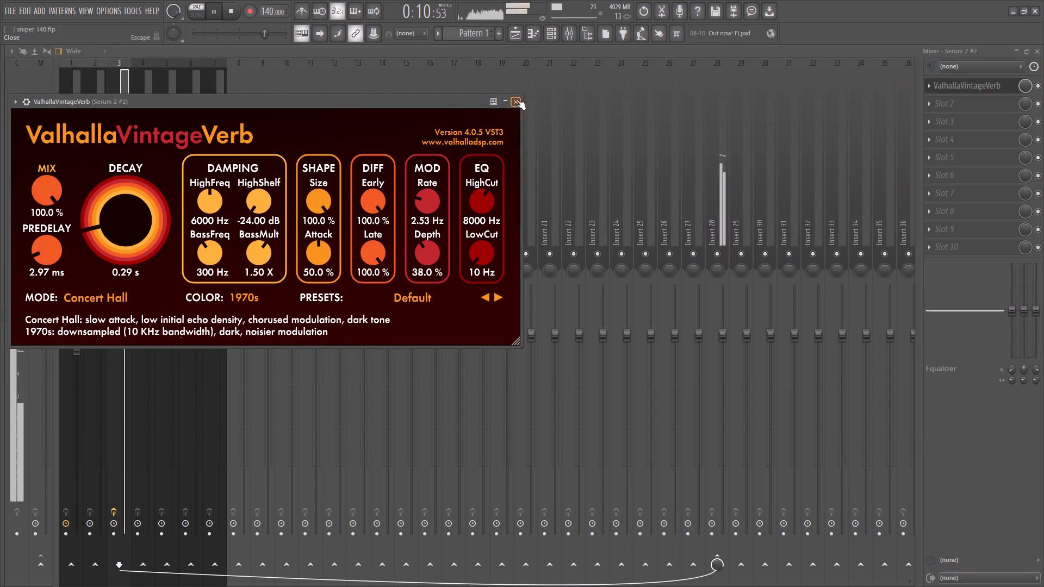
{"action": "left_click", "coordinate": [517, 99]}
Lower the Serum 2 #2 mixer track's volume slightly, to just under 105%.
{"action": "left_click_drag", "start_coordinate": [121, 322], "coordinate": [121, 327]}
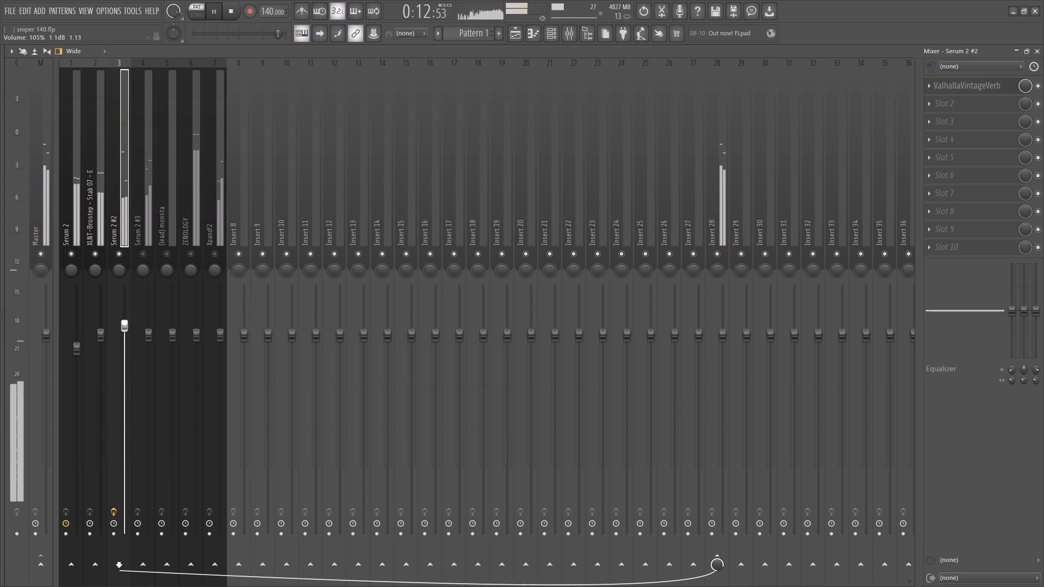
{"action": "left_click_drag", "start_coordinate": [121, 327], "coordinate": [122, 332]}
Unmute the Serum 2 #3 mixer track and lower its volume well below the Serum 2 #2 level.
{"action": "left_click", "coordinate": [144, 252]}
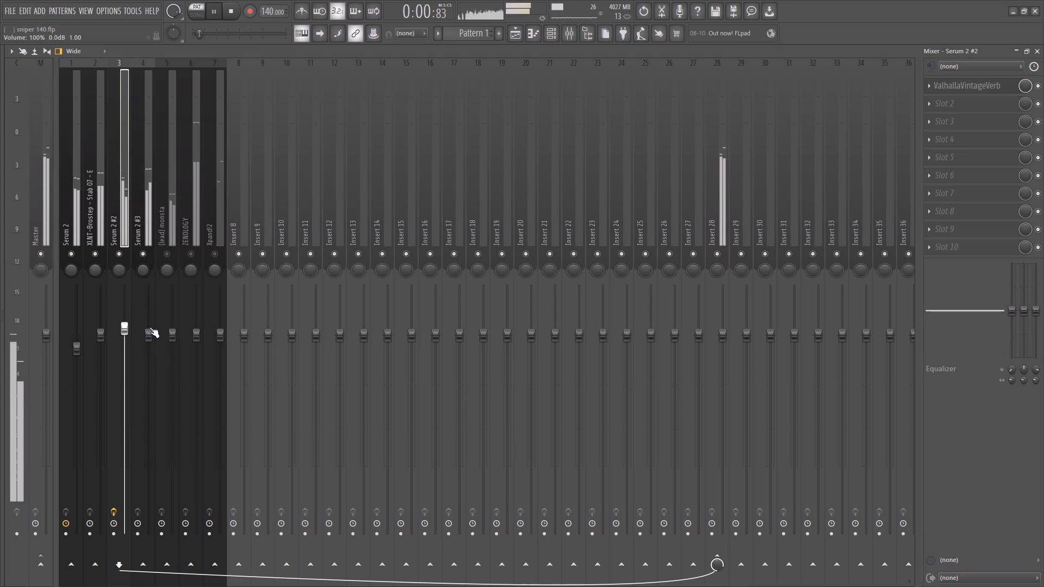
{"action": "left_click_drag", "start_coordinate": [144, 330], "coordinate": [145, 334]}
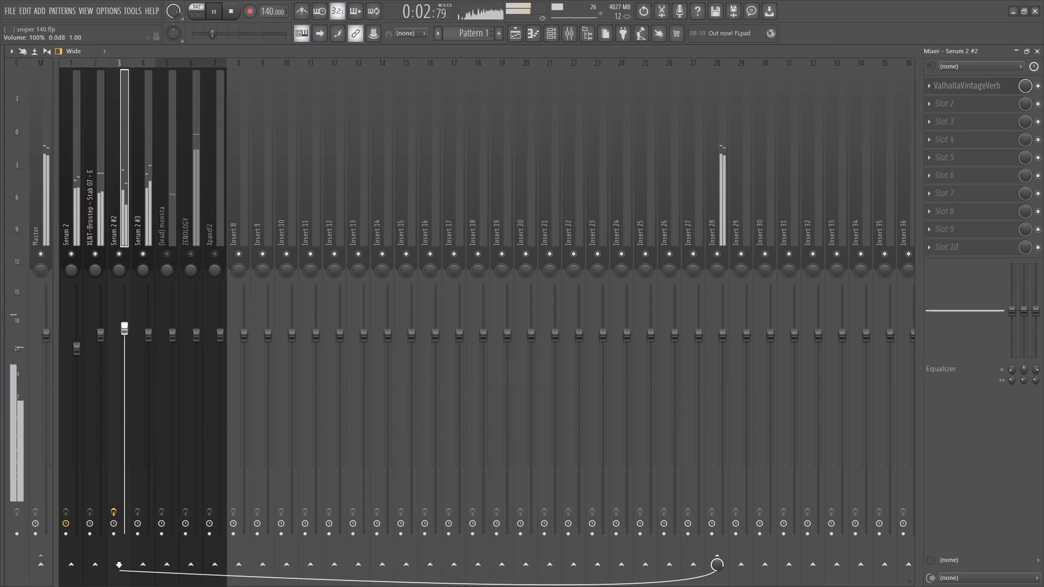
{"action": "left_click_drag", "start_coordinate": [145, 334], "coordinate": [142, 396]}
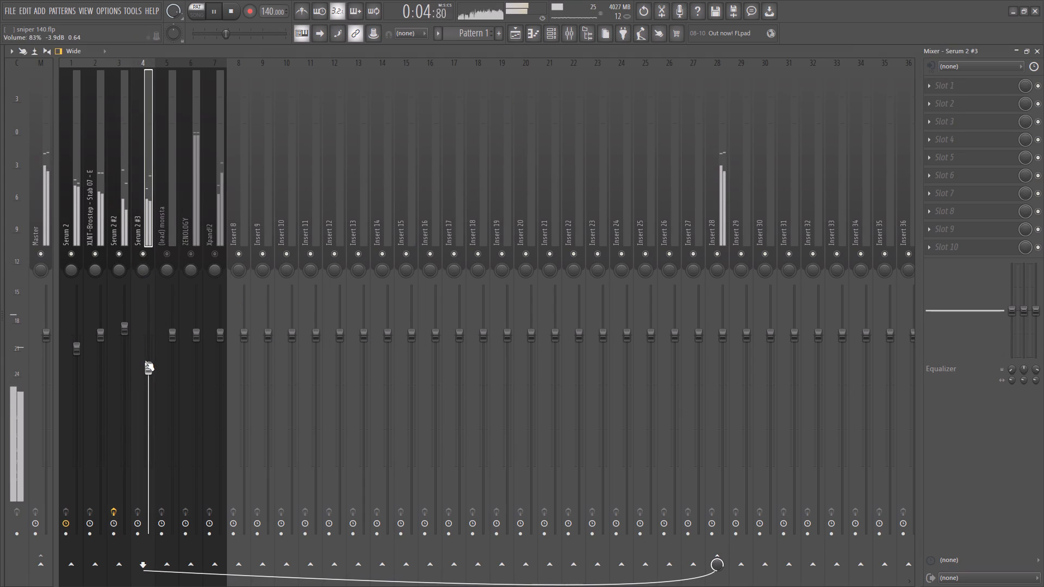
{"action": "left_click_drag", "start_coordinate": [148, 362], "coordinate": [151, 341]}
Unmute the (lead) monsta mixer track and raise its volume above all the other tracks' faders.
{"action": "left_click", "coordinate": [170, 247]}
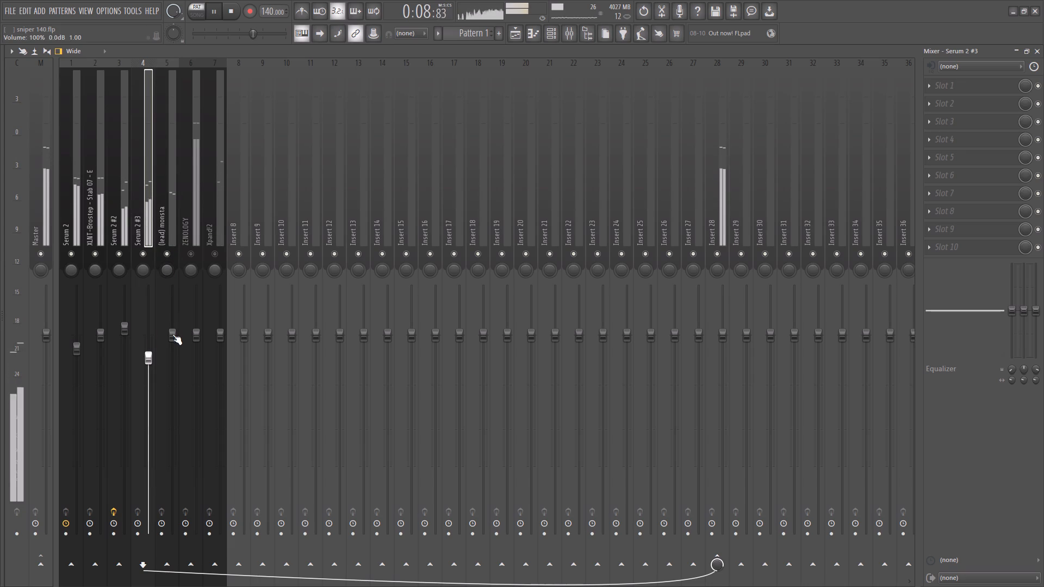
{"action": "left_click_drag", "start_coordinate": [172, 334], "coordinate": [173, 315]}
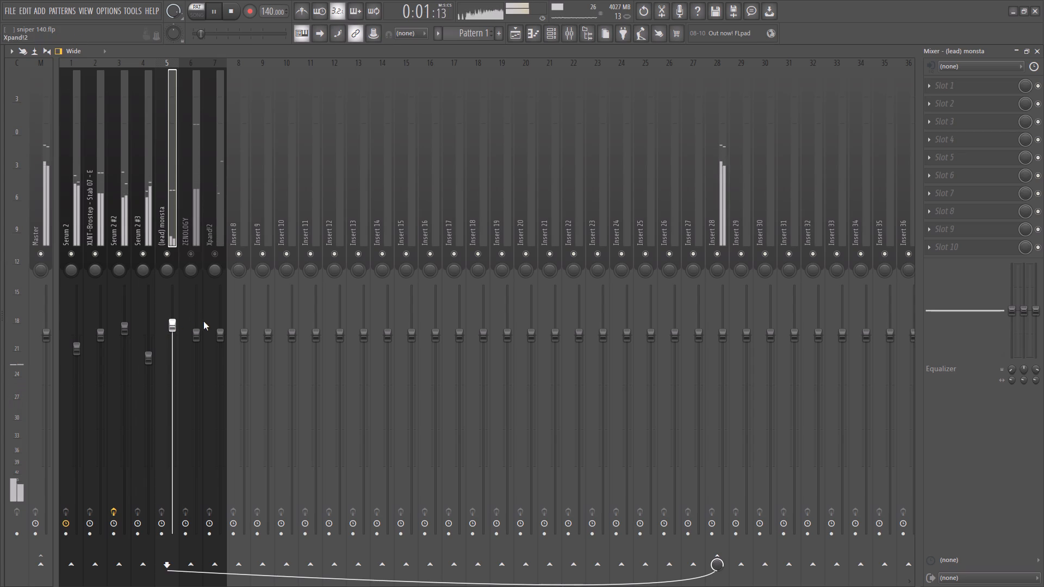
{"action": "left_click_drag", "start_coordinate": [173, 325], "coordinate": [180, 304]}
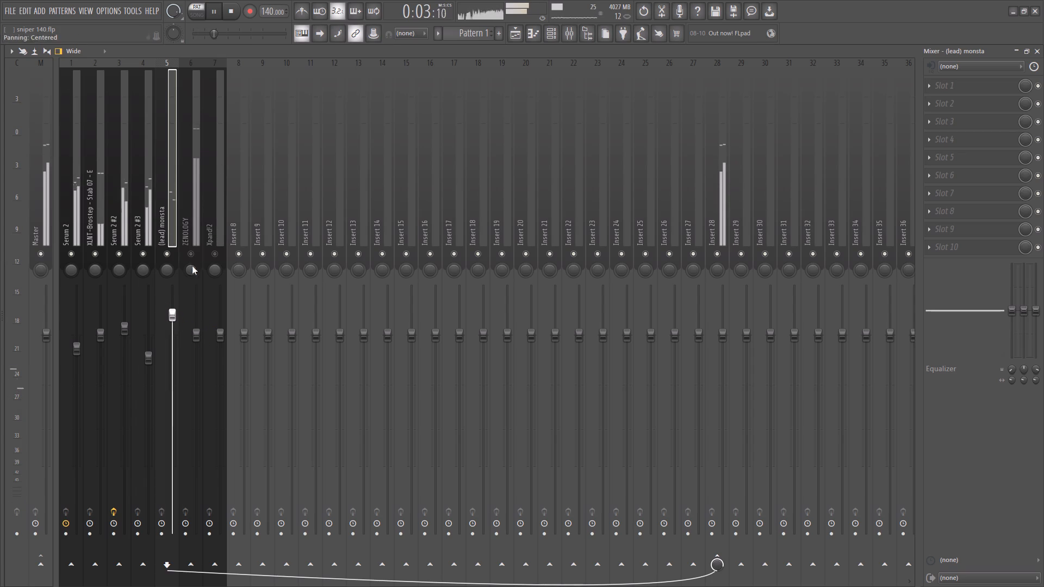
Unmute the ZENOLOGY mixer track and set its volume slightly below 100%.
{"action": "left_click", "coordinate": [190, 253]}
{"action": "left_click_drag", "start_coordinate": [195, 335], "coordinate": [204, 383]}
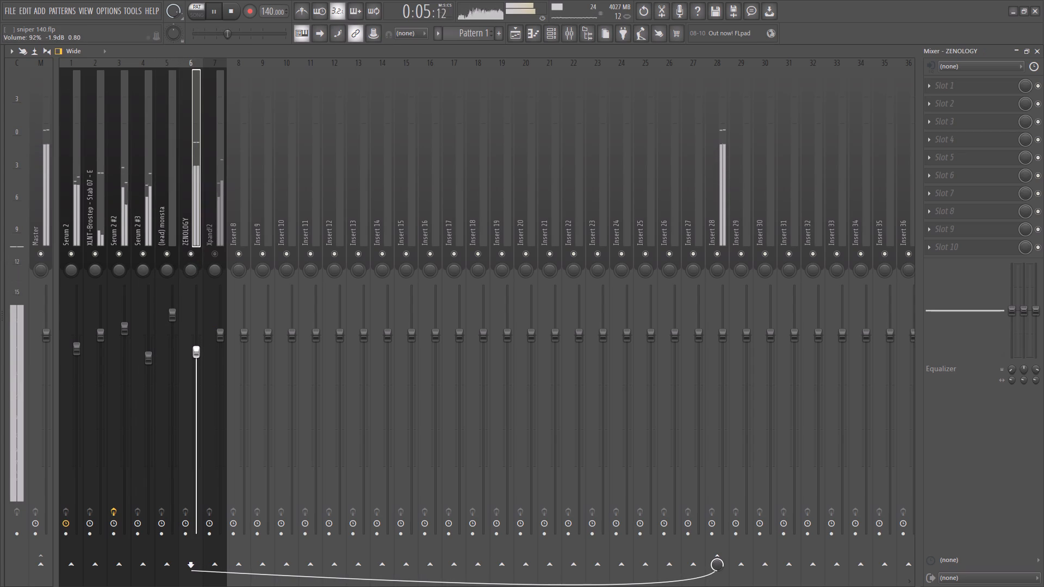
{"action": "left_click_drag", "start_coordinate": [204, 383], "coordinate": [204, 381]}
{"action": "left_click_drag", "start_coordinate": [194, 351], "coordinate": [195, 332]}
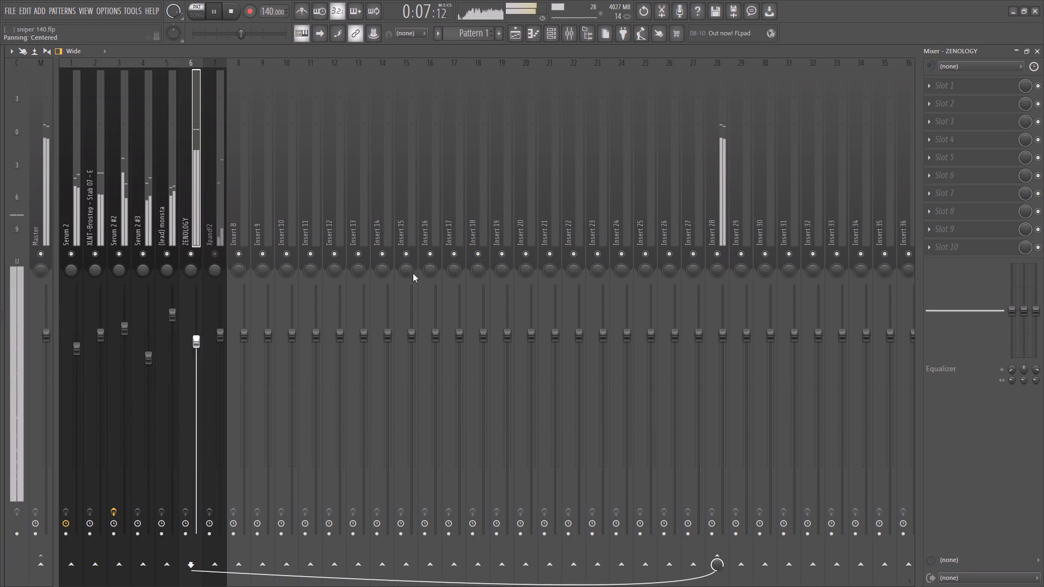
Unmute the Xpand!2 mixer track, try a lower volume, and return its fader to about 100%.
{"action": "left_click", "coordinate": [215, 248]}
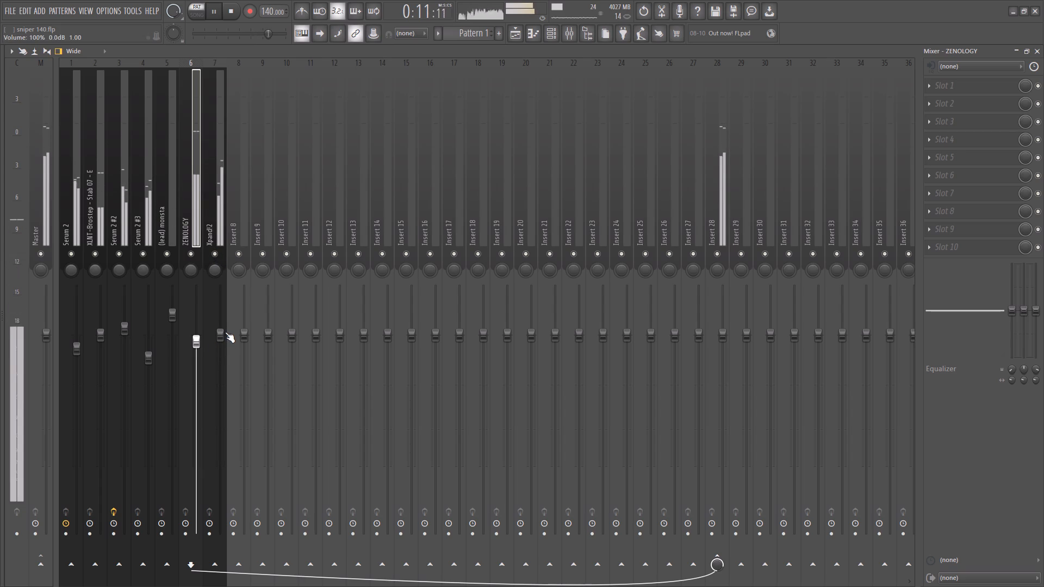
{"action": "left_click_drag", "start_coordinate": [219, 332], "coordinate": [215, 386]}
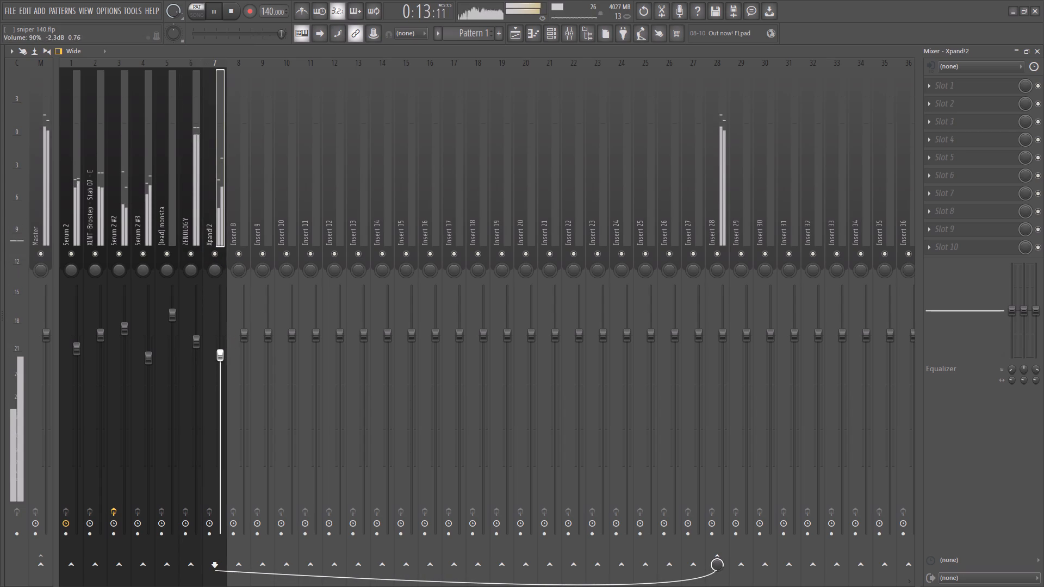
{"action": "left_click_drag", "start_coordinate": [215, 386], "coordinate": [227, 338]}
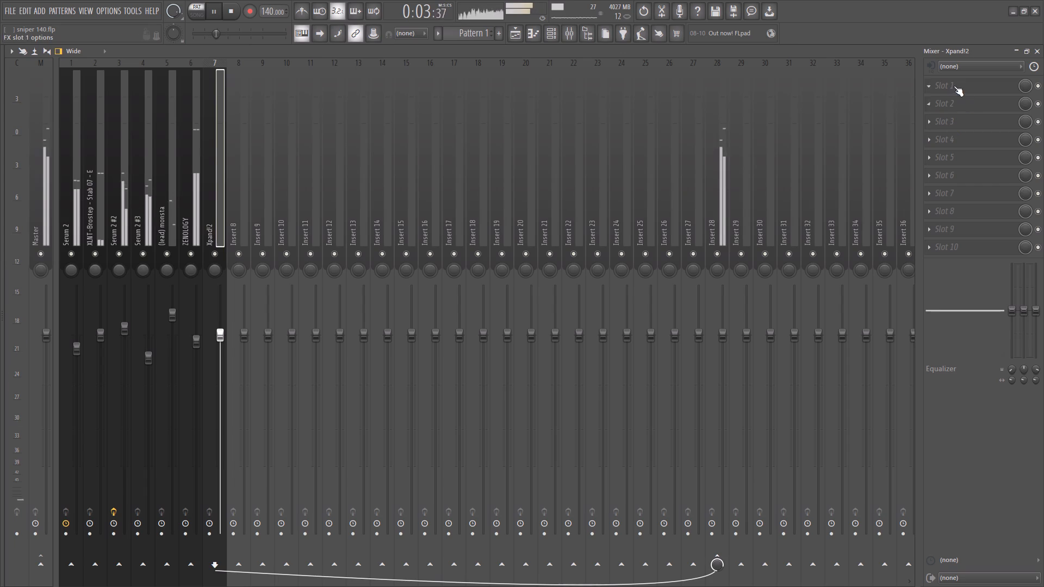
Add Fruity Parametric EQ 2 to slot 1 of Insert 28 and load its 30Hz + 18kHz cut preset.
{"action": "left_click", "coordinate": [713, 216]}
{"action": "left_click", "coordinate": [975, 85]}
{"action": "left_click_drag", "start_coordinate": [897, 195], "coordinate": [896, 201]}
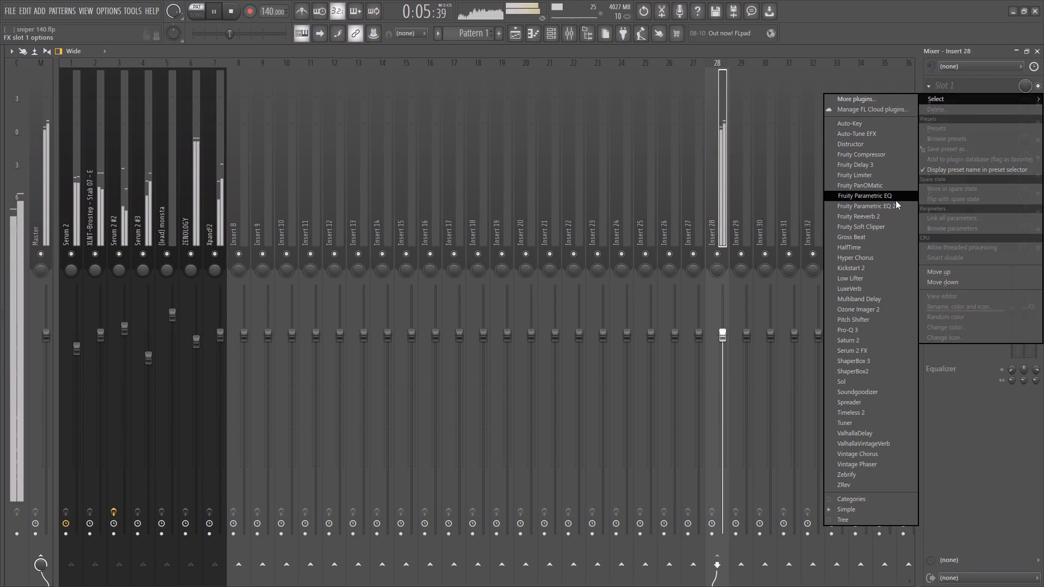
{"action": "left_click_drag", "start_coordinate": [896, 201], "coordinate": [894, 207]}
{"action": "double_click", "coordinate": [386, 130]}
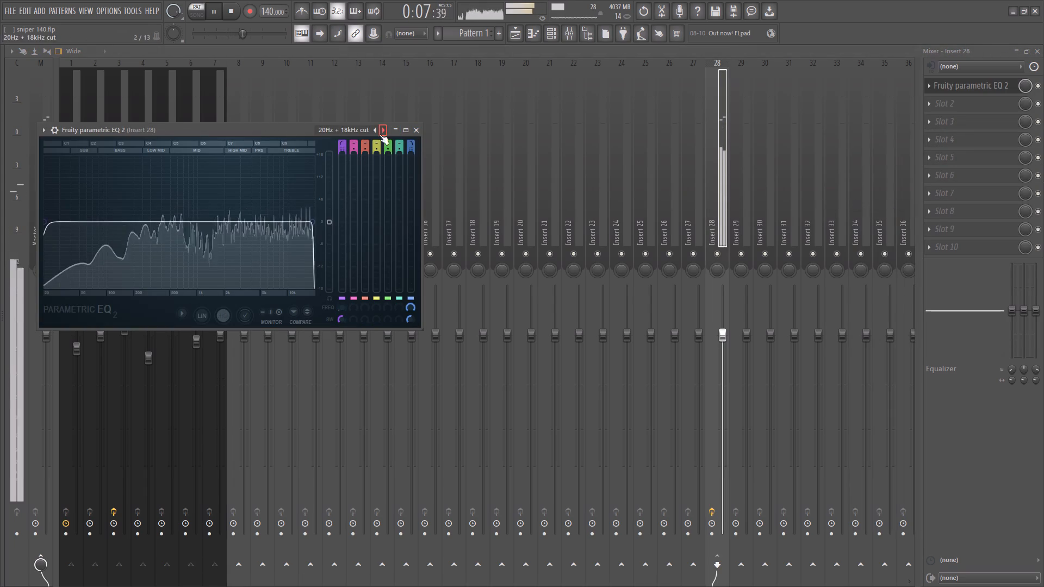
{"action": "left_click_drag", "start_coordinate": [39, 217], "coordinate": [46, 217]}
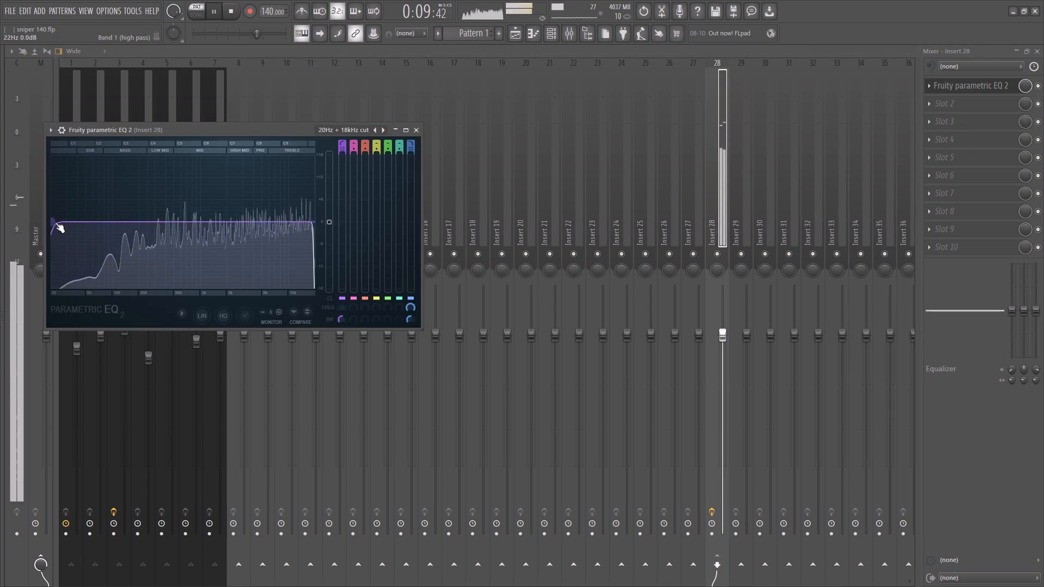
{"action": "key", "text": "ctrl+z"}
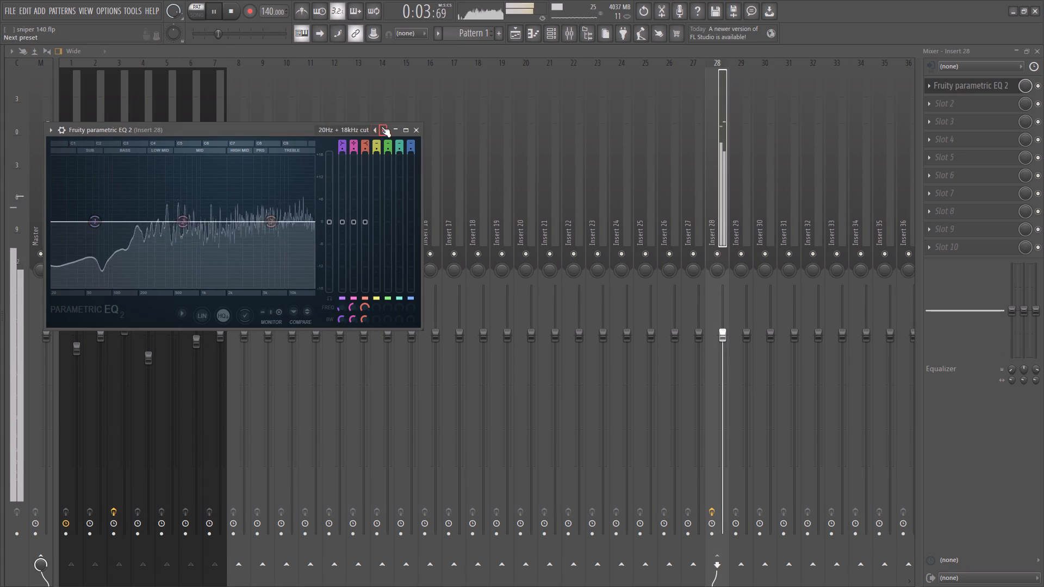
{"action": "left_click", "coordinate": [381, 127]}
Raise the EQ's band 1 high-pass cutoff on Insert 28 to a little above 211 Hz and close the EQ.
{"action": "left_click_drag", "start_coordinate": [63, 229], "coordinate": [313, 224]}
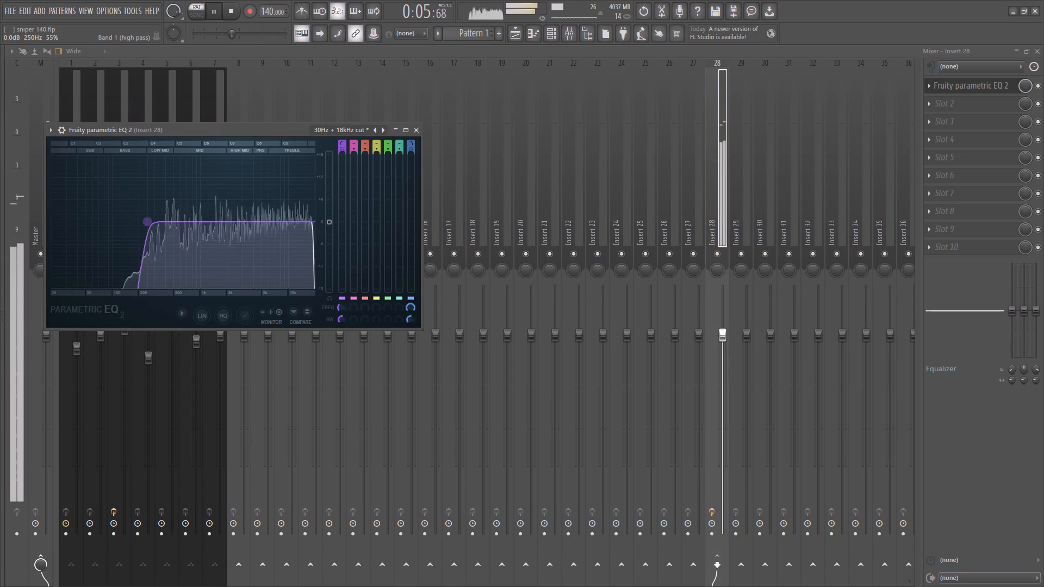
{"action": "left_click_drag", "start_coordinate": [313, 224], "coordinate": [295, 224]}
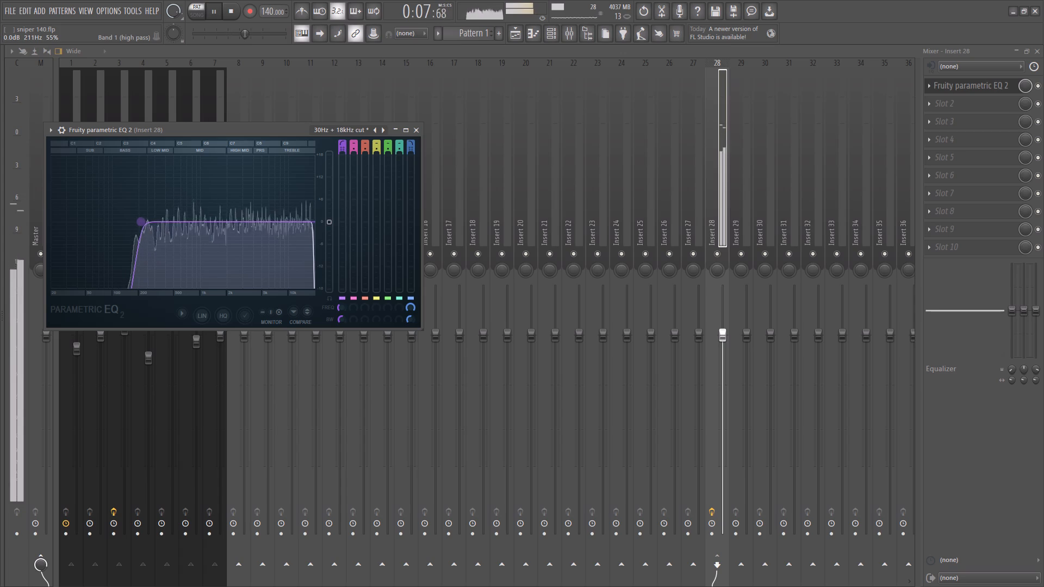
{"action": "left_click_drag", "start_coordinate": [295, 224], "coordinate": [303, 223]}
{"action": "left_click", "coordinate": [416, 129]}
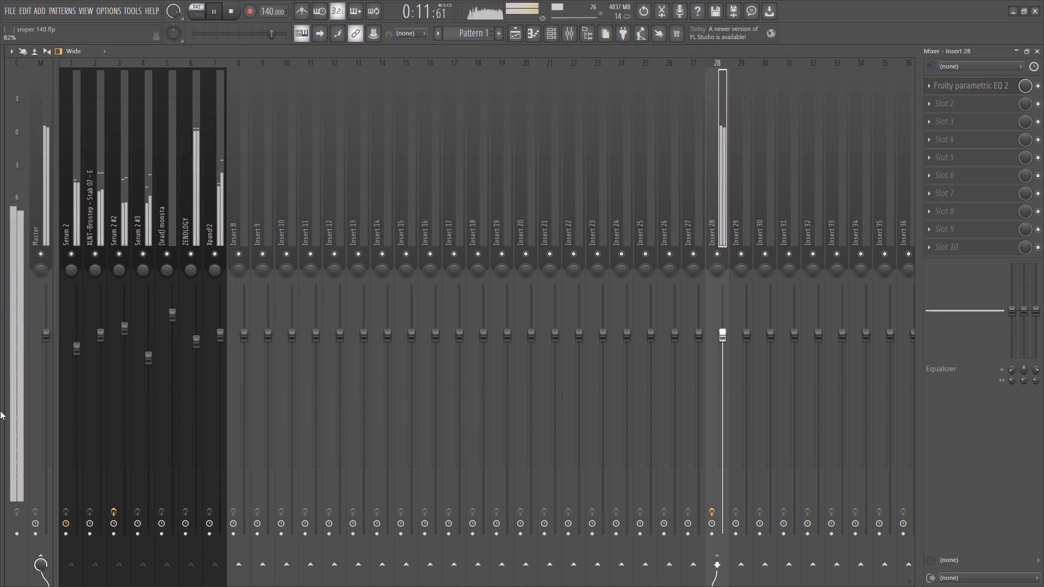
Save the project.
{"action": "key", "text": "ctrl+s"}
Open the 808S folder of EMOTIONS STASH KIT V2 and audition samples from GO CRAZY to INTERNET GANGSTA against the melody.
{"action": "left_click", "coordinate": [82, 315]}
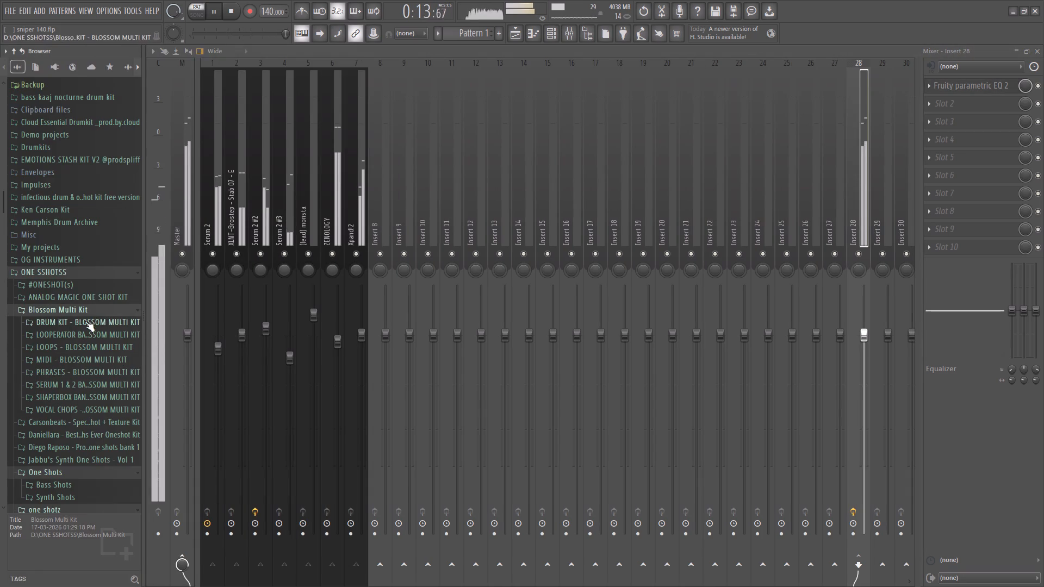
{"action": "left_click", "coordinate": [46, 159]}
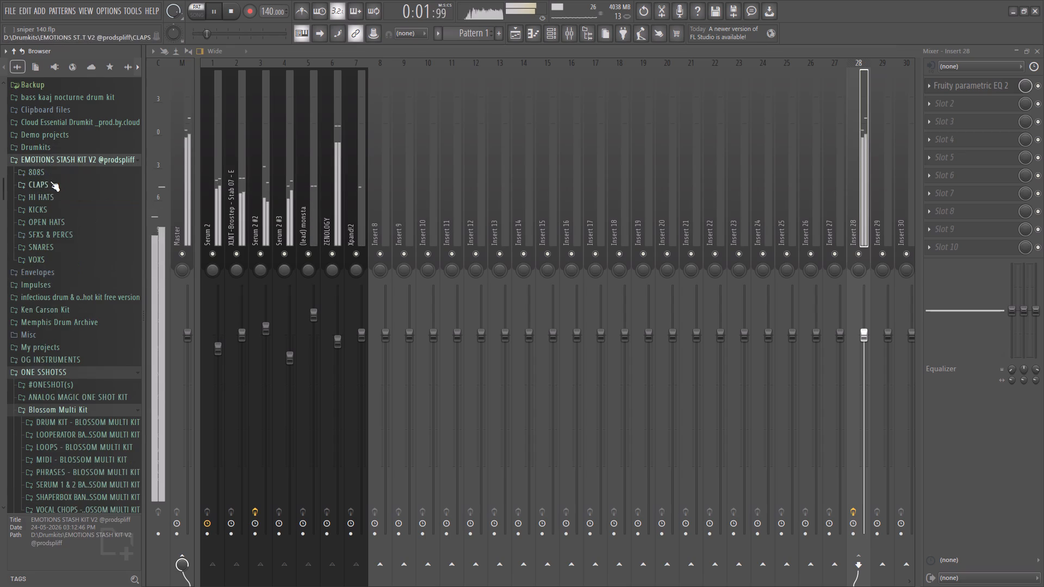
{"action": "left_click", "coordinate": [50, 173]}
{"action": "left_click", "coordinate": [47, 279]}
{"action": "left_click", "coordinate": [55, 288]}
{"action": "left_click", "coordinate": [60, 297]}
{"action": "left_click", "coordinate": [65, 282]}
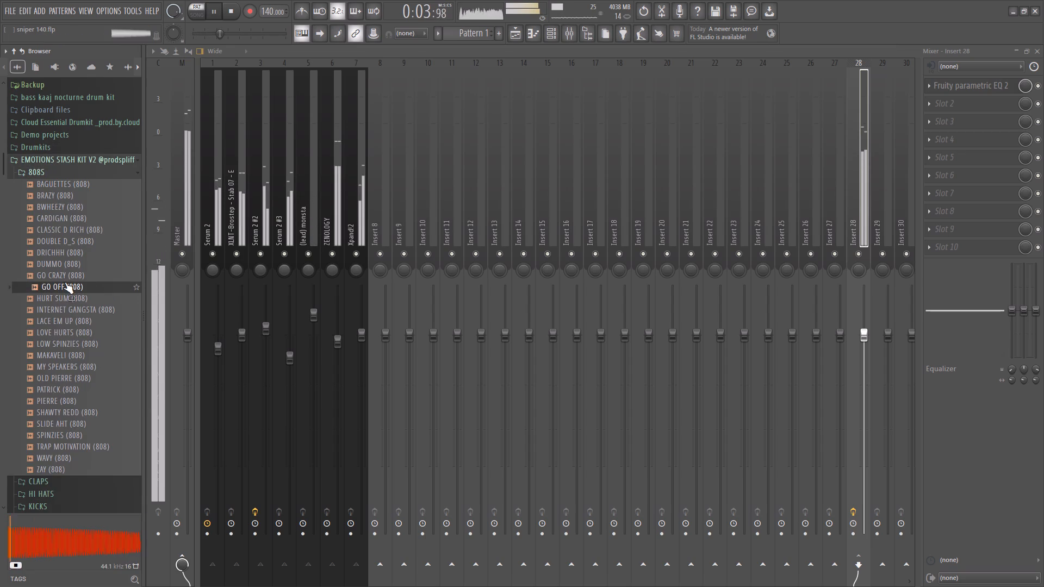
{"action": "left_click", "coordinate": [64, 293]}
{"action": "left_click", "coordinate": [64, 296]}
{"action": "left_click", "coordinate": [64, 297]}
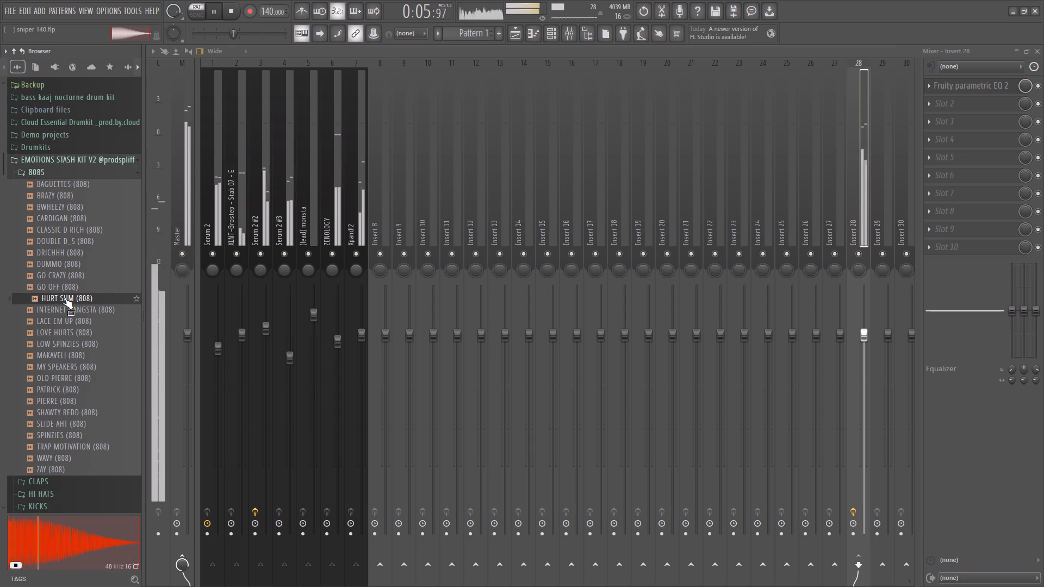
{"action": "left_click", "coordinate": [63, 301]}
{"action": "left_click_drag", "start_coordinate": [63, 302], "coordinate": [62, 308]}
{"action": "left_click", "coordinate": [62, 313]}
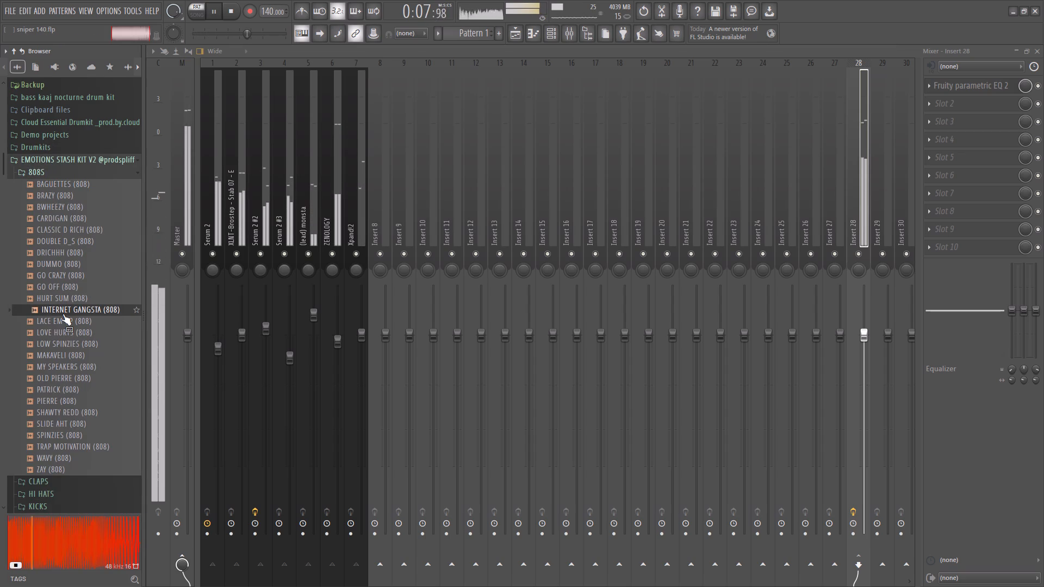
{"action": "left_click", "coordinate": [64, 312]}
{"action": "left_click", "coordinate": [64, 312]}
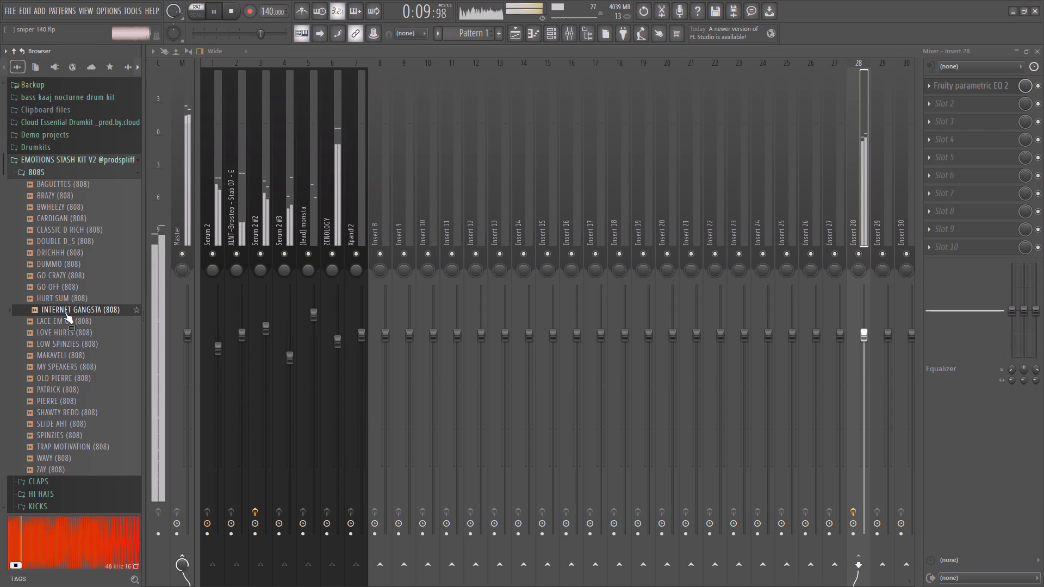
Audition the remaining 808 samples from LACE EM UP to SHAWTY REDD against the playing melody.
{"action": "left_click", "coordinate": [67, 321]}
{"action": "left_click", "coordinate": [69, 332]}
{"action": "left_click", "coordinate": [70, 353]}
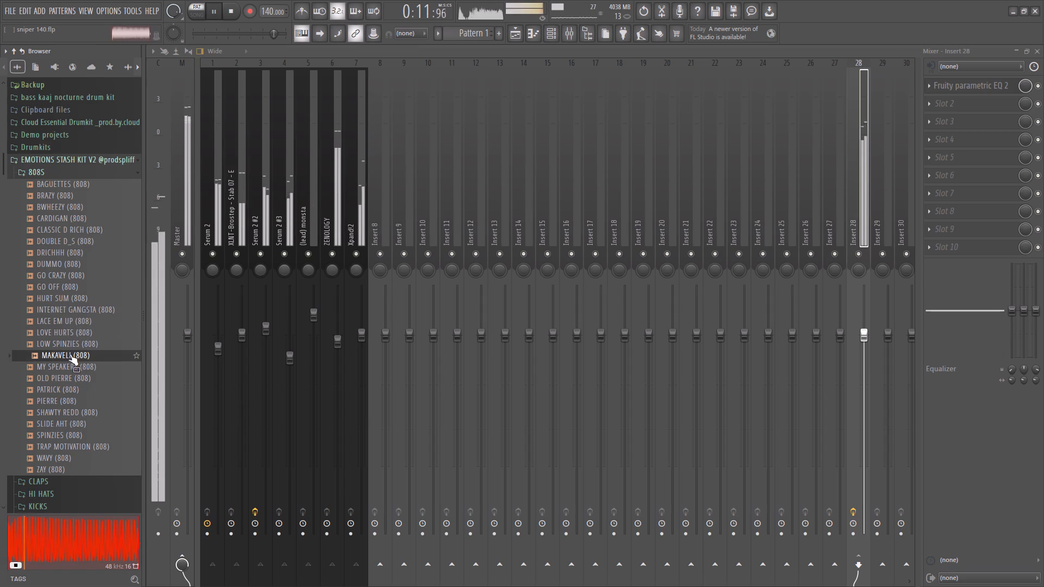
{"action": "left_click", "coordinate": [70, 357]}
{"action": "left_click", "coordinate": [70, 366]}
{"action": "left_click", "coordinate": [69, 377]}
{"action": "left_click_drag", "start_coordinate": [68, 384], "coordinate": [65, 390]}
{"action": "double_click", "coordinate": [65, 390]}
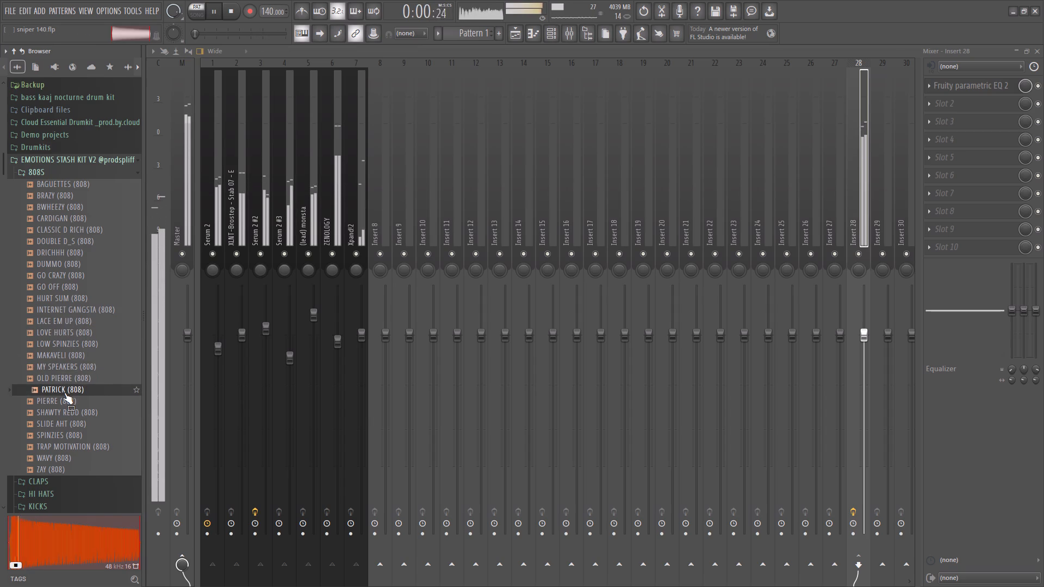
{"action": "left_click", "coordinate": [66, 376]}
{"action": "left_click", "coordinate": [67, 376]}
{"action": "left_click", "coordinate": [64, 395]}
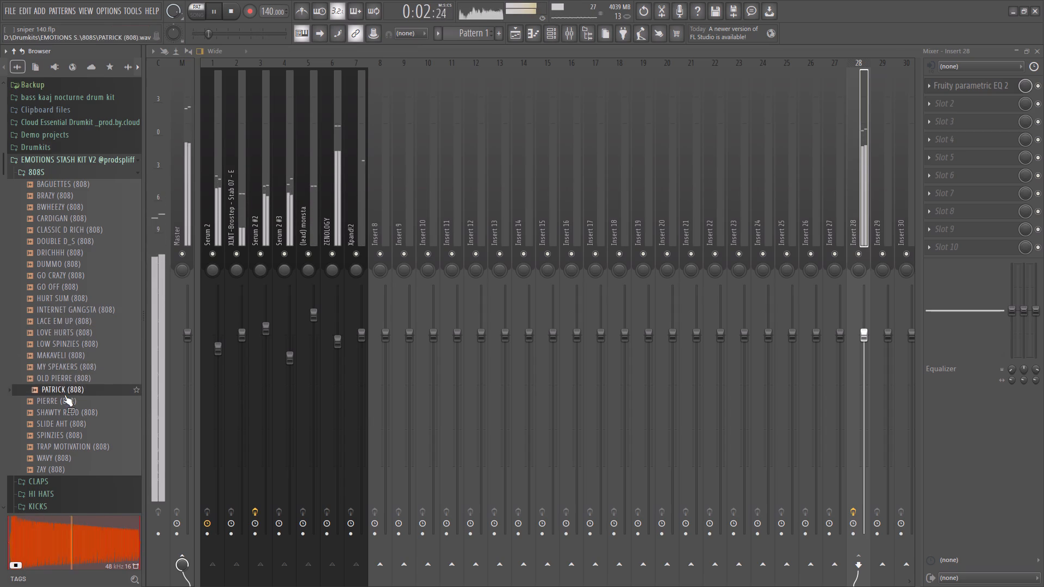
{"action": "left_click", "coordinate": [65, 410]}
{"action": "left_click", "coordinate": [76, 384]}
{"action": "left_click", "coordinate": [69, 402]}
{"action": "left_click", "coordinate": [67, 409]}
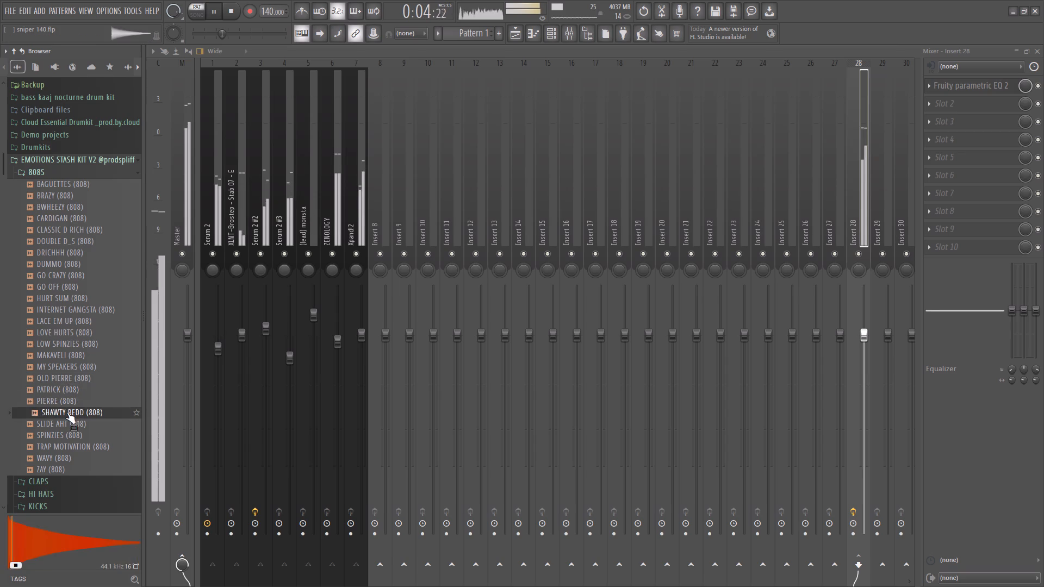
Add the SHAWTY REDD (808) sample as a new channel below Xpand!2 in the channel rack.
{"action": "left_click_drag", "start_coordinate": [67, 412], "coordinate": [546, 46]}
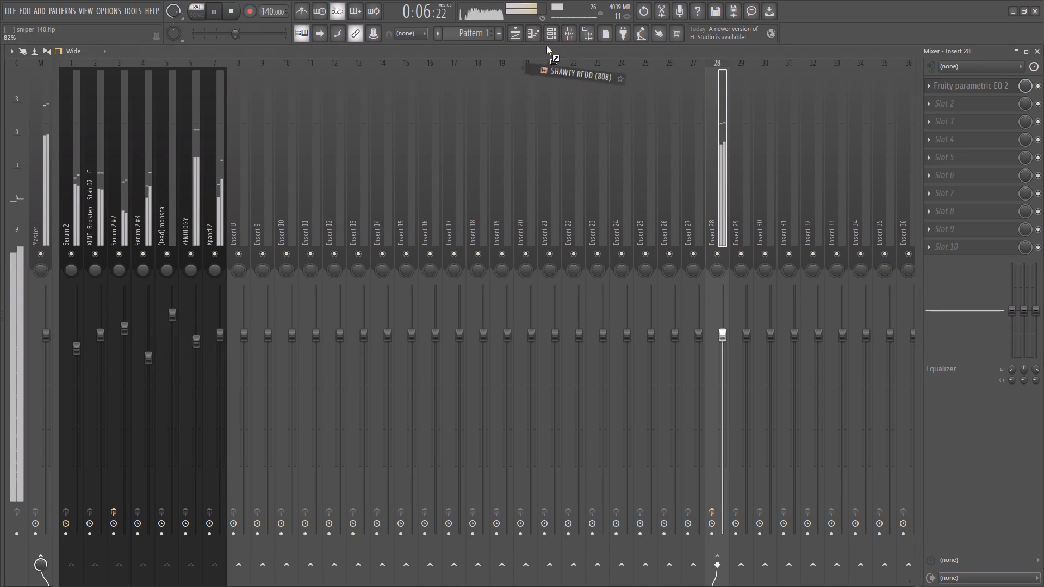
{"action": "left_click_drag", "start_coordinate": [546, 46], "coordinate": [75, 209]}
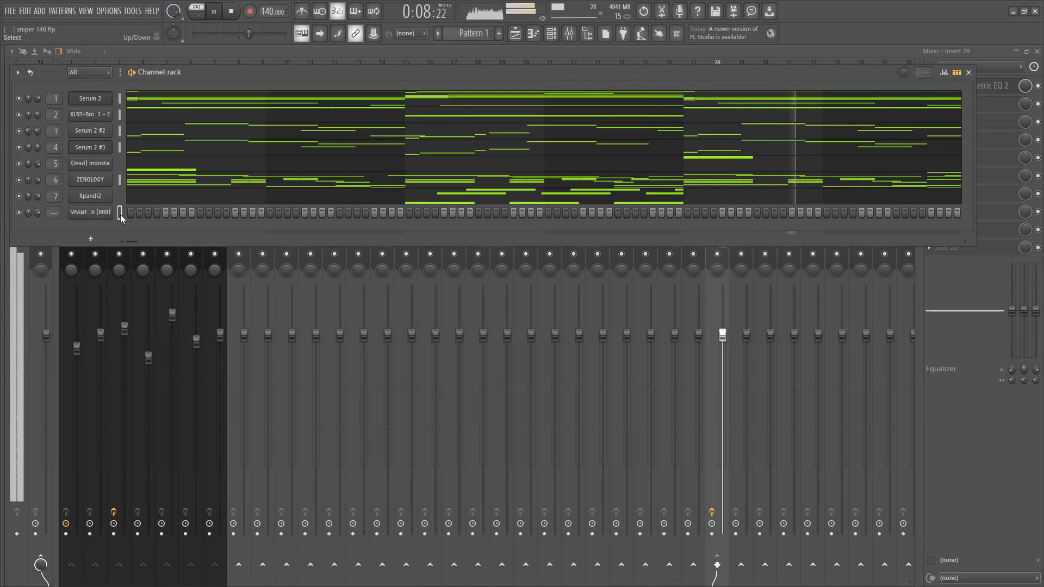
Place SHAWTY REDD (808) hits on steps 1 and 13 of bar 1, checking them against the melody.
{"action": "left_click", "coordinate": [129, 213]}
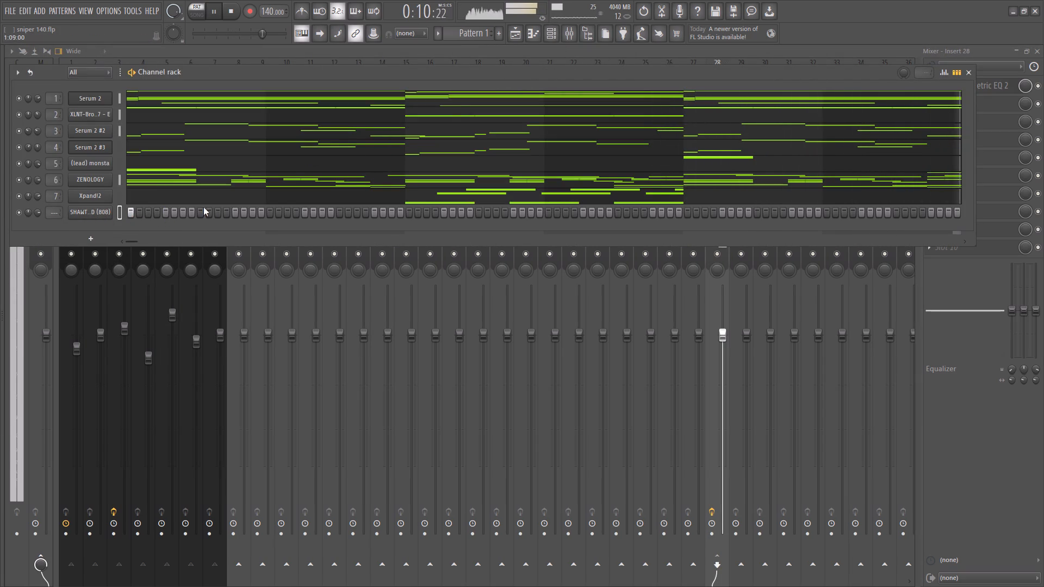
{"action": "left_click", "coordinate": [271, 214]}
{"action": "left_click", "coordinate": [289, 216]}
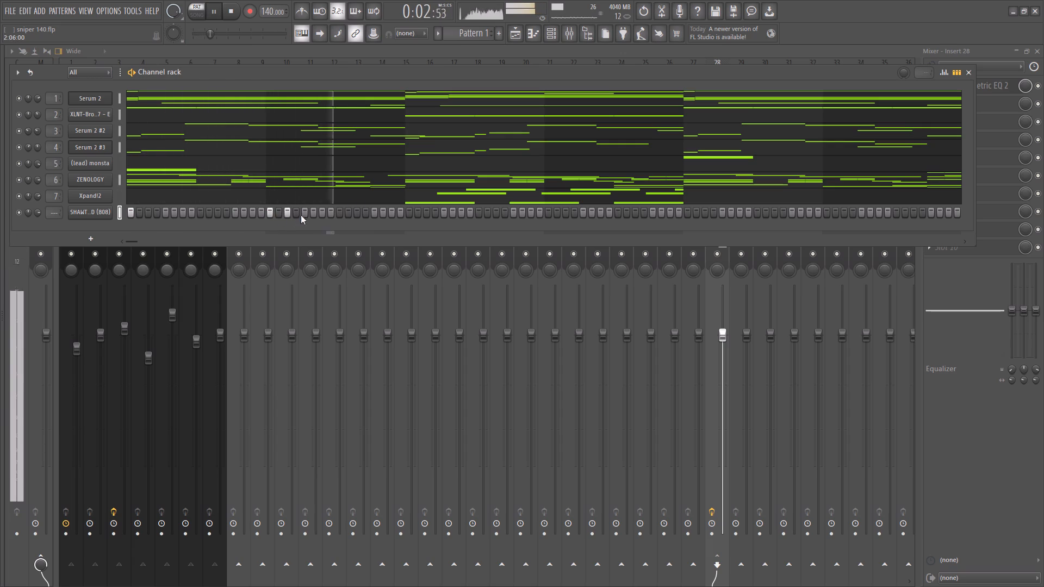
{"action": "right_click_drag", "start_coordinate": [291, 216], "coordinate": [278, 216]}
{"action": "key", "text": "space"}
{"action": "key", "text": "space"}
{"action": "right_click_drag", "start_coordinate": [266, 216], "coordinate": [255, 216]}
{"action": "left_click", "coordinate": [234, 217]}
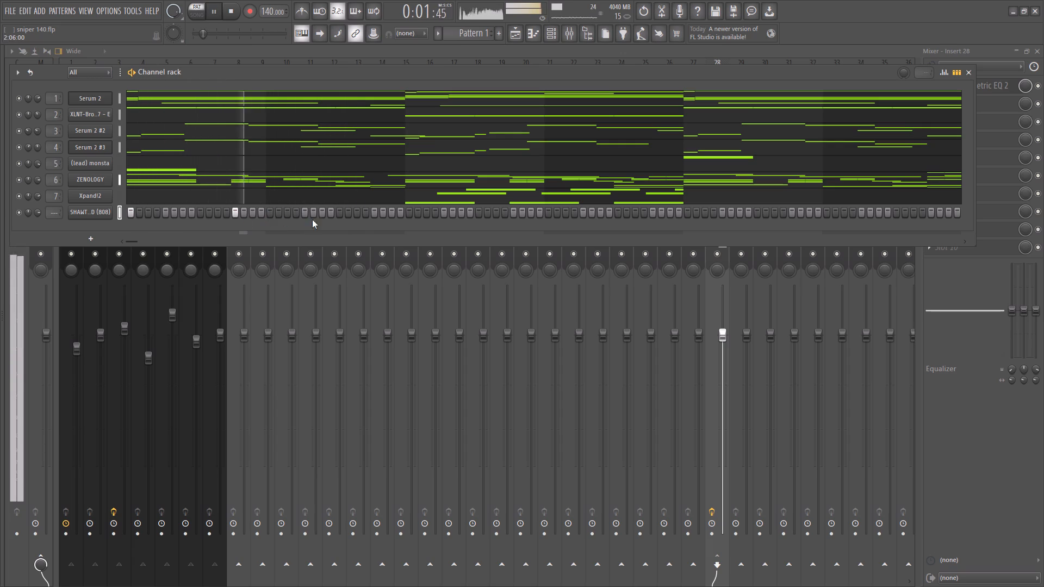
Add 808 hits on steps 5, 7 and 15 of bar 2, checking the rhythm from the pattern's start.
{"action": "left_click", "coordinate": [314, 214]}
{"action": "key", "text": "space"}
{"action": "right_click_drag", "start_coordinate": [317, 214], "coordinate": [307, 214]}
{"action": "key", "text": "space"}
{"action": "left_click", "coordinate": [303, 217]}
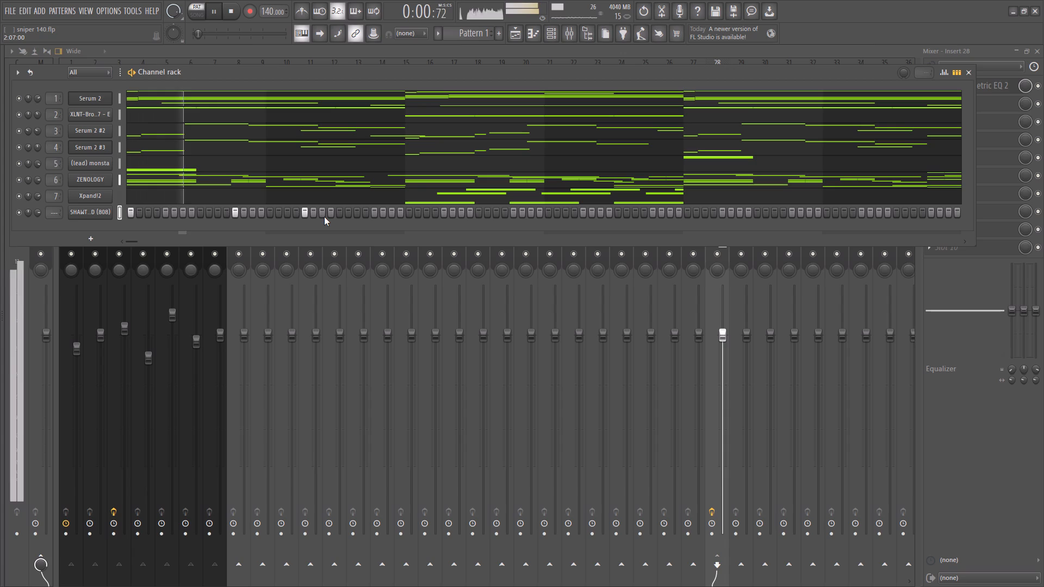
{"action": "left_click", "coordinate": [324, 217]}
{"action": "left_click", "coordinate": [374, 215]}
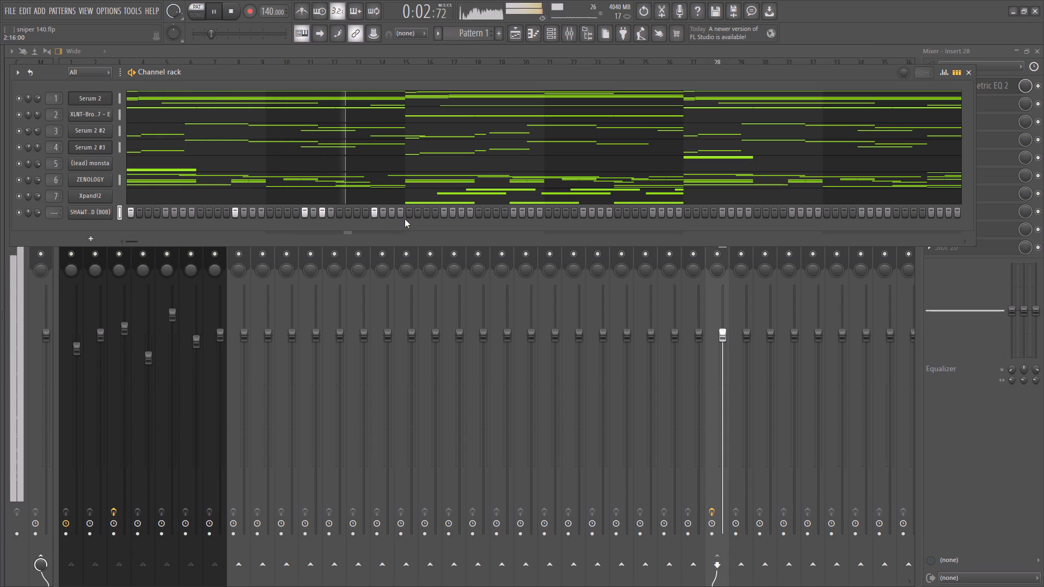
{"action": "key", "text": "space"}
{"action": "key", "text": "space"}
{"action": "right_click_drag", "start_coordinate": [374, 205], "coordinate": [362, 211]}
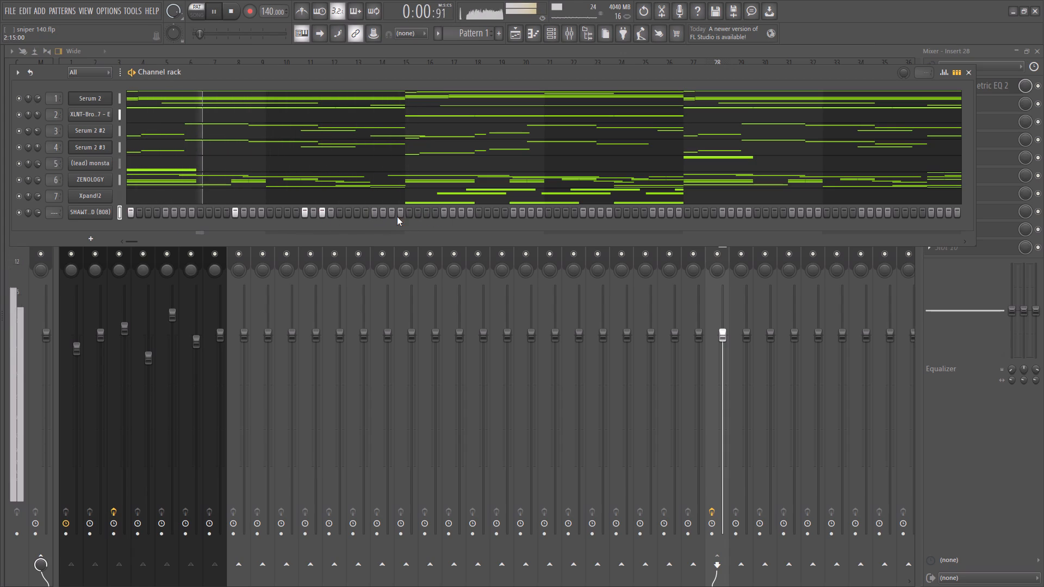
{"action": "left_click", "coordinate": [395, 214]}
Add 808 hits on steps 1 and 7 of bar 3, testing and clearing the other placements tried.
{"action": "left_click", "coordinate": [407, 214]}
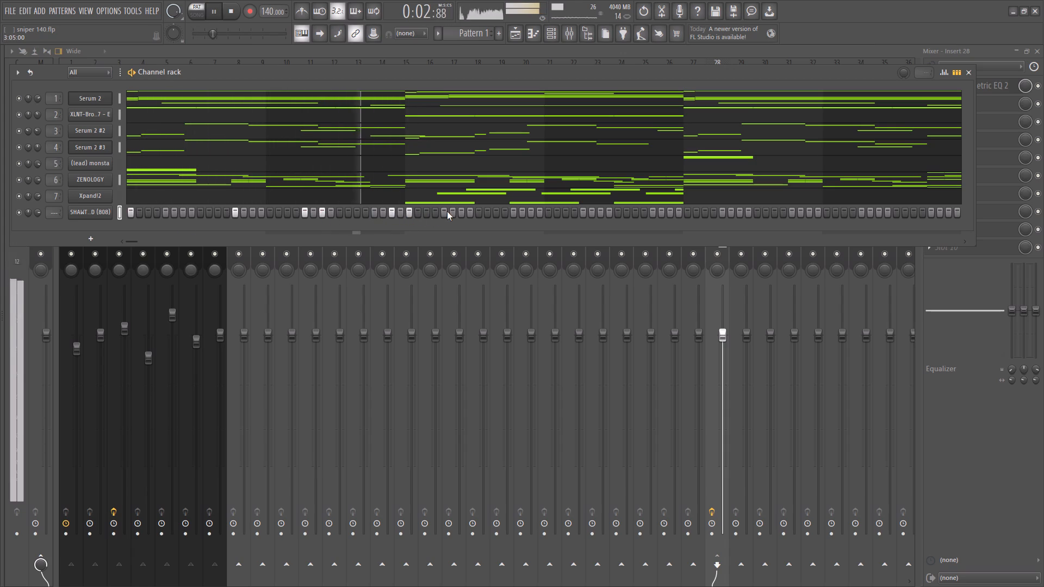
{"action": "left_click", "coordinate": [477, 214]}
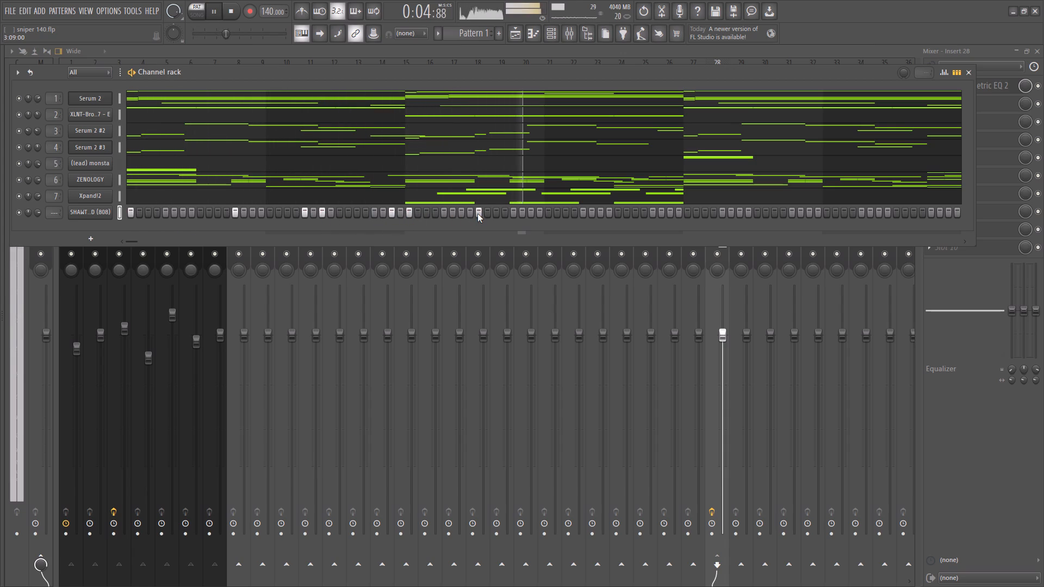
{"action": "right_click", "coordinate": [477, 214]}
{"action": "key", "text": "space"}
{"action": "key", "text": "space"}
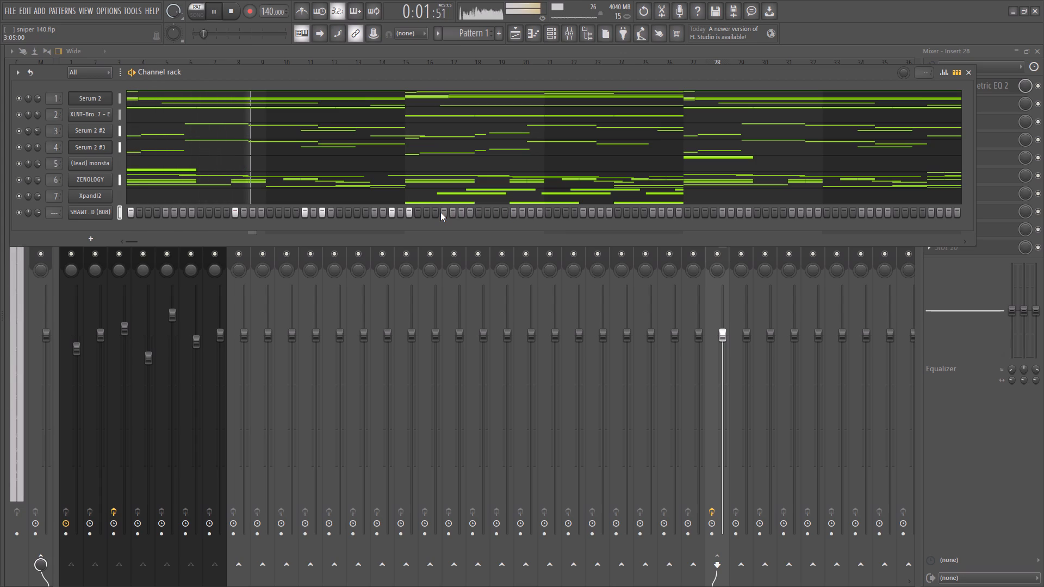
{"action": "left_click", "coordinate": [439, 212]}
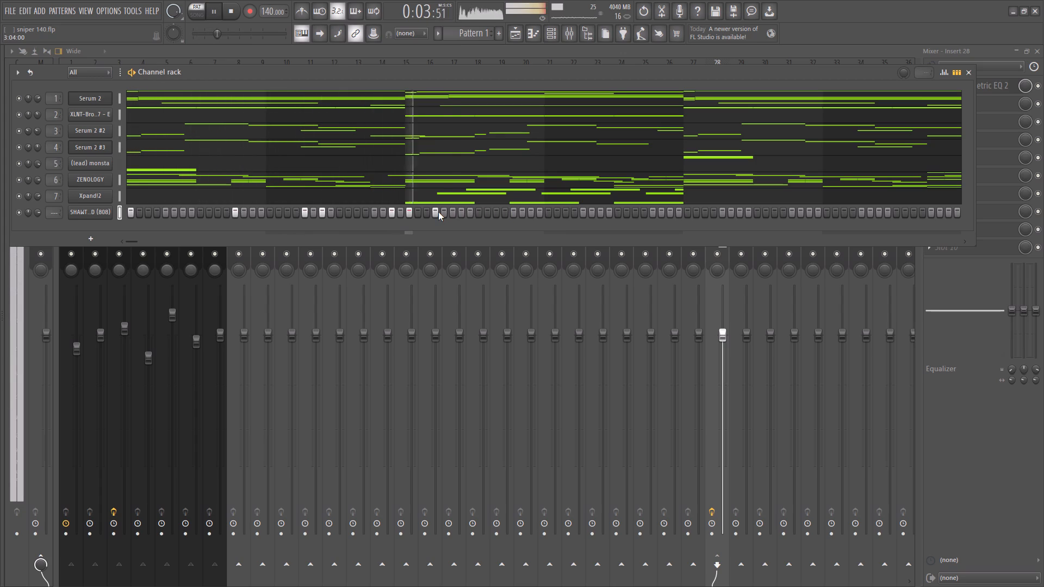
{"action": "right_click", "coordinate": [441, 213]}
{"action": "key", "text": "space"}
{"action": "left_click", "coordinate": [455, 215]}
{"action": "key", "text": "space"}
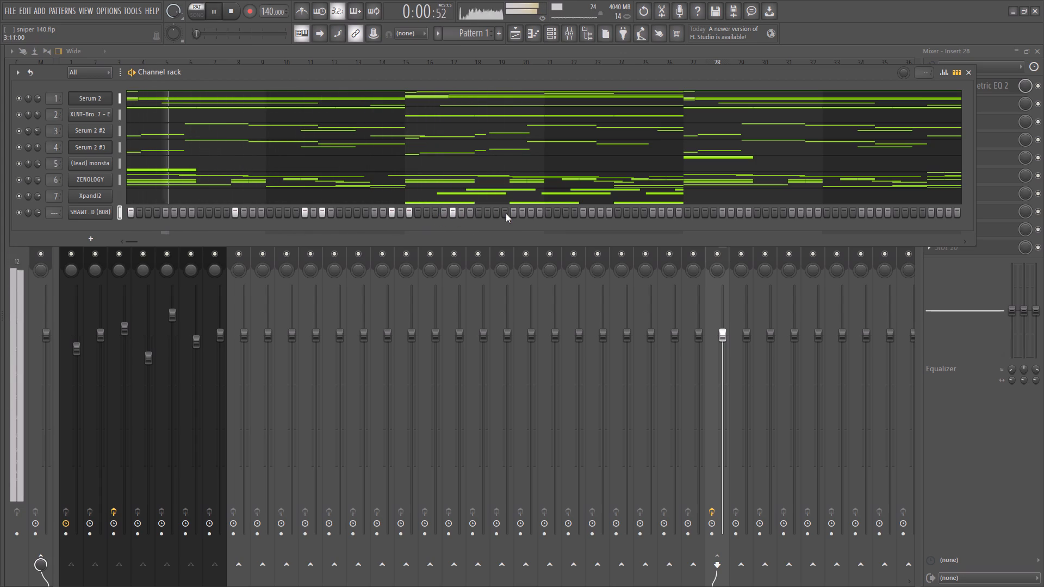
{"action": "right_click", "coordinate": [456, 217]}
{"action": "left_click", "coordinate": [461, 217]}
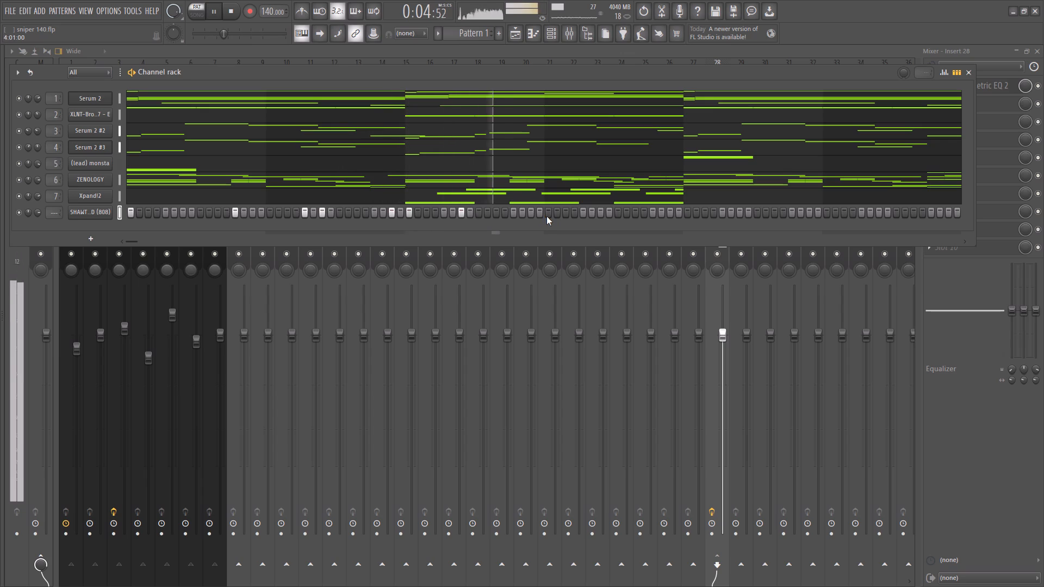
Add 808 hits on steps 1, 3 and 11 of bar 4 and replay the rhythm from the start.
{"action": "left_click", "coordinate": [548, 216]}
{"action": "right_click_drag", "start_coordinate": [544, 214], "coordinate": [538, 214]}
{"action": "key", "text": "space"}
{"action": "key", "text": "space"}
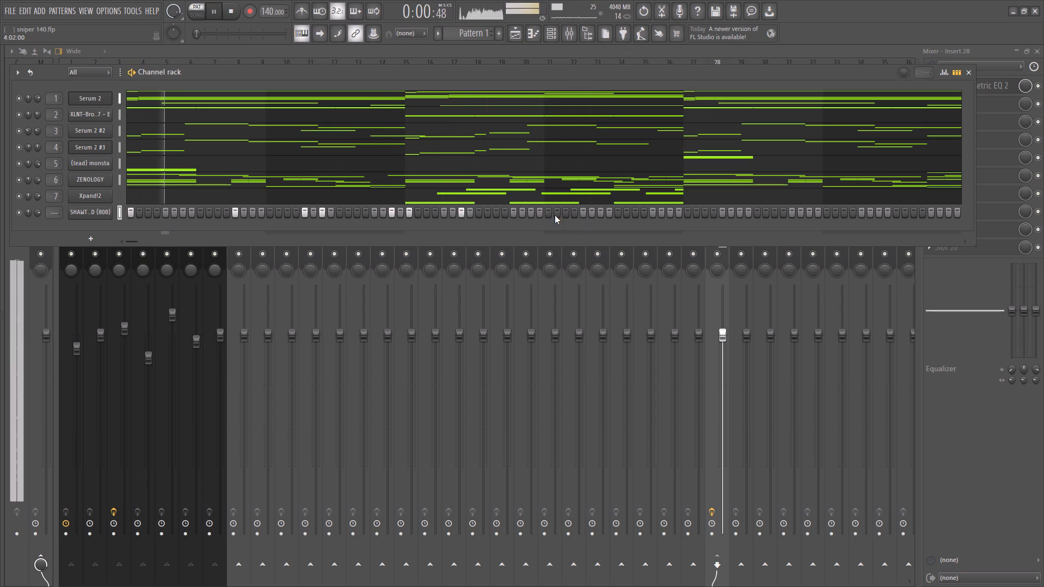
{"action": "left_click", "coordinate": [550, 215]}
{"action": "left_click", "coordinate": [560, 215]}
{"action": "right_click_drag", "start_coordinate": [562, 215], "coordinate": [556, 215]}
{"action": "left_click", "coordinate": [562, 214]}
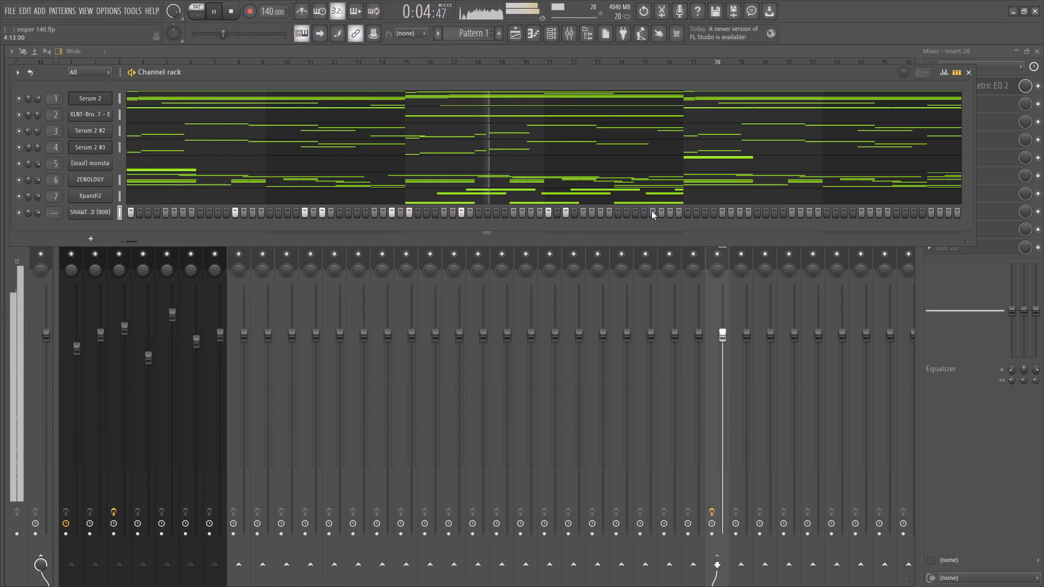
{"action": "left_click", "coordinate": [635, 214]}
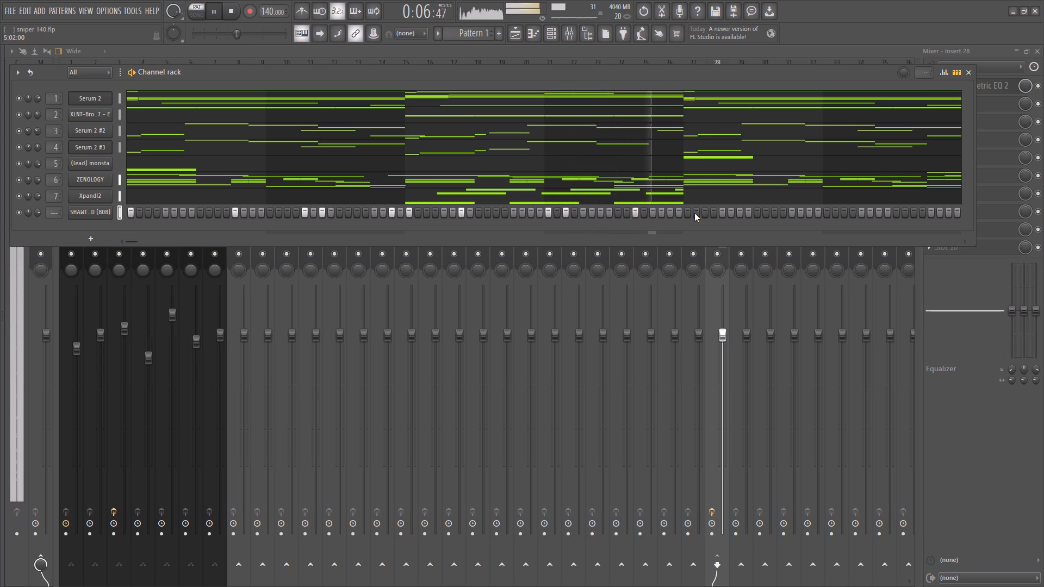
{"action": "left_click", "coordinate": [692, 211]}
{"action": "right_click", "coordinate": [693, 211]}
{"action": "key", "text": "space"}
{"action": "key", "text": "space"}
Open the SHAWTY REDD (808) piano roll and apply Quick Legato so each note extends to the next.
{"action": "right_click", "coordinate": [104, 217]}
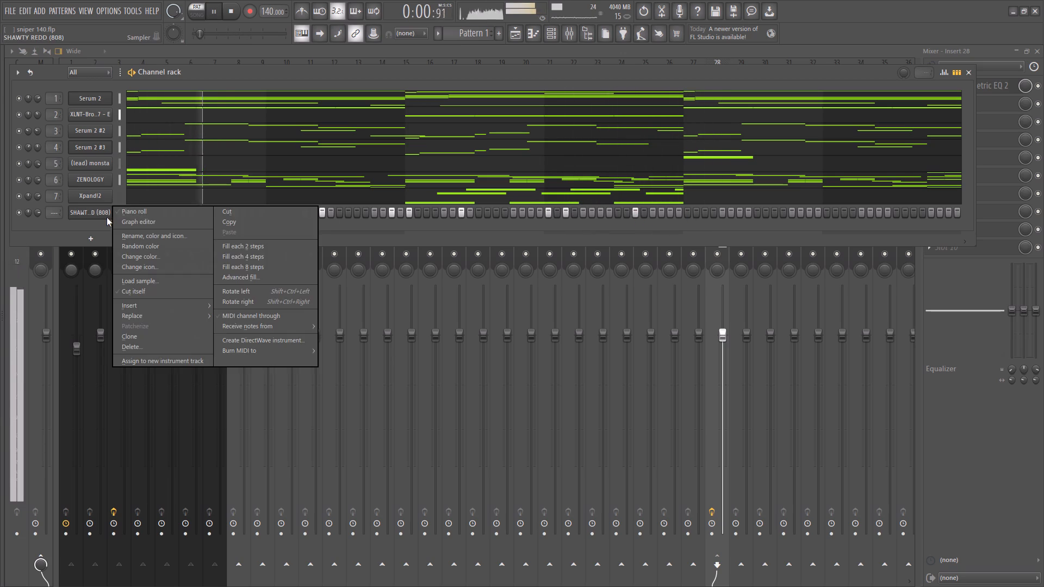
{"action": "left_click", "coordinate": [148, 214]}
{"action": "scroll", "coordinate": [149, 215], "scroll_direction": "down", "scroll_amount": 5, "text": "ctrl"}
{"action": "key", "text": "ctrl+l"}
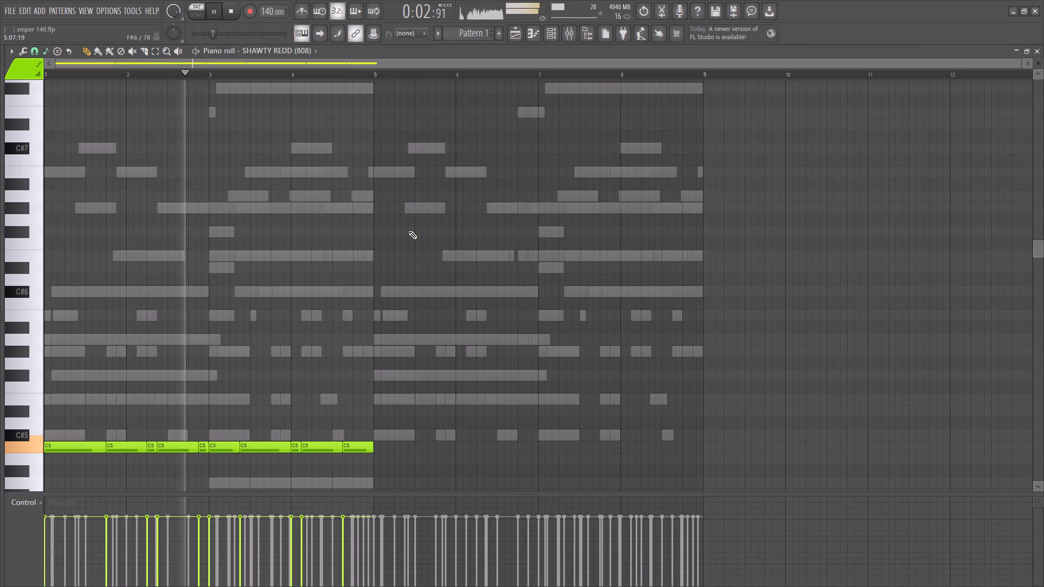
Duplicate the four-bar 808 line into bars 5–8 and transpose the copy up to C#5.
{"action": "key", "text": "ctrl+b"}
{"action": "key", "text": "shift+Up"}
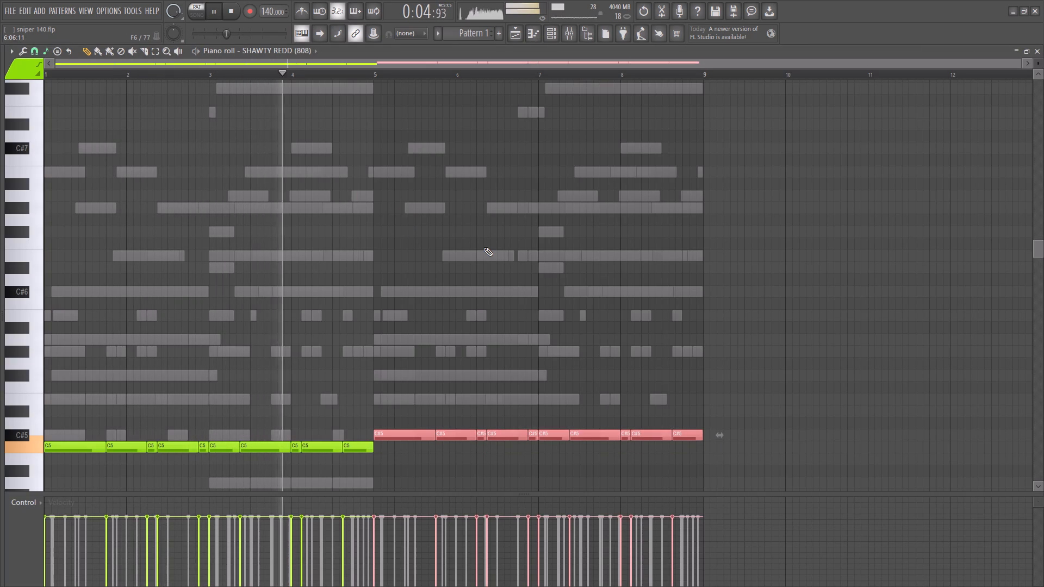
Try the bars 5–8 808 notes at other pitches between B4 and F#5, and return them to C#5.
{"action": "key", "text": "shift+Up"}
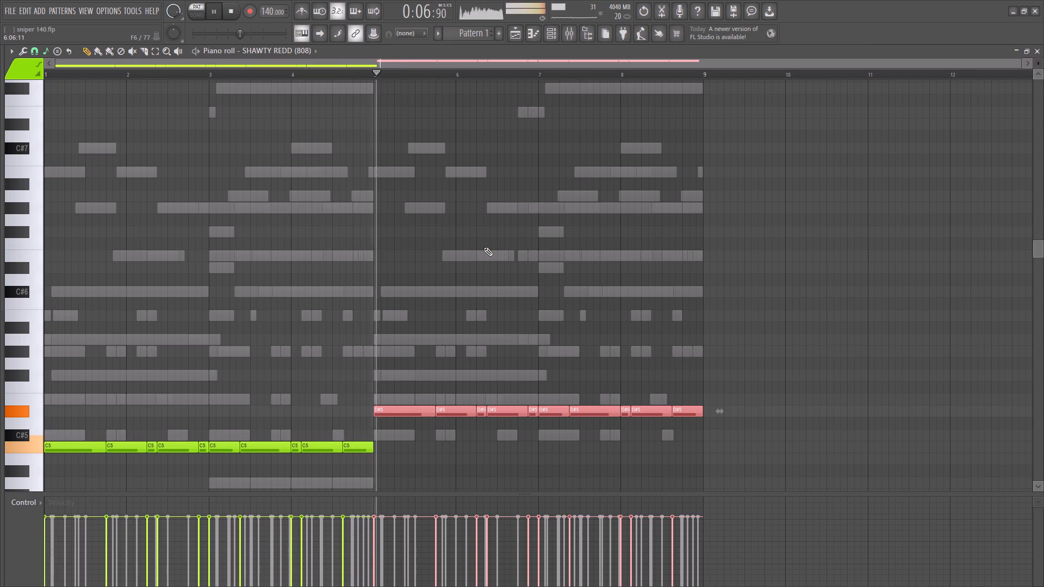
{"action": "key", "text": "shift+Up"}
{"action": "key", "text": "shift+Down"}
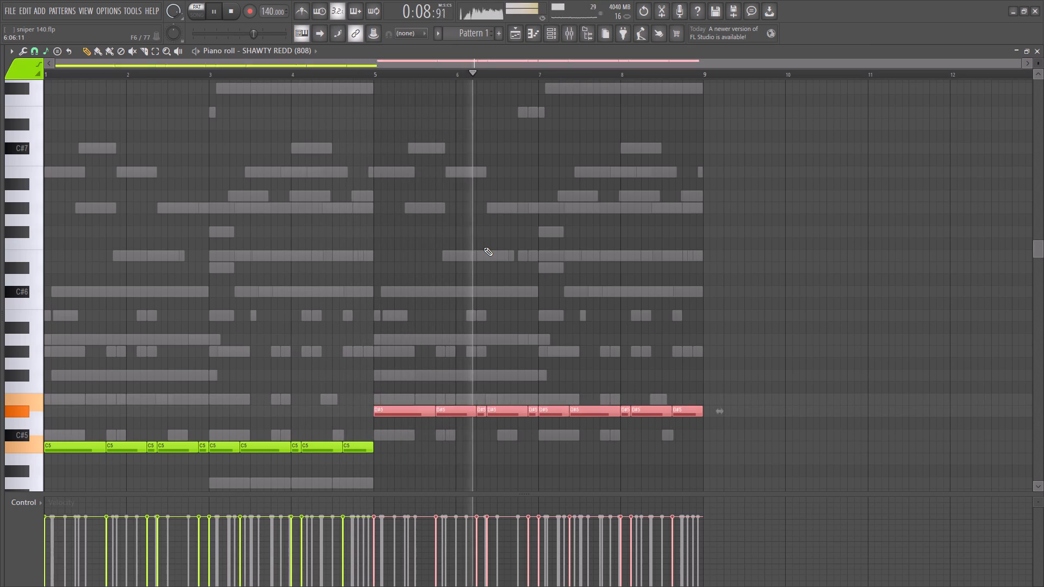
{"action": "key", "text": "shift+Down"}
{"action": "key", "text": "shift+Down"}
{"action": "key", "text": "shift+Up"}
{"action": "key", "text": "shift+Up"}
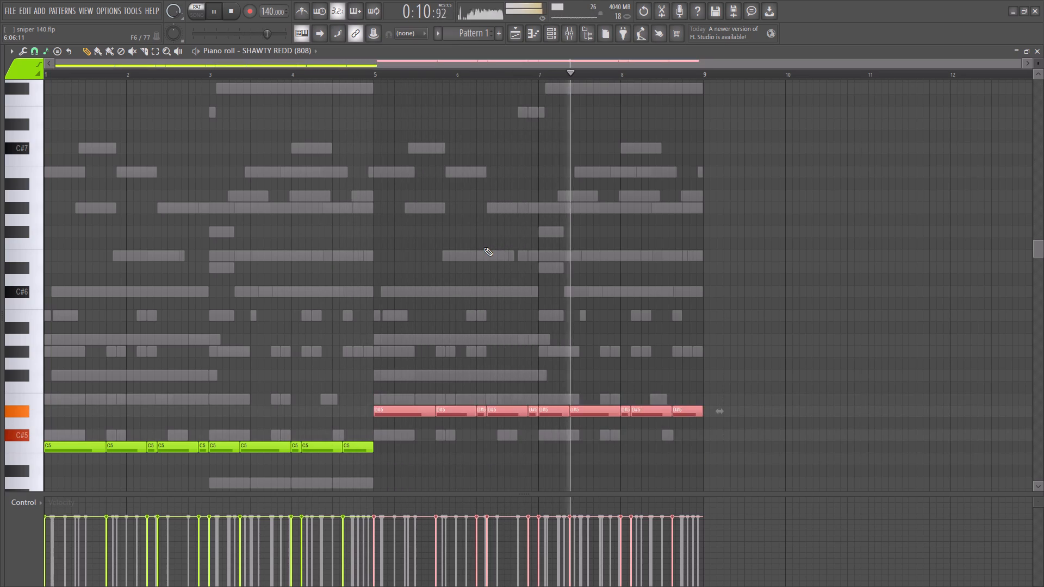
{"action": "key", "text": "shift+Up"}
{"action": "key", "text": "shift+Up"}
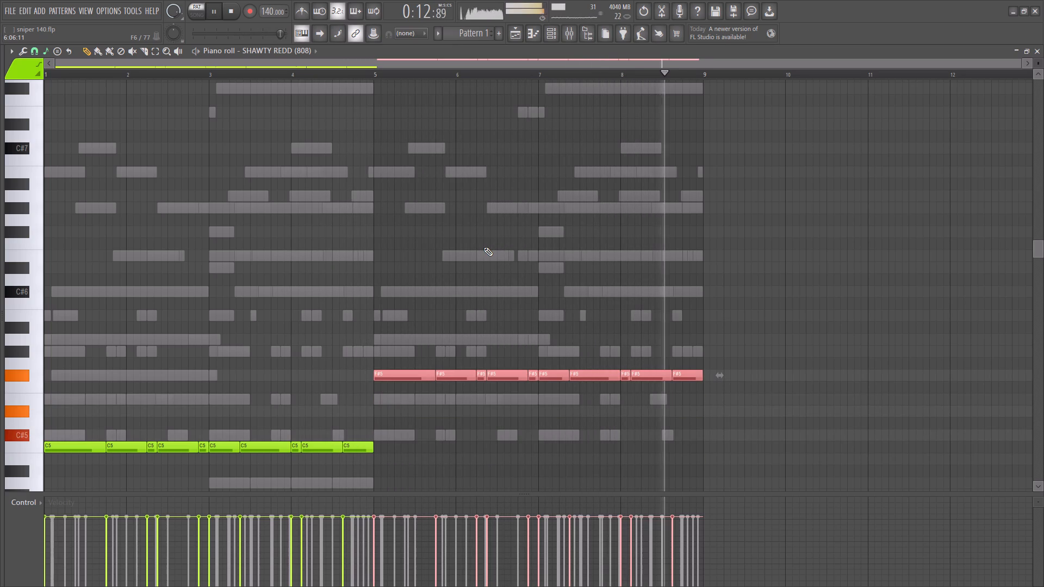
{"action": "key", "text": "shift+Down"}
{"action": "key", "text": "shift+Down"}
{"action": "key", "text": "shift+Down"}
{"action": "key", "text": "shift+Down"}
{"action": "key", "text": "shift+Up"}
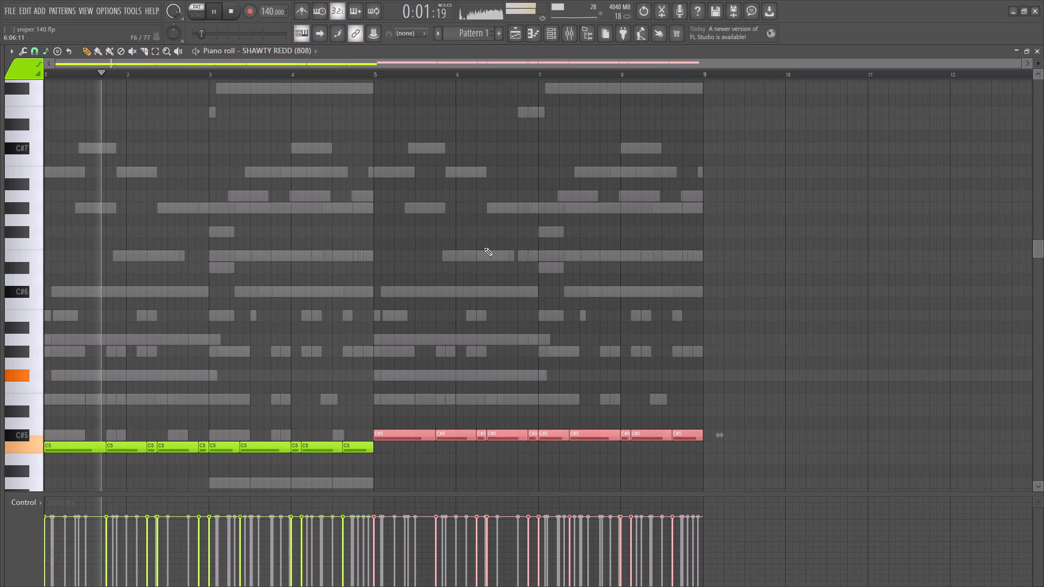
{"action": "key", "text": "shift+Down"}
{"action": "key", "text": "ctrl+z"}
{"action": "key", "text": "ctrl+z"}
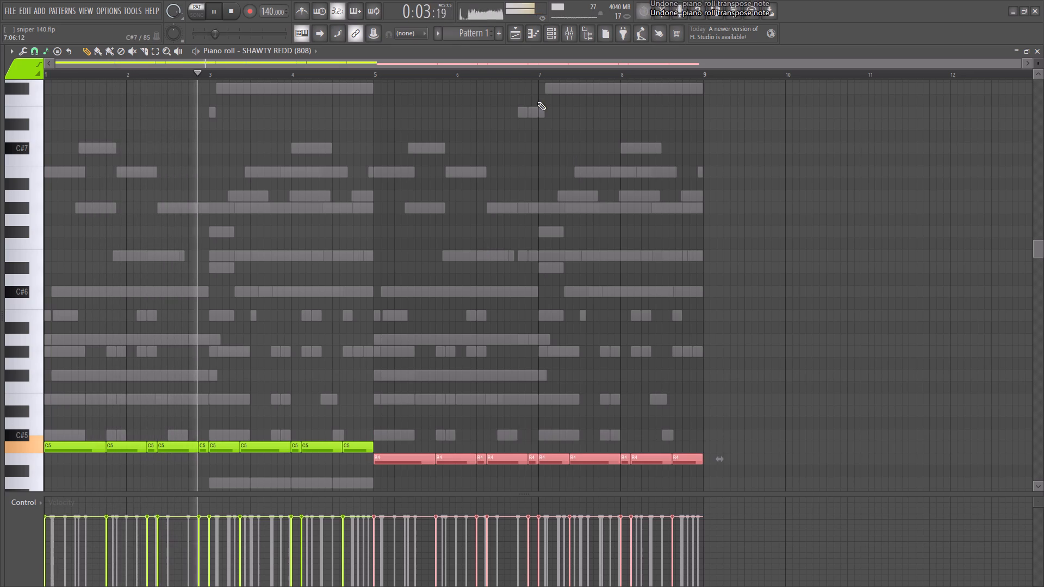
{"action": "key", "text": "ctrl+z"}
Select the 808 notes in bars 1–4 and transpose them up to C#5.
{"action": "right_click", "coordinate": [463, 452]}
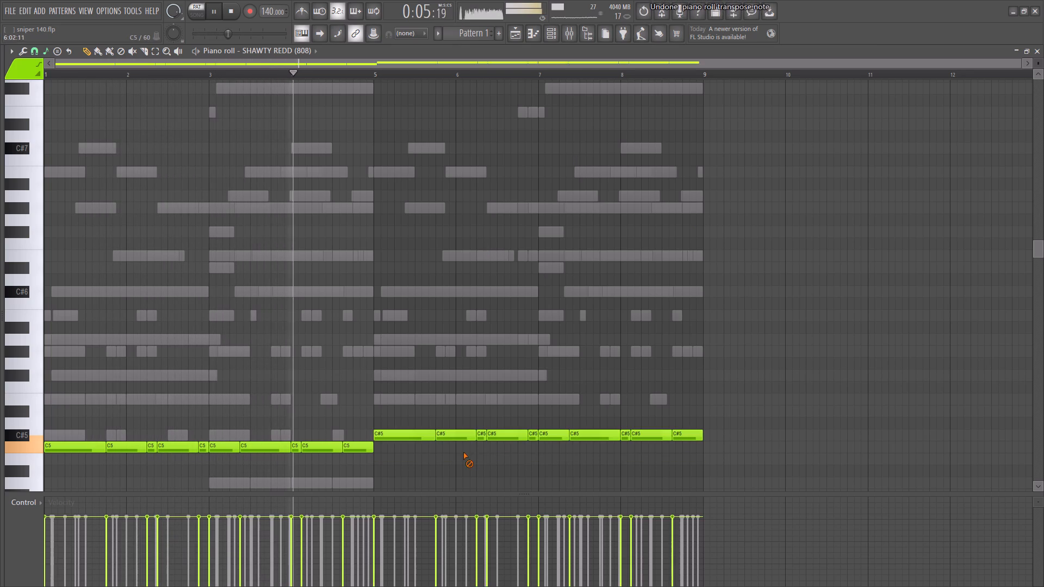
{"action": "right_click", "coordinate": [379, 455]}
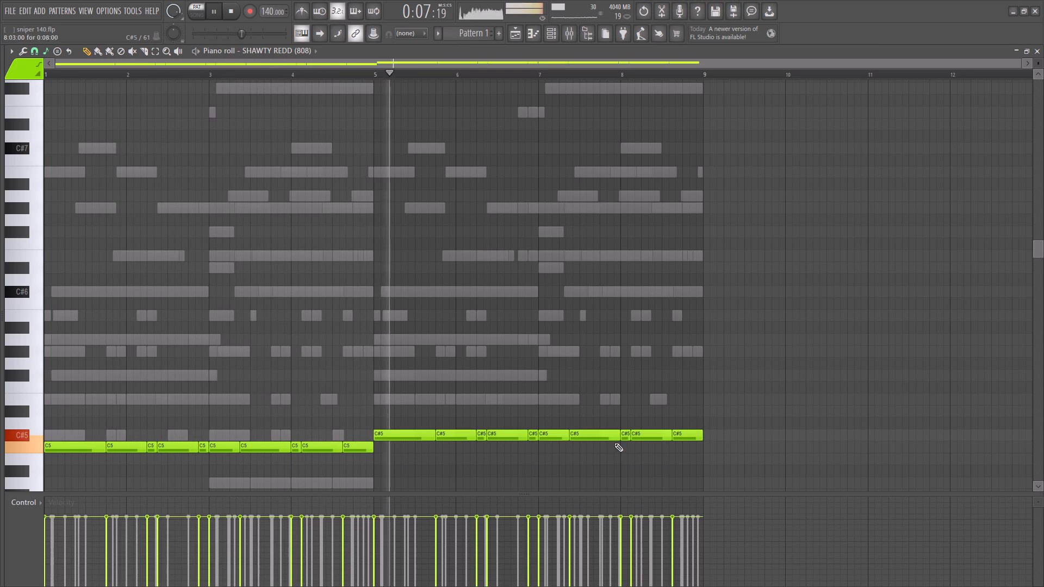
{"action": "left_click_drag", "start_coordinate": [405, 453], "coordinate": [76, 435], "text": "ctrl"}
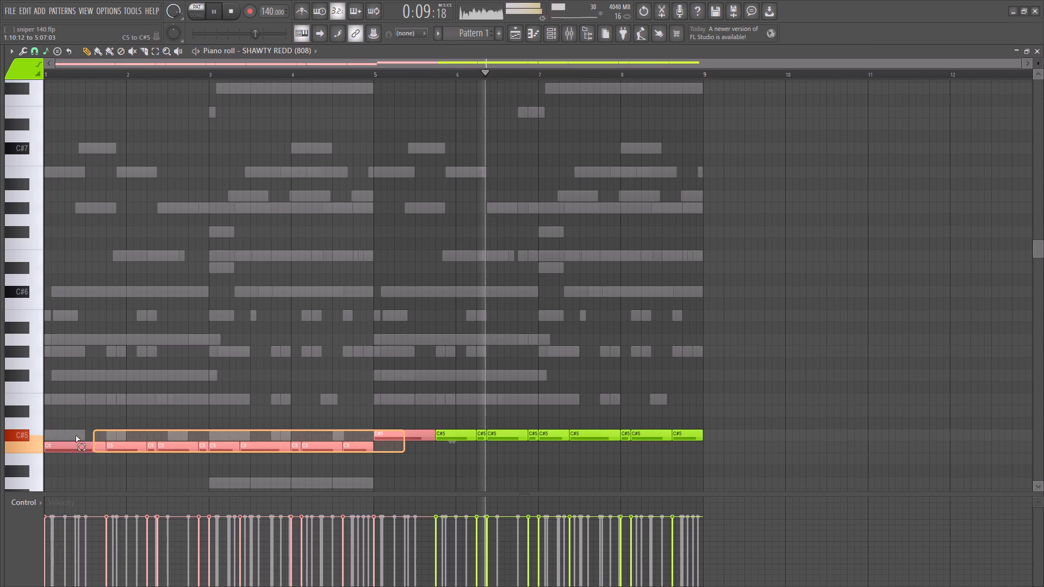
{"action": "left_click_drag", "start_coordinate": [76, 435], "coordinate": [0, 445], "text": "ctrl"}
{"action": "key", "text": "shift+Up"}
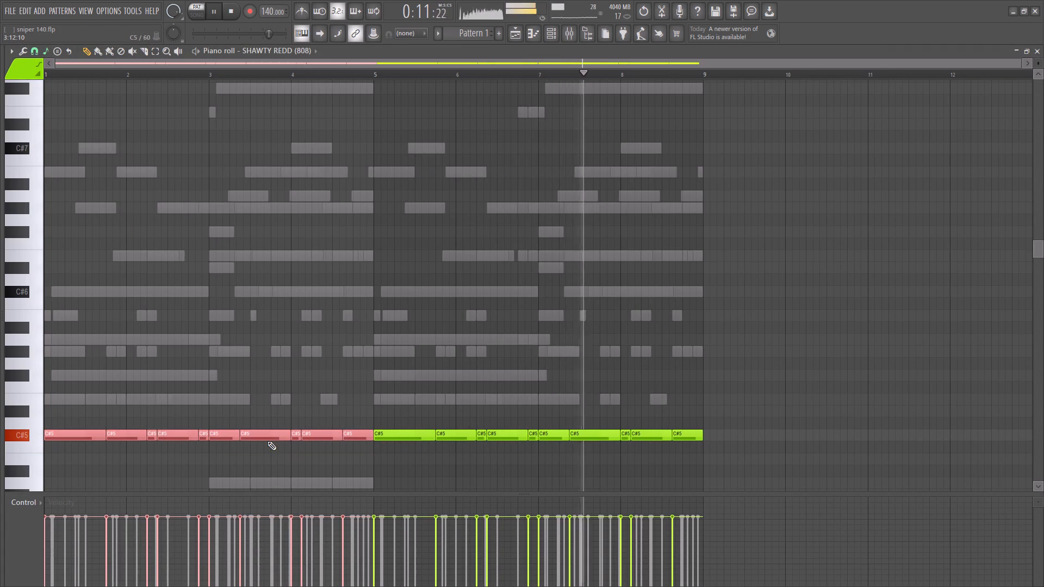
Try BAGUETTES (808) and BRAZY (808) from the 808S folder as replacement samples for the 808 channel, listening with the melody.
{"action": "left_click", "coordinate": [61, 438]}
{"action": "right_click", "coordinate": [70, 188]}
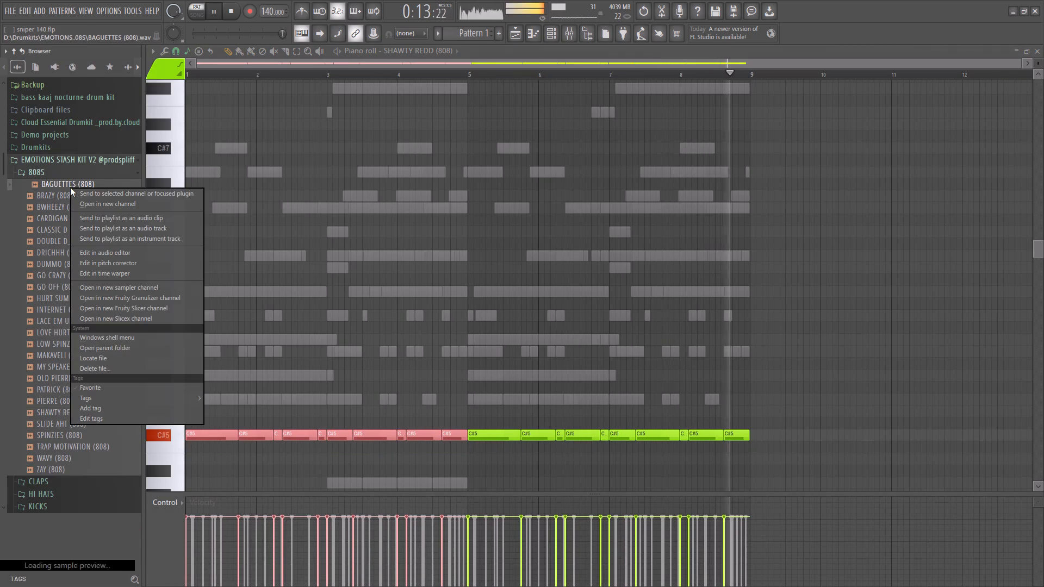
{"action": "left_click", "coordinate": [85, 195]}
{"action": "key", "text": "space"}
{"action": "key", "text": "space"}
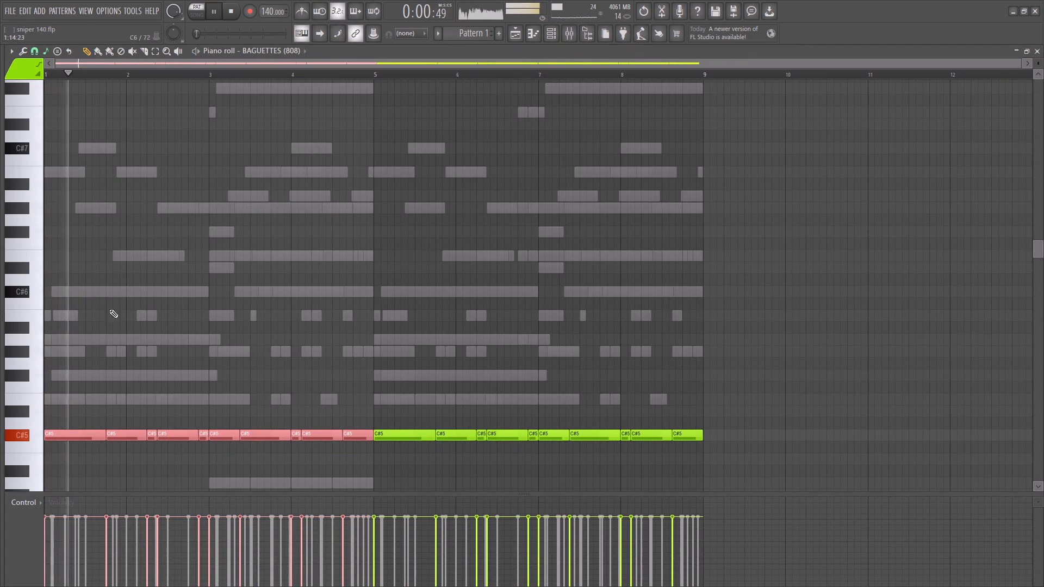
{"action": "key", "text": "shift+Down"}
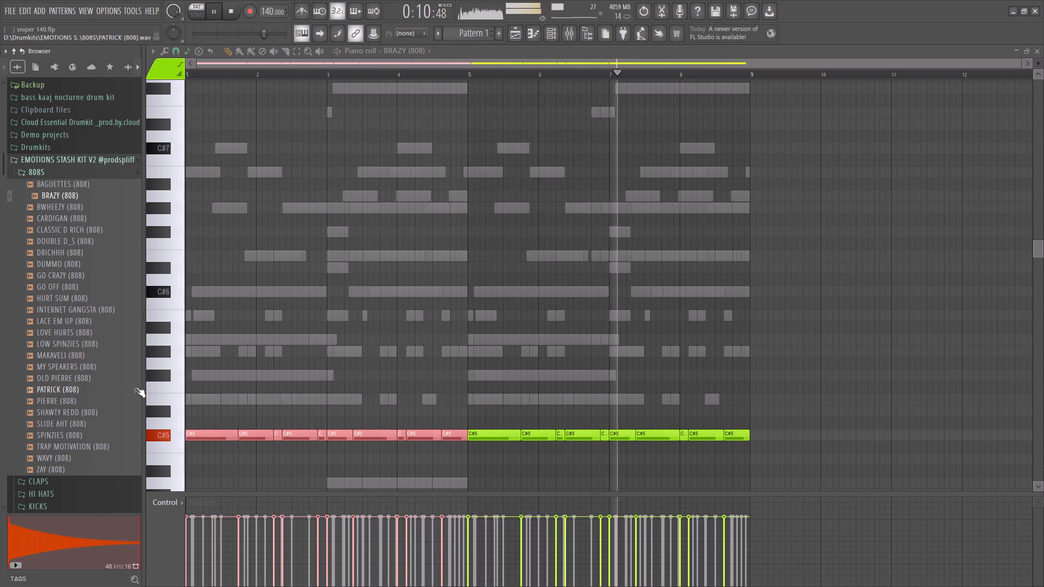
Swap the 808 channel's sample through BWHEEZY, CARDIGAN and CLASSIC D RICH to DOUBLE D_S (808) while the pattern plays.
{"action": "right_click", "coordinate": [55, 208]}
{"action": "left_click", "coordinate": [72, 215]}
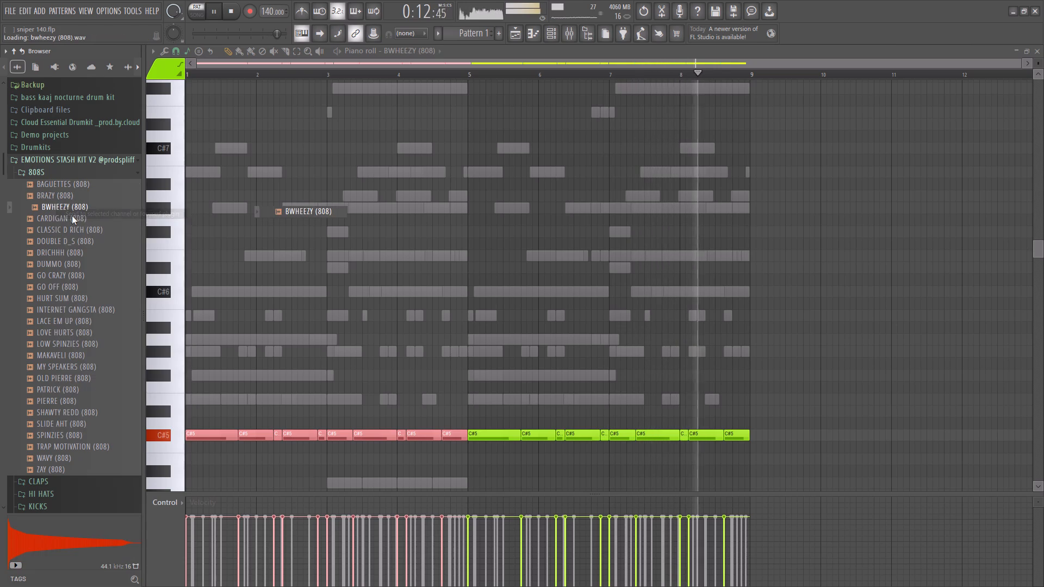
{"action": "right_click", "coordinate": [64, 219]}
{"action": "left_click", "coordinate": [76, 223]}
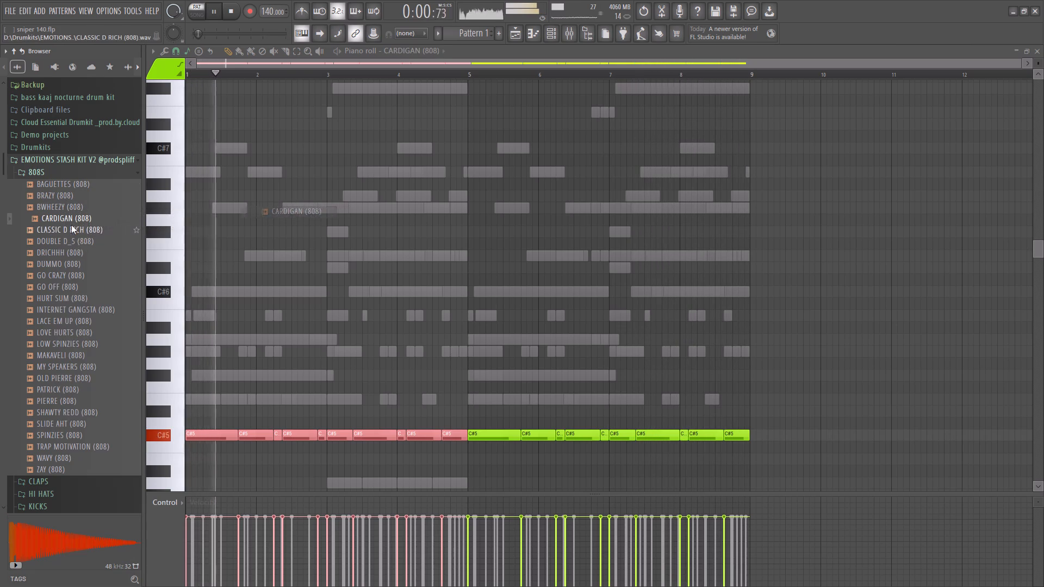
{"action": "right_click", "coordinate": [71, 225]}
{"action": "left_click", "coordinate": [89, 230]}
{"action": "right_click", "coordinate": [82, 238]}
{"action": "left_click", "coordinate": [90, 241]}
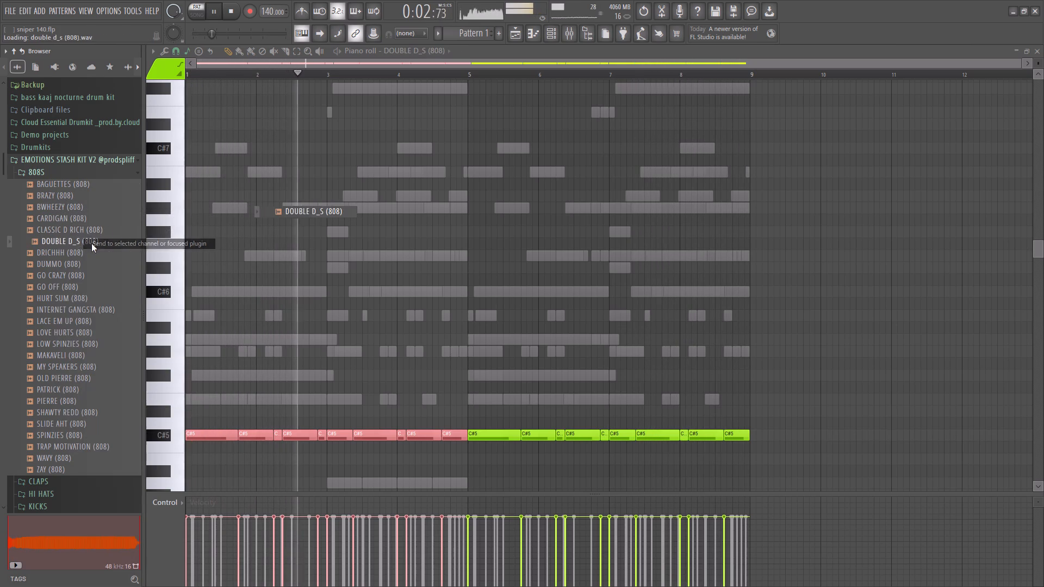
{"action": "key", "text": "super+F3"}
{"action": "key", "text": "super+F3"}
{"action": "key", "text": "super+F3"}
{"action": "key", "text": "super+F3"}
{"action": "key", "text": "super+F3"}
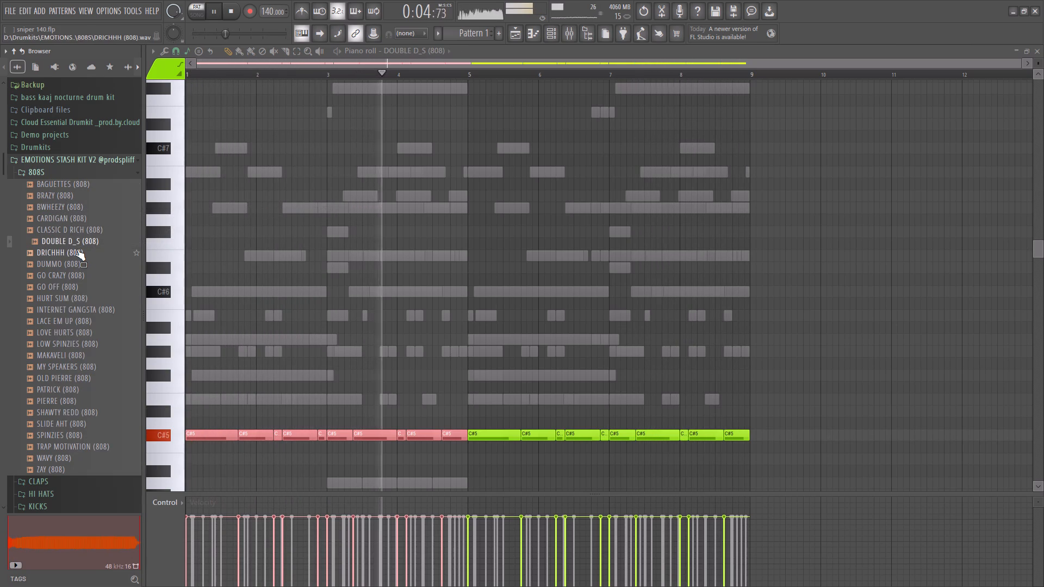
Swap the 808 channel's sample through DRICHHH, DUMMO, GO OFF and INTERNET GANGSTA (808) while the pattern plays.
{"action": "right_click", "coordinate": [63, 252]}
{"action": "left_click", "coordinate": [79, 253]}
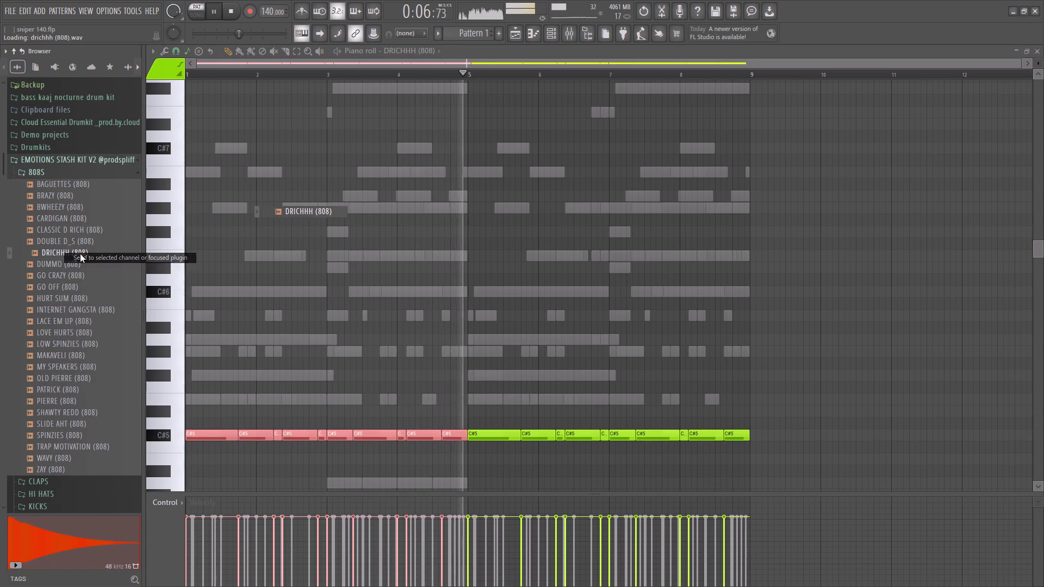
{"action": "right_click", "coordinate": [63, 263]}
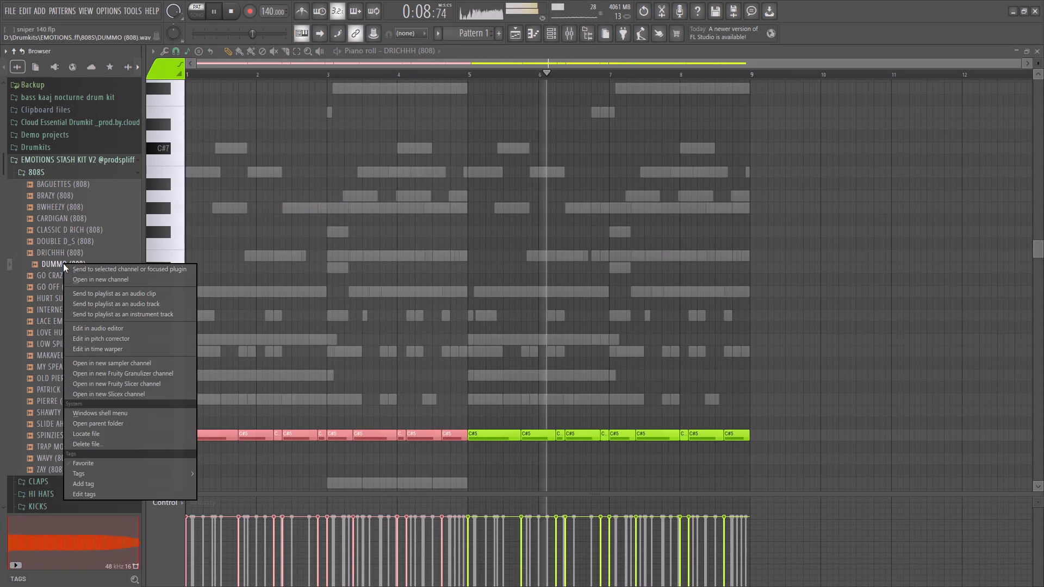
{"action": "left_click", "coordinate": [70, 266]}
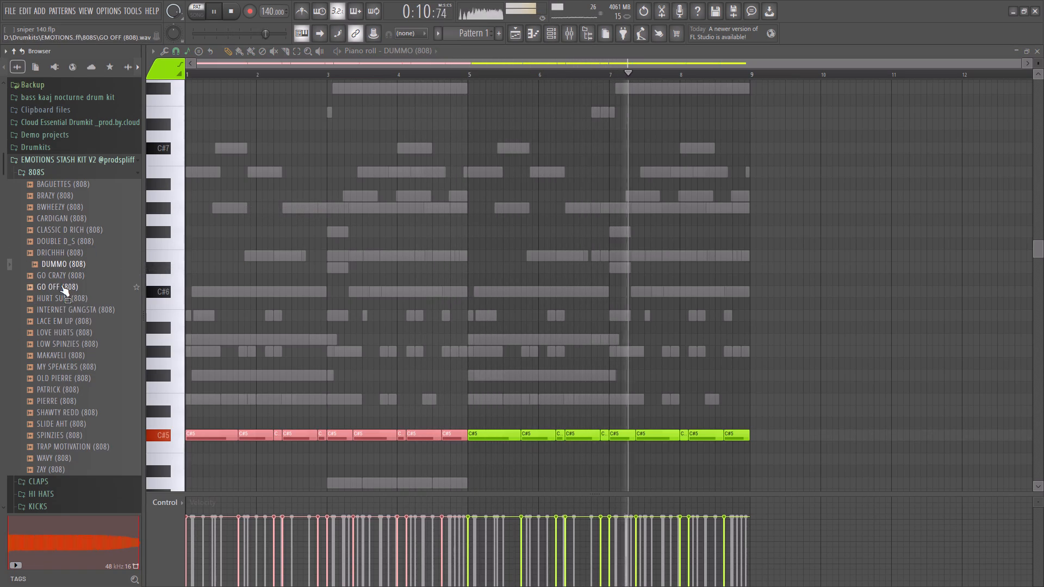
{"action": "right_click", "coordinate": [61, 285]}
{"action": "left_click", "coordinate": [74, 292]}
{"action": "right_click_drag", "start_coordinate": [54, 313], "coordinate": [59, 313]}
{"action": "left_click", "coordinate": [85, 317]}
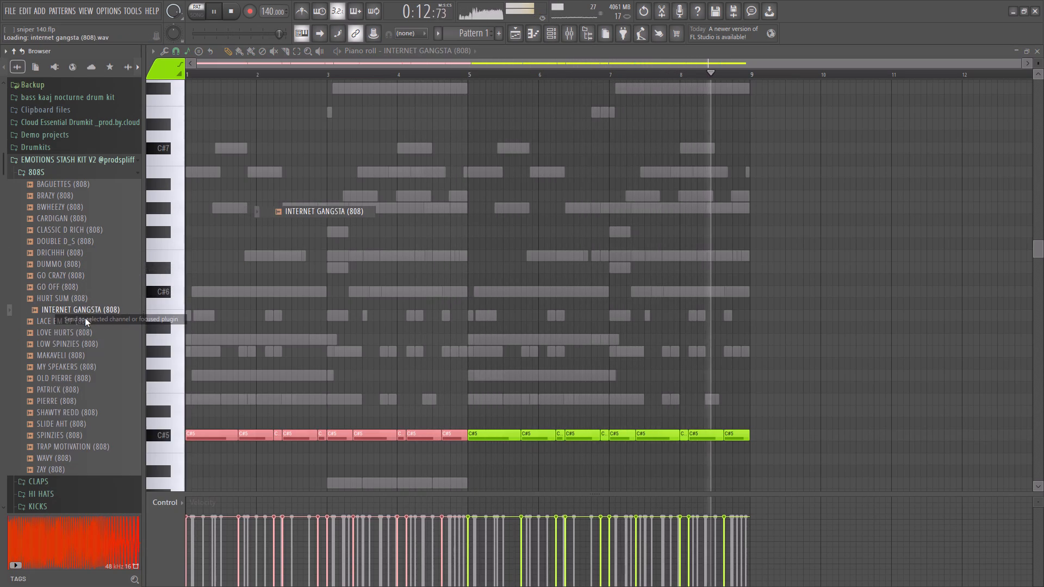
Try LACE EM UP (808), load LOW SPINZIES (808) into the 808 channel, and preview PATRICK (808).
{"action": "right_click", "coordinate": [81, 320]}
{"action": "left_click", "coordinate": [88, 323]}
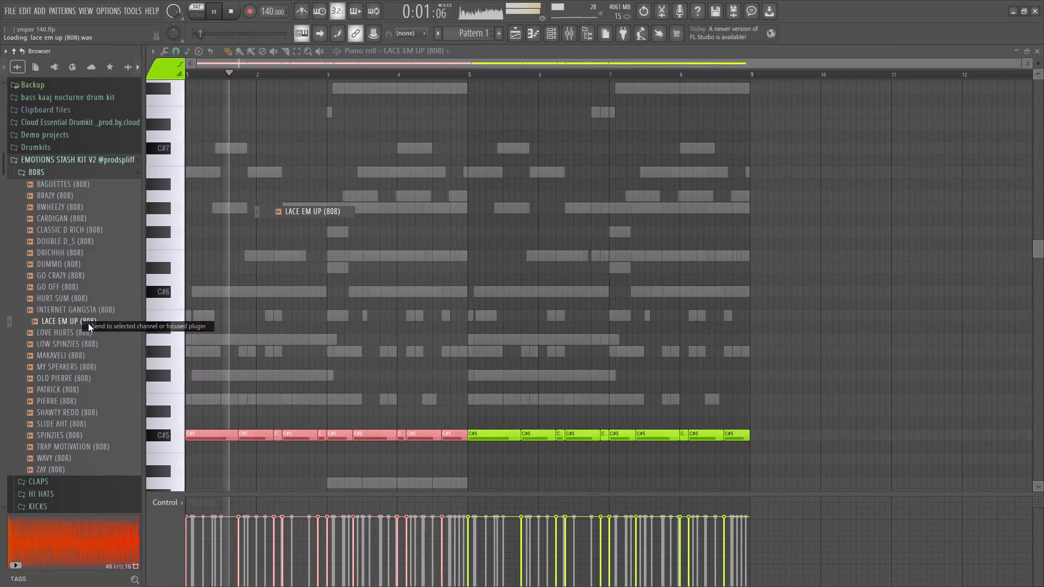
{"action": "right_click", "coordinate": [70, 341]}
{"action": "left_click", "coordinate": [84, 344]}
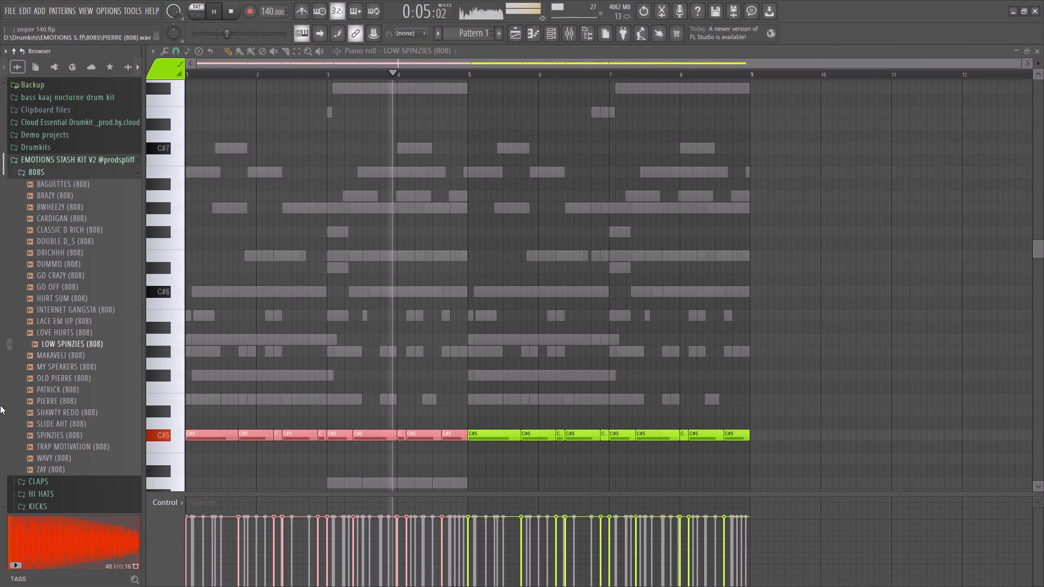
{"action": "left_click", "coordinate": [58, 395]}
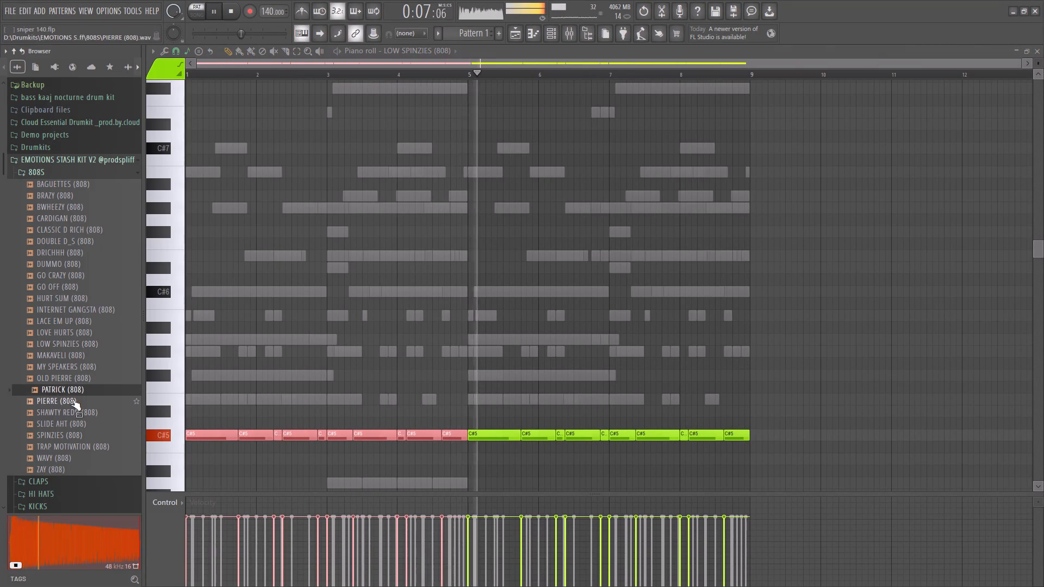
{"action": "right_click", "coordinate": [470, 372]}
Shorten the last C#5 note in bar 8 and add two consecutive two-step D#5 notes from 8:13 to the bar's end.
{"action": "right_click", "coordinate": [683, 397]}
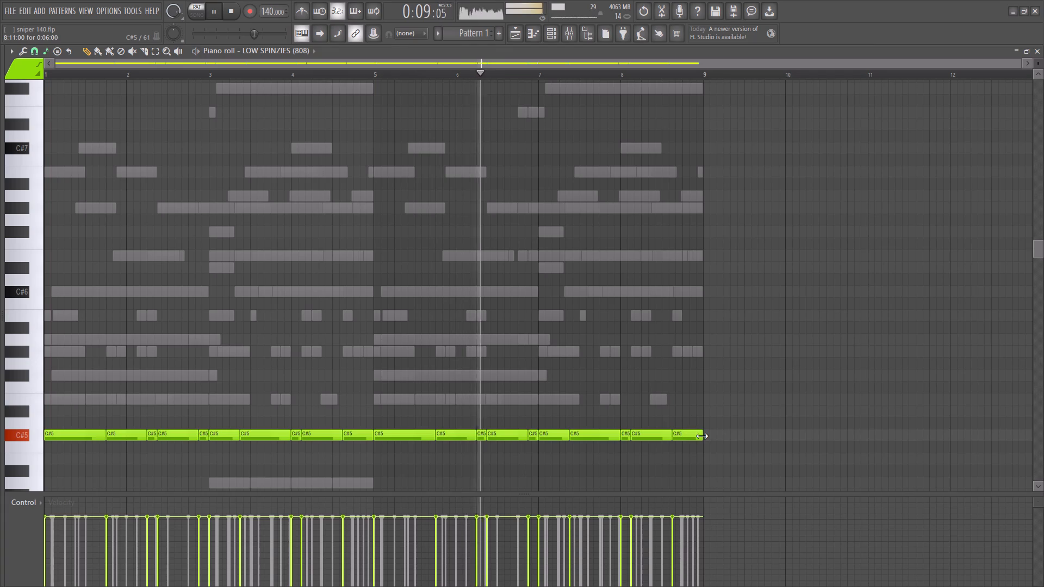
{"action": "left_click_drag", "start_coordinate": [701, 435], "coordinate": [682, 439]}
{"action": "left_click", "coordinate": [683, 411]}
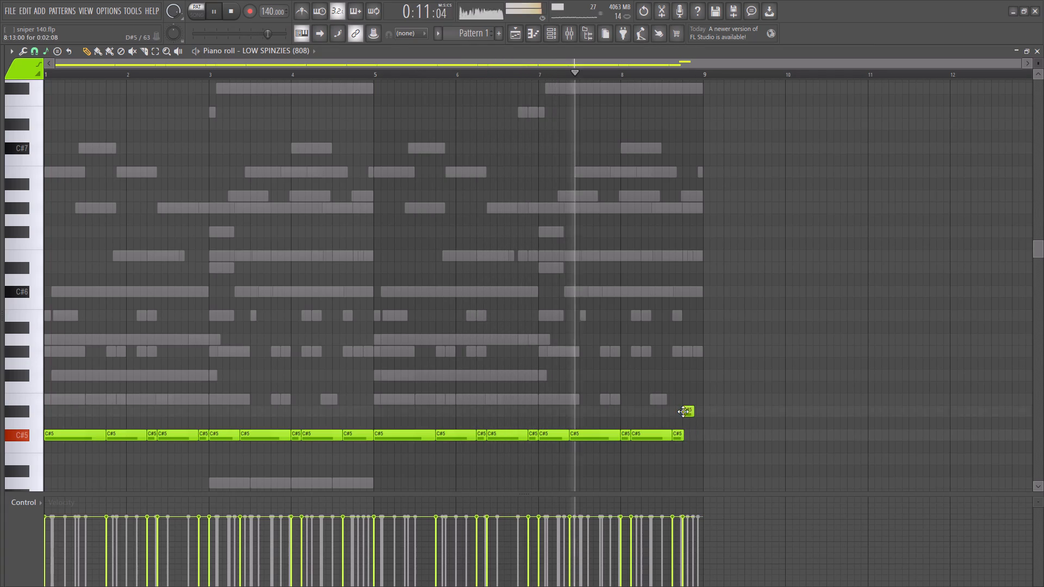
{"action": "left_click", "coordinate": [692, 412]}
{"action": "double_click", "coordinate": [688, 414], "text": "ctrl"}
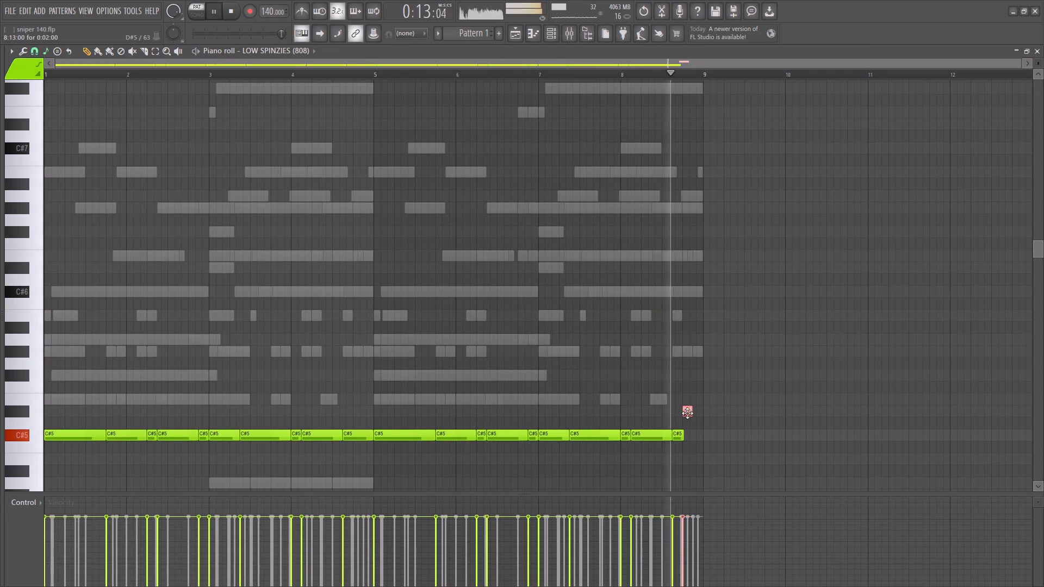
{"action": "key", "text": "ctrl+b"}
{"action": "right_click", "coordinate": [732, 411]}
{"action": "left_click_drag", "start_coordinate": [675, 407], "coordinate": [698, 417], "text": "ctrl"}
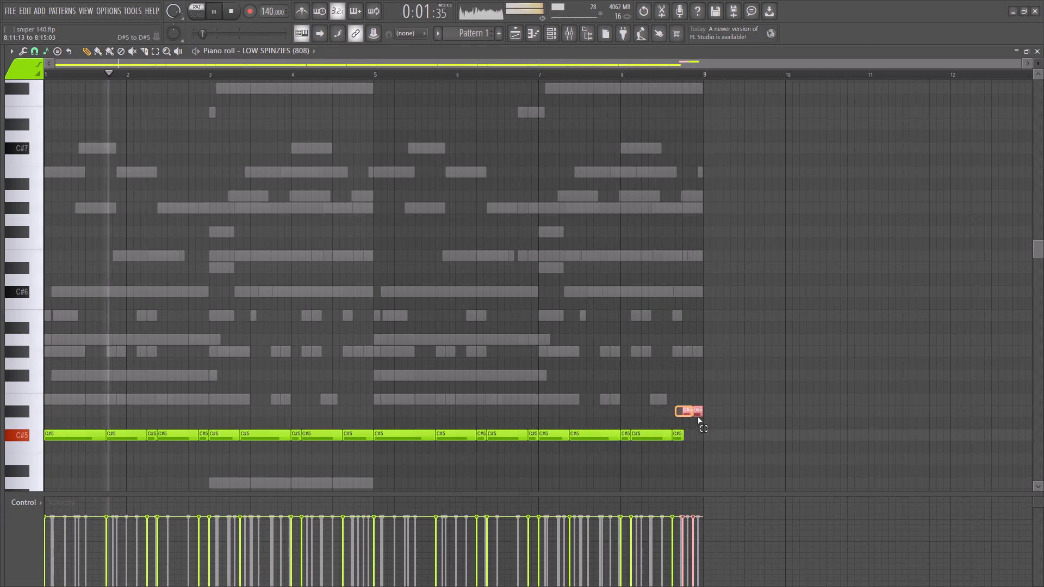
{"action": "left_click_drag", "start_coordinate": [698, 417], "coordinate": [703, 419], "text": "ctrl"}
Delete the short C#5 note just before the D#5 pair and extend the preceding C#5 note to meet the pair.
{"action": "right_click", "coordinate": [680, 436]}
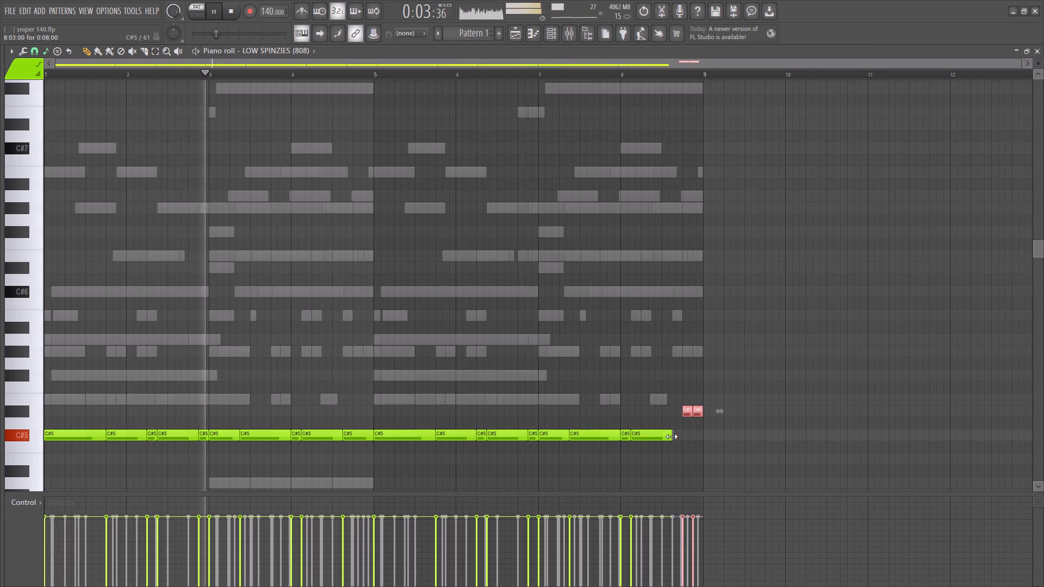
{"action": "left_click", "coordinate": [672, 436]}
{"action": "left_click", "coordinate": [680, 438]}
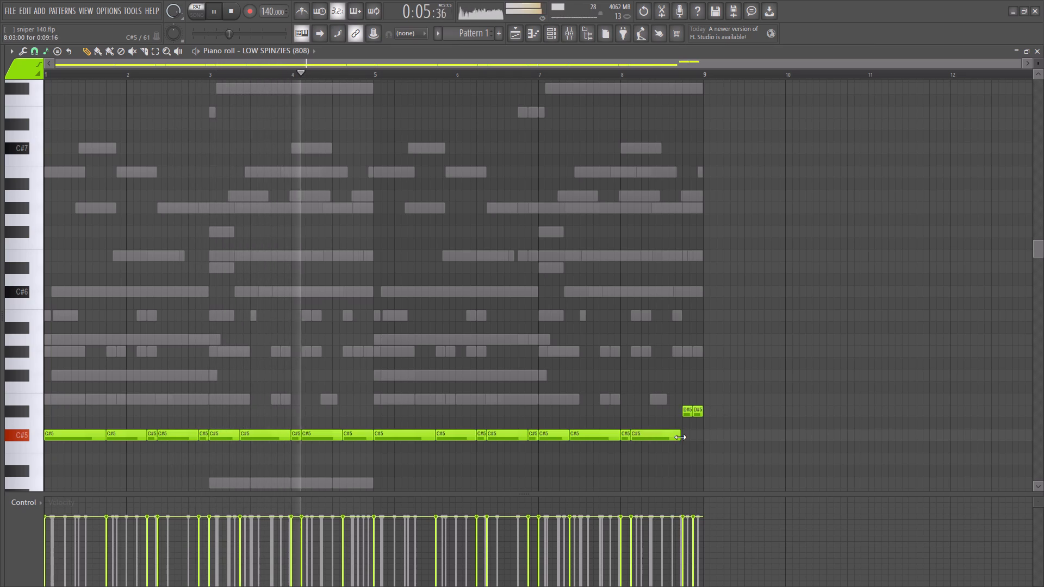
{"action": "left_click", "coordinate": [680, 437]}
{"action": "left_click_drag", "start_coordinate": [697, 427], "coordinate": [697, 419], "text": "ctrl"}
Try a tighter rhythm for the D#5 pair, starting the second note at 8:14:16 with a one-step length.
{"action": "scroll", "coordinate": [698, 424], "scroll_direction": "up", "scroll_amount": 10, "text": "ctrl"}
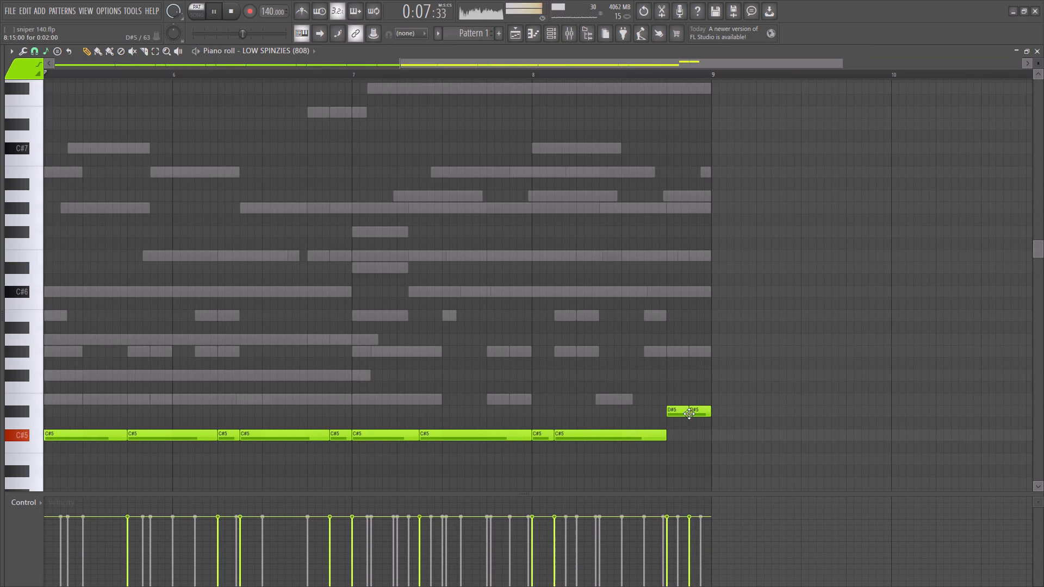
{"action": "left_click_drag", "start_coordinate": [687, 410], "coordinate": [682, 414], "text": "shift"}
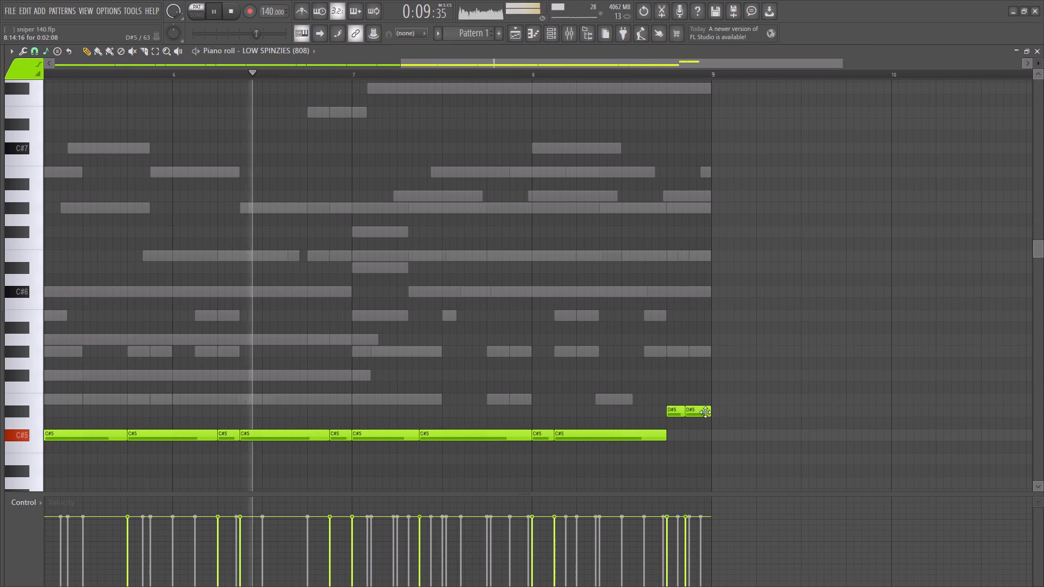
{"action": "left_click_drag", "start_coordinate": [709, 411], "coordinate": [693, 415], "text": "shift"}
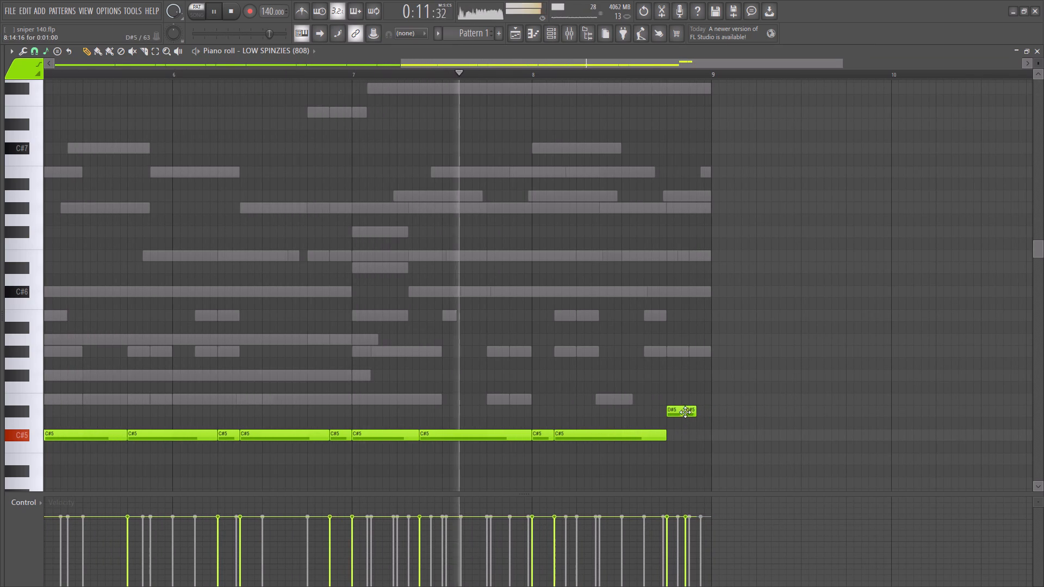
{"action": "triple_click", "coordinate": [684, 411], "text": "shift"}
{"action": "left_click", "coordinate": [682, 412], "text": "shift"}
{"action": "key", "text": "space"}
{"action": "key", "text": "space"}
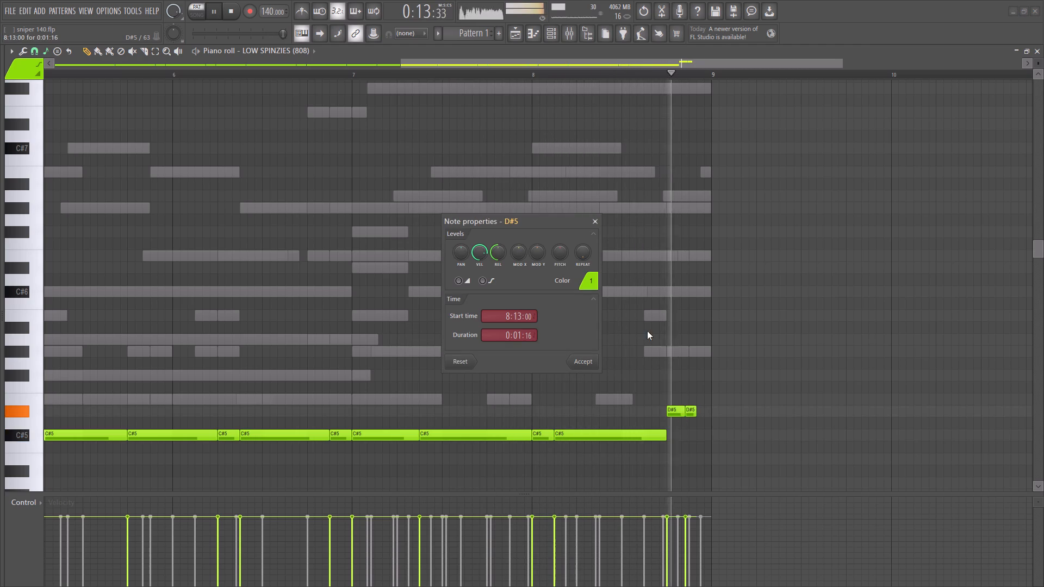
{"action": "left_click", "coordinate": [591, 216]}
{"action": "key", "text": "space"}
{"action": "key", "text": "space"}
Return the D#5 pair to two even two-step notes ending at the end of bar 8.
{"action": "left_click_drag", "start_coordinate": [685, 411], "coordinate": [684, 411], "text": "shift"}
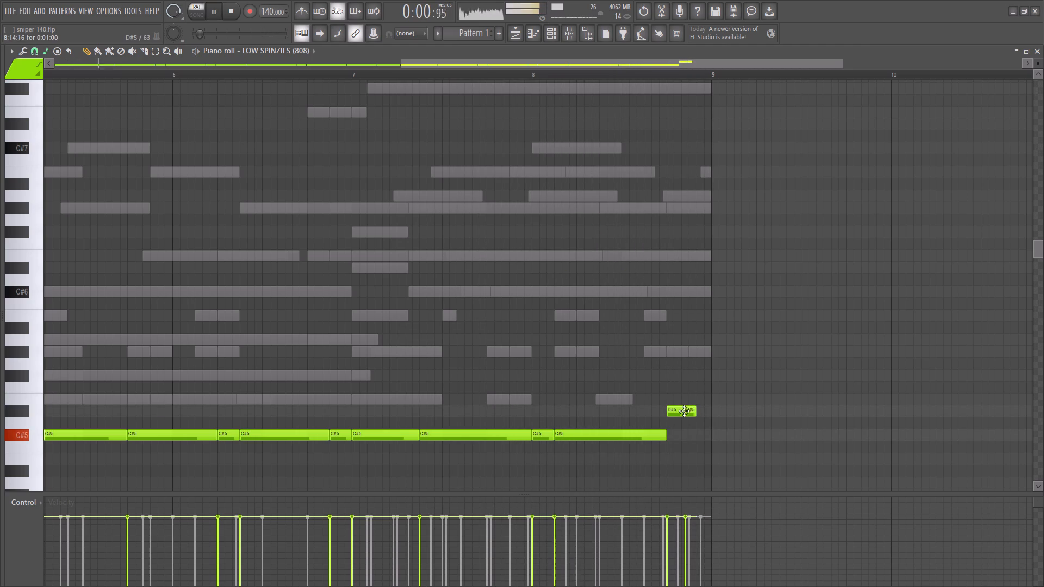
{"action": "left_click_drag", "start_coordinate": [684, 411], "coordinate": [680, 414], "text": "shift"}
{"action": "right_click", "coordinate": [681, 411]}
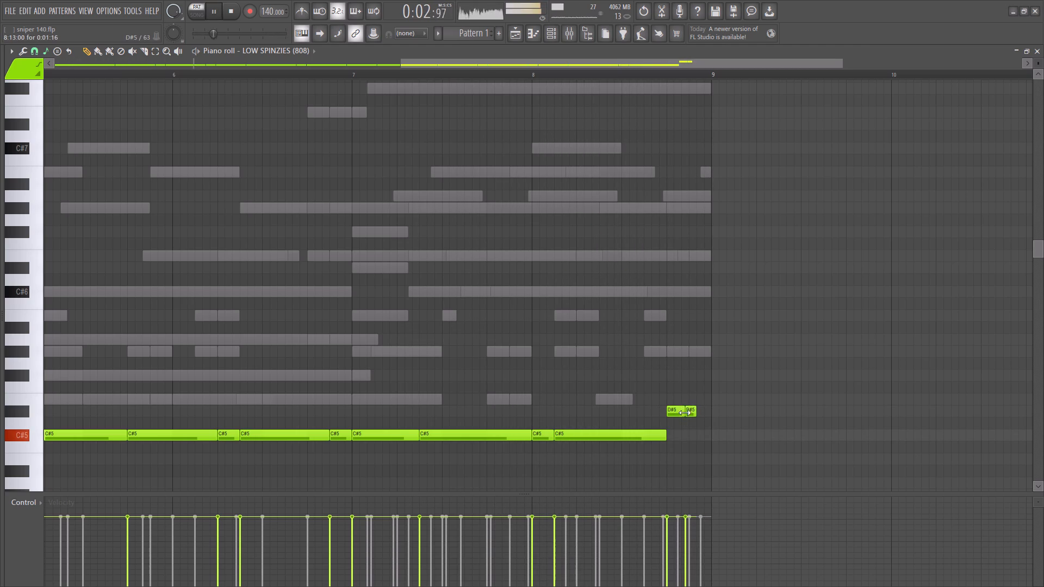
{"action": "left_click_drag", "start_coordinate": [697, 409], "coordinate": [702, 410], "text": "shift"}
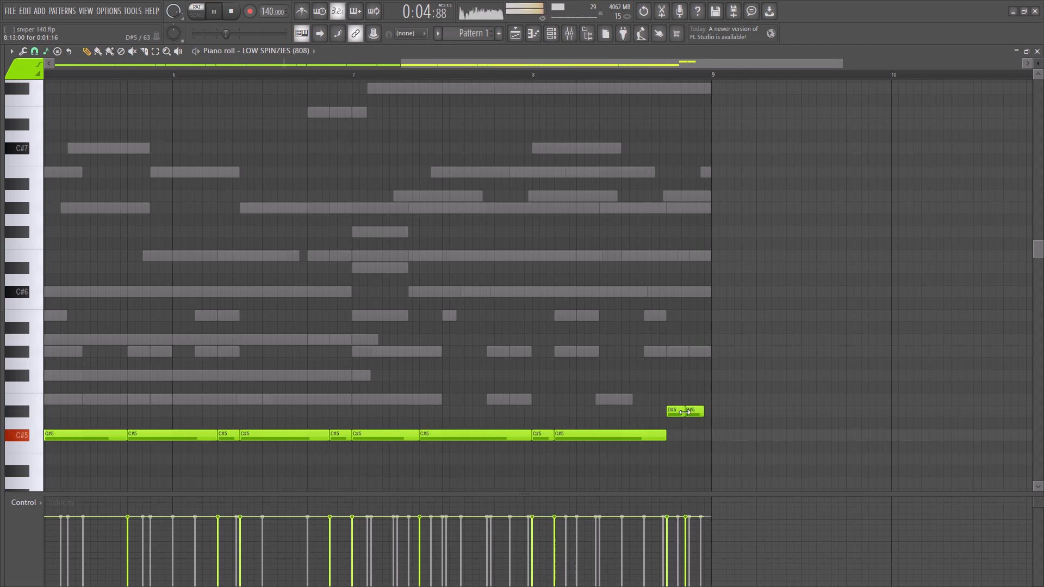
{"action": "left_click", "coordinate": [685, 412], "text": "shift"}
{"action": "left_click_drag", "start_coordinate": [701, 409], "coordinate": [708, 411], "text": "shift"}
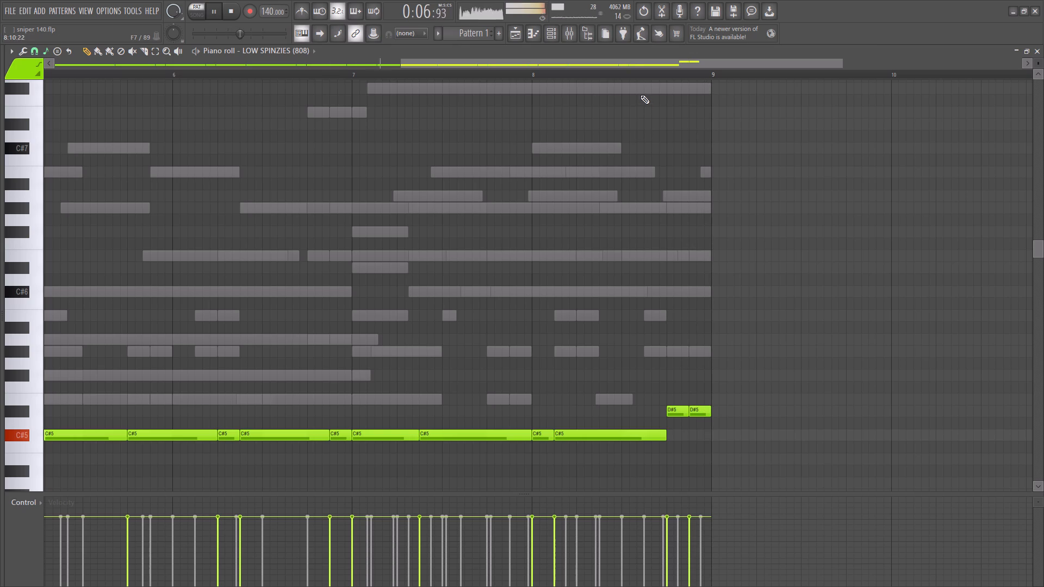
Set the playback start point around the middle of bar 8, shortly before the D#5 pair.
{"action": "left_click", "coordinate": [634, 67]}
{"action": "left_click", "coordinate": [634, 74]}
{"action": "scroll", "coordinate": [633, 176], "scroll_direction": "down", "scroll_amount": 4, "text": "ctrl"}
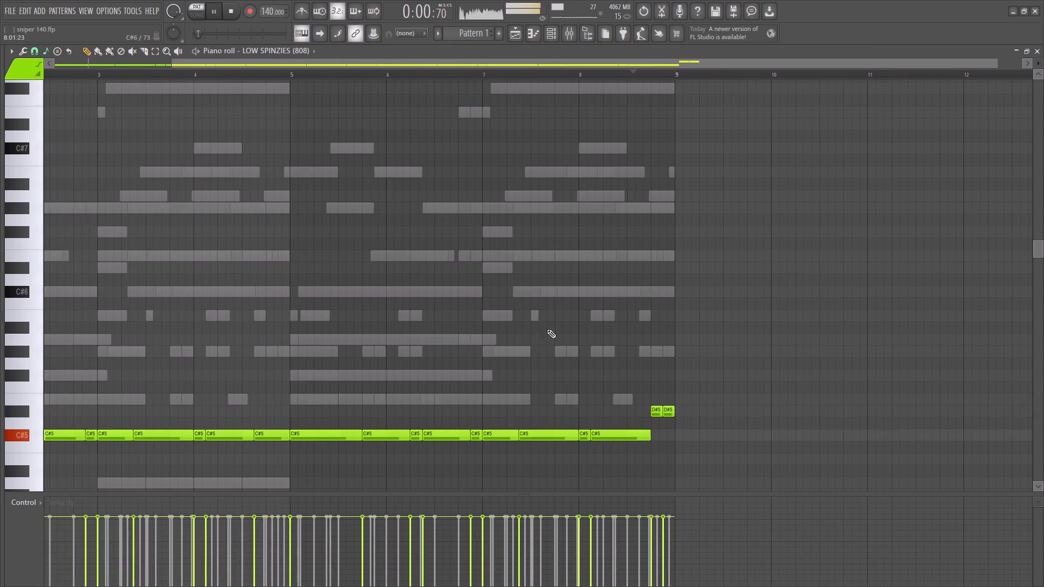
{"action": "scroll", "coordinate": [494, 352], "scroll_direction": "down", "scroll_amount": 5, "text": "ctrl"}
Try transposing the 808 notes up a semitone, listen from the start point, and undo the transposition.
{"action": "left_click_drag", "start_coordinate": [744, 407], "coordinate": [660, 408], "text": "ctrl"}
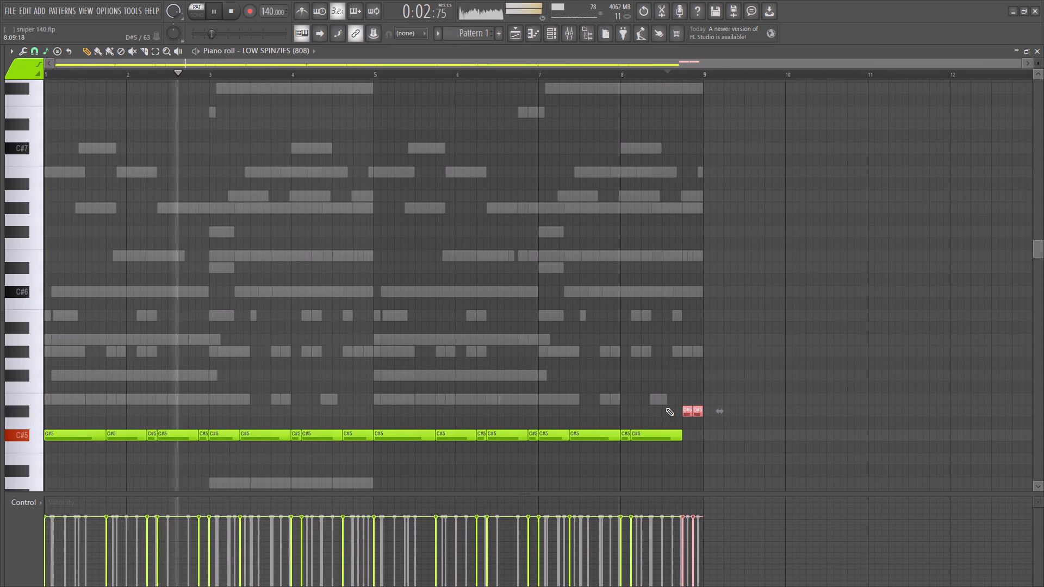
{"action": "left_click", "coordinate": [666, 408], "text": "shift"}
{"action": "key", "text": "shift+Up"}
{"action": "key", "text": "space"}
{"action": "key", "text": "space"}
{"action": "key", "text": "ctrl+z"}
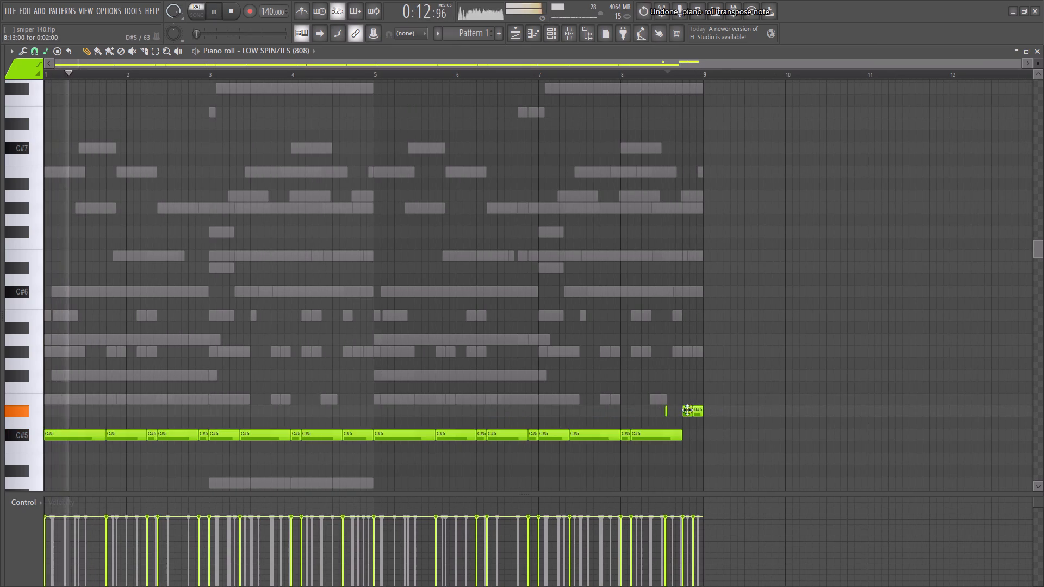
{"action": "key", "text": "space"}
Delete the tiny stray D#5 note in bar 8, select the closing D#5 pair and transpose it up to E5.
{"action": "right_click", "coordinate": [666, 396]}
{"action": "left_click_drag", "start_coordinate": [675, 404], "coordinate": [718, 417], "text": "ctrl"}
{"action": "key", "text": "space"}
{"action": "key", "text": "space"}
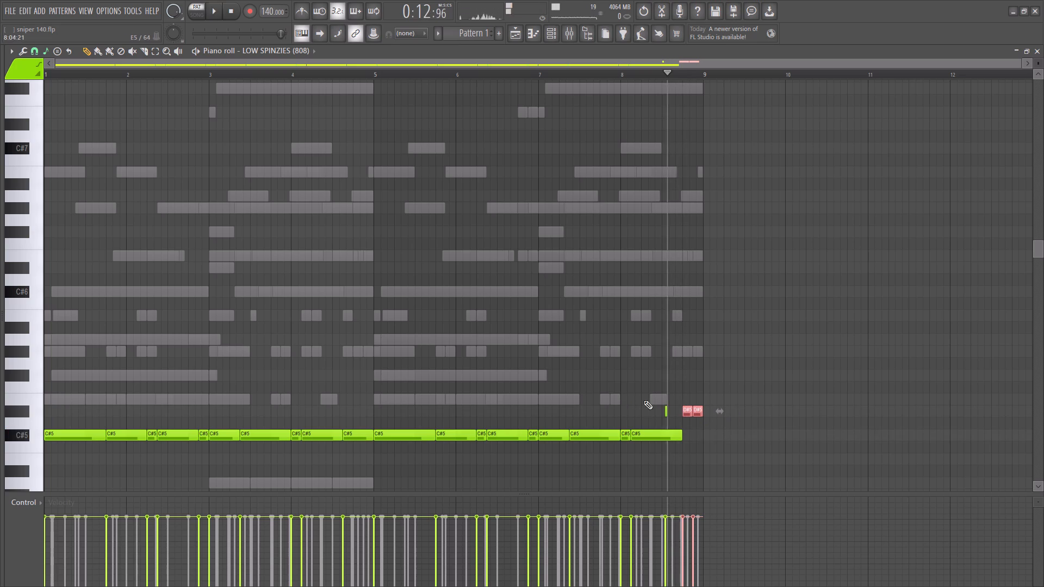
{"action": "key", "text": "space"}
{"action": "right_click_drag", "start_coordinate": [666, 401], "coordinate": [655, 408]}
{"action": "left_click_drag", "start_coordinate": [651, 410], "coordinate": [728, 410], "text": "ctrl"}
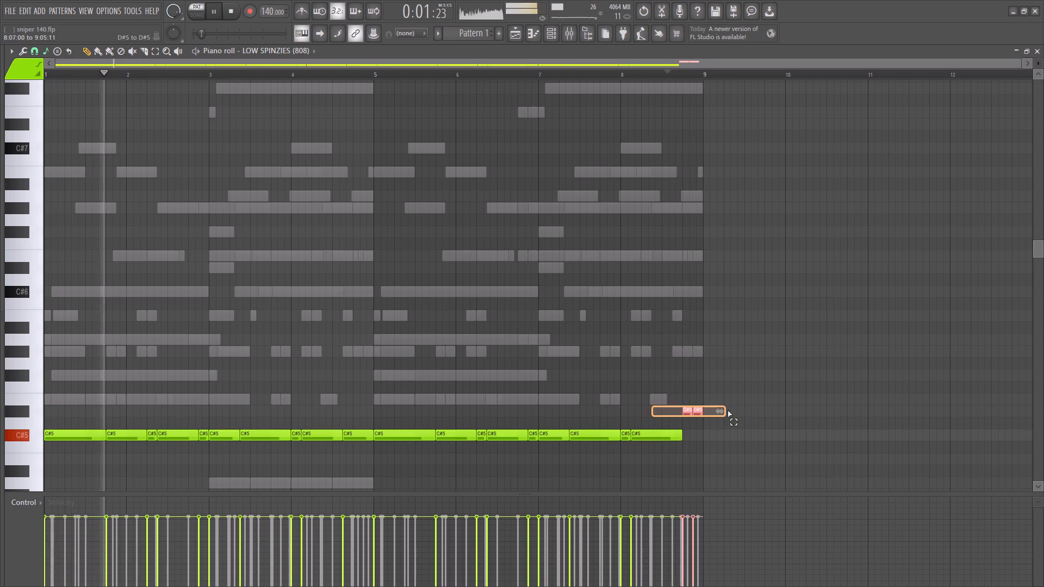
{"action": "left_click_drag", "start_coordinate": [728, 410], "coordinate": [732, 411], "text": "ctrl"}
{"action": "key", "text": "shift+Up"}
{"action": "key", "text": "space"}
{"action": "key", "text": "space"}
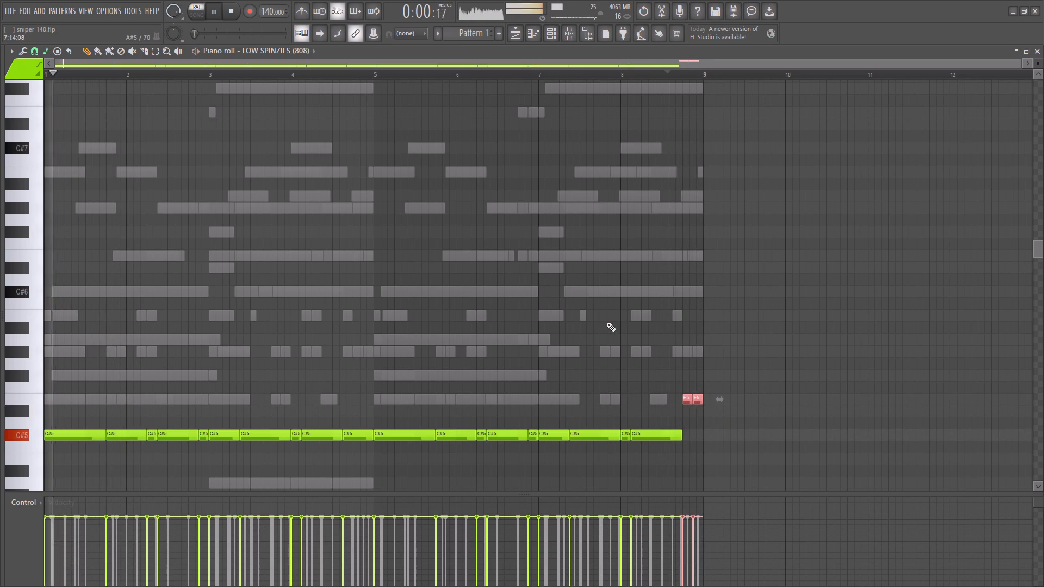
Audition the 808 on the piano keys B4 and G5 to compare candidate pitches.
{"action": "right_click_drag", "start_coordinate": [515, 361], "coordinate": [482, 374]}
{"action": "left_click", "coordinate": [23, 458]}
{"action": "double_click", "coordinate": [20, 370]}
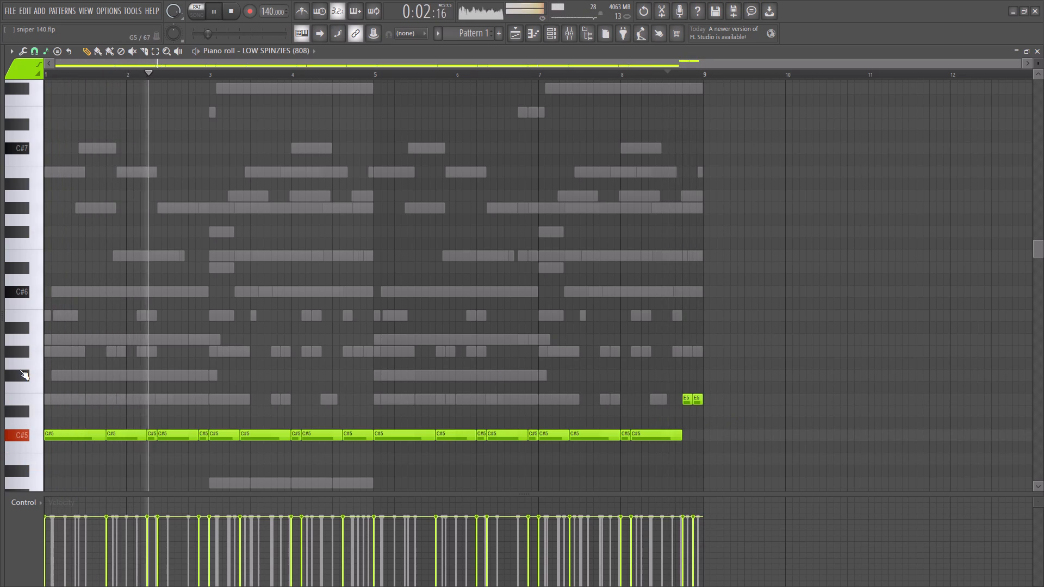
{"action": "key", "text": "space"}
{"action": "triple_click", "coordinate": [22, 369]}
{"action": "left_click", "coordinate": [22, 367]}
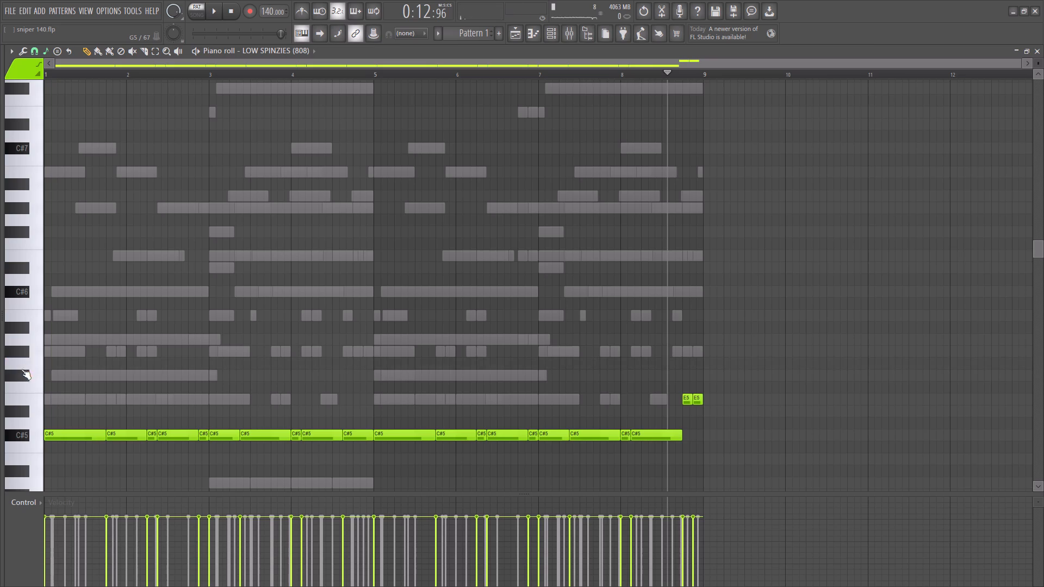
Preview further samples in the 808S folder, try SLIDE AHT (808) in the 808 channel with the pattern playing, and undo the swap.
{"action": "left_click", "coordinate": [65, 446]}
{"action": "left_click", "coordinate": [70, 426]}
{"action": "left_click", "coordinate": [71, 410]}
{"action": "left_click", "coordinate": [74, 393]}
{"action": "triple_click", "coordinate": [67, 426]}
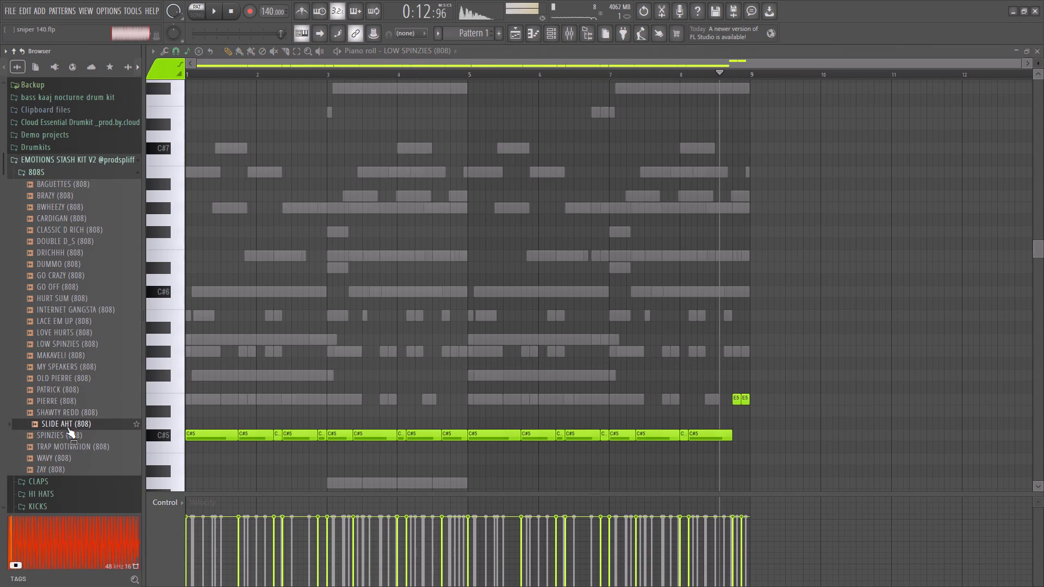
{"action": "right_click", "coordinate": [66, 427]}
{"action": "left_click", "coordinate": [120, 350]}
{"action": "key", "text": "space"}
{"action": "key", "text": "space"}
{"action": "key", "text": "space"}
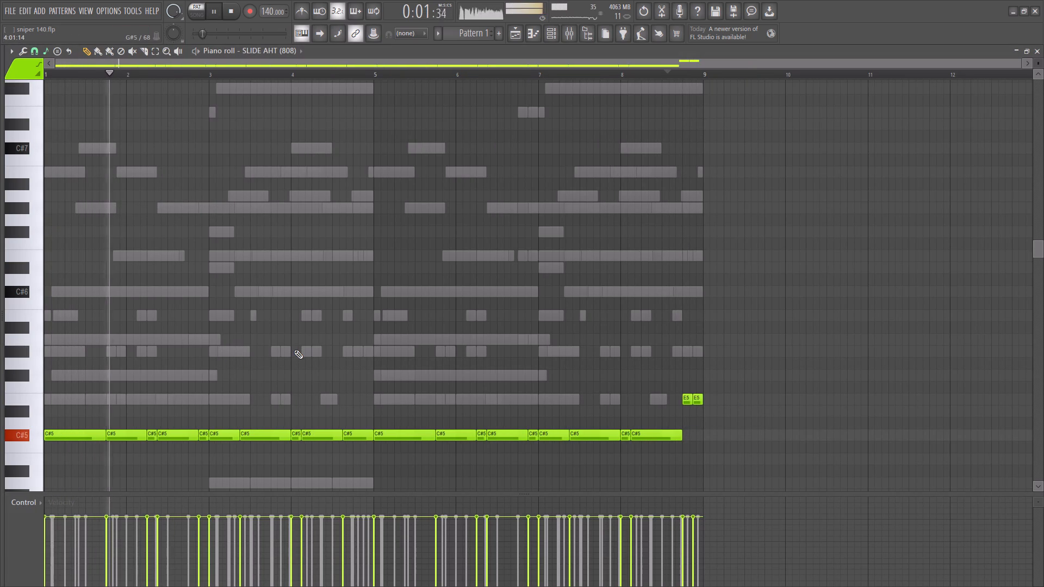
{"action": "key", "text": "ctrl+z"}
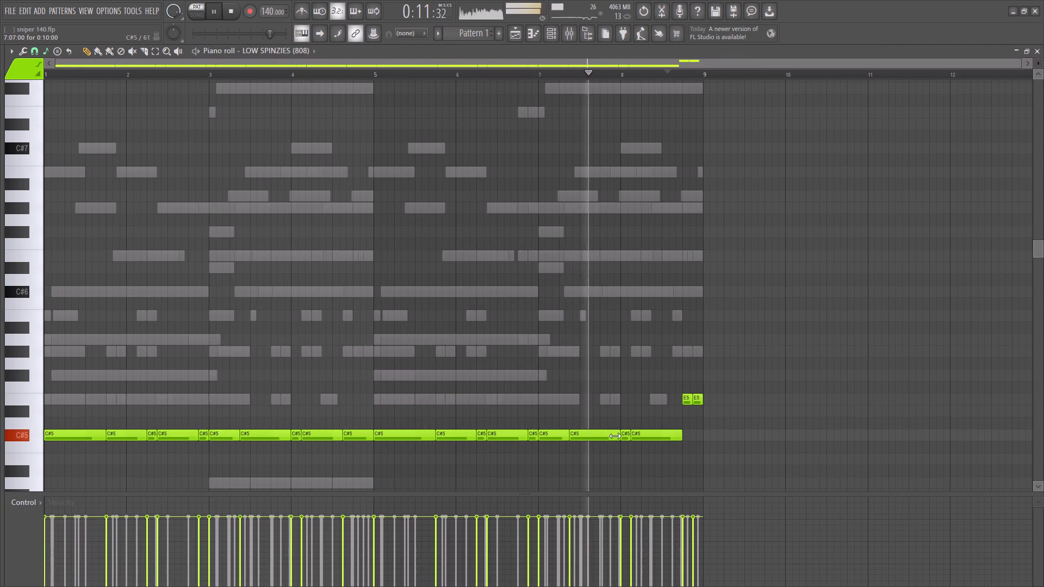
Replay the end of the pattern and shorten the C#5 note at 7:07 to about six steps.
{"action": "key", "text": "space"}
{"action": "key", "text": "space"}
{"action": "key", "text": "space"}
{"action": "left_click_drag", "start_coordinate": [618, 435], "coordinate": [599, 441]}
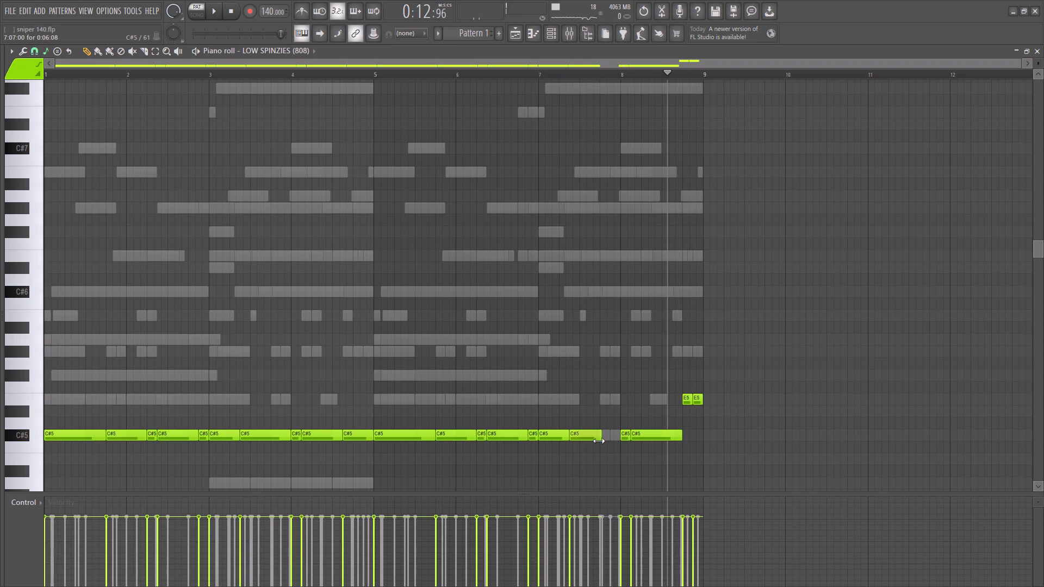
{"action": "left_click_drag", "start_coordinate": [599, 441], "coordinate": [597, 441]}
Fill the gap before bar 8 with a copy of the preceding C#5 808 note, shortened to end at the bar line.
{"action": "scroll", "coordinate": [599, 441], "scroll_direction": "up", "scroll_amount": 4, "text": "ctrl"}
{"action": "left_click", "coordinate": [592, 436], "text": "ctrl"}
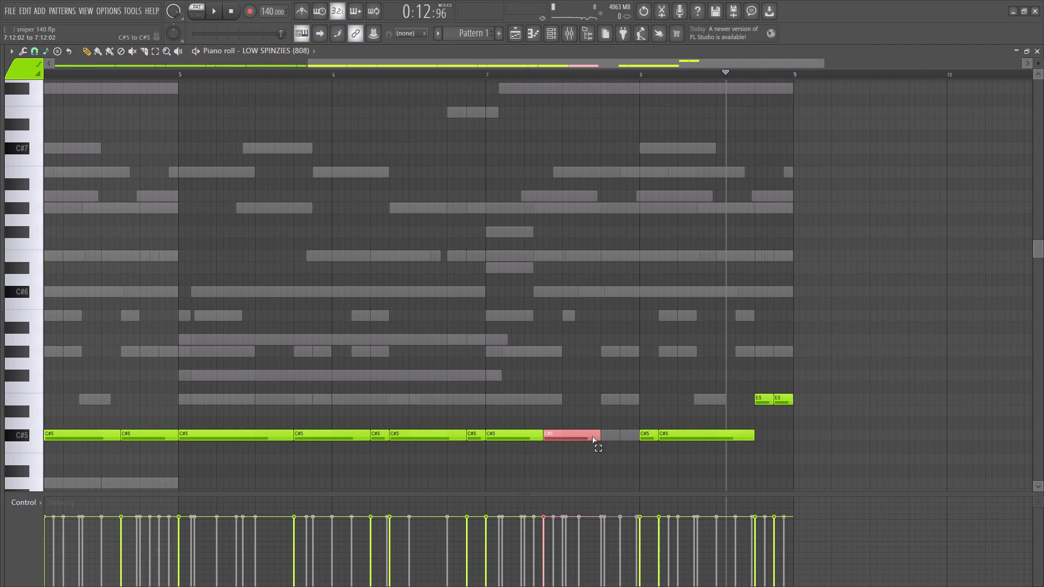
{"action": "key", "text": "ctrl+b"}
{"action": "left_click_drag", "start_coordinate": [601, 438], "coordinate": [623, 441], "text": "ctrl"}
{"action": "left_click_drag", "start_coordinate": [622, 436], "coordinate": [615, 438]}
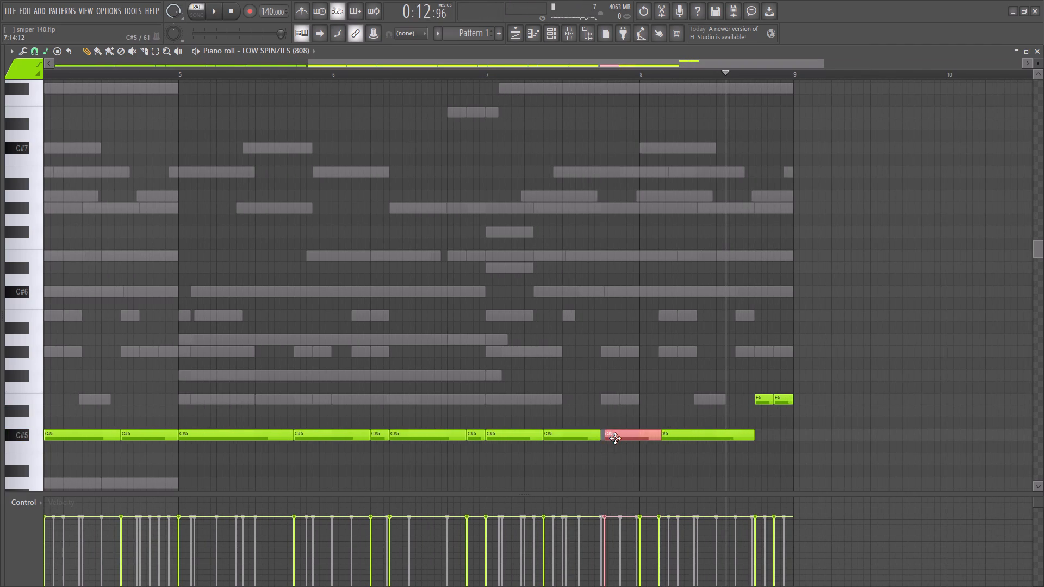
{"action": "left_click_drag", "start_coordinate": [615, 438], "coordinate": [611, 439]}
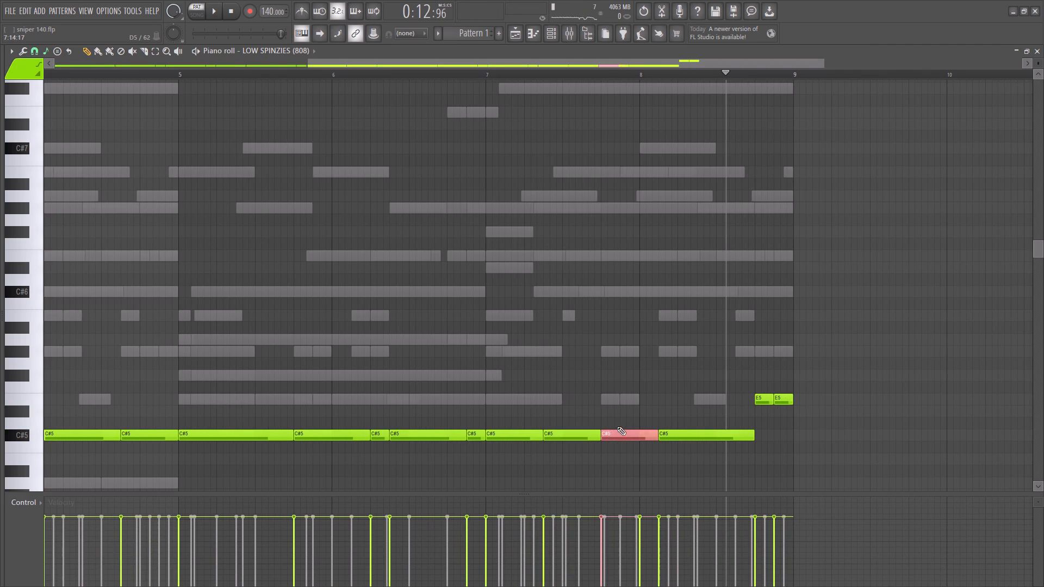
{"action": "left_click_drag", "start_coordinate": [656, 439], "coordinate": [636, 441]}
{"action": "right_click", "coordinate": [656, 455]}
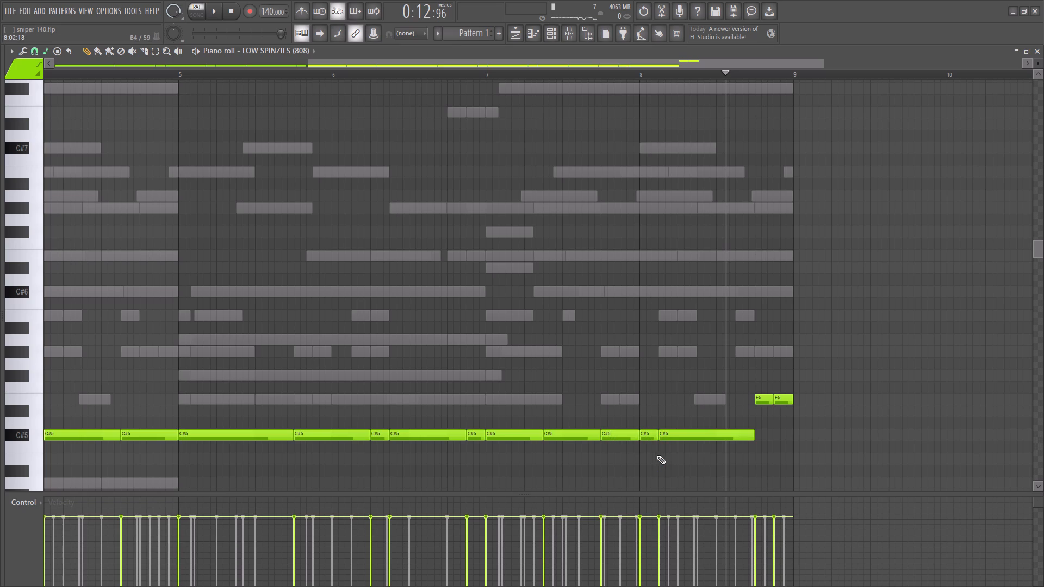
{"action": "right_click", "coordinate": [685, 445]}
Audition hats in the HI HATS folder against the playing pattern, comparing PATRICK (HAT) with its neighbours.
{"action": "key", "text": "space"}
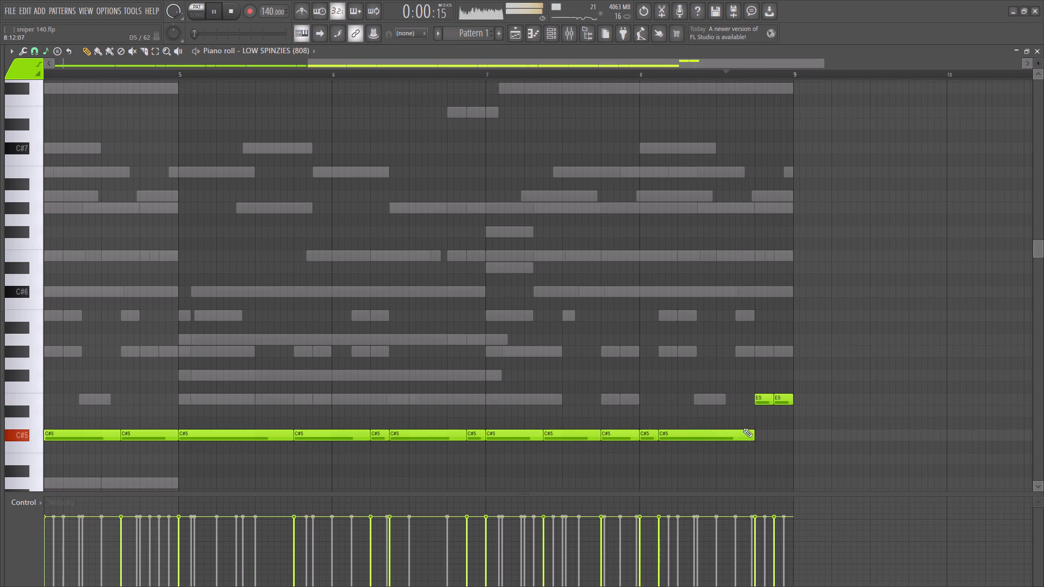
{"action": "scroll", "coordinate": [374, 449], "scroll_direction": "down", "scroll_amount": 5}
{"action": "scroll", "coordinate": [36, 477], "scroll_direction": "down", "scroll_amount": 15, "text": "ctrl"}
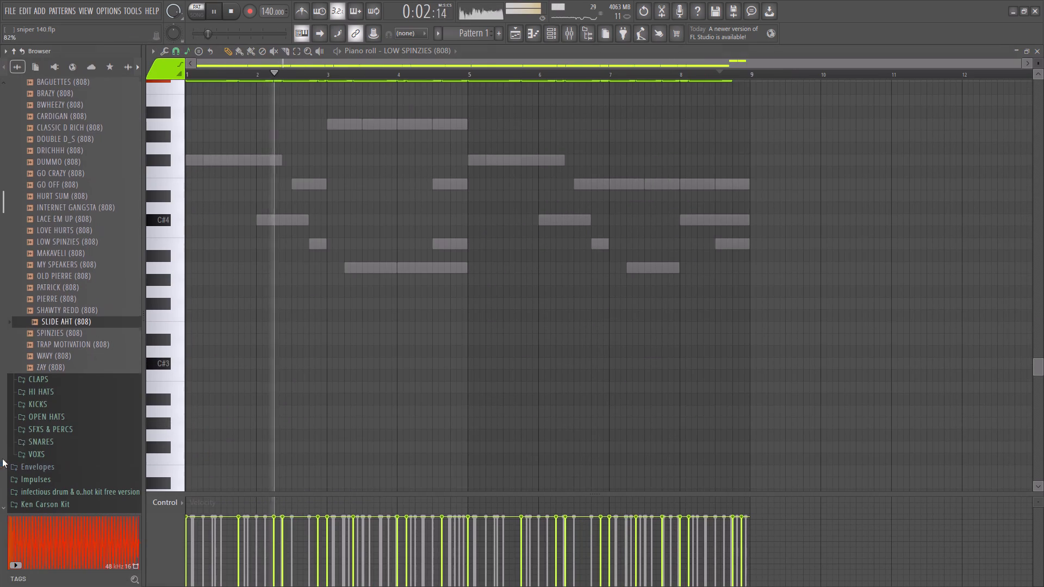
{"action": "left_click", "coordinate": [47, 391]}
{"action": "left_click", "coordinate": [48, 403]}
{"action": "left_click", "coordinate": [57, 415]}
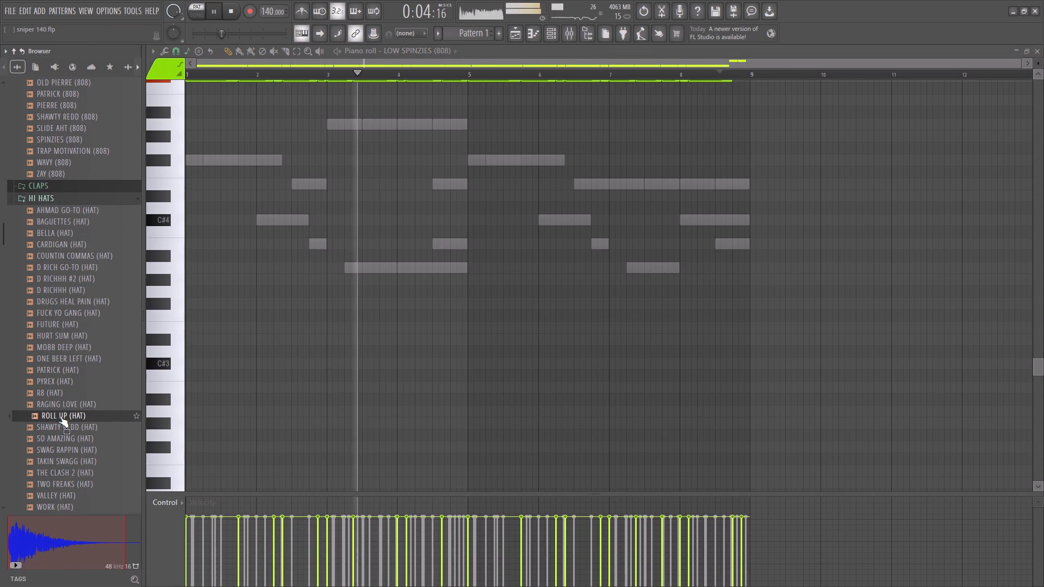
{"action": "left_click", "coordinate": [61, 419]}
{"action": "left_click_drag", "start_coordinate": [61, 420], "coordinate": [60, 428]}
{"action": "double_click", "coordinate": [59, 435]}
{"action": "left_click", "coordinate": [62, 438]}
{"action": "double_click", "coordinate": [66, 447]}
{"action": "left_click", "coordinate": [66, 453]}
{"action": "left_click_drag", "start_coordinate": [74, 368], "coordinate": [71, 351]}
{"action": "left_click_drag", "start_coordinate": [72, 346], "coordinate": [73, 343]}
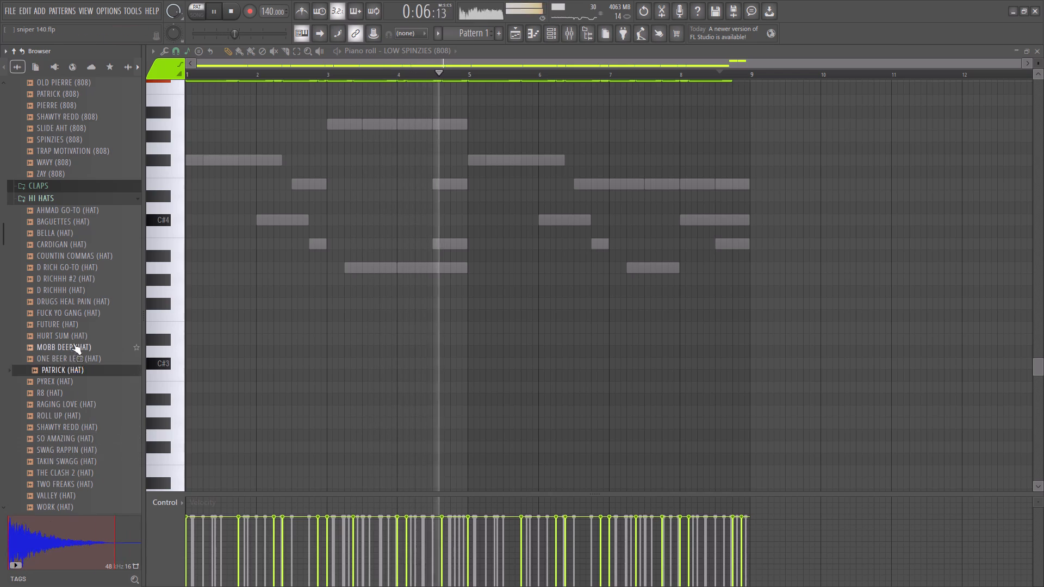
{"action": "left_click_drag", "start_coordinate": [73, 343], "coordinate": [74, 330]}
{"action": "left_click", "coordinate": [75, 317]}
{"action": "left_click", "coordinate": [57, 365]}
{"action": "left_click", "coordinate": [57, 361]}
{"action": "left_click", "coordinate": [57, 361]}
{"action": "triple_click", "coordinate": [57, 367]}
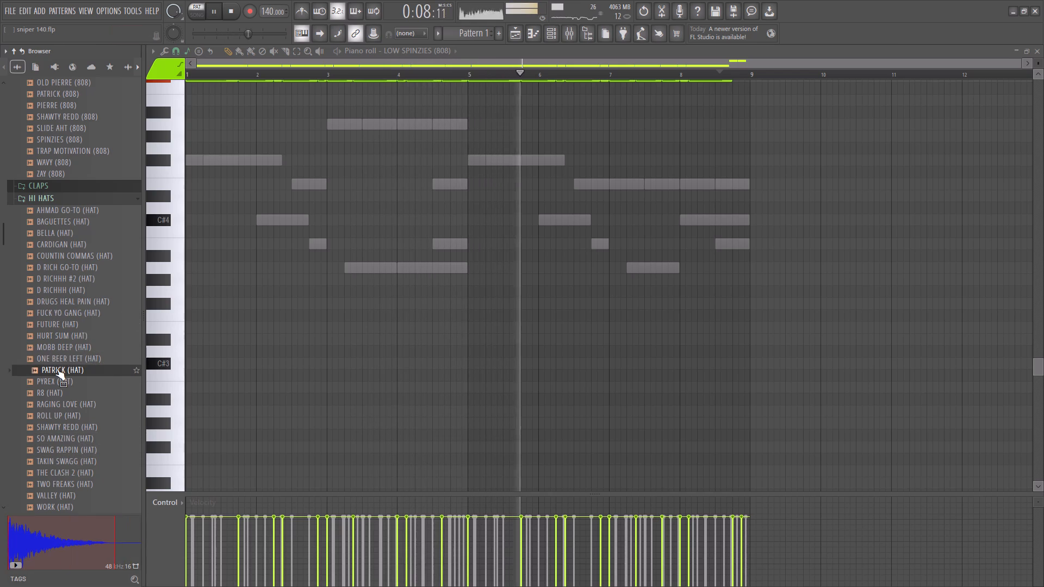
{"action": "left_click", "coordinate": [57, 369]}
Add PATRICK (HAT) as a new channel below the 808 and fill it on every 2 steps.
{"action": "left_click_drag", "start_coordinate": [57, 370], "coordinate": [431, 113]}
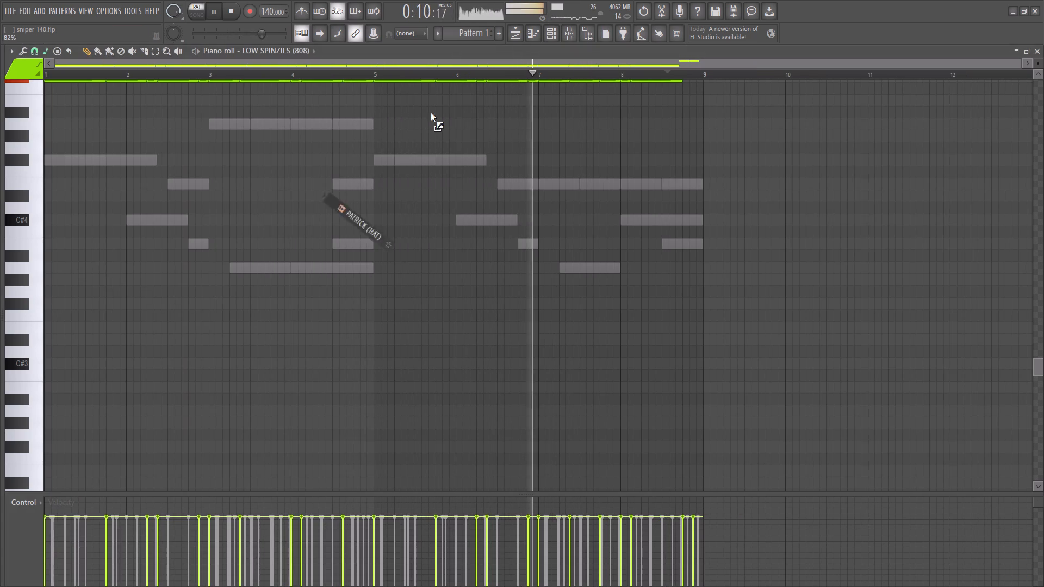
{"action": "left_click_drag", "start_coordinate": [431, 113], "coordinate": [66, 242]}
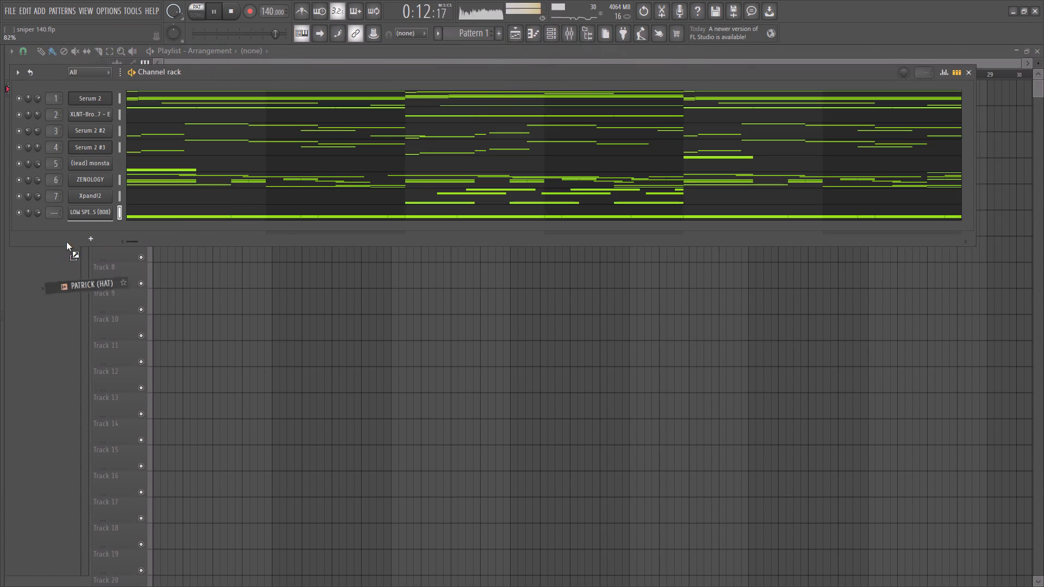
{"action": "left_click_drag", "start_coordinate": [66, 242], "coordinate": [74, 229]}
{"action": "right_click", "coordinate": [101, 221]}
{"action": "right_click_drag", "start_coordinate": [100, 225], "coordinate": [107, 227]}
{"action": "left_click", "coordinate": [264, 264]}
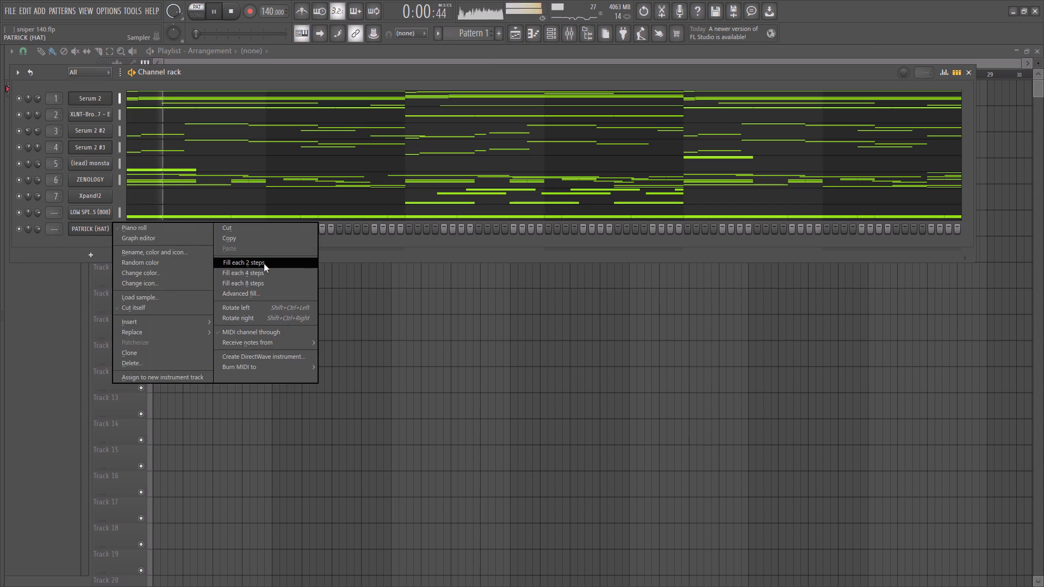
Turn off loop points for PATRICK (HAT) and set the channel to cut itself.
{"action": "left_click", "coordinate": [95, 230]}
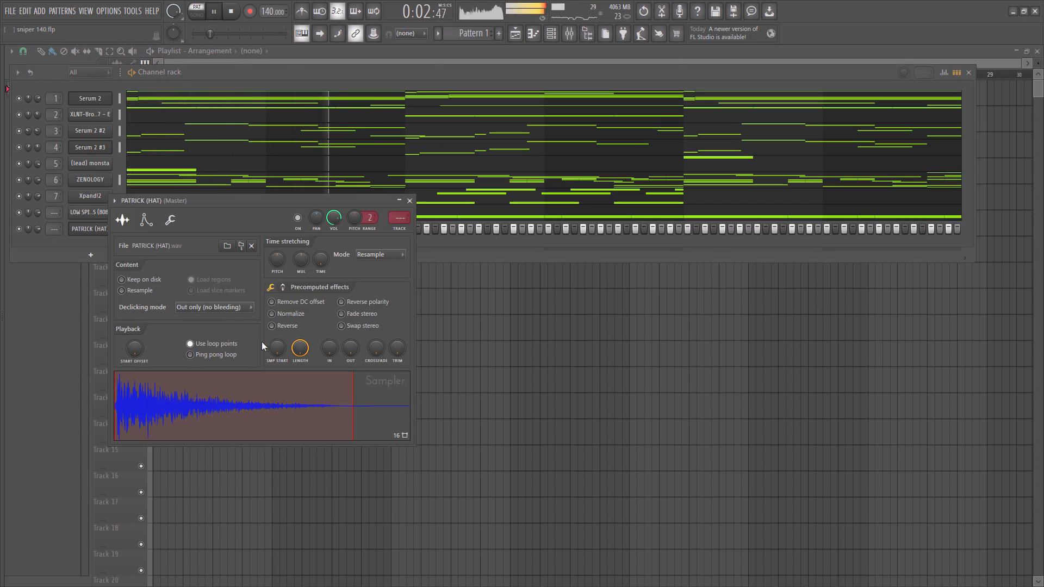
{"action": "left_click", "coordinate": [237, 340]}
{"action": "left_click", "coordinate": [176, 217]}
{"action": "left_click", "coordinate": [139, 359]}
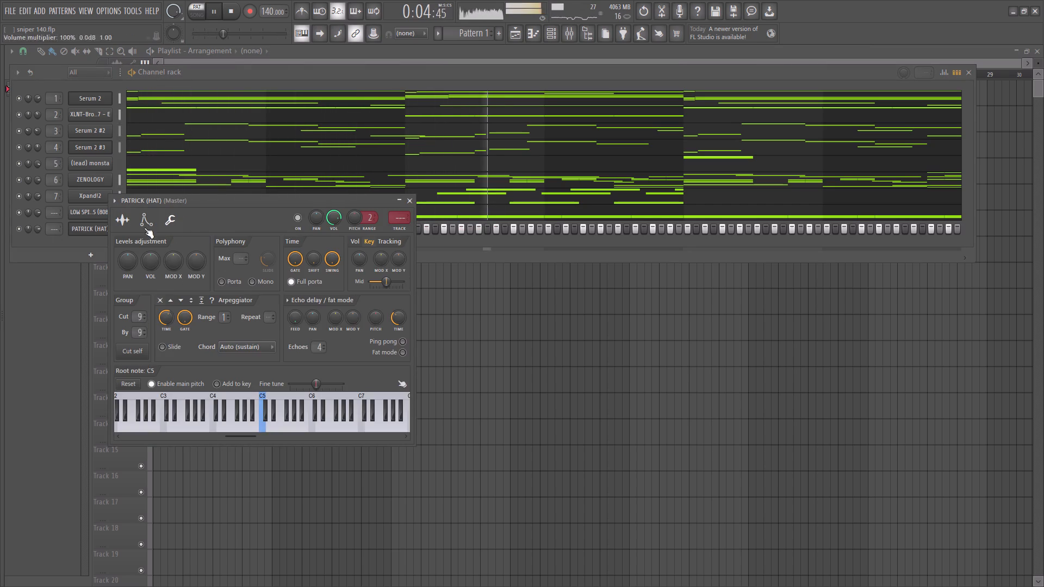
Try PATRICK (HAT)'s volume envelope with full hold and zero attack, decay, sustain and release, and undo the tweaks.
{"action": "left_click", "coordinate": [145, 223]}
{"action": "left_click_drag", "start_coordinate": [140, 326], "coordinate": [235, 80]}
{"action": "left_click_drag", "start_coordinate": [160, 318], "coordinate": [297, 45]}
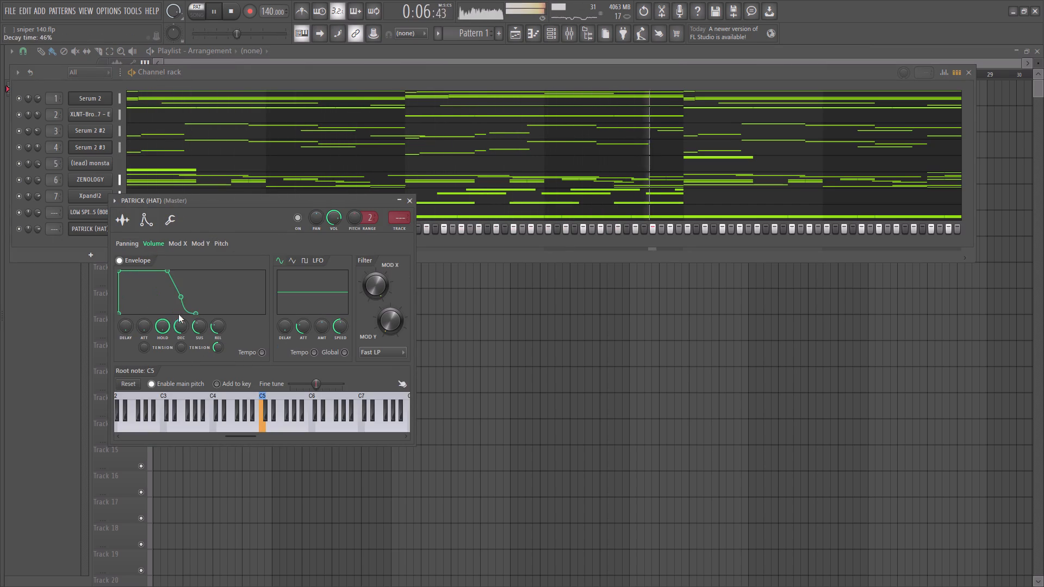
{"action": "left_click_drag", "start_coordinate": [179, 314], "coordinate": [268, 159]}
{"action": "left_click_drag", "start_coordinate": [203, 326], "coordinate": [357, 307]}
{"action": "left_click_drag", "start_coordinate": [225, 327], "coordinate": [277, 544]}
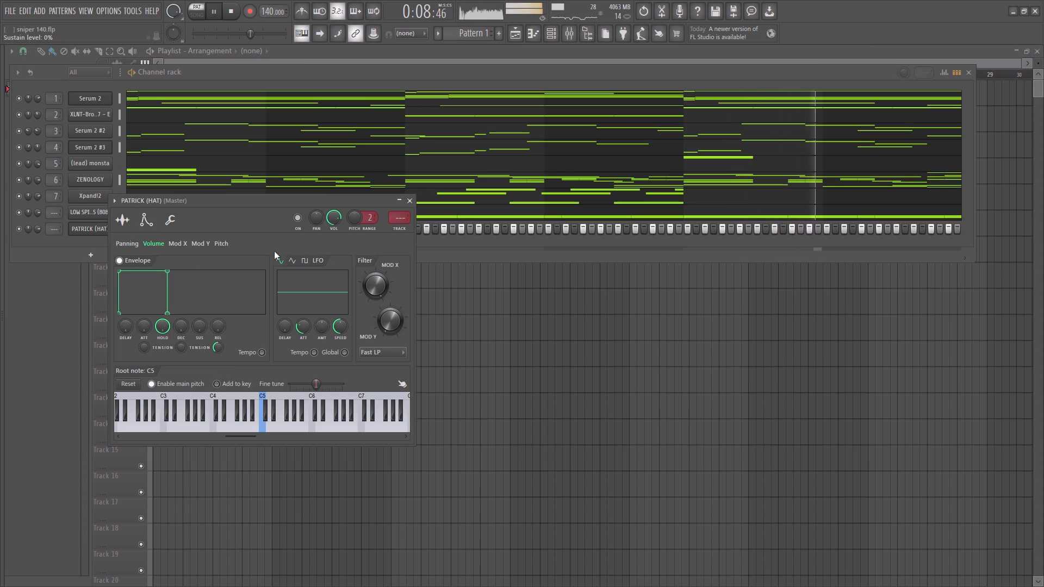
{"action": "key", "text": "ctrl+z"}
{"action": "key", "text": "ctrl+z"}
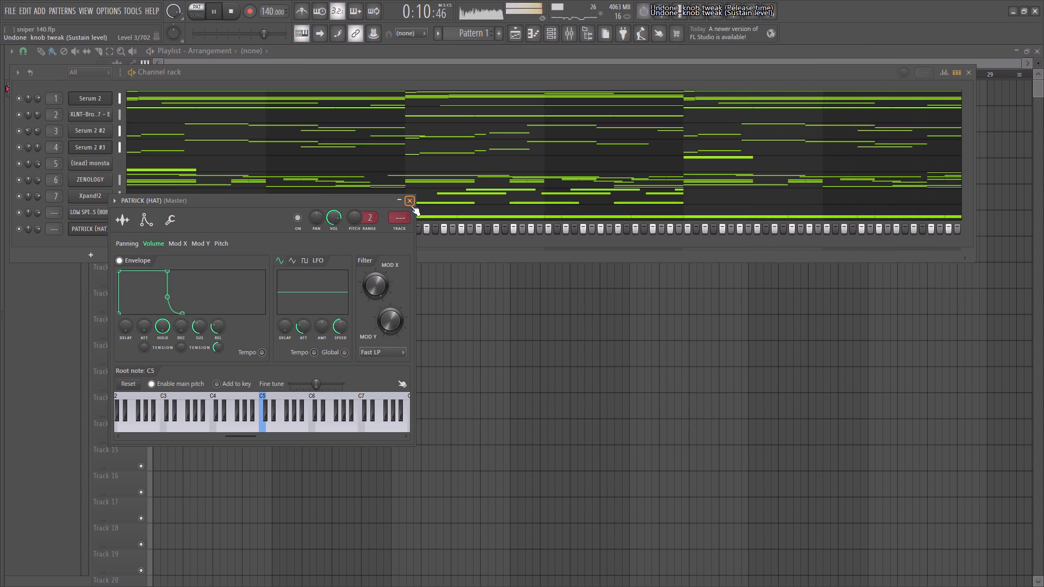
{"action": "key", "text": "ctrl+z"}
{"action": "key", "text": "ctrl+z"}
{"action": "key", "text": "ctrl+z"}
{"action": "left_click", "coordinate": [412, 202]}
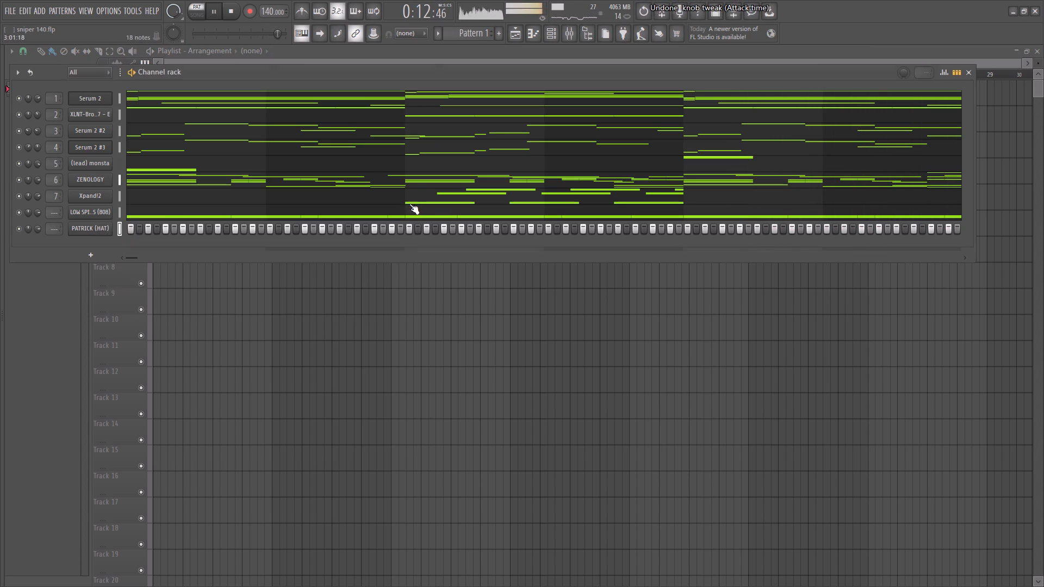
Replay the pattern and check PATRICK (HAT)'s volume envelope and sample settings.
{"action": "key", "text": "space"}
{"action": "key", "text": "space"}
{"action": "left_click", "coordinate": [97, 229]}
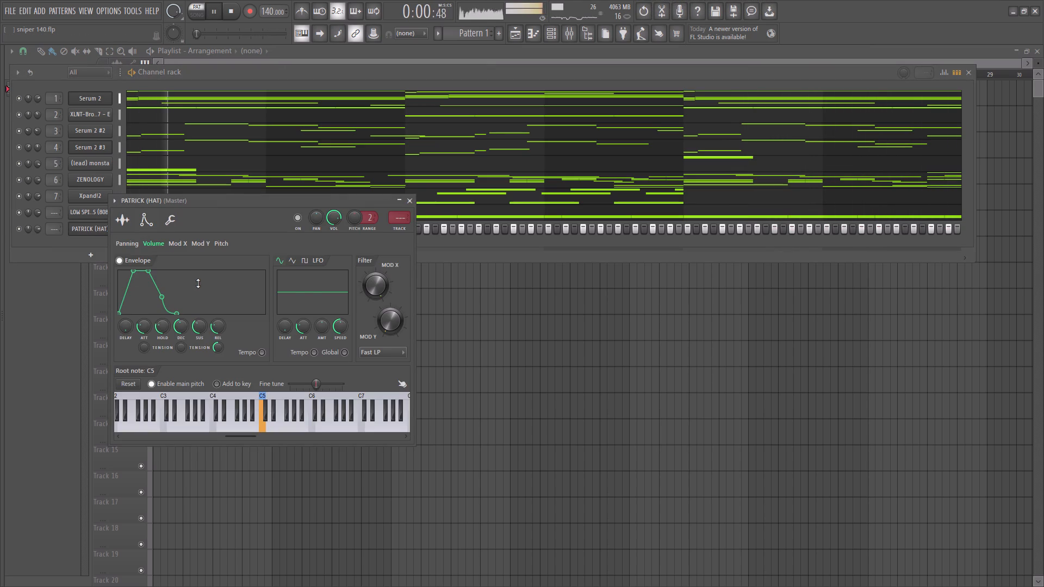
{"action": "left_click", "coordinate": [125, 214]}
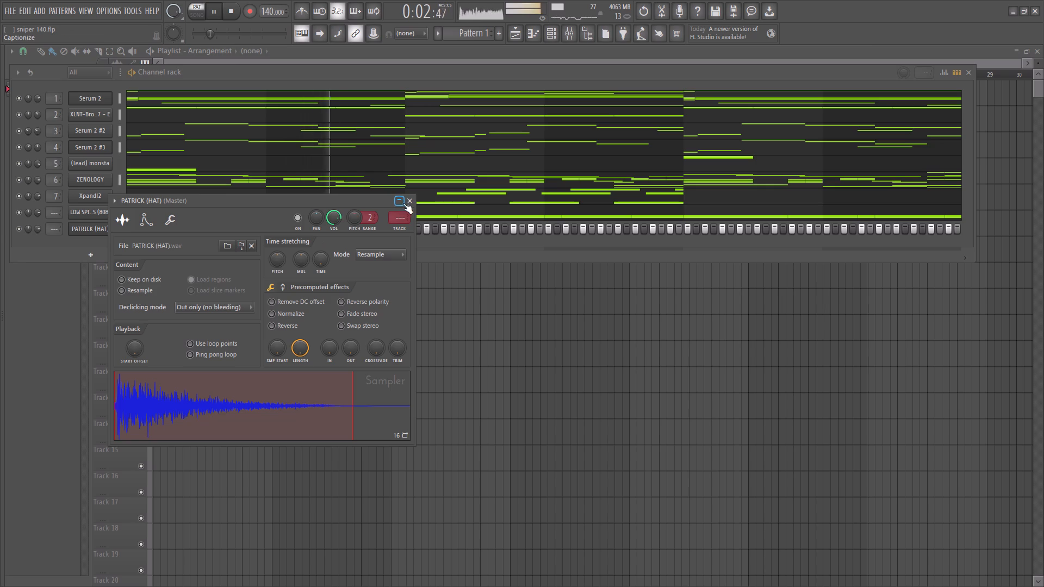
{"action": "left_click", "coordinate": [408, 199]}
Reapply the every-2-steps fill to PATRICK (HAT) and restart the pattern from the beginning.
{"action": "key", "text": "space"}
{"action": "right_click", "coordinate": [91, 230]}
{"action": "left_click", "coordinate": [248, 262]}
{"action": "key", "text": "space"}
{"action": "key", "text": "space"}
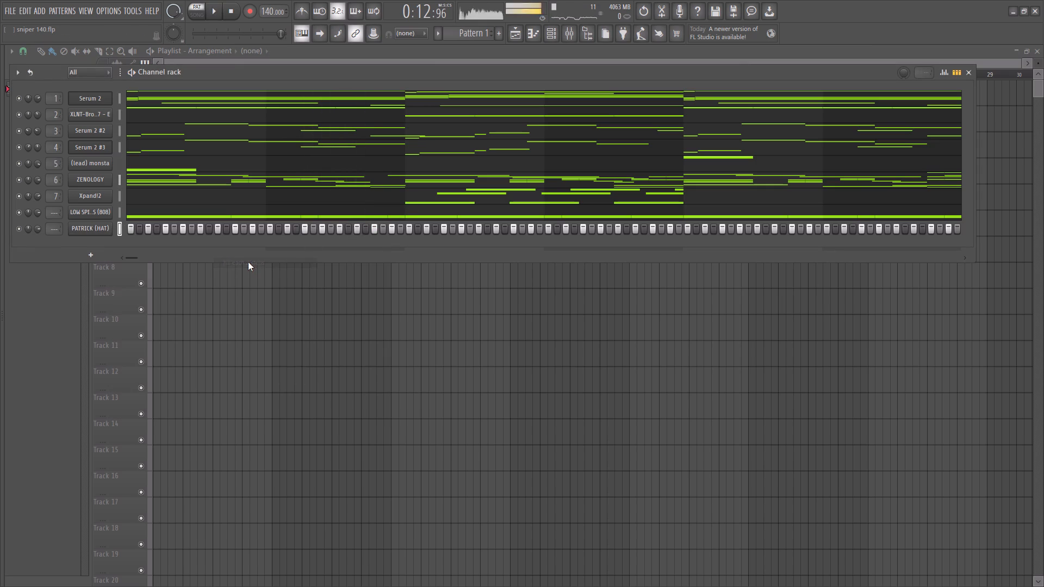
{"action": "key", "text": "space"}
Raise the hold time in PATRICK (HAT)'s volume envelope, compare attack times and bring the attack down to zero.
{"action": "right_click", "coordinate": [94, 228]}
{"action": "double_click", "coordinate": [94, 229]}
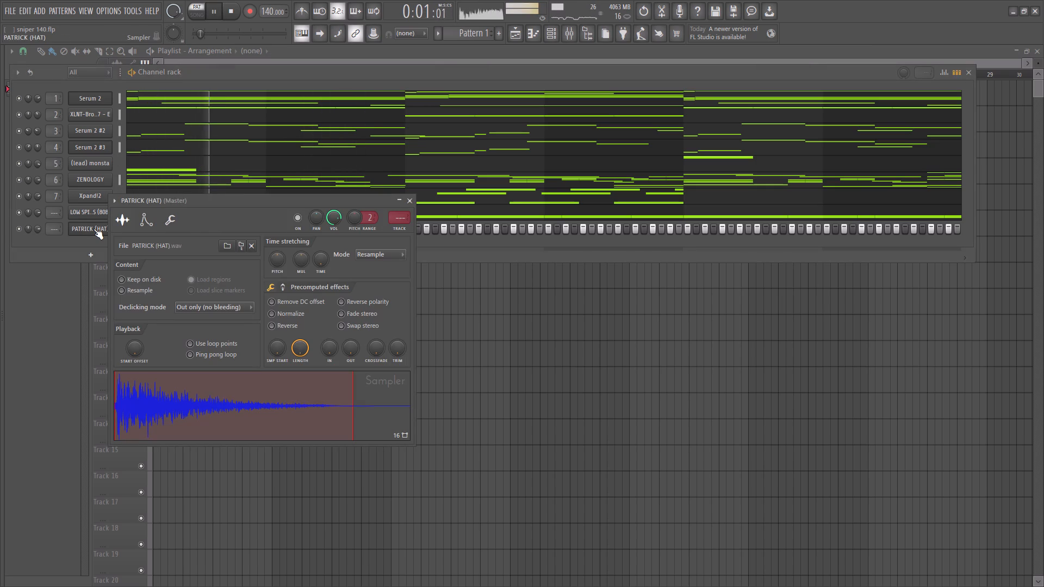
{"action": "left_click", "coordinate": [120, 222]}
{"action": "left_click_drag", "start_coordinate": [159, 229], "coordinate": [147, 227]}
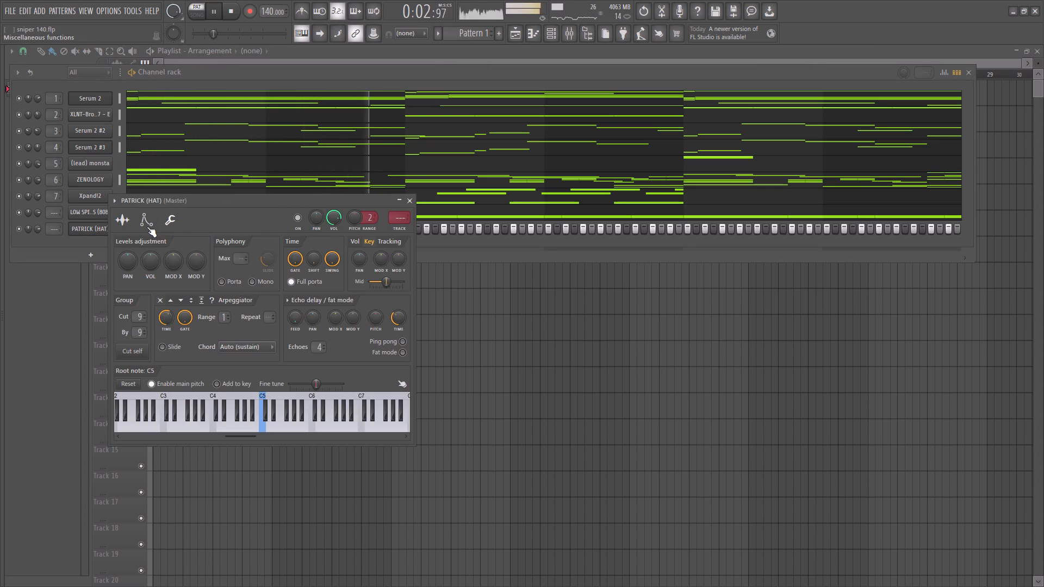
{"action": "left_click_drag", "start_coordinate": [181, 228], "coordinate": [174, 228]}
{"action": "left_click", "coordinate": [166, 226]}
{"action": "left_click", "coordinate": [113, 221]}
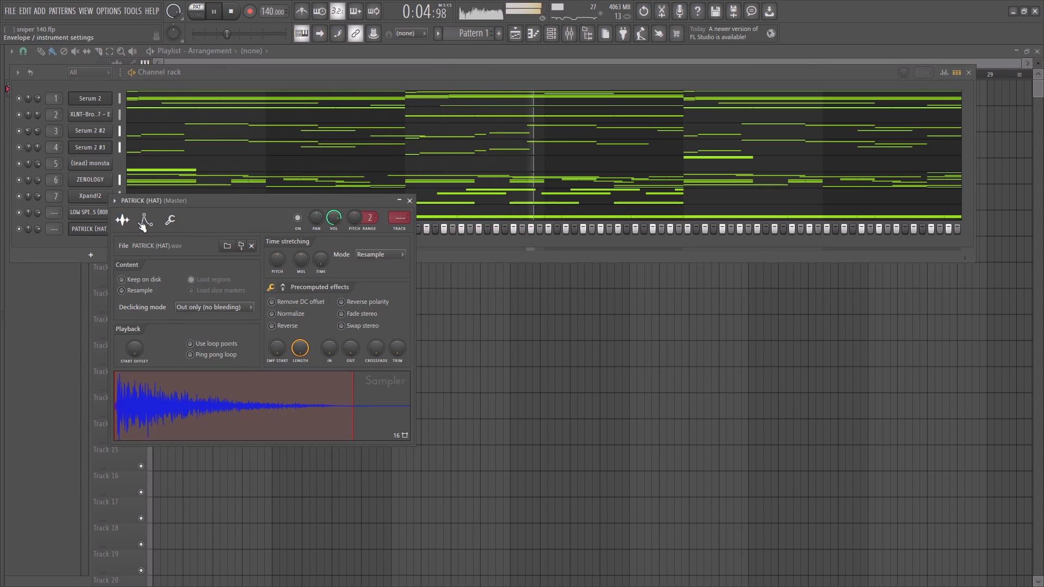
{"action": "left_click", "coordinate": [142, 220]}
{"action": "left_click_drag", "start_coordinate": [159, 322], "coordinate": [163, 333]}
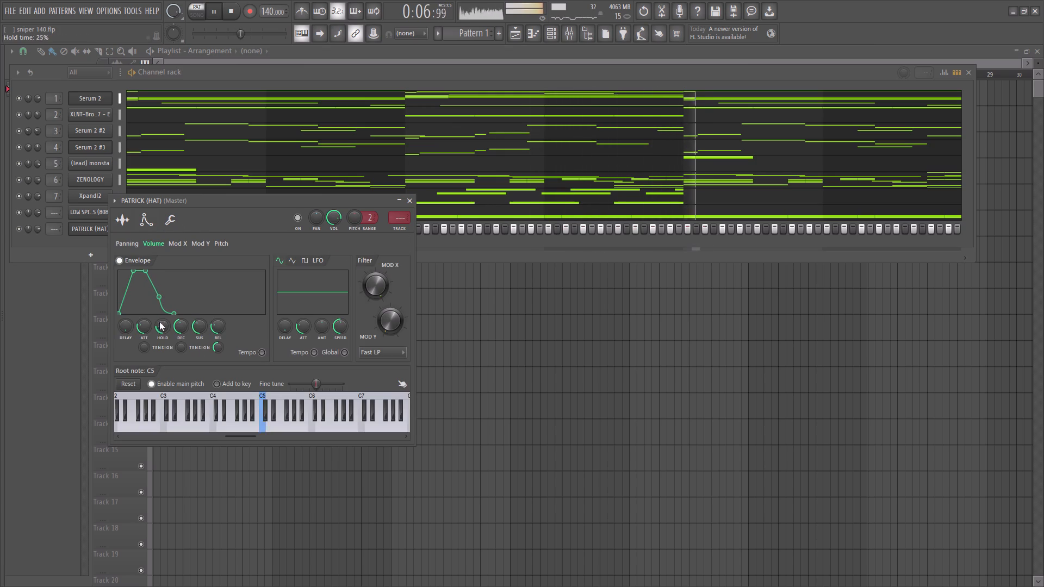
{"action": "left_click_drag", "start_coordinate": [163, 330], "coordinate": [163, 286]}
{"action": "left_click_drag", "start_coordinate": [145, 327], "coordinate": [207, 550]}
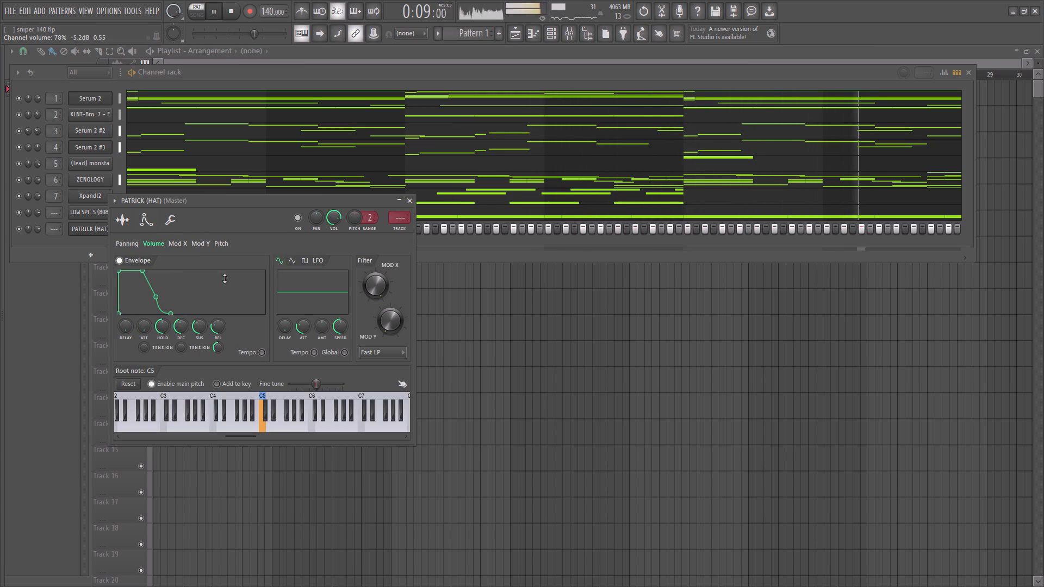
{"action": "left_click_drag", "start_coordinate": [144, 330], "coordinate": [189, 221]}
{"action": "left_click_drag", "start_coordinate": [145, 329], "coordinate": [145, 380]}
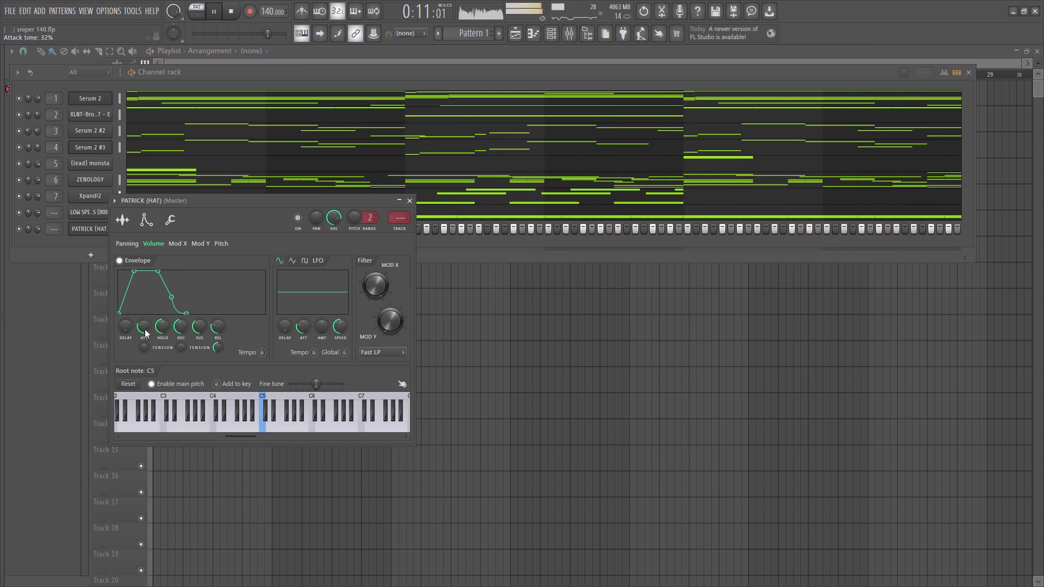
{"action": "left_click_drag", "start_coordinate": [145, 329], "coordinate": [156, 414]}
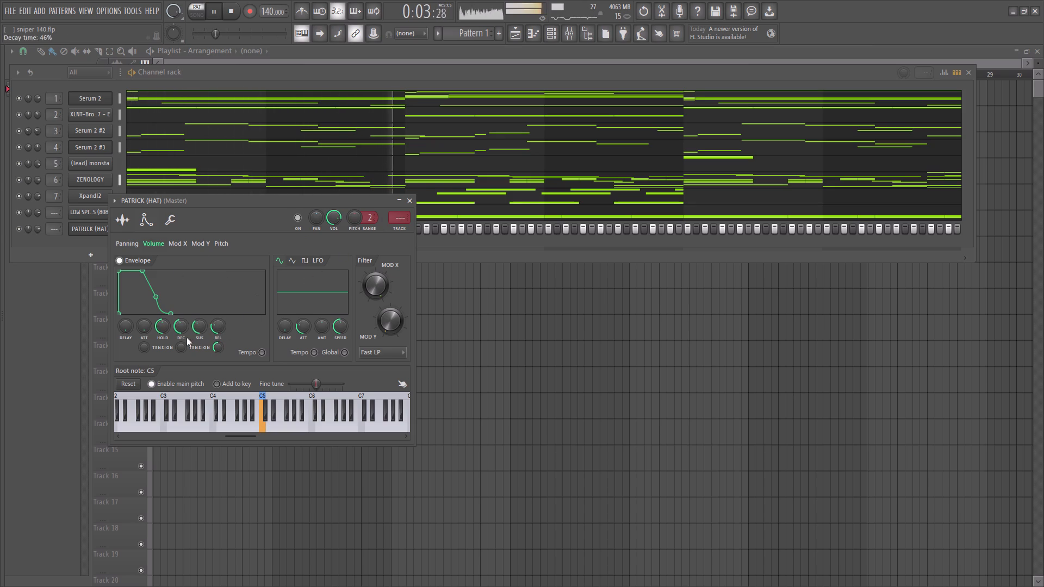
Compare a minimal release with longer ones in the hat's volume envelope and lengthen the release time.
{"action": "left_click_drag", "start_coordinate": [213, 329], "coordinate": [250, 557]}
{"action": "left_click_drag", "start_coordinate": [213, 329], "coordinate": [222, 244]}
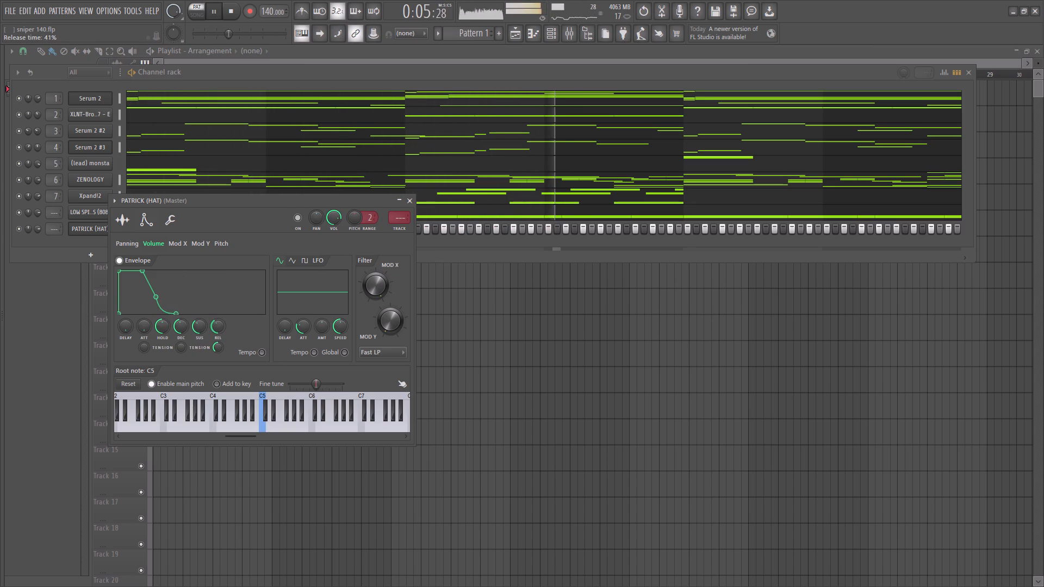
{"action": "left_click_drag", "start_coordinate": [222, 244], "coordinate": [275, 222]}
Compare hold and sustain levels in the hat's volume envelope, settling on a nearly full hold and zero sustain.
{"action": "left_click_drag", "start_coordinate": [195, 333], "coordinate": [198, 423]}
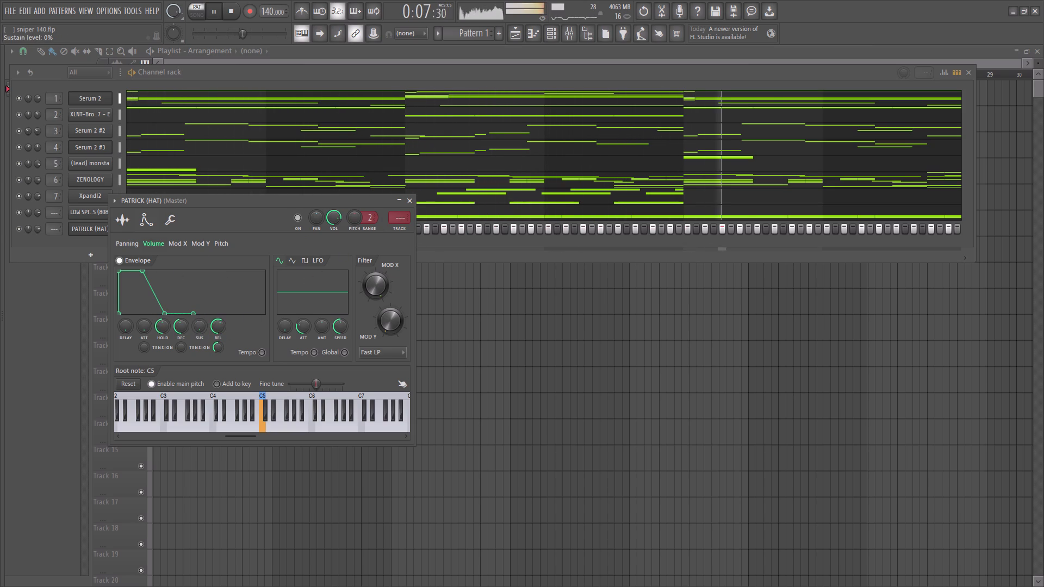
{"action": "left_click_drag", "start_coordinate": [198, 423], "coordinate": [213, 227]}
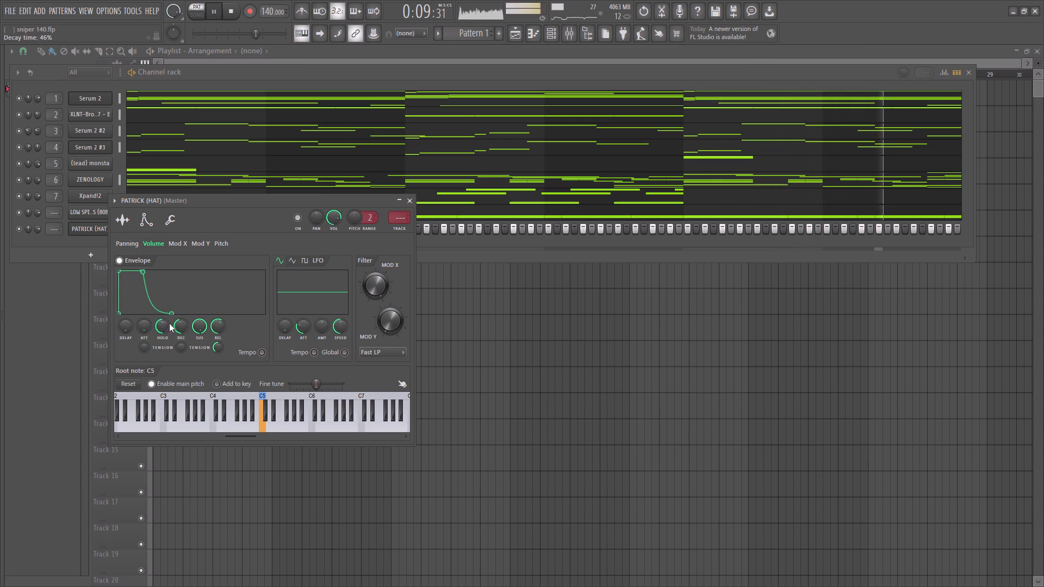
{"action": "left_click_drag", "start_coordinate": [163, 326], "coordinate": [205, 456]}
{"action": "left_click_drag", "start_coordinate": [163, 323], "coordinate": [310, 499]}
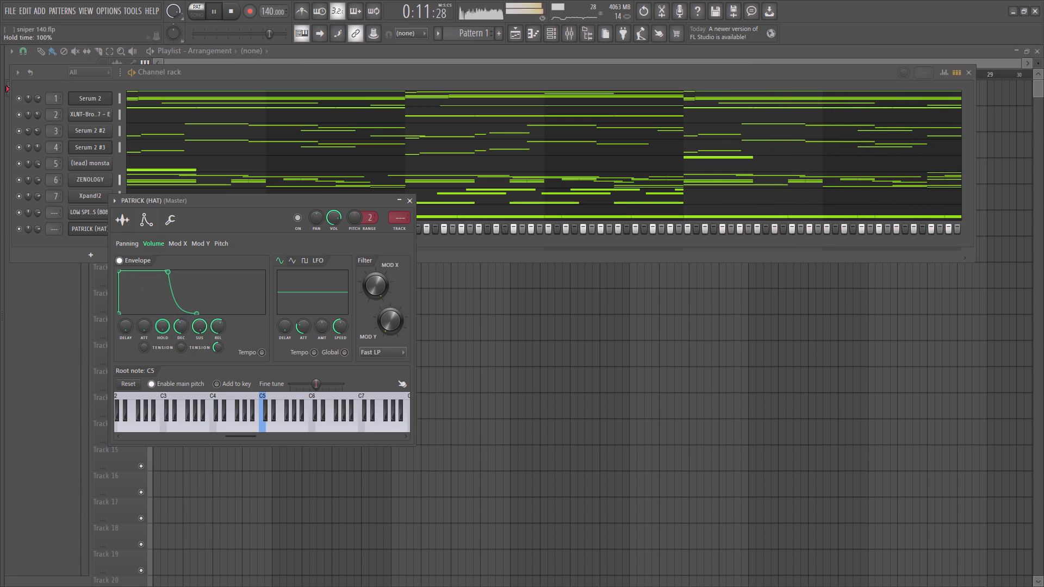
{"action": "left_click_drag", "start_coordinate": [310, 499], "coordinate": [359, 157]}
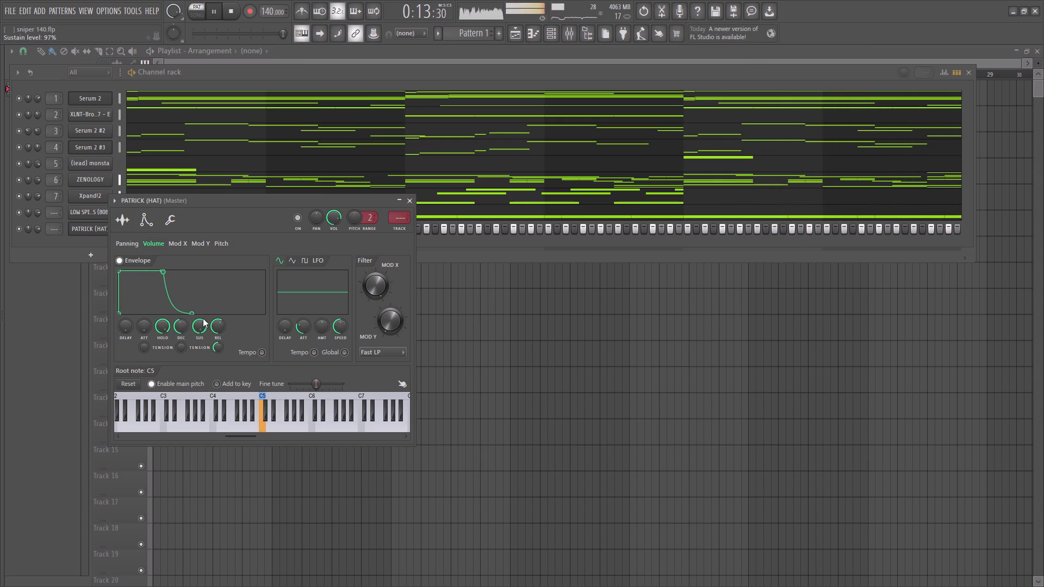
{"action": "left_click_drag", "start_coordinate": [203, 320], "coordinate": [204, 347]}
{"action": "left_click_drag", "start_coordinate": [203, 320], "coordinate": [259, 65]}
Try a slower attack of about 16% on the hat's volume envelope and reduce it to about 1%.
{"action": "left_click_drag", "start_coordinate": [138, 329], "coordinate": [136, 300]}
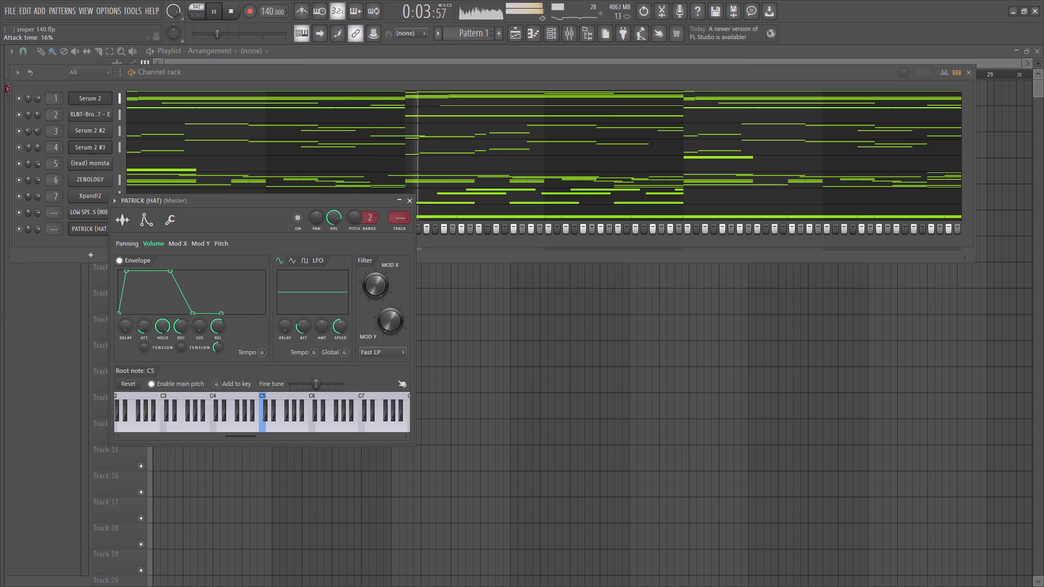
{"action": "left_click_drag", "start_coordinate": [136, 300], "coordinate": [136, 299]}
{"action": "left_click_drag", "start_coordinate": [139, 330], "coordinate": [148, 352]}
{"action": "left_click_drag", "start_coordinate": [140, 331], "coordinate": [146, 338]}
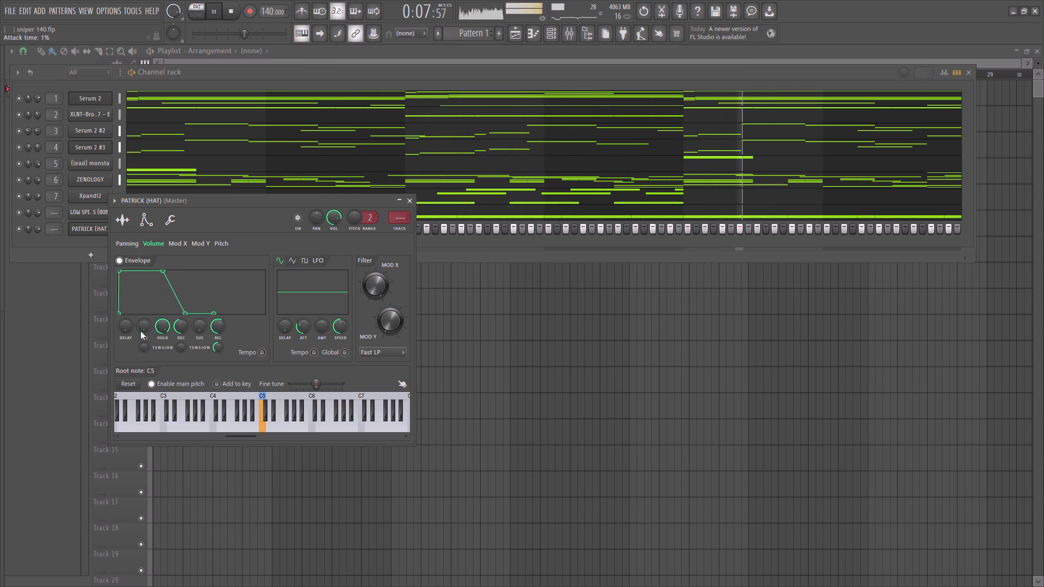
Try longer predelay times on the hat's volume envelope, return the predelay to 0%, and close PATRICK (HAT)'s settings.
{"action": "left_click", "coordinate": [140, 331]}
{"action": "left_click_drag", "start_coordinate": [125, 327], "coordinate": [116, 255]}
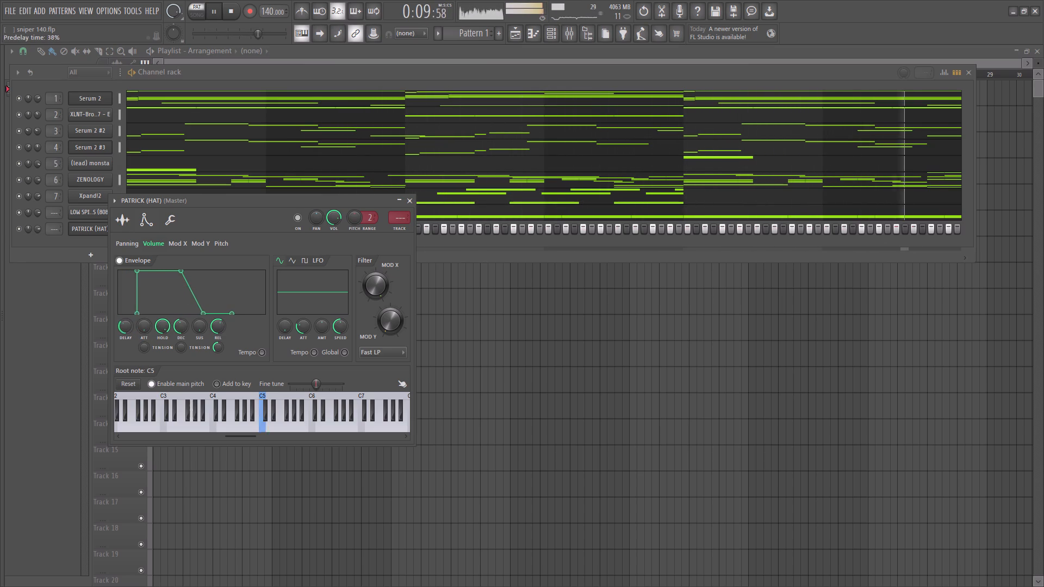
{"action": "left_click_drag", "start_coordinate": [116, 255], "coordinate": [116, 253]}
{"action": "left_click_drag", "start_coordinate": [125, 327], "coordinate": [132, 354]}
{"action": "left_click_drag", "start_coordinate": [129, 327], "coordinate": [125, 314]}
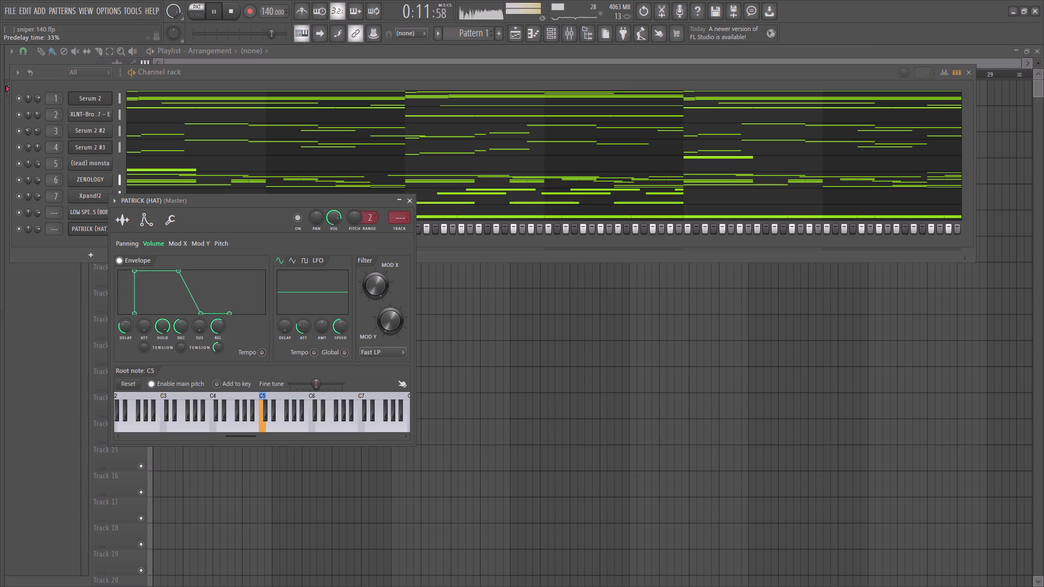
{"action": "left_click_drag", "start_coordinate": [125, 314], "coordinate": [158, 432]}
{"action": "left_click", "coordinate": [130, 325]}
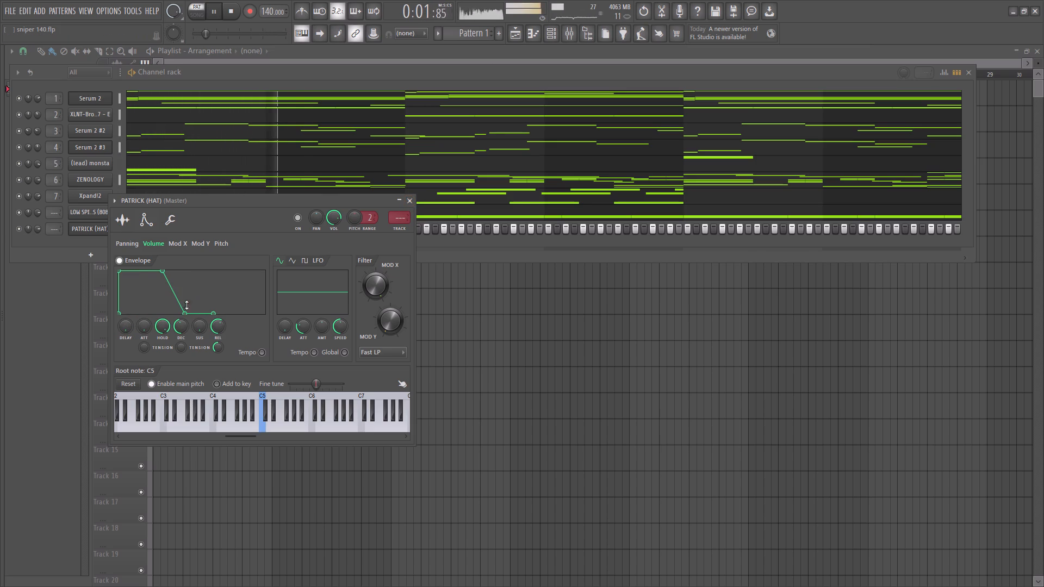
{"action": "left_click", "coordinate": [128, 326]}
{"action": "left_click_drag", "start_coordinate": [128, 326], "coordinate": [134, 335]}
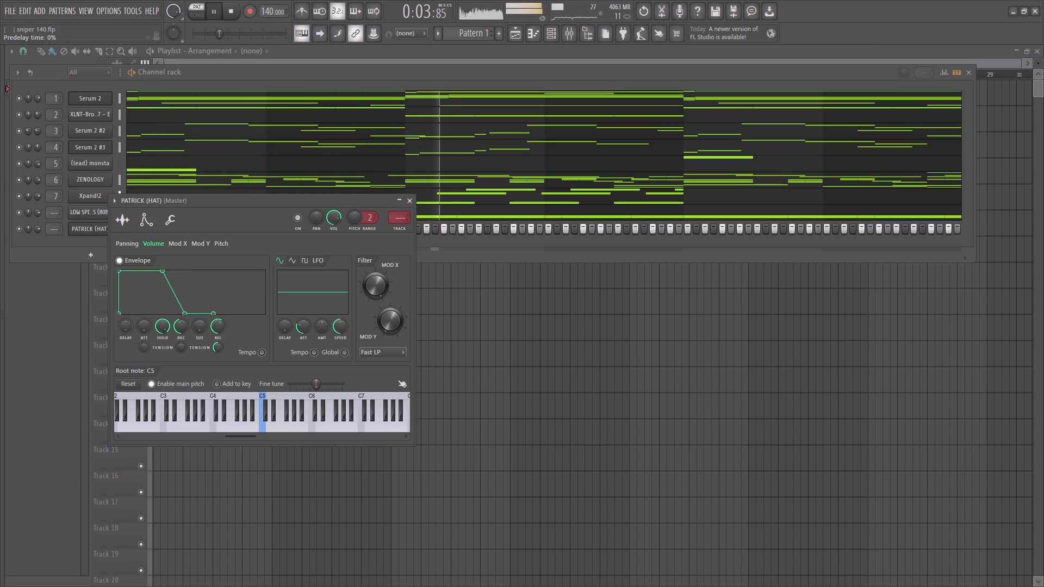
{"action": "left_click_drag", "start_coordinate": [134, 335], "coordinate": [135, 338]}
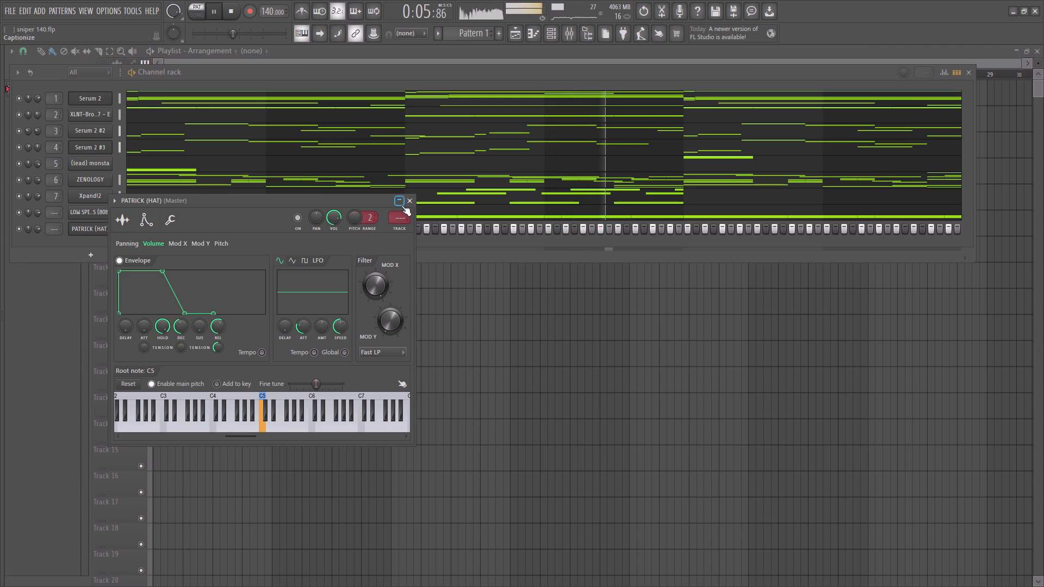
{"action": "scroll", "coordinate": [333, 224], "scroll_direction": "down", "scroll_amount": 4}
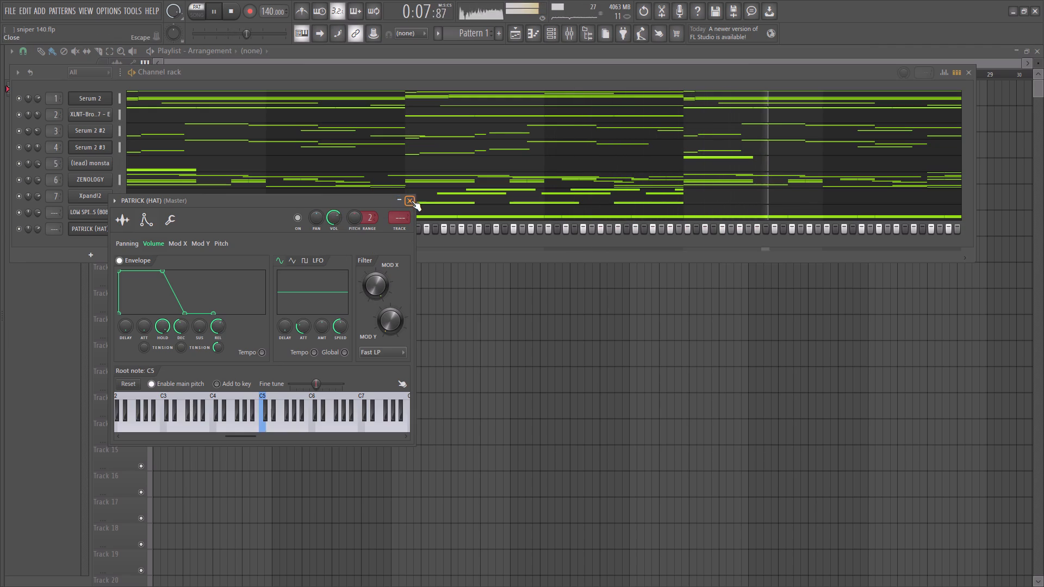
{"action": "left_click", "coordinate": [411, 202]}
Audition other hi-hat samples, add SHAWTY REDD (HAT) as a new channel below PATRICK (HAT), and open its piano roll.
{"action": "left_click", "coordinate": [71, 408]}
{"action": "left_click_drag", "start_coordinate": [62, 413], "coordinate": [60, 418]}
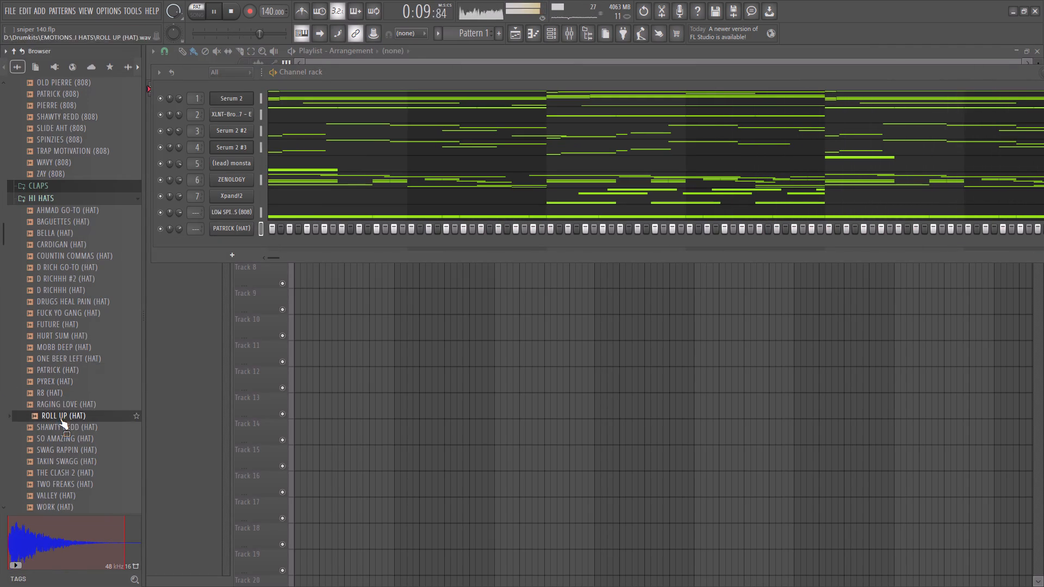
{"action": "left_click", "coordinate": [59, 422]}
{"action": "left_click_drag", "start_coordinate": [58, 425], "coordinate": [113, 238]}
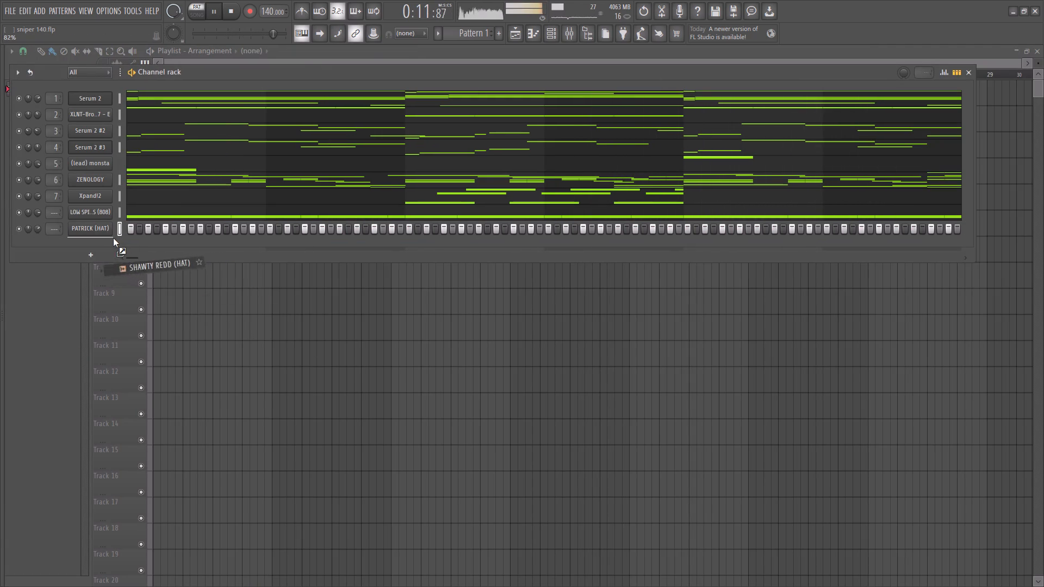
{"action": "left_click_drag", "start_coordinate": [113, 238], "coordinate": [109, 240]}
{"action": "right_click", "coordinate": [107, 242]}
{"action": "left_click", "coordinate": [125, 245]}
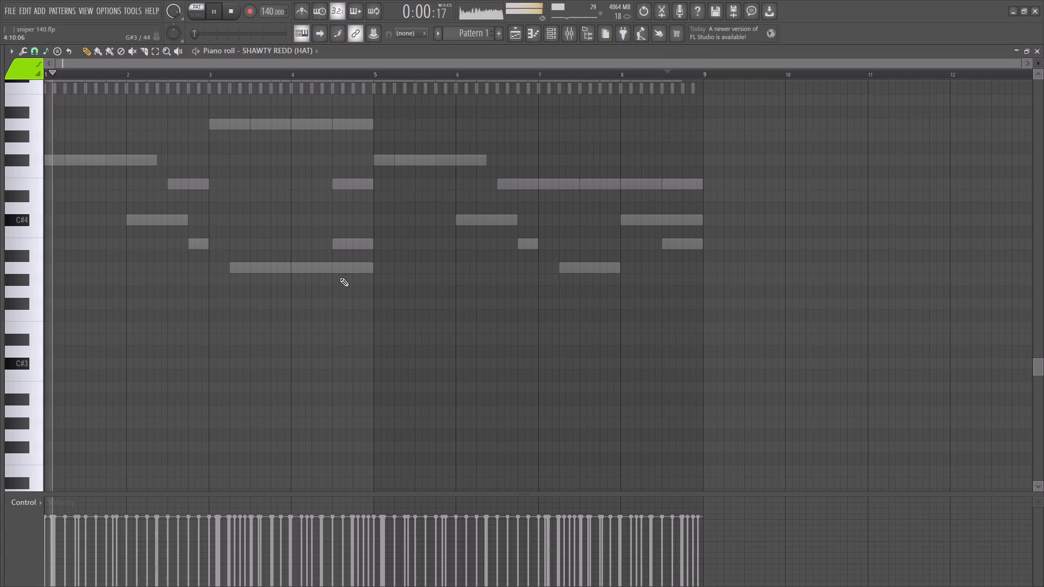
Draw three consecutive two-step B4 hat notes filling the end of bar 4, starting at step 11.
{"action": "left_click", "coordinate": [341, 91]}
{"action": "right_click", "coordinate": [351, 98]}
{"action": "left_click", "coordinate": [343, 101]}
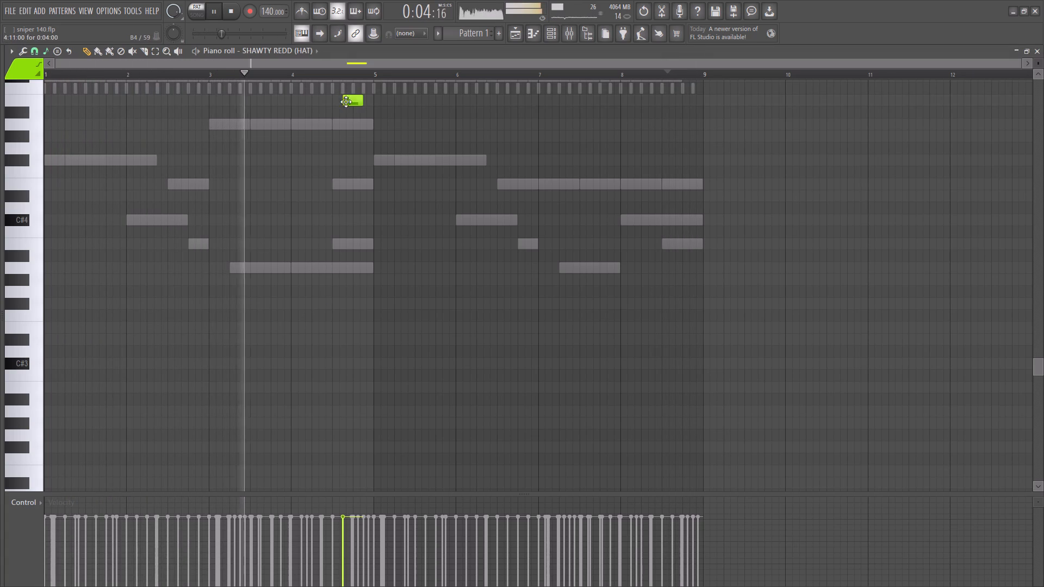
{"action": "left_click_drag", "start_coordinate": [359, 103], "coordinate": [349, 107]}
{"action": "left_click", "coordinate": [347, 104], "text": "ctrl"}
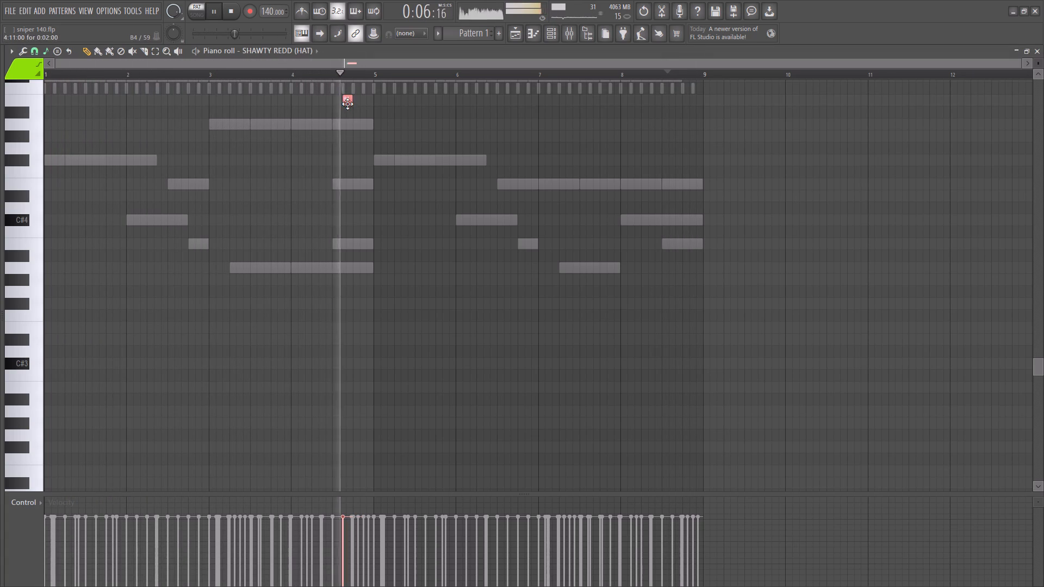
{"action": "key", "text": "ctrl+b"}
{"action": "key", "text": "ctrl+b"}
{"action": "right_click", "coordinate": [383, 123]}
{"action": "scroll", "coordinate": [344, 132], "scroll_direction": "up", "scroll_amount": 4}
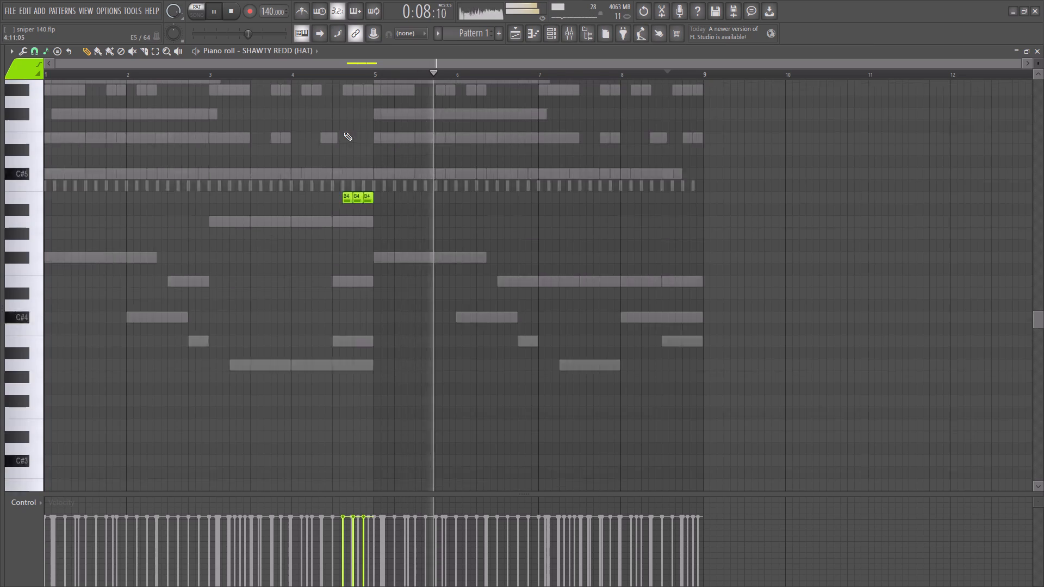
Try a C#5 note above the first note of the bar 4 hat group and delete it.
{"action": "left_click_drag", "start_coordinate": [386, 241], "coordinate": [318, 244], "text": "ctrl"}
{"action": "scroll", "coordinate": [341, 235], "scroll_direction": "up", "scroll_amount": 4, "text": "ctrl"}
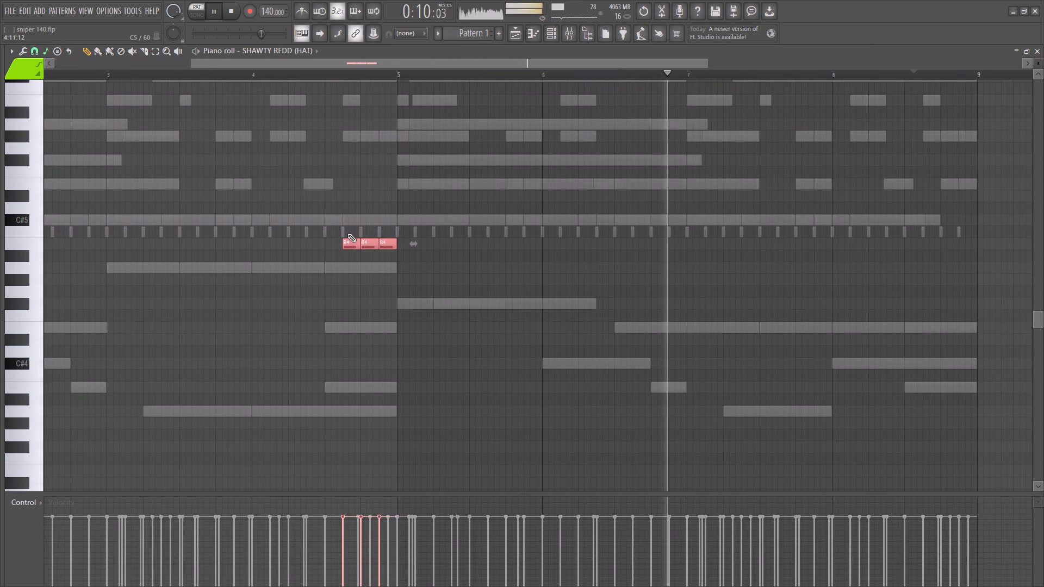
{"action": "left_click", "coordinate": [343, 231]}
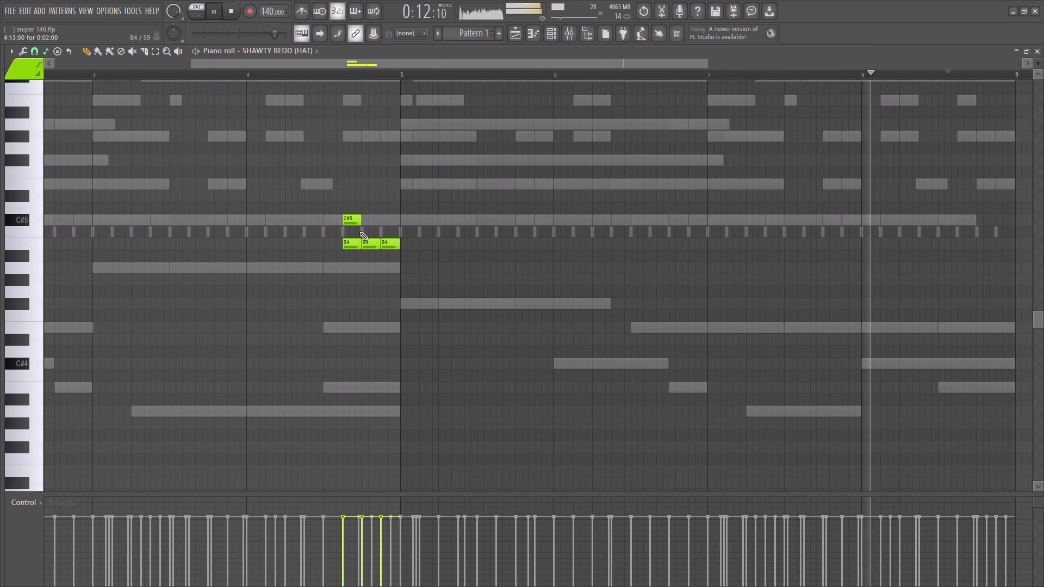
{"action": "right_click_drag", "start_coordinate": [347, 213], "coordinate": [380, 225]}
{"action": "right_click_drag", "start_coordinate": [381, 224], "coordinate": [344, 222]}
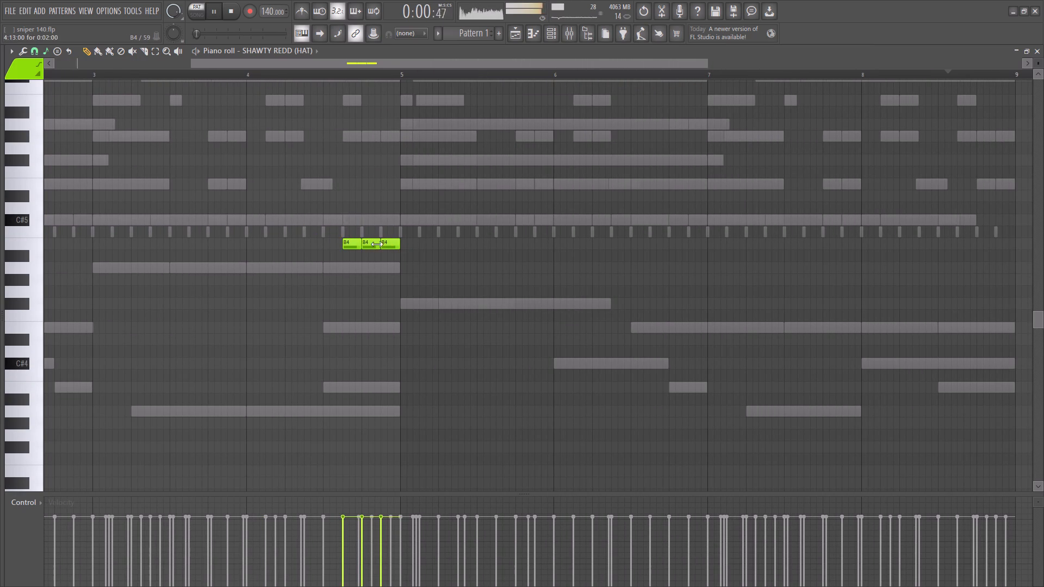
Add a two-step B4 note at step 7 of bar 4 and compare the three-note group without its middle note.
{"action": "left_click", "coordinate": [304, 243]}
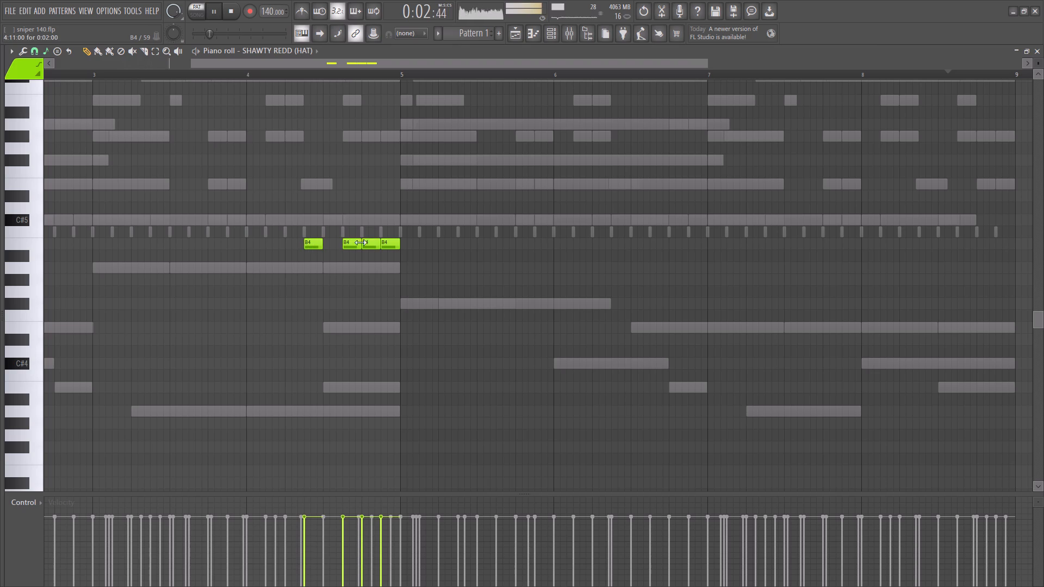
{"action": "right_click", "coordinate": [364, 242]}
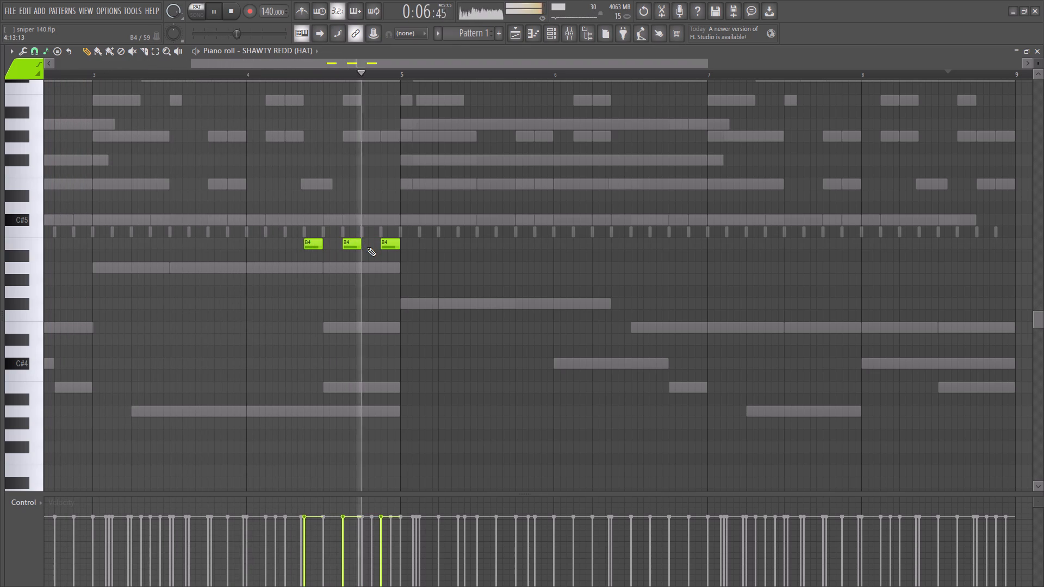
{"action": "scroll", "coordinate": [337, 307], "scroll_direction": "down", "scroll_amount": 5, "text": "ctrl"}
{"action": "scroll", "coordinate": [342, 273], "scroll_direction": "up", "scroll_amount": 3, "text": "ctrl"}
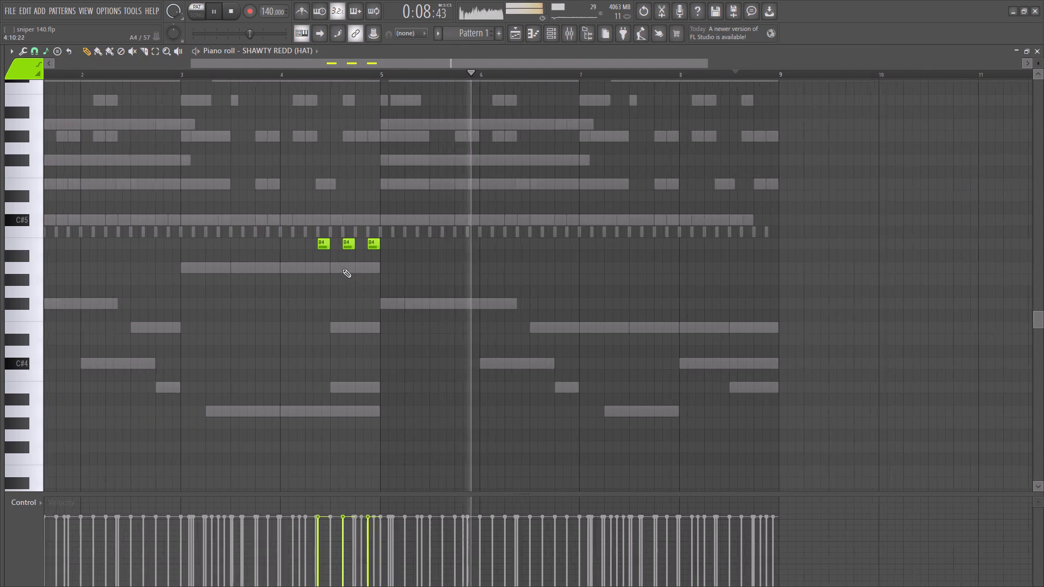
{"action": "scroll", "coordinate": [343, 269], "scroll_direction": "up", "scroll_amount": 2, "text": "ctrl"}
{"action": "left_click", "coordinate": [364, 246]}
{"action": "left_click", "coordinate": [366, 247]}
Copy bar 4's four-note B4 hat phrase to the end of bar 8 and restart playback.
{"action": "scroll", "coordinate": [382, 252], "scroll_direction": "down", "scroll_amount": 6, "text": "ctrl"}
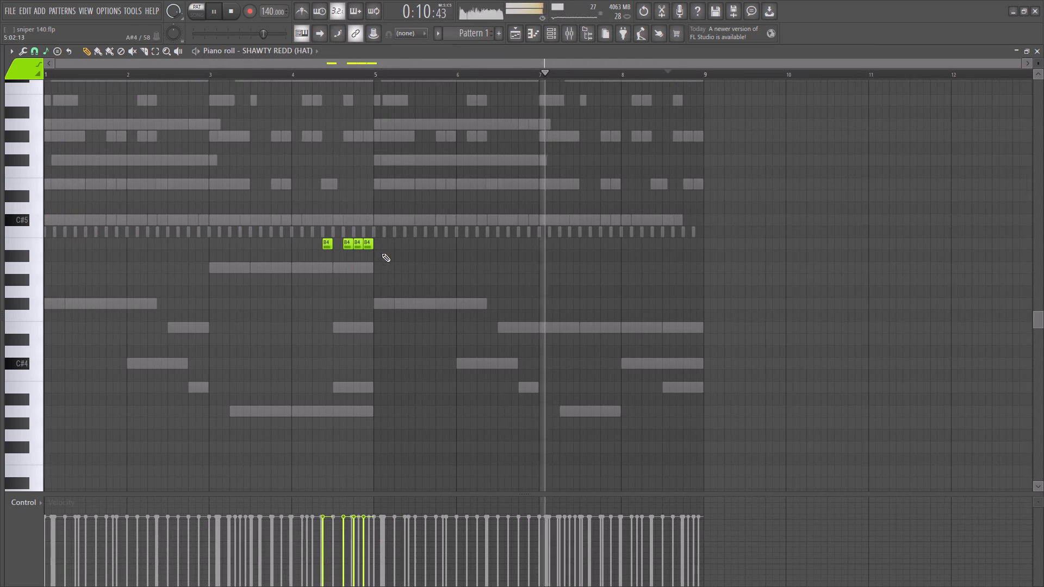
{"action": "scroll", "coordinate": [382, 253], "scroll_direction": "down", "scroll_amount": 4, "text": "ctrl"}
{"action": "left_click_drag", "start_coordinate": [414, 223], "coordinate": [306, 257], "text": "ctrl"}
{"action": "left_click_drag", "start_coordinate": [346, 245], "coordinate": [672, 262], "text": "shift"}
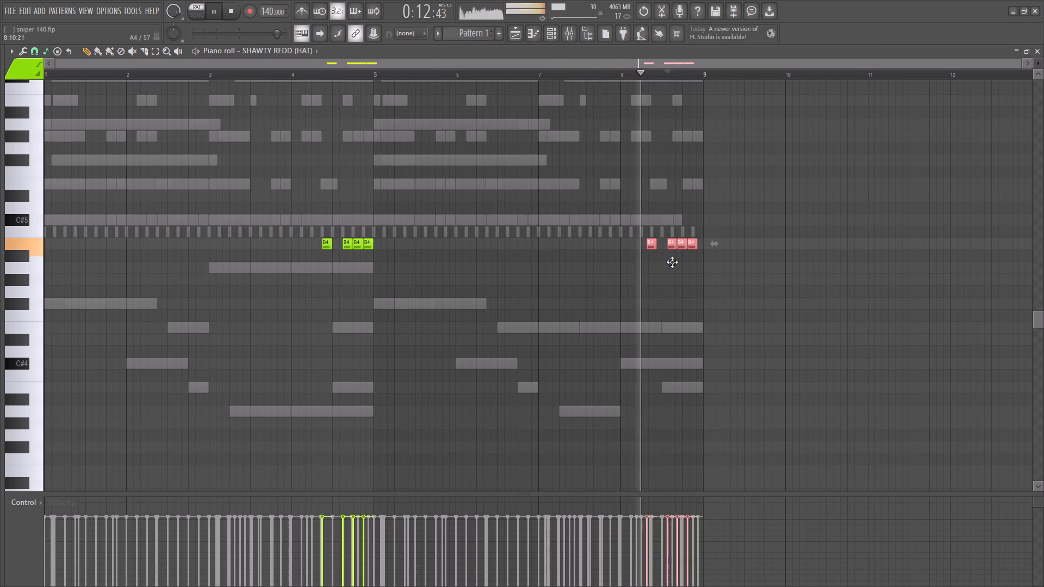
{"action": "left_click_drag", "start_coordinate": [672, 262], "coordinate": [676, 261], "text": "shift"}
{"action": "key", "text": "space"}
{"action": "key", "text": "space"}
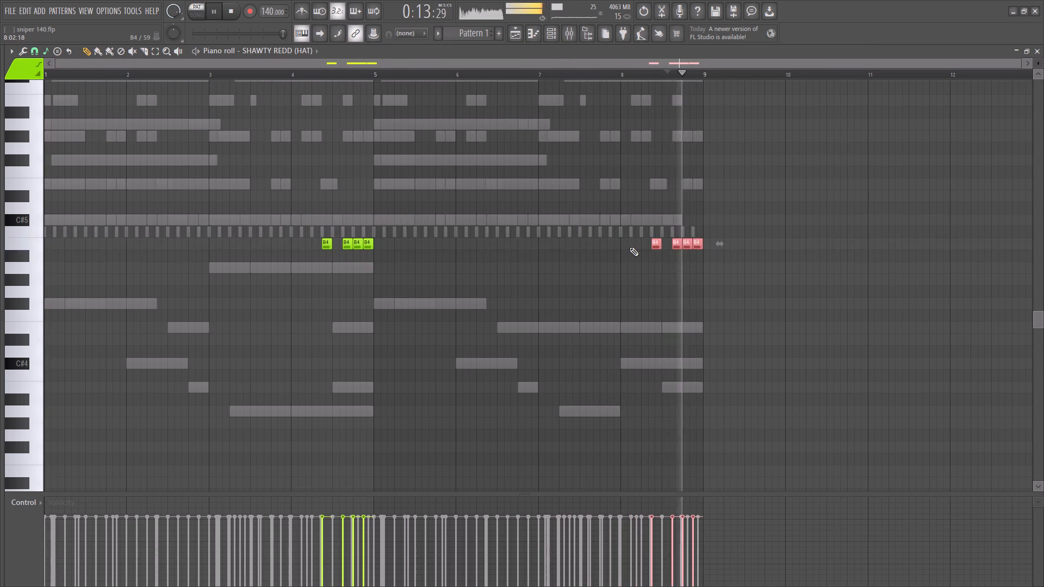
Add two one-step B4 hat notes at the start of bar 8 and play from just before them.
{"action": "scroll", "coordinate": [629, 247], "scroll_direction": "up", "scroll_amount": 5, "text": "ctrl"}
{"action": "left_click", "coordinate": [611, 246]}
{"action": "left_click_drag", "start_coordinate": [632, 245], "coordinate": [622, 247]}
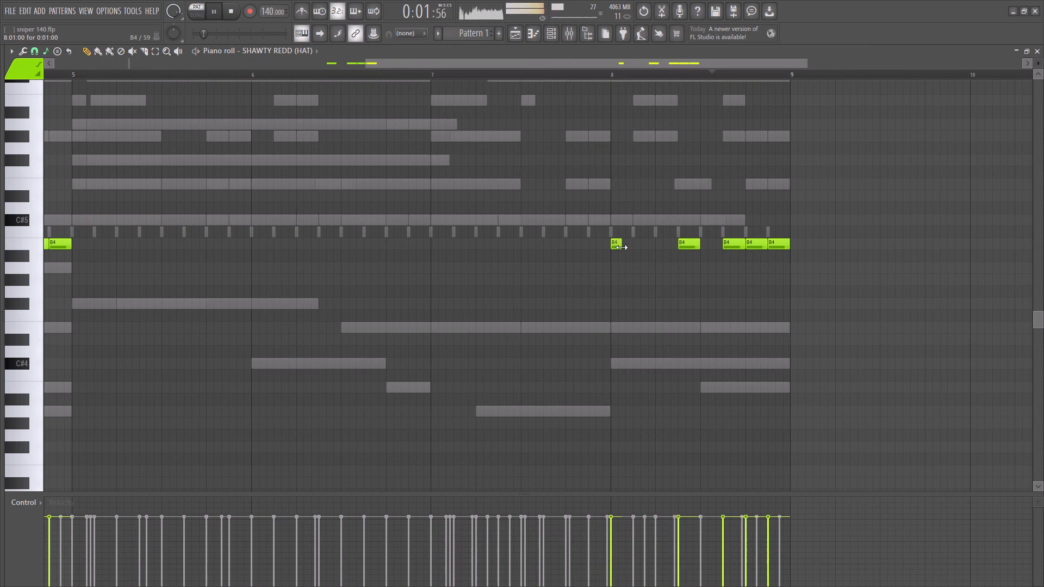
{"action": "left_click_drag", "start_coordinate": [622, 247], "coordinate": [622, 248]}
{"action": "left_click", "coordinate": [624, 246]}
{"action": "left_click", "coordinate": [628, 243]}
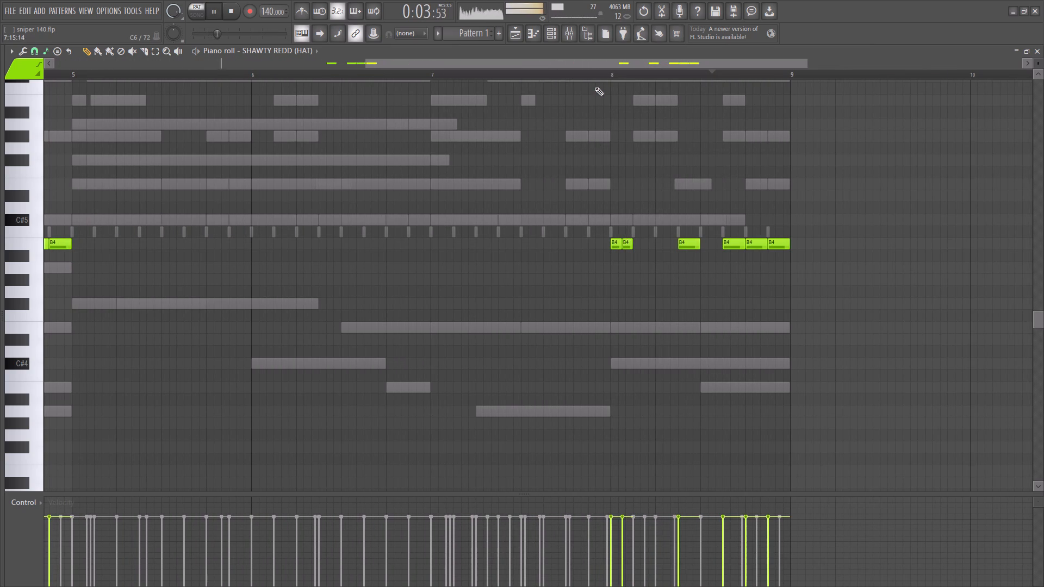
{"action": "left_click", "coordinate": [595, 76]}
{"action": "scroll", "coordinate": [694, 256], "scroll_direction": "down", "scroll_amount": 5, "text": "ctrl"}
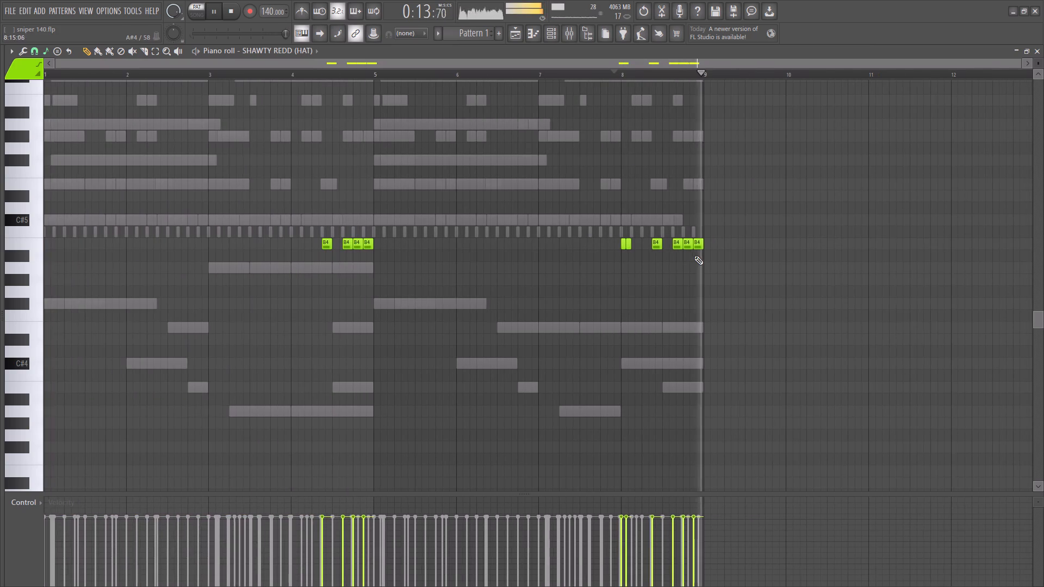
{"action": "scroll", "coordinate": [694, 256], "scroll_direction": "down", "scroll_amount": 3, "text": "ctrl"}
Replace the B4 note at step 7 of bar 8 with a G#4 note 8 ticks long starting at 8:07:16.
{"action": "right_click_drag", "start_coordinate": [658, 239], "coordinate": [654, 249]}
{"action": "scroll", "coordinate": [661, 247], "scroll_direction": "up", "scroll_amount": 5, "text": "ctrl"}
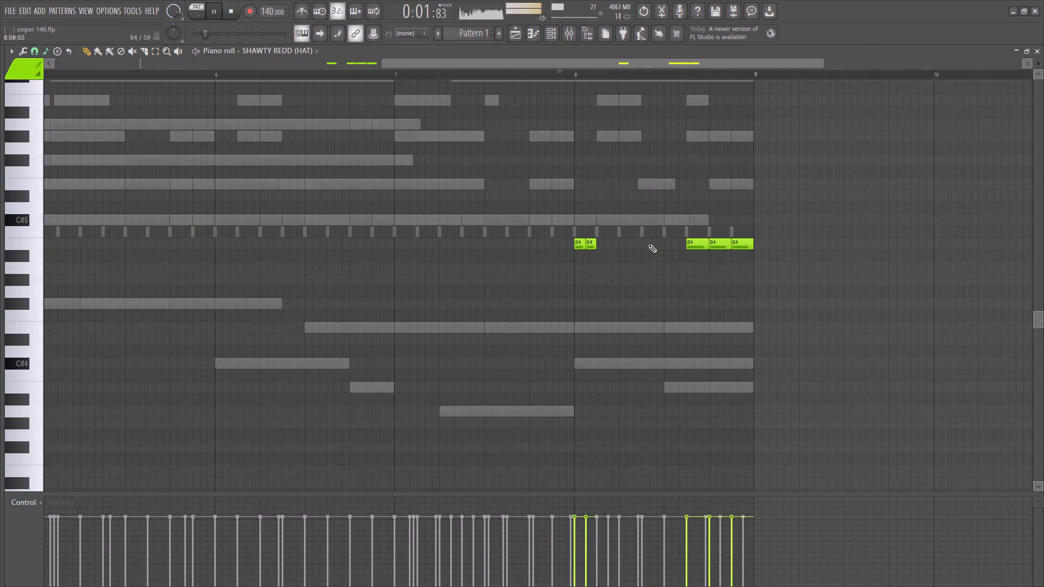
{"action": "left_click", "coordinate": [648, 244]}
{"action": "left_click_drag", "start_coordinate": [650, 245], "coordinate": [649, 277]}
{"action": "left_click_drag", "start_coordinate": [658, 279], "coordinate": [654, 282]}
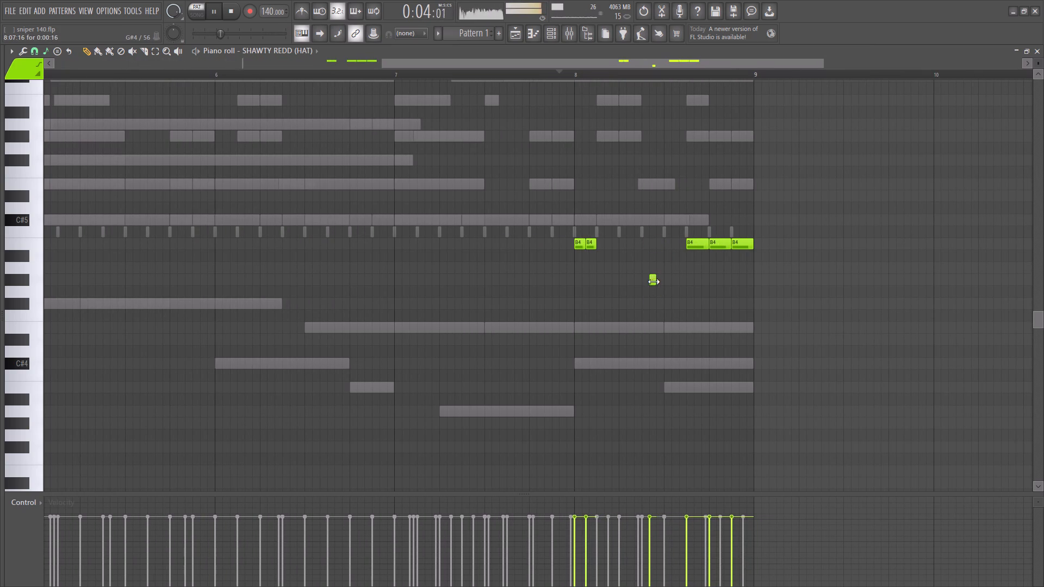
{"action": "left_click_drag", "start_coordinate": [654, 282], "coordinate": [653, 282]}
{"action": "scroll", "coordinate": [655, 279], "scroll_direction": "up", "scroll_amount": 4, "text": "ctrl"}
{"action": "left_click_drag", "start_coordinate": [655, 279], "coordinate": [650, 282]}
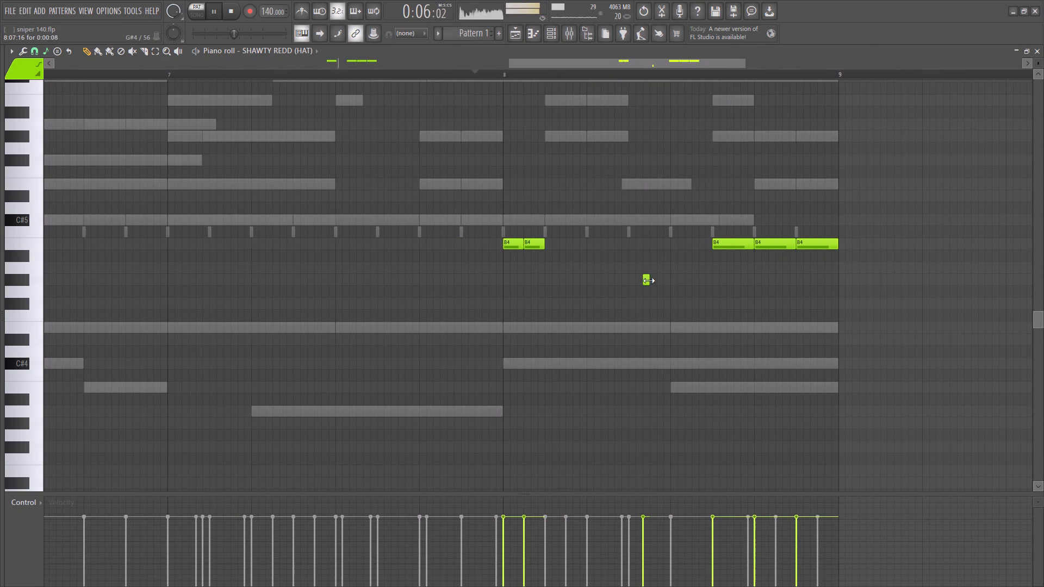
Duplicate the short G#4 note into a fast run of four consecutive notes, undoing the misplaced duplicate.
{"action": "left_click", "coordinate": [647, 279], "text": "ctrl"}
{"action": "key", "text": "ctrl+b"}
{"action": "left_click", "coordinate": [647, 279], "text": "ctrl"}
{"action": "key", "text": "ctrl+b"}
{"action": "key", "text": "ctrl+z"}
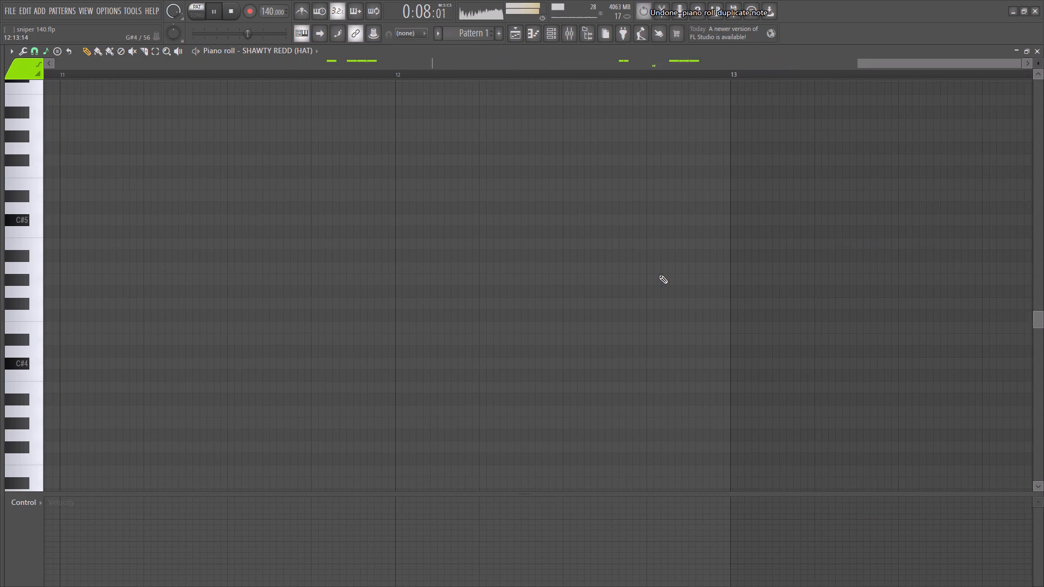
{"action": "scroll", "coordinate": [660, 275], "scroll_direction": "down", "scroll_amount": 17, "text": "ctrl"}
{"action": "scroll", "coordinate": [675, 283], "scroll_direction": "up", "scroll_amount": 4, "text": "ctrl"}
{"action": "left_click_drag", "start_coordinate": [666, 280], "coordinate": [615, 283], "text": "ctrl"}
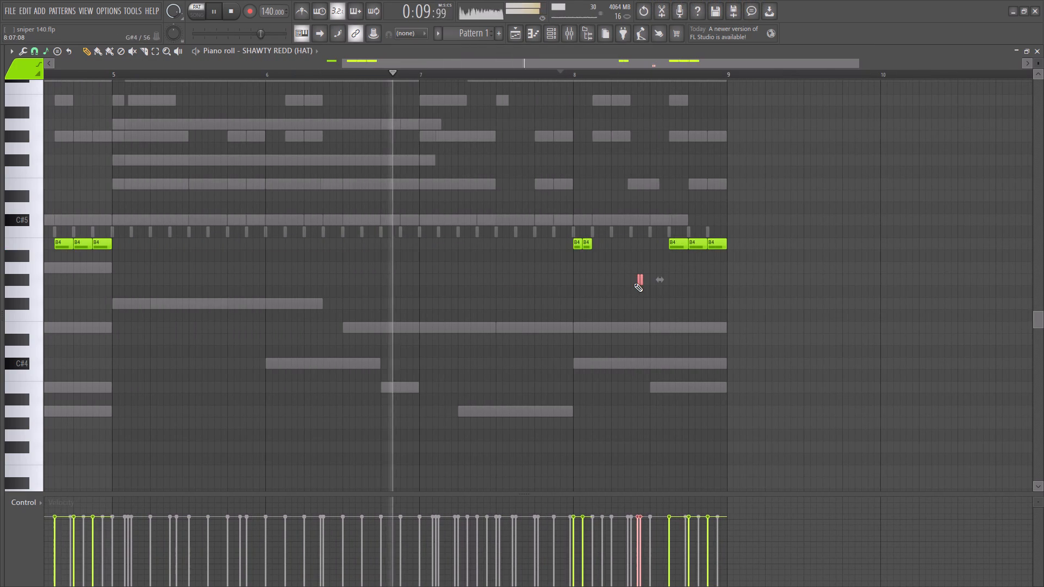
{"action": "key", "text": "ctrl+b"}
{"action": "right_click_drag", "start_coordinate": [666, 291], "coordinate": [660, 293]}
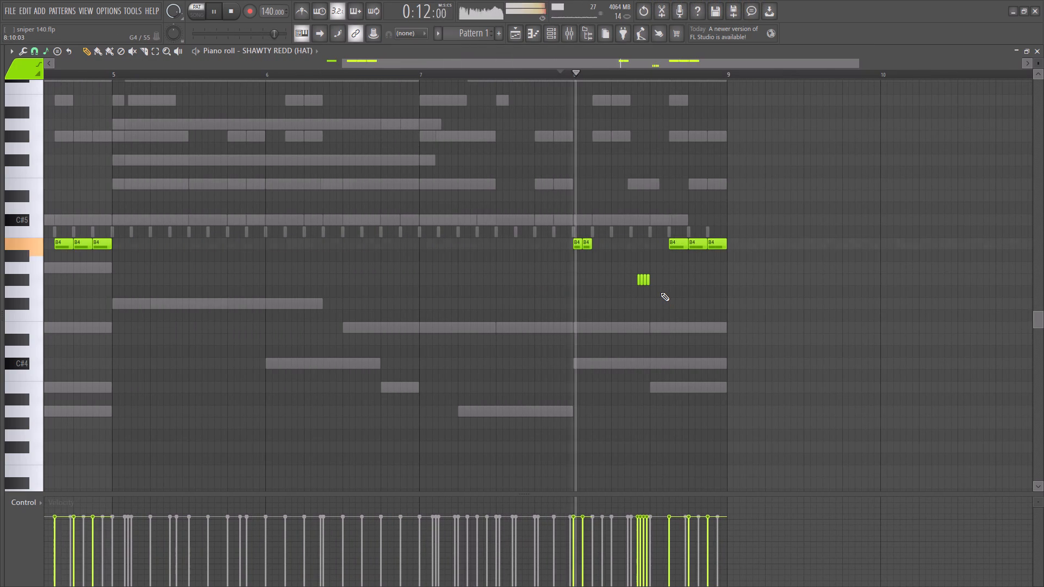
Replay the bar 8 hat fill and add a B4 note 8 ticks long at 8:04:08.
{"action": "key", "text": "space"}
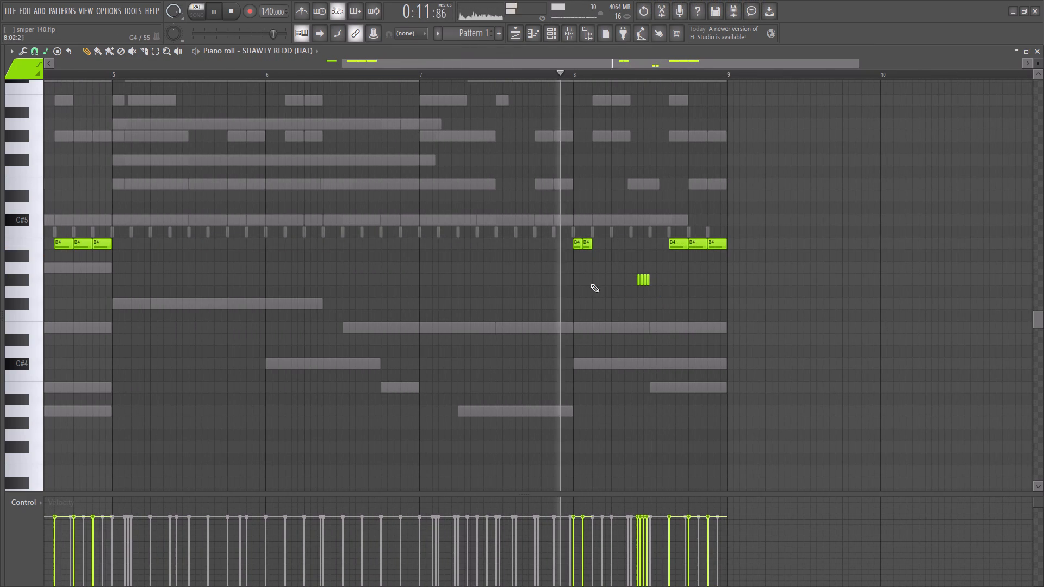
{"action": "key", "text": "space"}
{"action": "scroll", "coordinate": [595, 262], "scroll_direction": "up", "scroll_amount": 6, "text": "ctrl"}
{"action": "key", "text": "space"}
{"action": "key", "text": "space"}
{"action": "key", "text": "space"}
{"action": "key", "text": "space"}
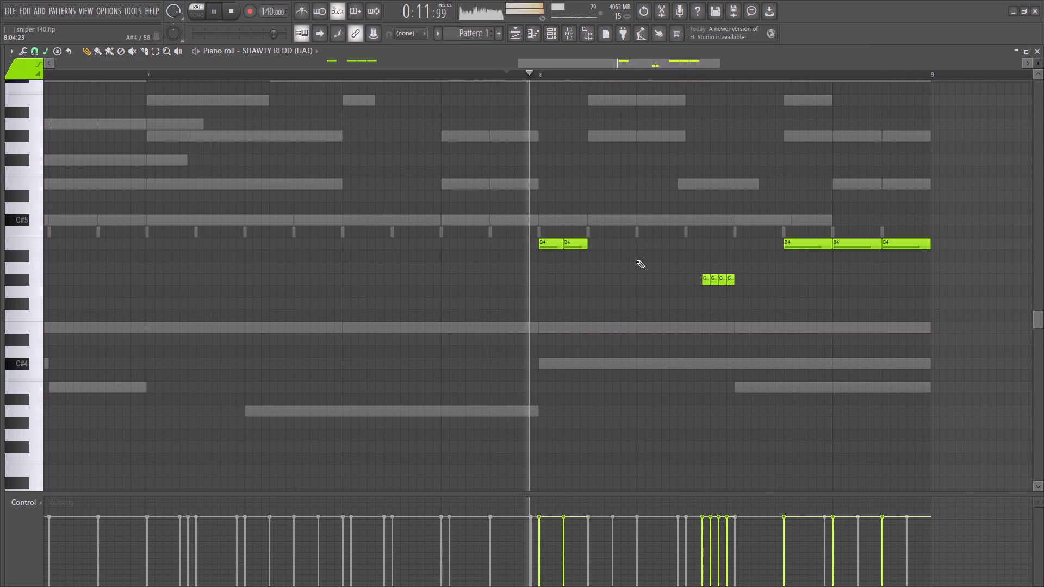
{"action": "left_click", "coordinate": [636, 267]}
{"action": "right_click", "coordinate": [637, 267]}
{"action": "key", "text": "space"}
{"action": "key", "text": "space"}
{"action": "left_click", "coordinate": [621, 243]}
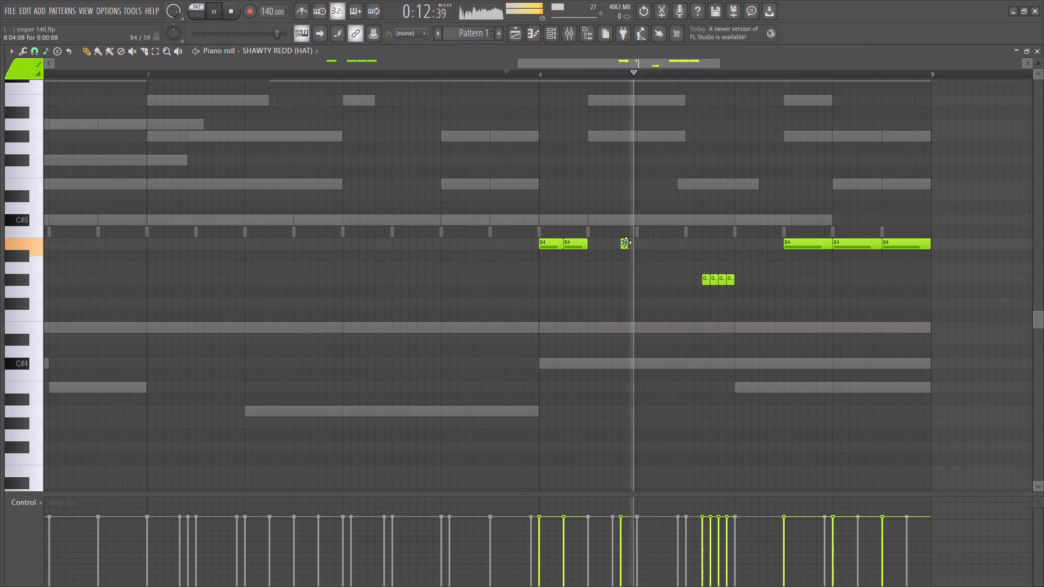
{"action": "left_click", "coordinate": [626, 242]}
{"action": "key", "text": "space"}
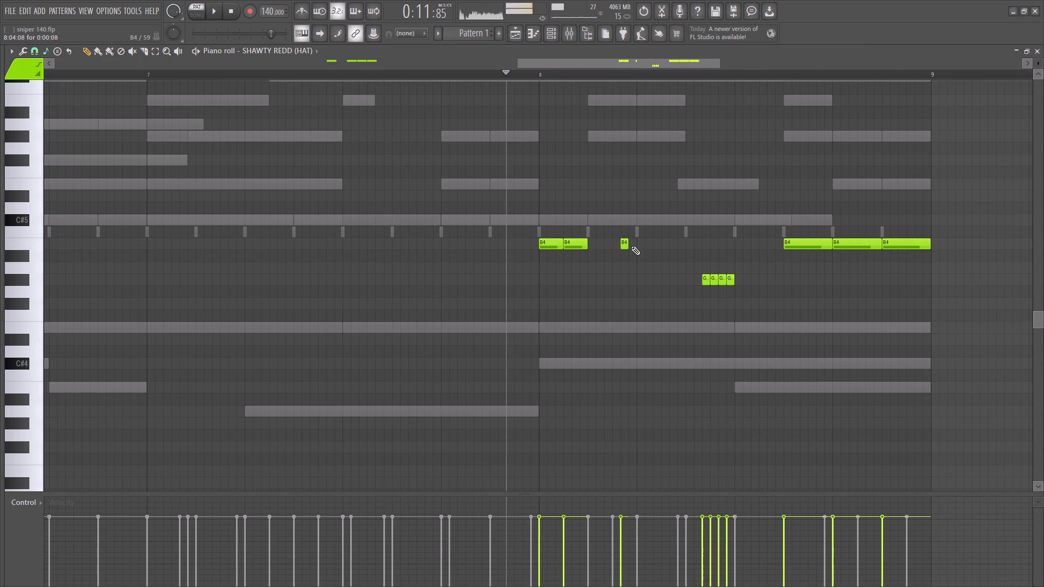
{"action": "key", "text": "space"}
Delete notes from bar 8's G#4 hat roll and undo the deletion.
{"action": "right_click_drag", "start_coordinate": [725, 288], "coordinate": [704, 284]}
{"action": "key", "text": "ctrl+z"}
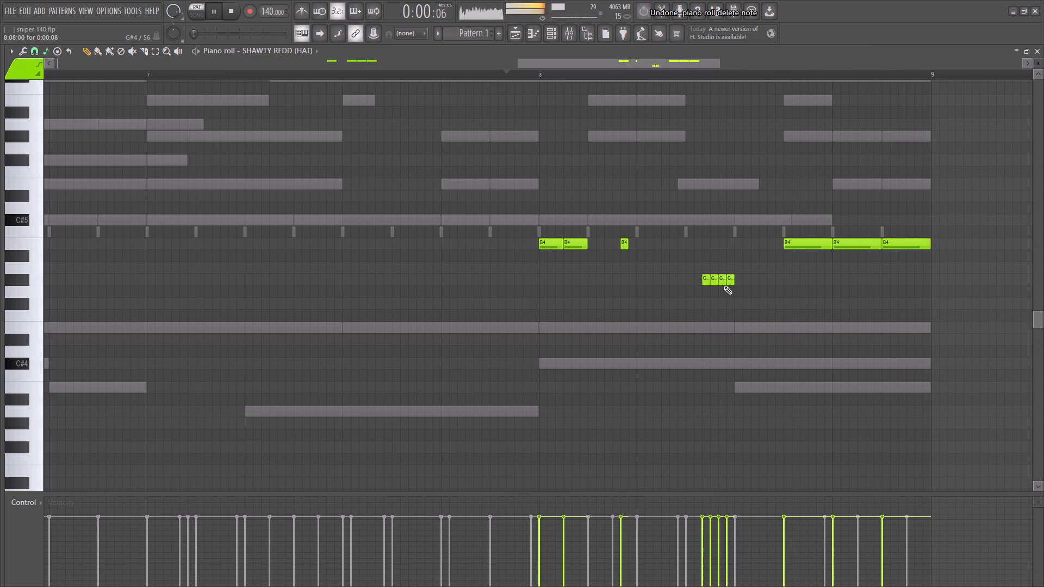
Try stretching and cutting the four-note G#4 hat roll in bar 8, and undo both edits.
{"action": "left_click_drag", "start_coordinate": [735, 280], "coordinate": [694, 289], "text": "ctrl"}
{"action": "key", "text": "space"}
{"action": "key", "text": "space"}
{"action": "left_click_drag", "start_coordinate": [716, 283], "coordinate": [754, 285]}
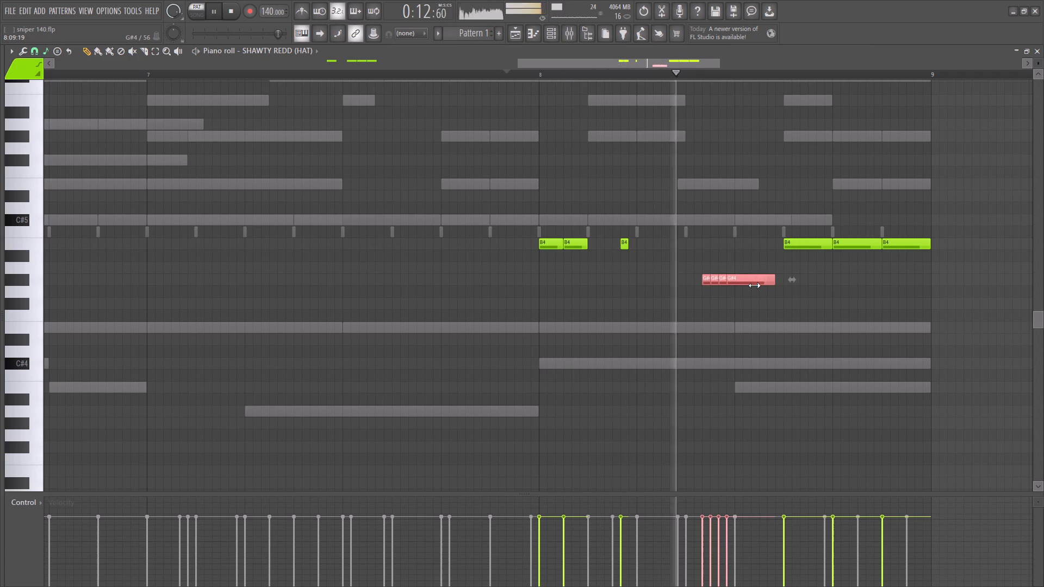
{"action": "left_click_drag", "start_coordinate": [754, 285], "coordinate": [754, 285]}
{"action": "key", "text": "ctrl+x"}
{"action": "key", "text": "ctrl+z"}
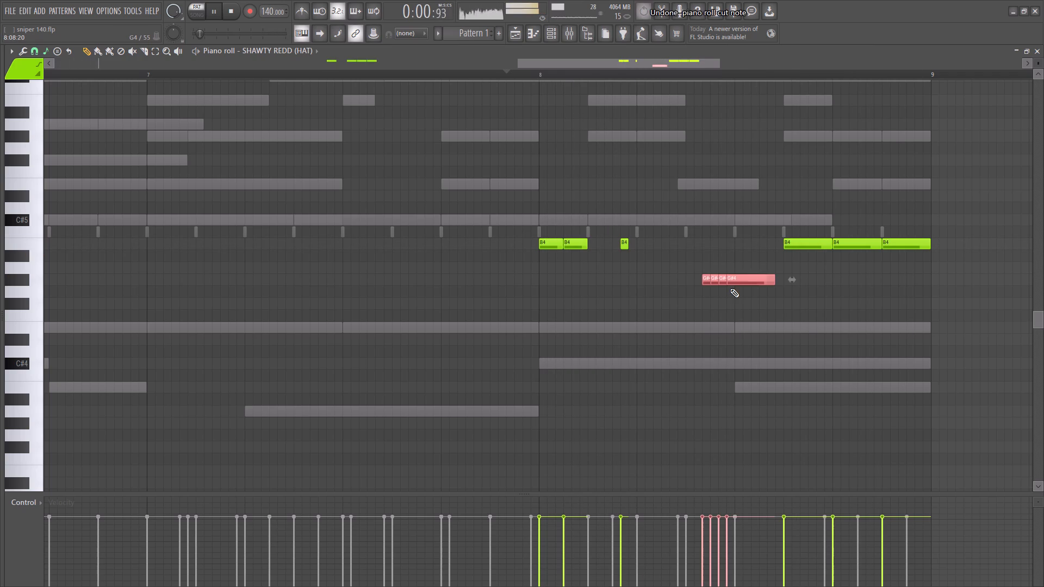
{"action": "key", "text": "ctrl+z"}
Replay the fill and move bar 8's four-note roll up to C#5, starting at step 9.
{"action": "key", "text": "space"}
{"action": "key", "text": "space"}
{"action": "left_click_drag", "start_coordinate": [712, 283], "coordinate": [745, 204]}
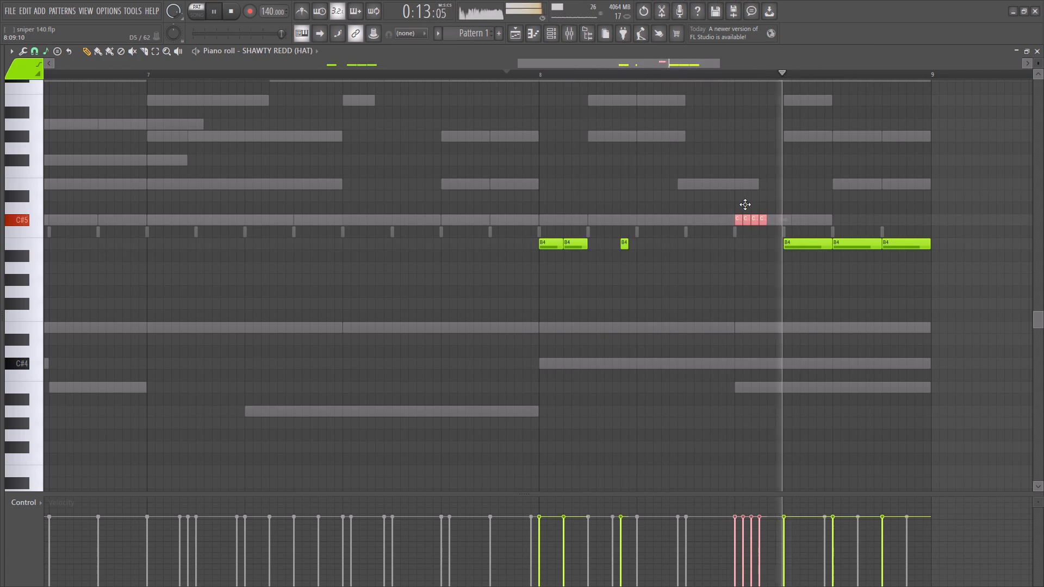
{"action": "left_click_drag", "start_coordinate": [745, 204], "coordinate": [745, 205]}
Delete the B4 hat note at step 11 of bar 8 and replay the fill.
{"action": "scroll", "coordinate": [786, 256], "scroll_direction": "down", "scroll_amount": 6, "text": "ctrl"}
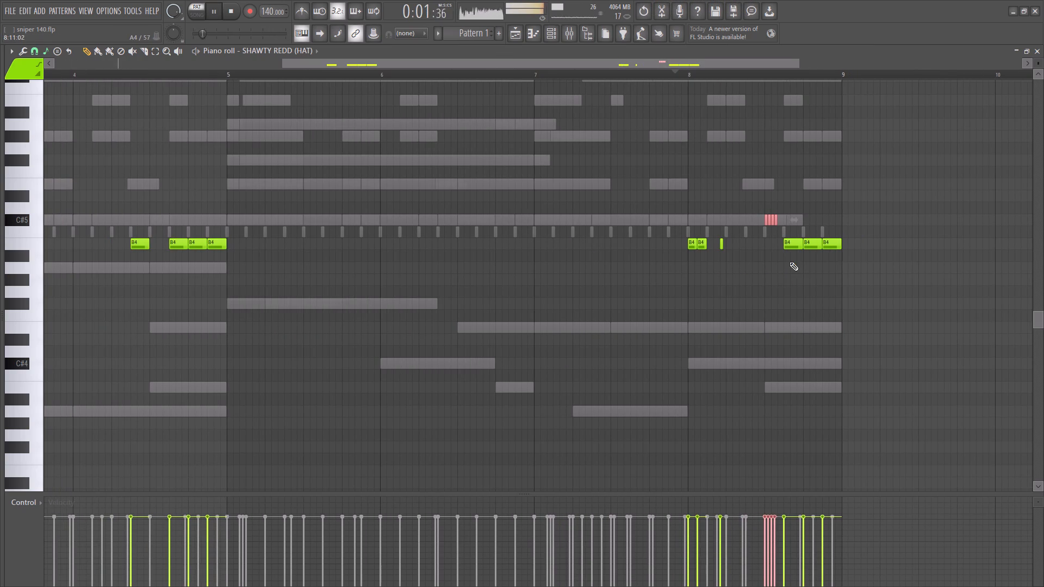
{"action": "key", "text": "space"}
{"action": "right_click", "coordinate": [796, 260]}
{"action": "key", "text": "space"}
{"action": "right_click_drag", "start_coordinate": [787, 233], "coordinate": [789, 261]}
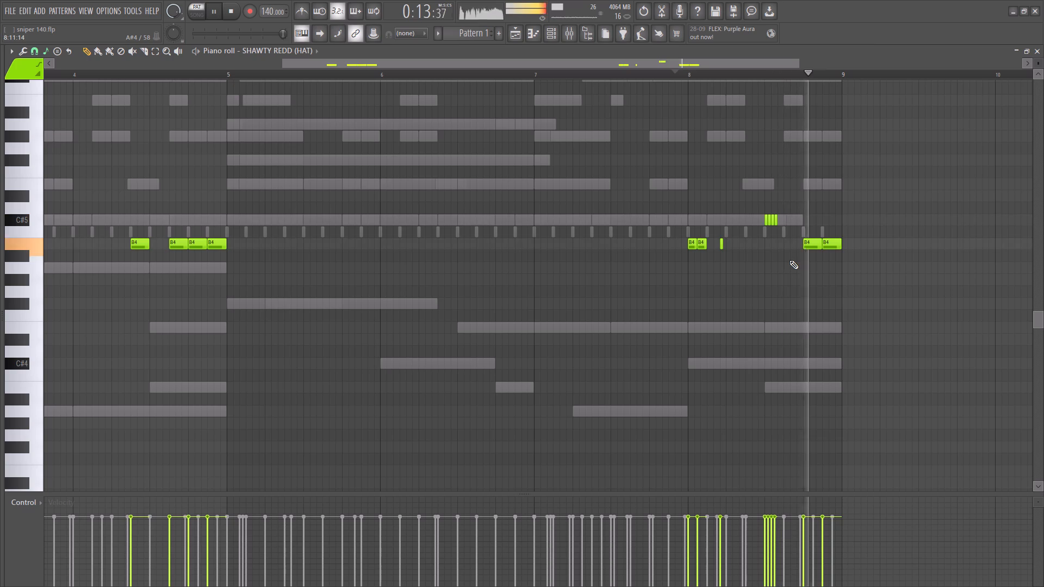
{"action": "scroll", "coordinate": [797, 259], "scroll_direction": "down", "scroll_amount": 5, "text": "ctrl"}
{"action": "key", "text": "space"}
{"action": "key", "text": "space"}
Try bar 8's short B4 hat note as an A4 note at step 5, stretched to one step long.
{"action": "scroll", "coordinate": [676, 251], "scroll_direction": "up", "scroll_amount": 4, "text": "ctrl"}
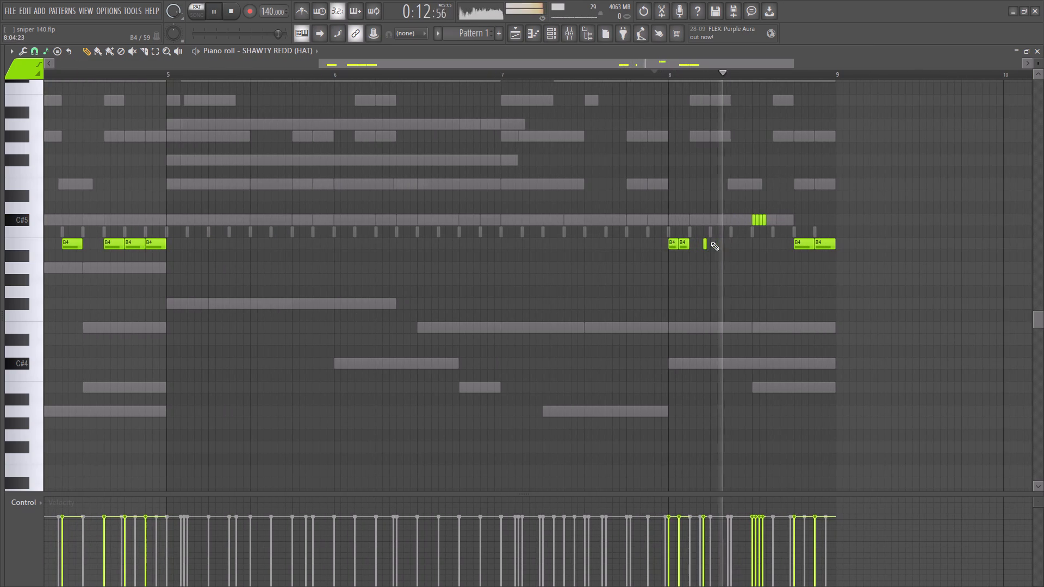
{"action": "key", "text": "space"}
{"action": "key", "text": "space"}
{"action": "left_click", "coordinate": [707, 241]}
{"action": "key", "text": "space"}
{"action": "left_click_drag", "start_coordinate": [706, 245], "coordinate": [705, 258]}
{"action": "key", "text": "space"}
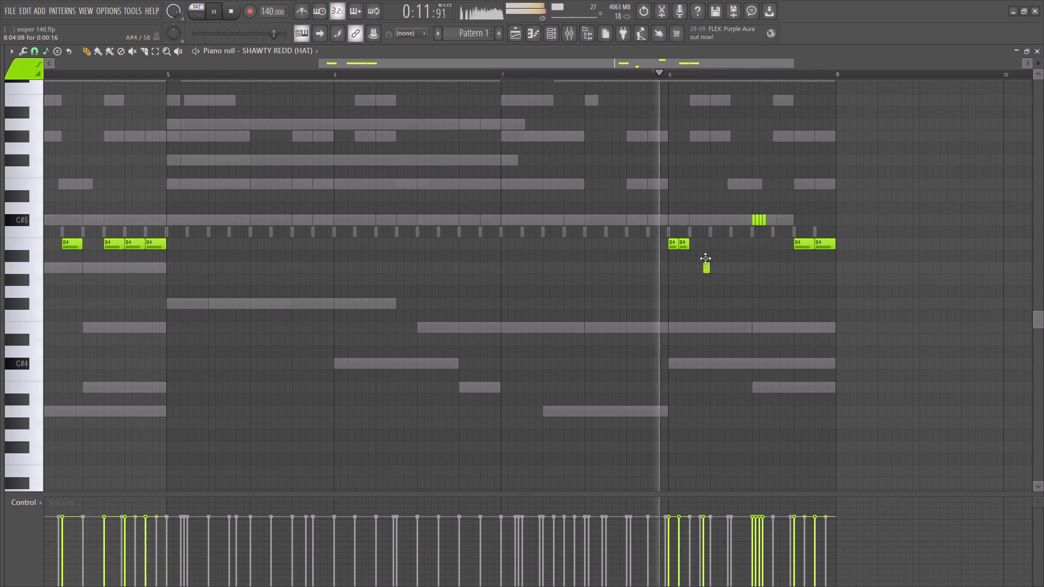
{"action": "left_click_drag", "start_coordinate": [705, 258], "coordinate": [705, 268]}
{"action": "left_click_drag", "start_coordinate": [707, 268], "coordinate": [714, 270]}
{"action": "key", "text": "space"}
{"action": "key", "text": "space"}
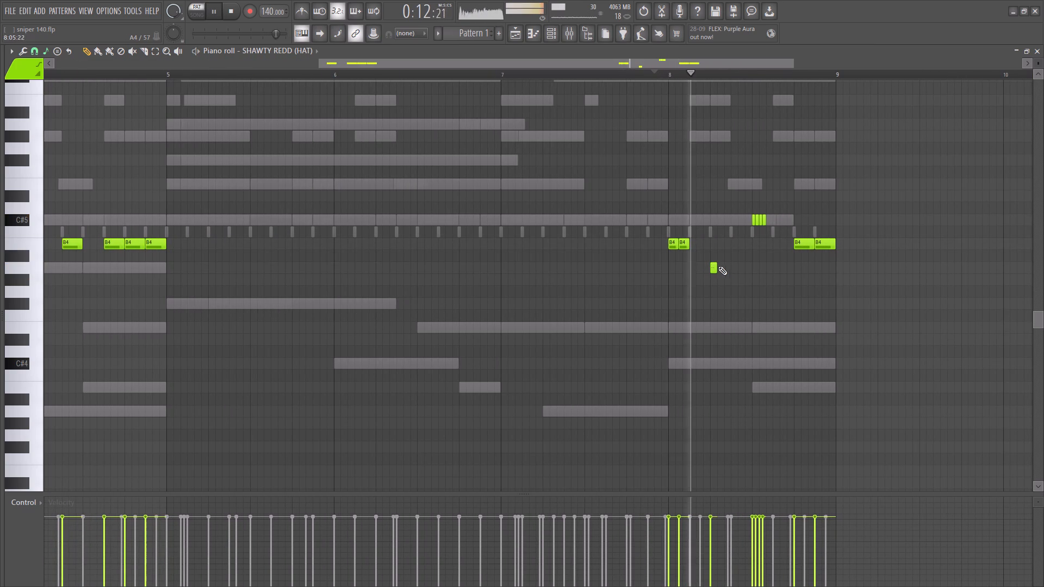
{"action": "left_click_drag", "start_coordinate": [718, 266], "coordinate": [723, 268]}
Try a second A4 hat note around steps 6 and 7 of bar 8, and delete all the A4 notes.
{"action": "key", "text": "space"}
{"action": "key", "text": "space"}
{"action": "left_click", "coordinate": [723, 269]}
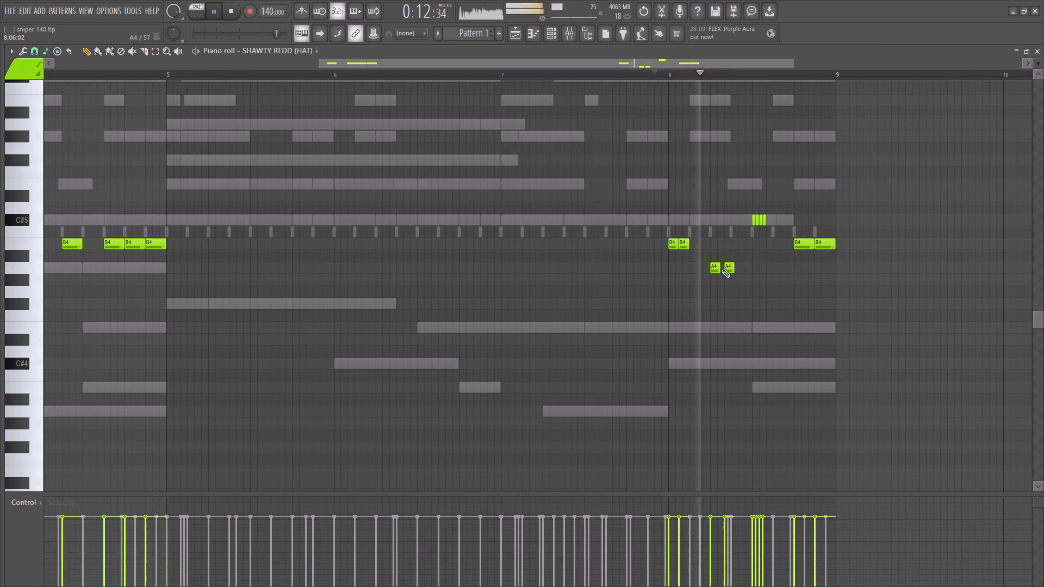
{"action": "key", "text": "space"}
{"action": "right_click", "coordinate": [728, 268]}
{"action": "key", "text": "space"}
{"action": "left_click_drag", "start_coordinate": [746, 265], "coordinate": [734, 268]}
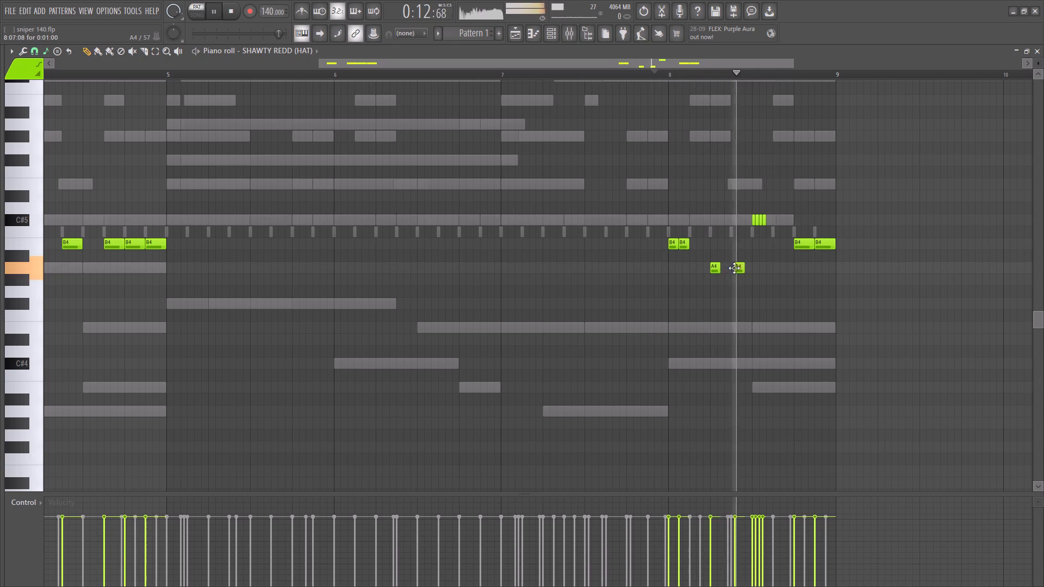
{"action": "left_click_drag", "start_coordinate": [734, 268], "coordinate": [732, 268]}
{"action": "right_click_drag", "start_coordinate": [738, 270], "coordinate": [709, 271]}
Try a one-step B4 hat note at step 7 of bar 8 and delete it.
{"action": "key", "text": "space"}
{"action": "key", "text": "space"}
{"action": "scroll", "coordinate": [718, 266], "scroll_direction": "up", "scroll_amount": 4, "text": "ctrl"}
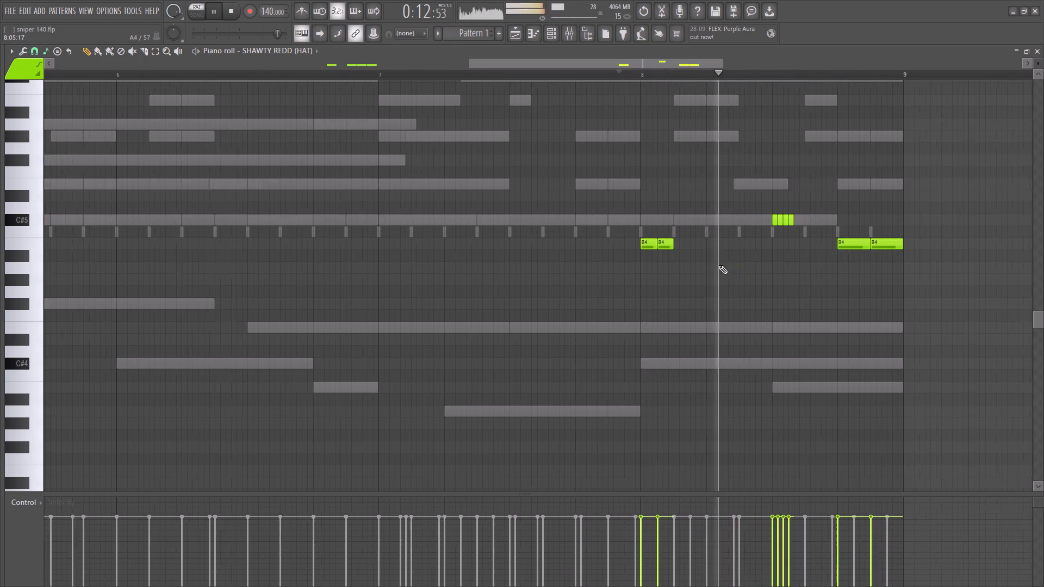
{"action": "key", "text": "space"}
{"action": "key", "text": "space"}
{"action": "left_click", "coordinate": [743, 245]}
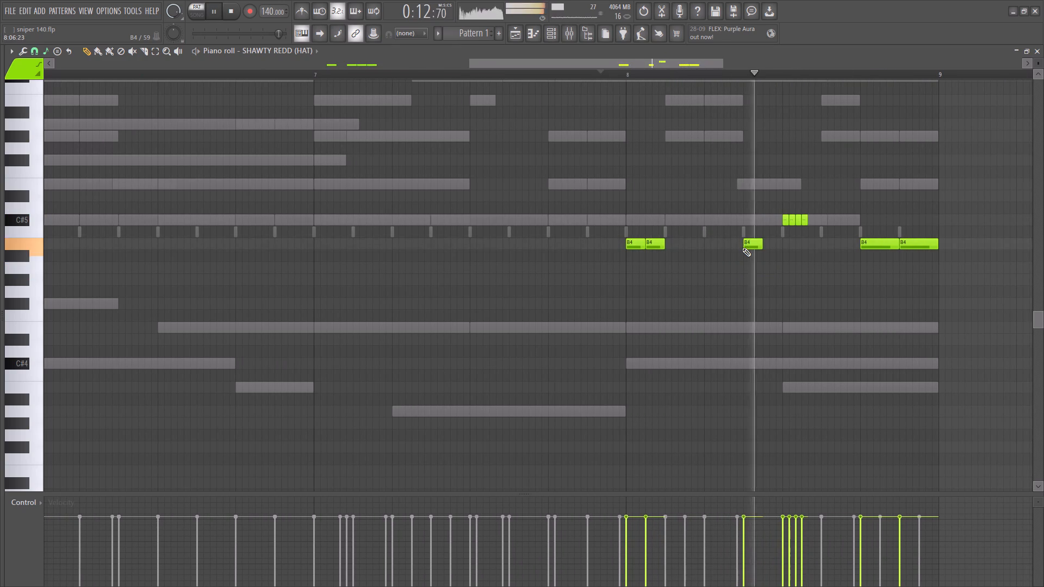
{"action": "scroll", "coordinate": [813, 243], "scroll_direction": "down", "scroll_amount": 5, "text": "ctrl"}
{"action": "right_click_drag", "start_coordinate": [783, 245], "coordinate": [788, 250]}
Add a one-step F#4 hat note at step 7 of bar 8.
{"action": "key", "text": "space"}
{"action": "key", "text": "space"}
{"action": "left_click_drag", "start_coordinate": [779, 299], "coordinate": [781, 304]}
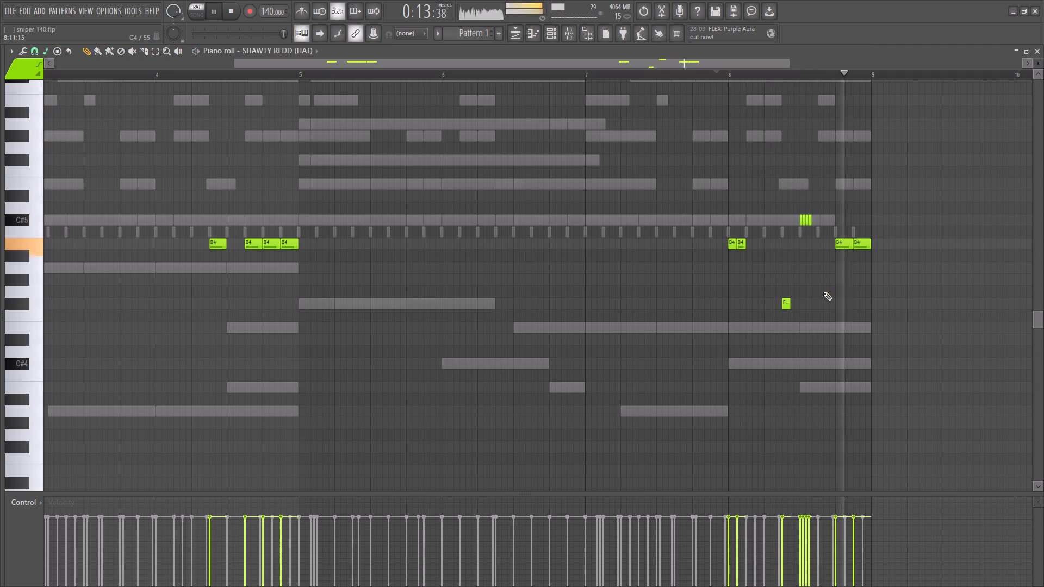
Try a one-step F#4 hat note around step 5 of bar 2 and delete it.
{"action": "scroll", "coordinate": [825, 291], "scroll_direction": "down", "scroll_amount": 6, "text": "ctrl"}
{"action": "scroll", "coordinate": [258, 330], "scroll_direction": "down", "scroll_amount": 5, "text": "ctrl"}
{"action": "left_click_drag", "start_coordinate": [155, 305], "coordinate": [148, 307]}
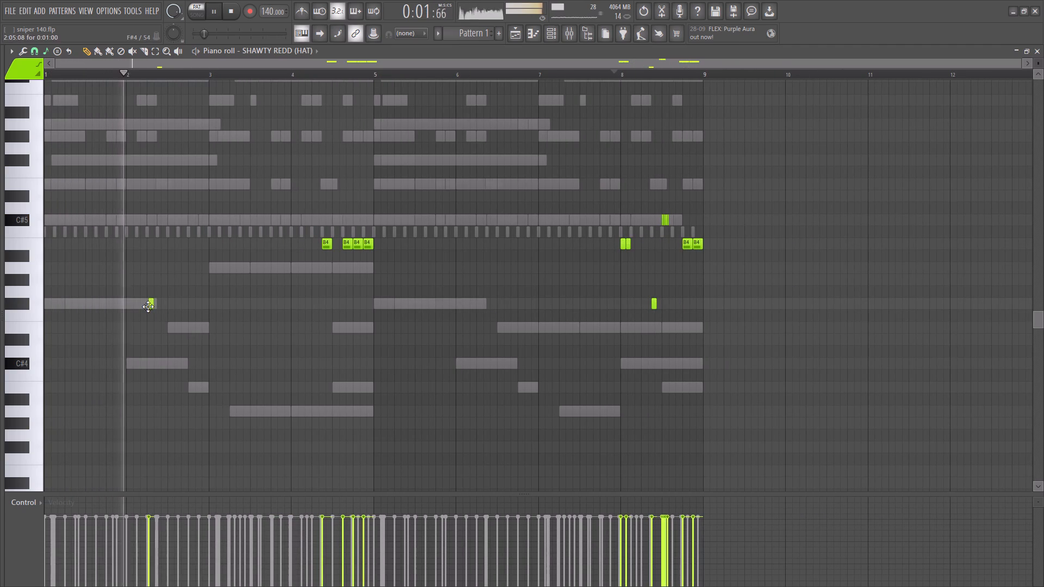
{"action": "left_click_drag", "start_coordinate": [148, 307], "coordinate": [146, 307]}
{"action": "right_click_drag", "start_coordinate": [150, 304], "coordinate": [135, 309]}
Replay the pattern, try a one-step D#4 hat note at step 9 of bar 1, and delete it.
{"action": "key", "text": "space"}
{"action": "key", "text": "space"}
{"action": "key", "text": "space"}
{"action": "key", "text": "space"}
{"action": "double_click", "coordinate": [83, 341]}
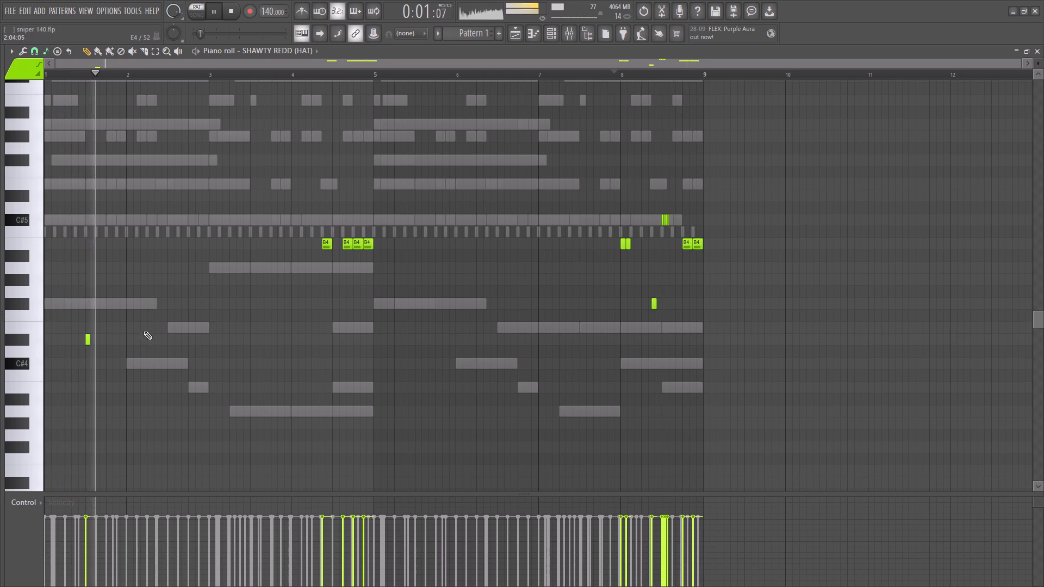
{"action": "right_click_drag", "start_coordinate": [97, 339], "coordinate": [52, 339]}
Add two one-step D#4 hat notes in bar 1, at steps 5 and 7, and replay them.
{"action": "key", "text": "space"}
{"action": "key", "text": "space"}
{"action": "left_click", "coordinate": [64, 341]}
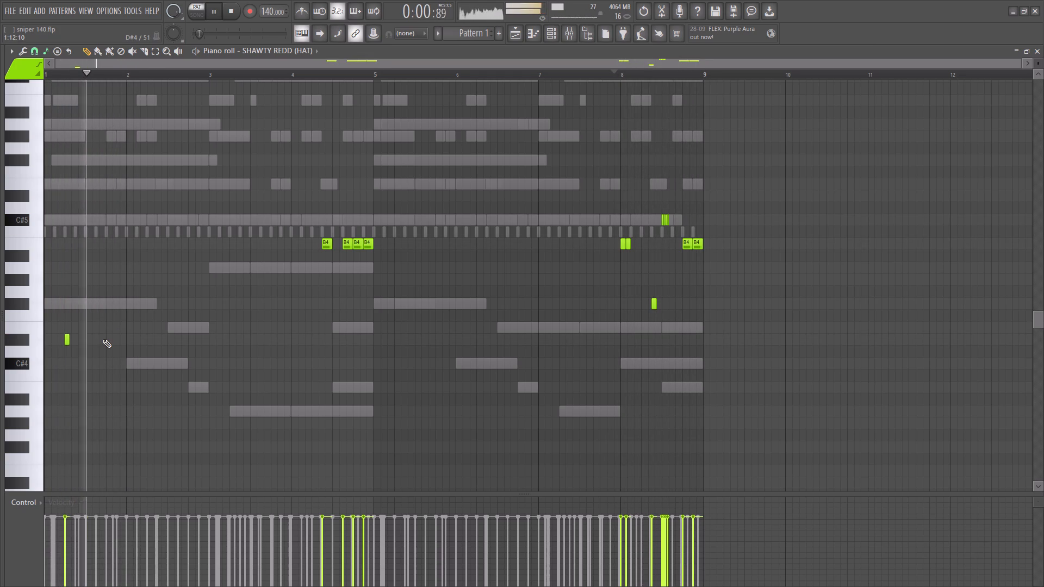
{"action": "key", "text": "space"}
{"action": "key", "text": "space"}
{"action": "scroll", "coordinate": [70, 340], "scroll_direction": "up", "scroll_amount": 4, "text": "ctrl"}
{"action": "left_click_drag", "start_coordinate": [72, 341], "coordinate": [74, 341]}
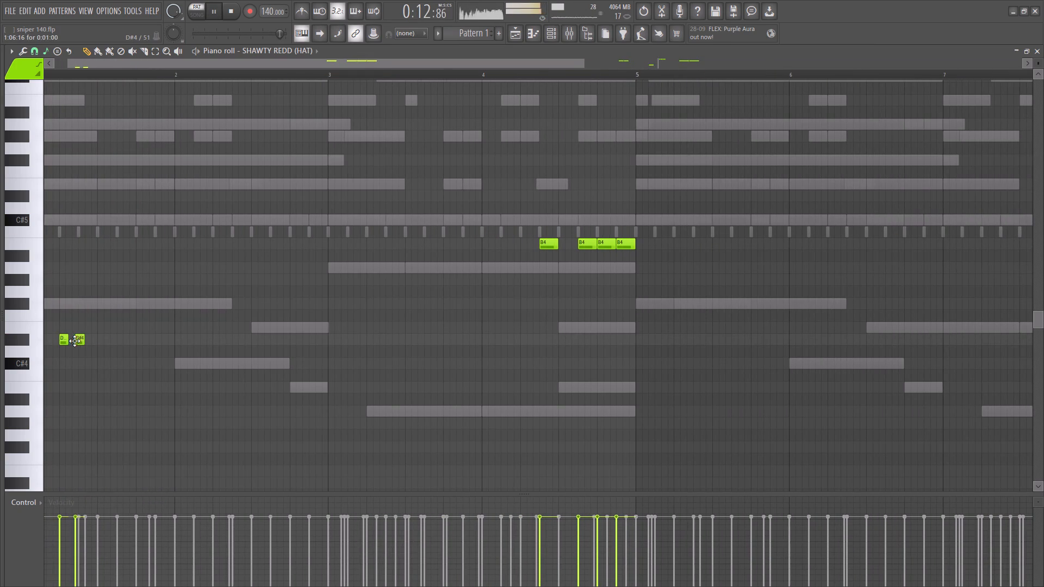
{"action": "left_click_drag", "start_coordinate": [74, 341], "coordinate": [78, 340]}
{"action": "scroll", "coordinate": [77, 341], "scroll_direction": "down", "scroll_amount": 5, "text": "ctrl"}
{"action": "key", "text": "space"}
{"action": "key", "text": "space"}
Lower the velocities of bar 1's two D#4 hat notes, making the second softer than the first.
{"action": "left_click_drag", "start_coordinate": [69, 523], "coordinate": [73, 532]}
{"action": "left_click", "coordinate": [74, 555]}
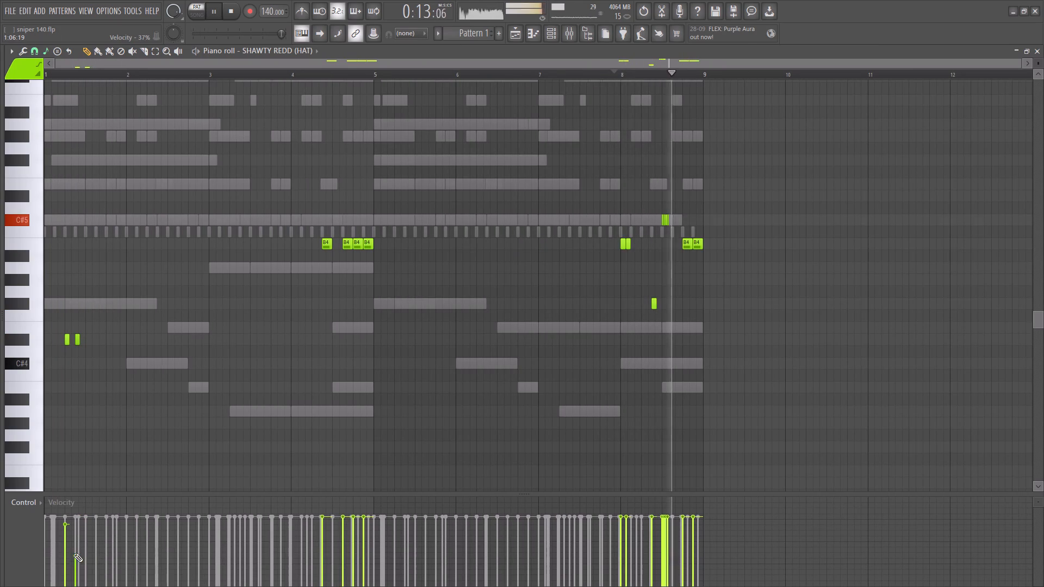
{"action": "left_click", "coordinate": [74, 553]}
{"action": "scroll", "coordinate": [163, 436], "scroll_direction": "down", "scroll_amount": 11, "text": "ctrl"}
{"action": "left_click_drag", "start_coordinate": [116, 322], "coordinate": [26, 363], "text": "ctrl"}
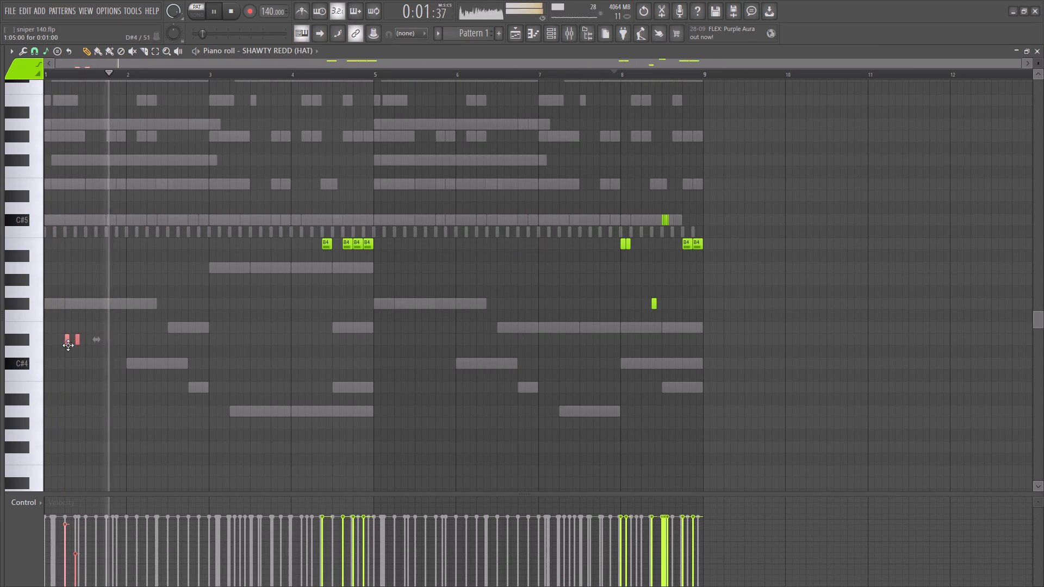
{"action": "key", "text": "space"}
{"action": "key", "text": "space"}
{"action": "left_click", "coordinate": [79, 538]}
{"action": "right_click", "coordinate": [104, 436]}
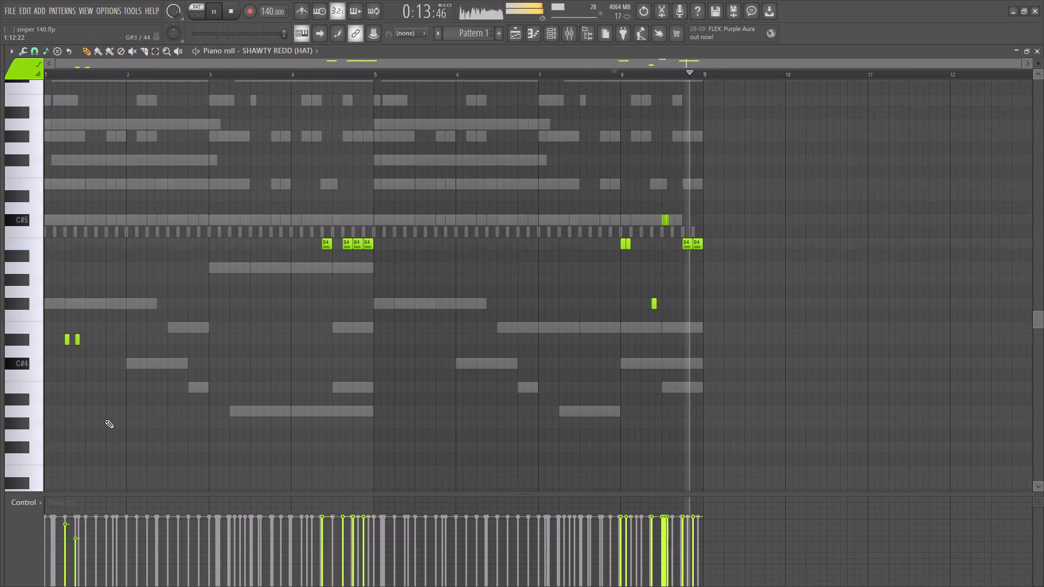
Copy bar 1's two-note hat fill to F#4 in bar 5, starting at step 9.
{"action": "scroll", "coordinate": [104, 416], "scroll_direction": "up", "scroll_amount": 2, "text": "ctrl"}
{"action": "scroll", "coordinate": [104, 415], "scroll_direction": "down", "scroll_amount": 5, "text": "ctrl"}
{"action": "left_click_drag", "start_coordinate": [91, 330], "coordinate": [57, 346], "text": "ctrl"}
{"action": "left_click_drag", "start_coordinate": [66, 337], "coordinate": [411, 330], "text": "shift"}
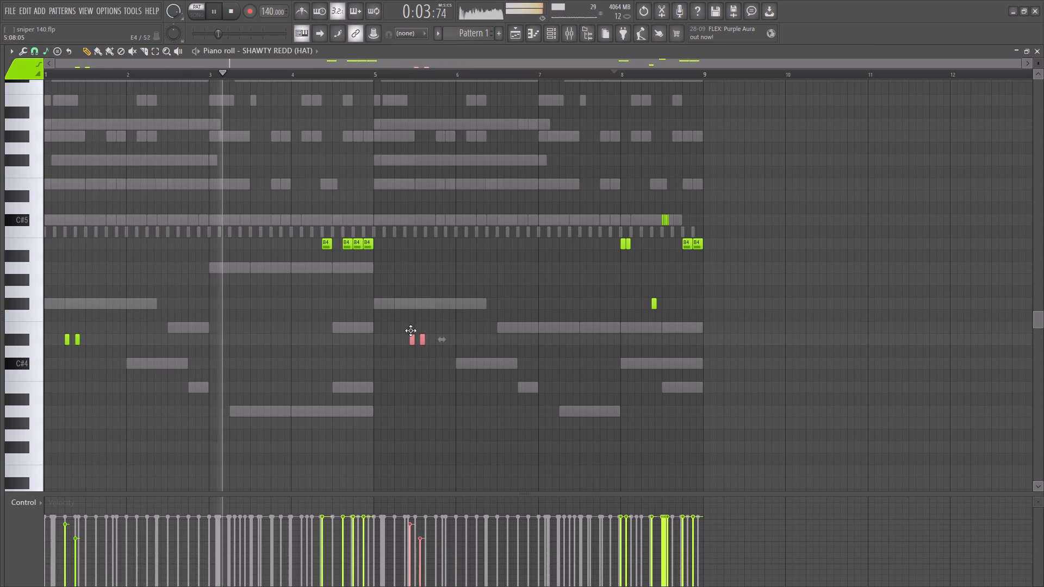
{"action": "left_click_drag", "start_coordinate": [411, 330], "coordinate": [415, 271], "text": "shift"}
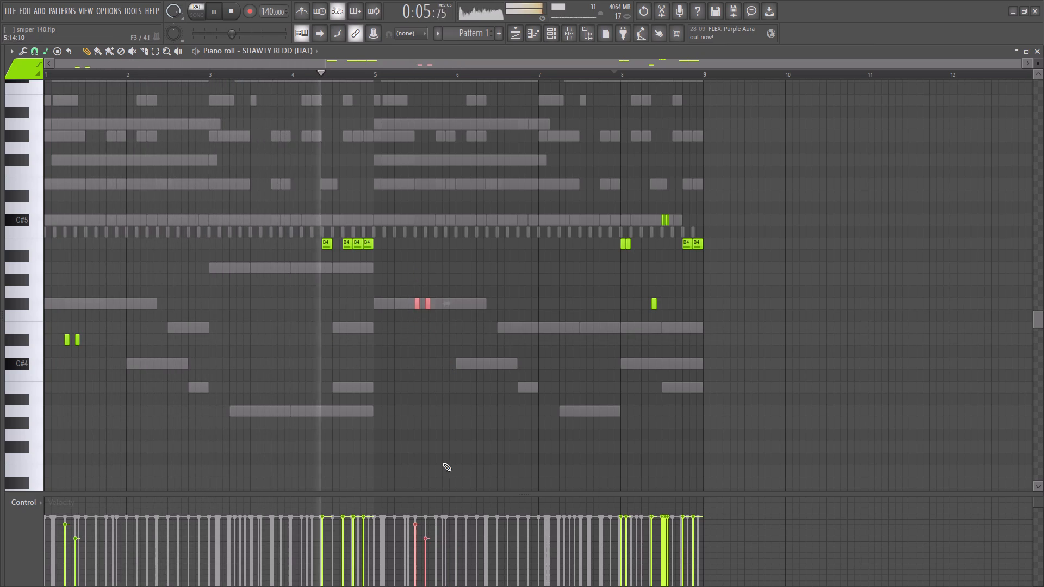
{"action": "right_click", "coordinate": [442, 475]}
Audition hi-hat samples from the drum kit, including BELLA and CARDIGAN.
{"action": "scroll", "coordinate": [516, 430], "scroll_direction": "down", "scroll_amount": 7, "text": "ctrl"}
{"action": "scroll", "coordinate": [419, 425], "scroll_direction": "down", "scroll_amount": 2, "text": "ctrl"}
{"action": "scroll", "coordinate": [505, 370], "scroll_direction": "down", "scroll_amount": 4, "text": "ctrl"}
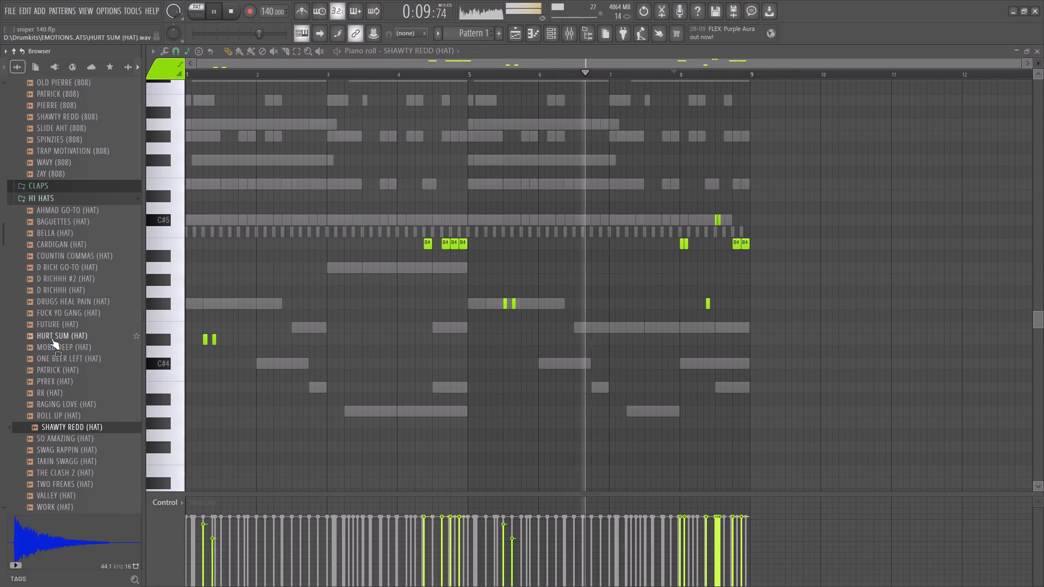
{"action": "left_click", "coordinate": [57, 347]}
{"action": "left_click", "coordinate": [58, 348]}
{"action": "double_click", "coordinate": [40, 239]}
{"action": "double_click", "coordinate": [54, 235]}
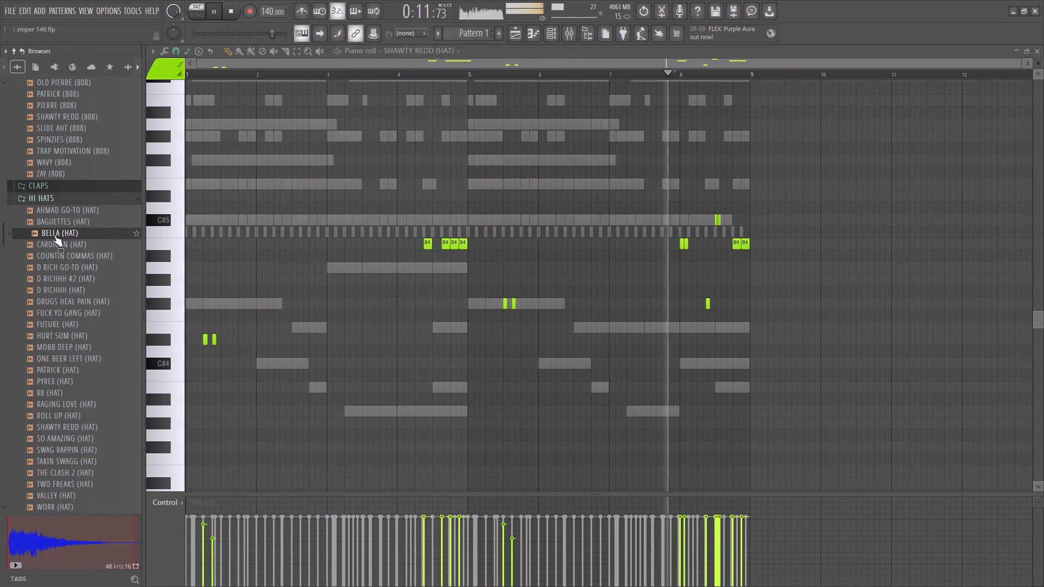
{"action": "left_click", "coordinate": [63, 242]}
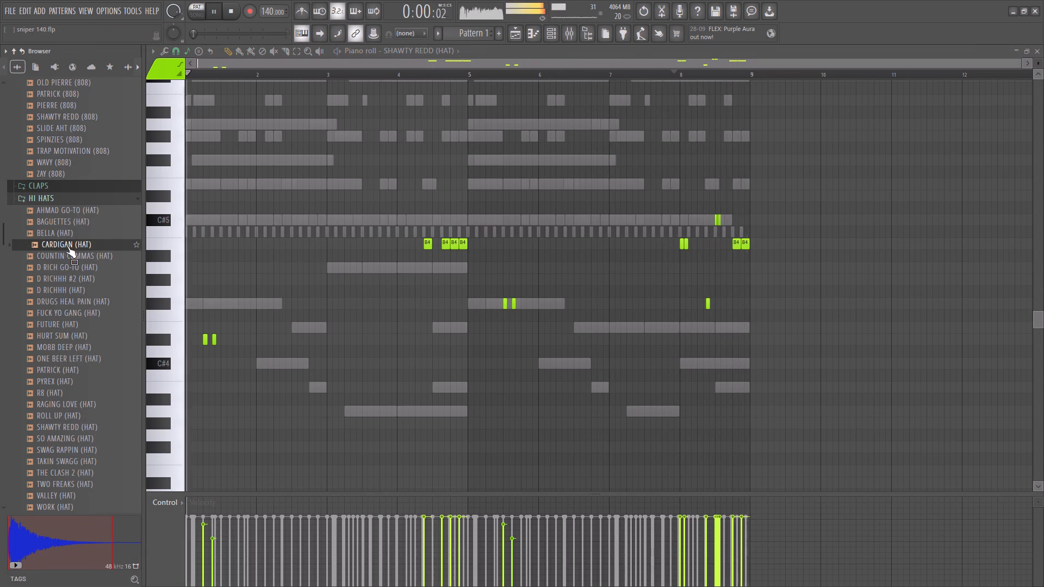
Audition the WAVY, SPINZIES and ZAY 808 samples from the drum kit.
{"action": "left_click", "coordinate": [55, 164]}
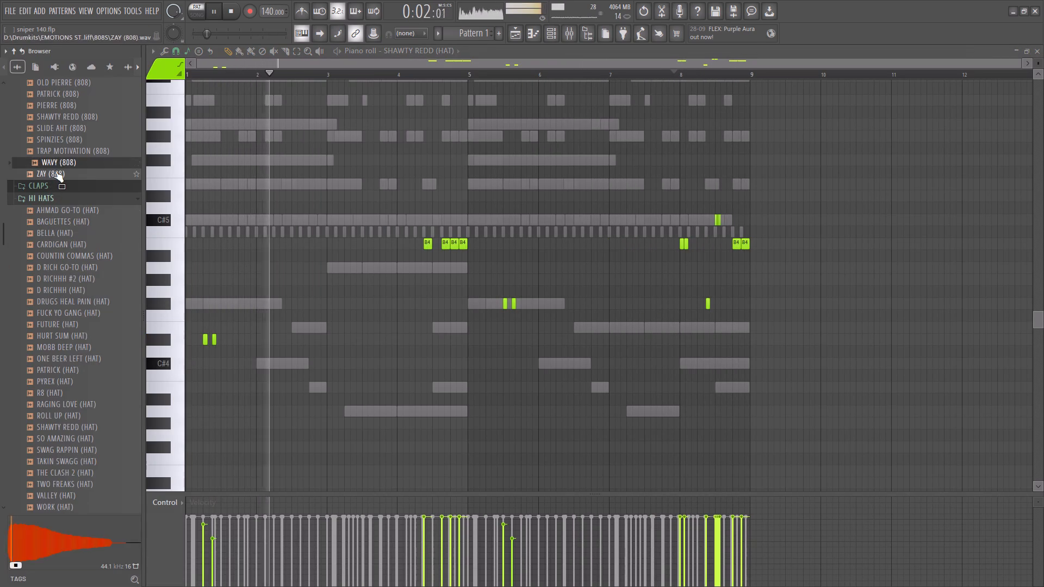
{"action": "left_click", "coordinate": [55, 171]}
{"action": "left_click", "coordinate": [56, 172]}
{"action": "left_click", "coordinate": [56, 173]}
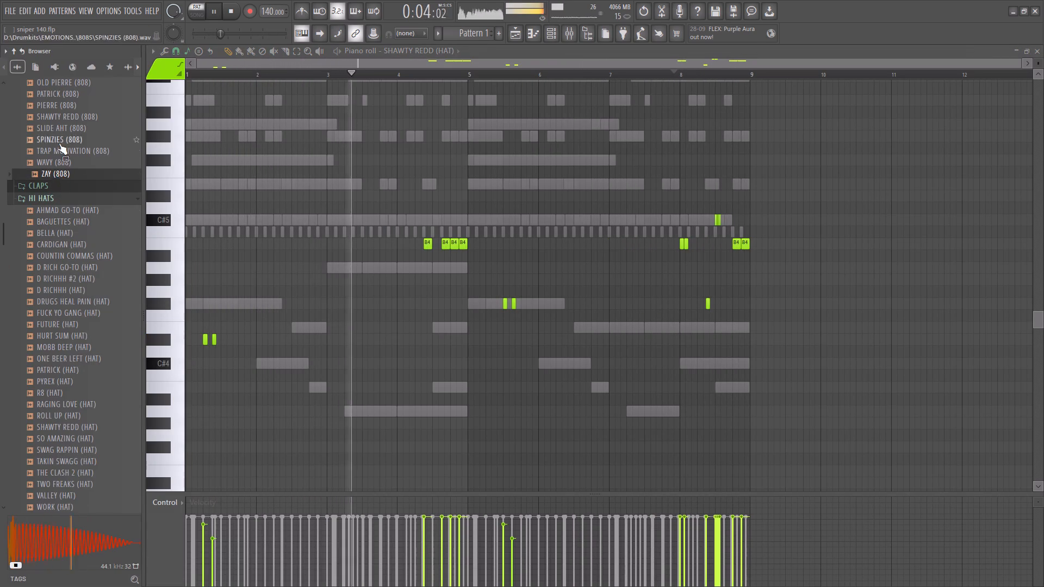
{"action": "left_click", "coordinate": [59, 143]}
{"action": "left_click", "coordinate": [63, 172]}
{"action": "left_click_drag", "start_coordinate": [63, 176], "coordinate": [213, 93]}
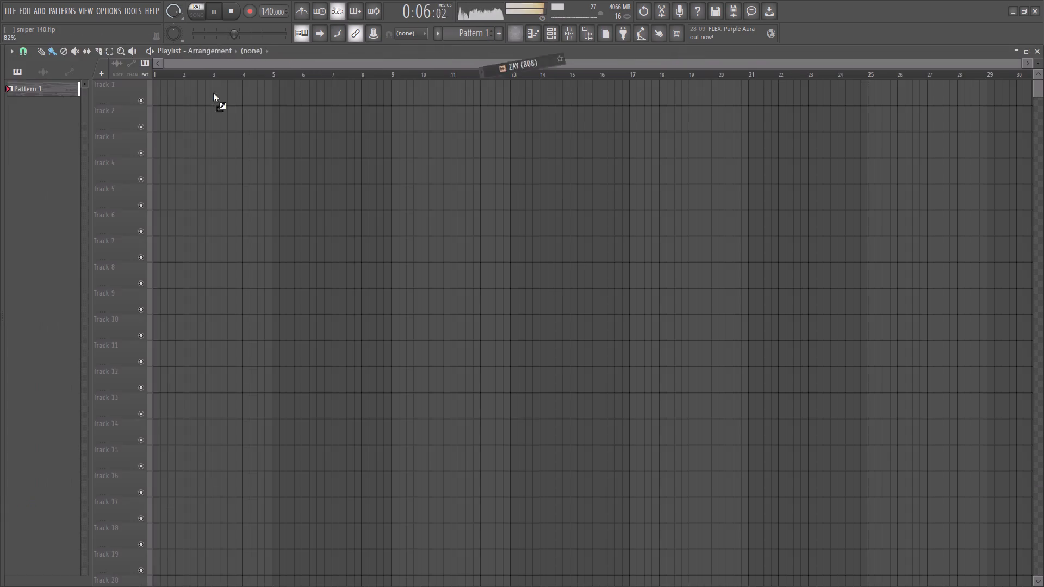
{"action": "left_click_drag", "start_coordinate": [213, 93], "coordinate": [1, 146]}
Audition clap samples from the kit's CLAPS folder, including GLO and TAKIN SWAGG.
{"action": "scroll", "coordinate": [27, 202], "scroll_direction": "up", "scroll_amount": 4}
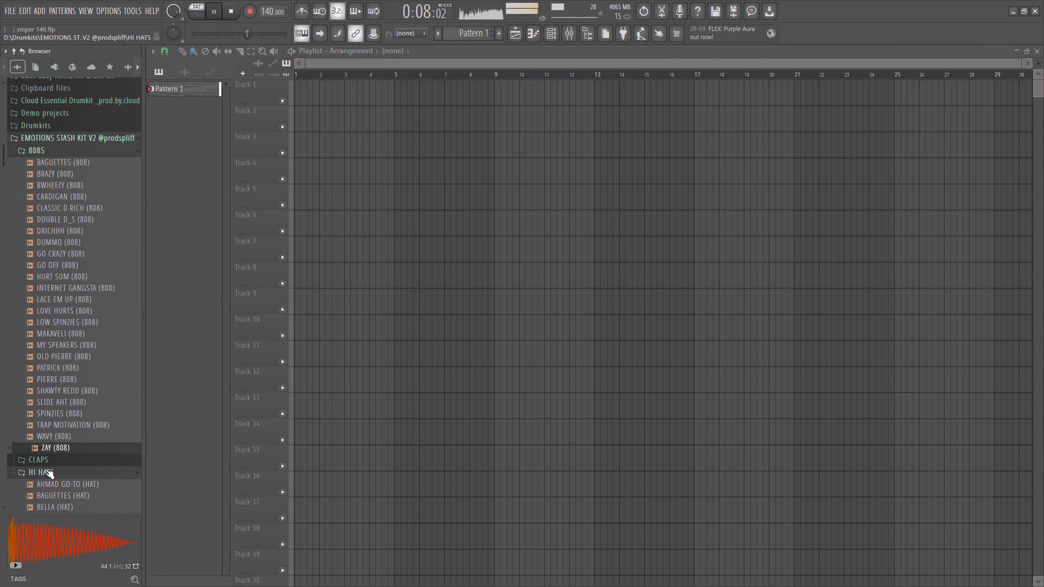
{"action": "left_click", "coordinate": [42, 458]}
{"action": "left_click_drag", "start_coordinate": [51, 476], "coordinate": [56, 474]}
{"action": "left_click", "coordinate": [65, 473]}
{"action": "left_click", "coordinate": [66, 436]}
{"action": "left_click", "coordinate": [80, 300]}
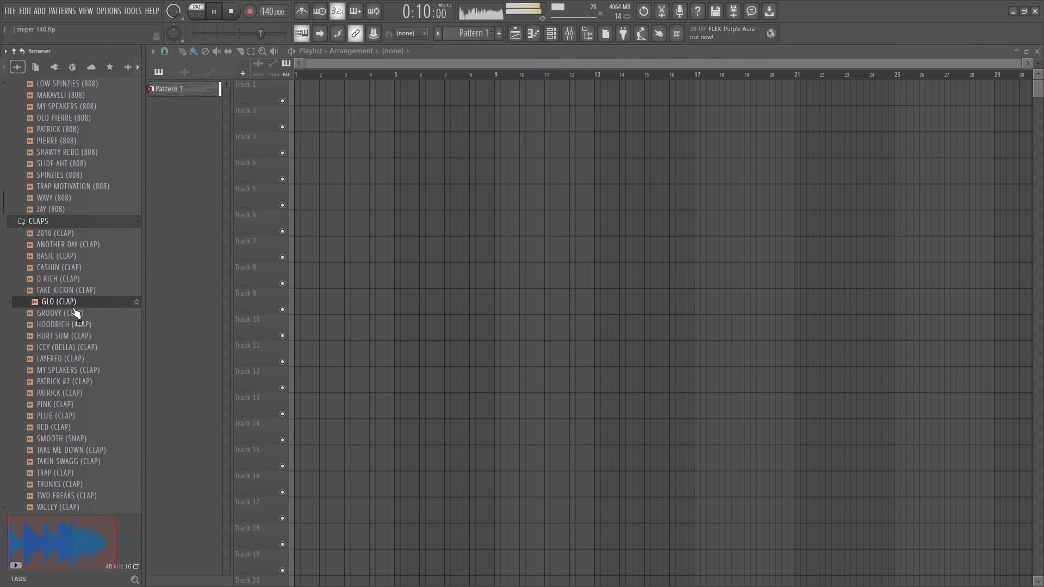
{"action": "left_click", "coordinate": [66, 456]}
{"action": "left_click", "coordinate": [63, 450]}
{"action": "left_click", "coordinate": [62, 461]}
{"action": "left_click", "coordinate": [62, 465]}
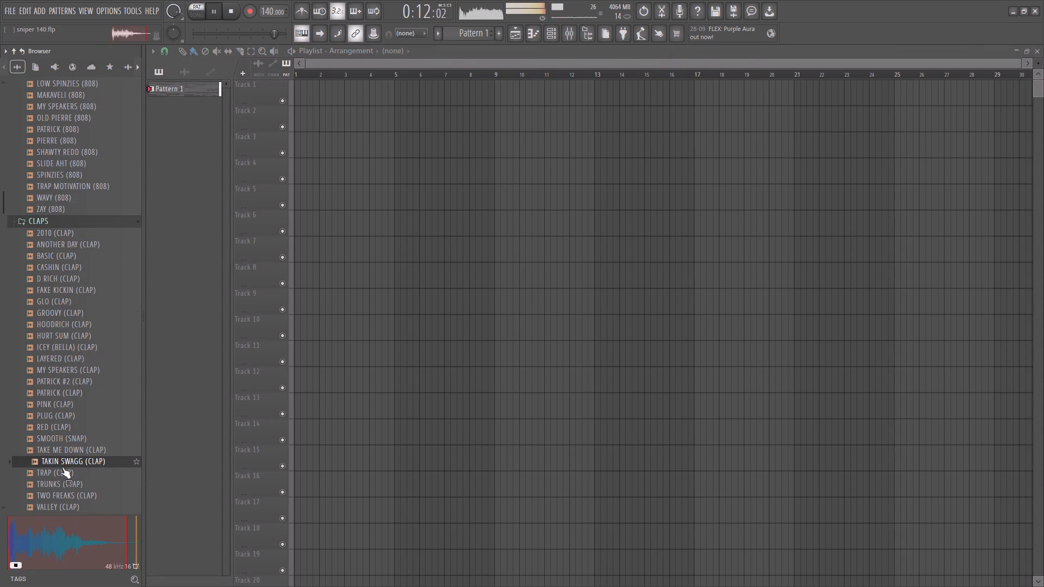
{"action": "left_click", "coordinate": [58, 460]}
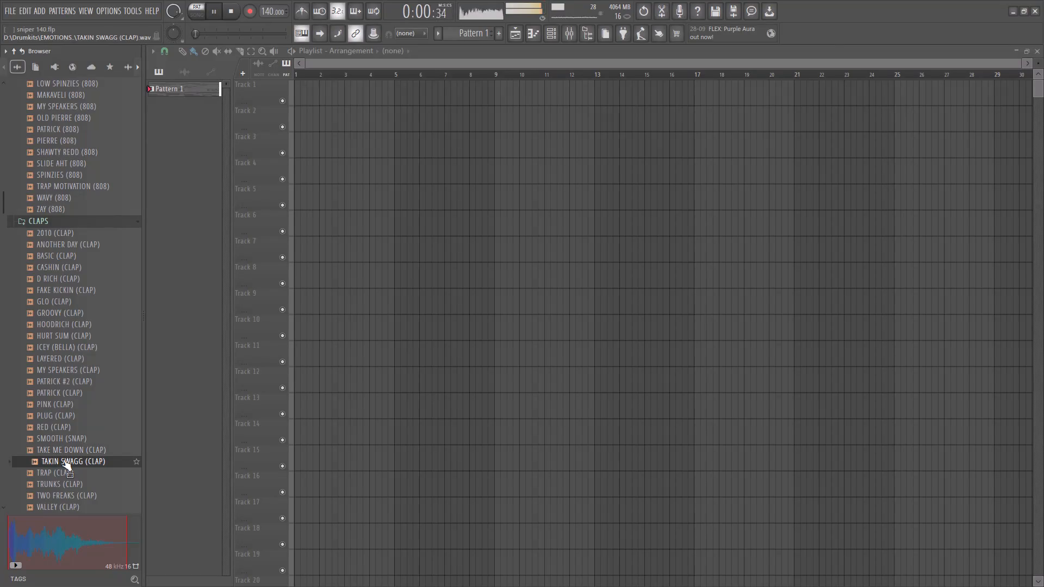
Add TAKIN SWAGG (CLAP) as a new channel below the SHAWTY REDD hat in the channel rack.
{"action": "left_click", "coordinate": [63, 459]}
{"action": "left_click_drag", "start_coordinate": [63, 460], "coordinate": [267, 171]}
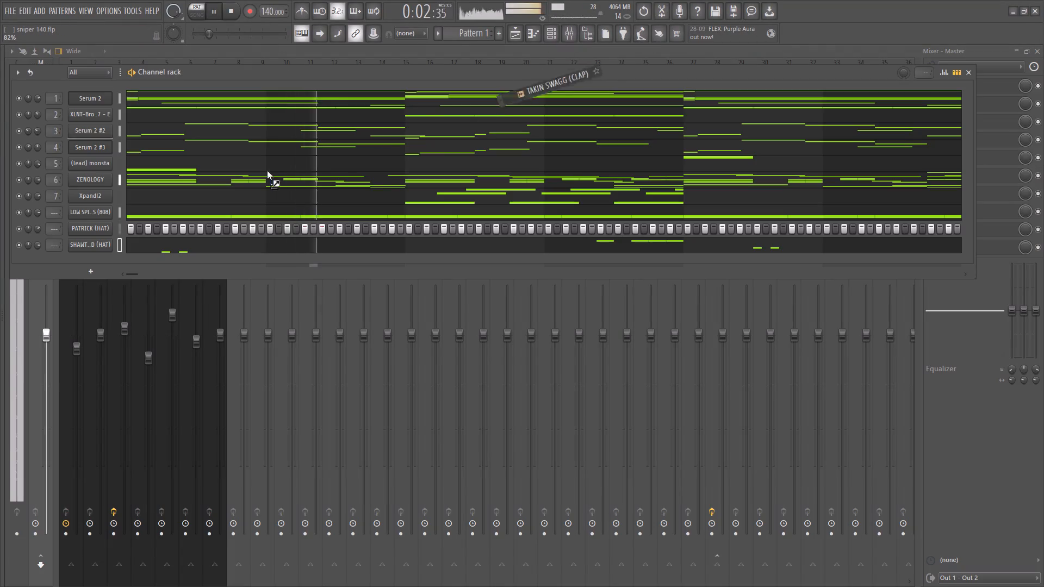
{"action": "left_click_drag", "start_coordinate": [267, 171], "coordinate": [118, 257]}
Fill the TAKIN SWAGG clap with Advanced fill, using a sequence length of 128 and an interval of 16.
{"action": "right_click", "coordinate": [105, 261]}
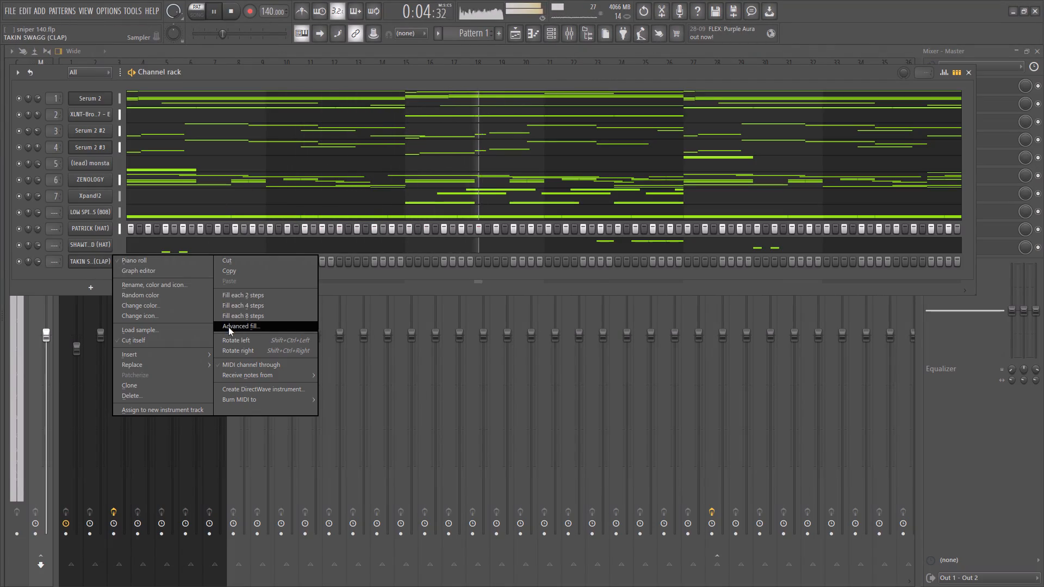
{"action": "left_click", "coordinate": [230, 328]}
{"action": "scroll", "coordinate": [573, 402], "scroll_direction": "up", "scroll_amount": 12}
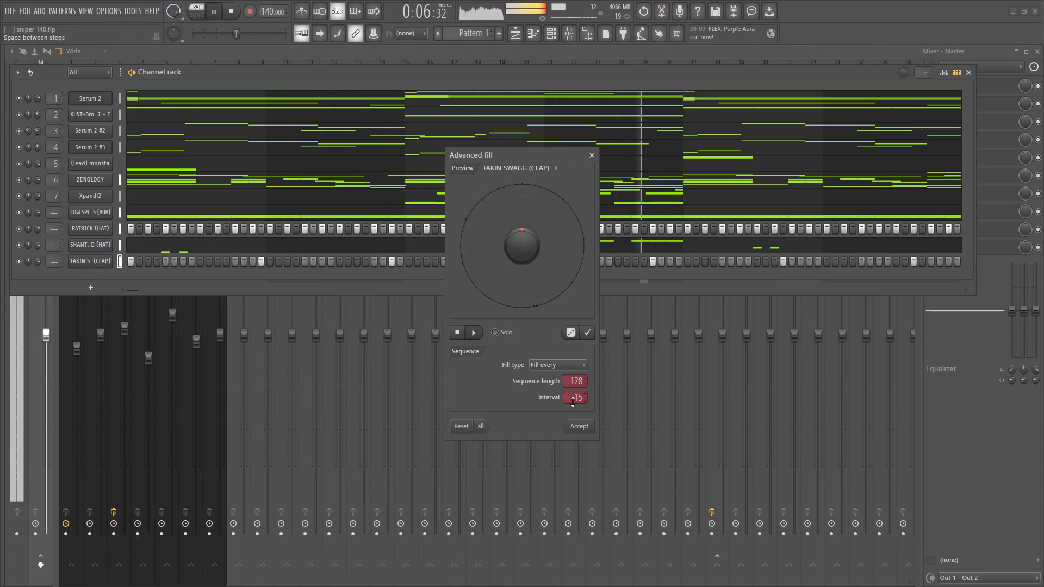
{"action": "scroll", "coordinate": [573, 402], "scroll_direction": "up", "scroll_amount": 2}
{"action": "left_click", "coordinate": [576, 427]}
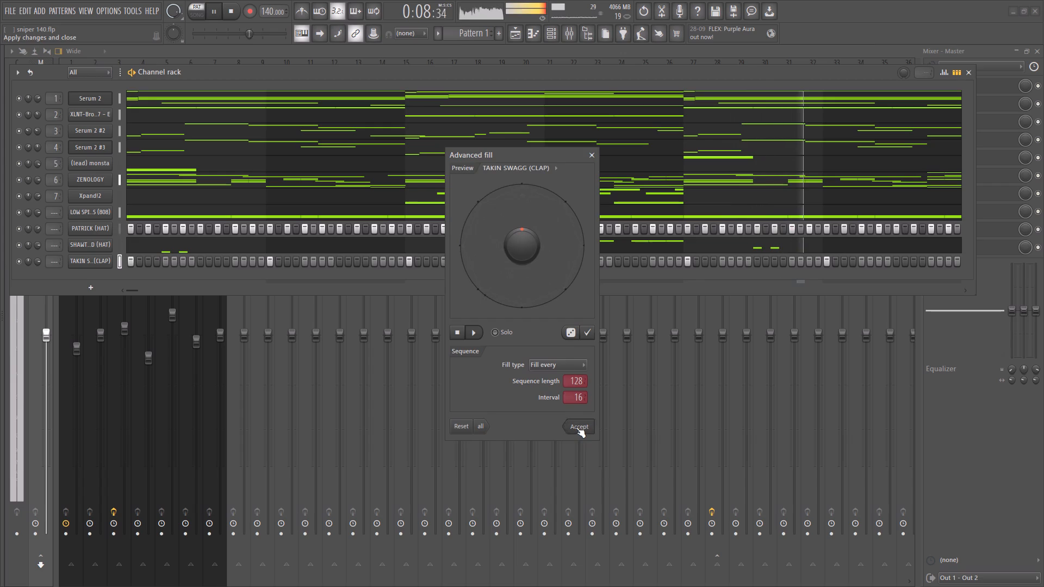
Turn off loop points for the TAKIN SWAGG clap sample.
{"action": "left_click", "coordinate": [103, 257]}
{"action": "left_click", "coordinate": [133, 259]}
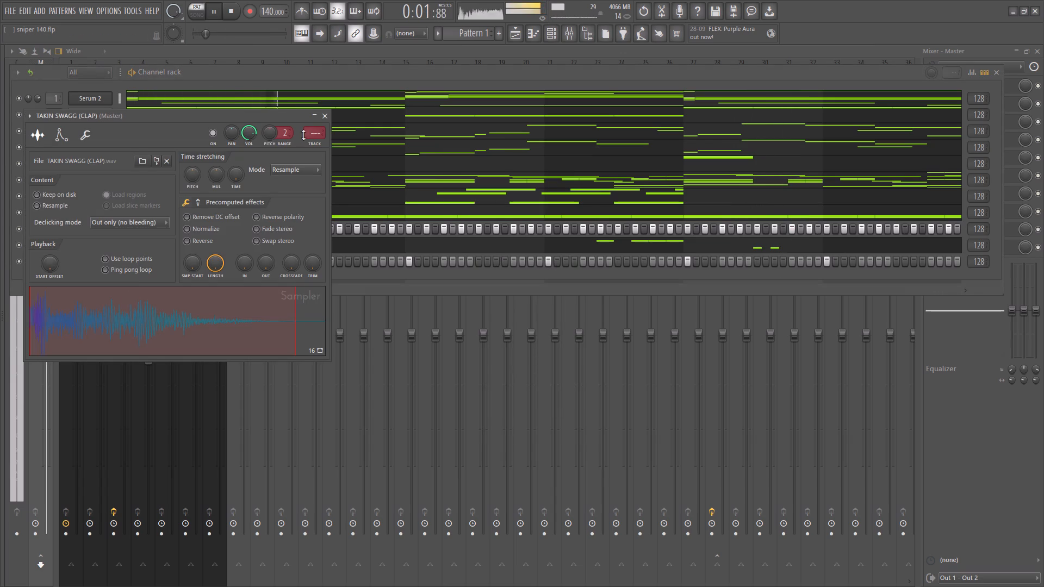
{"action": "left_click", "coordinate": [326, 117]}
Shift all TAKIN SWAGG clap notes half a bar later in the piano roll, onto the middle of each bar.
{"action": "right_click", "coordinate": [103, 260]}
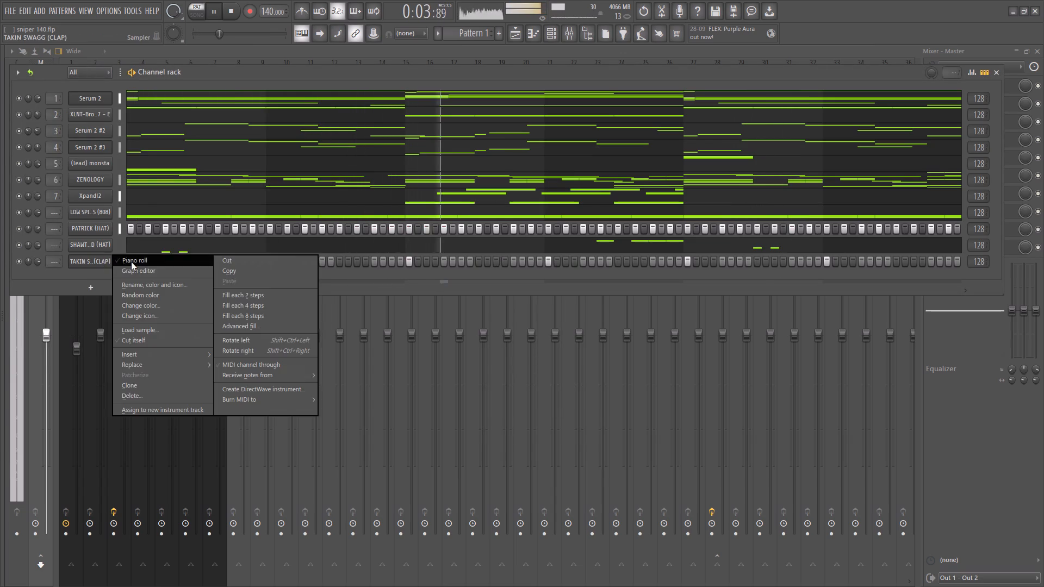
{"action": "left_click", "coordinate": [131, 262]}
{"action": "scroll", "coordinate": [139, 270], "scroll_direction": "down", "scroll_amount": 9, "text": "ctrl"}
{"action": "left_click_drag", "start_coordinate": [831, 159], "coordinate": [40, 416], "text": "ctrl"}
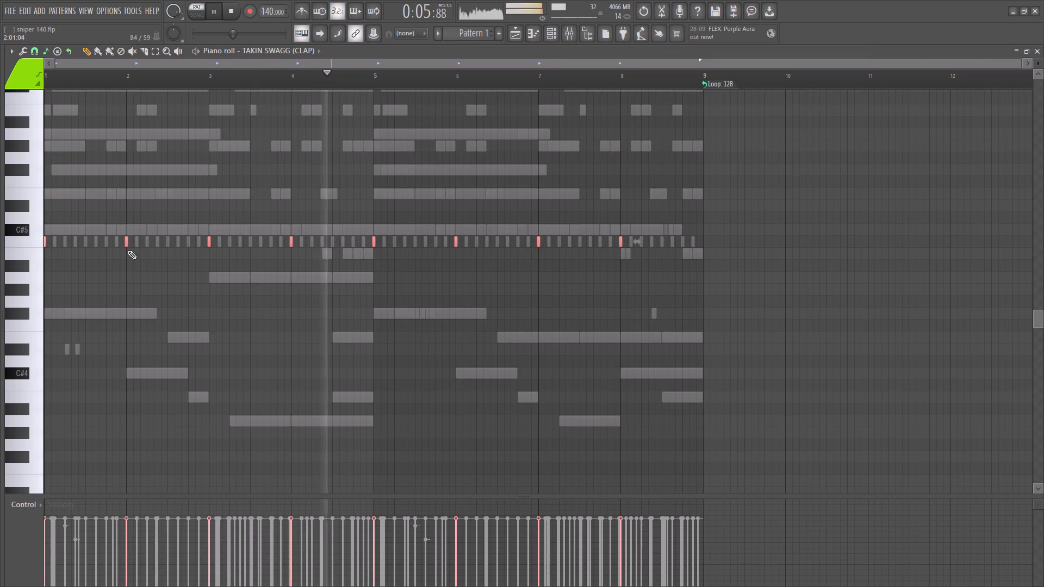
{"action": "left_click_drag", "start_coordinate": [127, 242], "coordinate": [167, 249]}
{"action": "right_click_drag", "start_coordinate": [542, 327], "coordinate": [548, 328]}
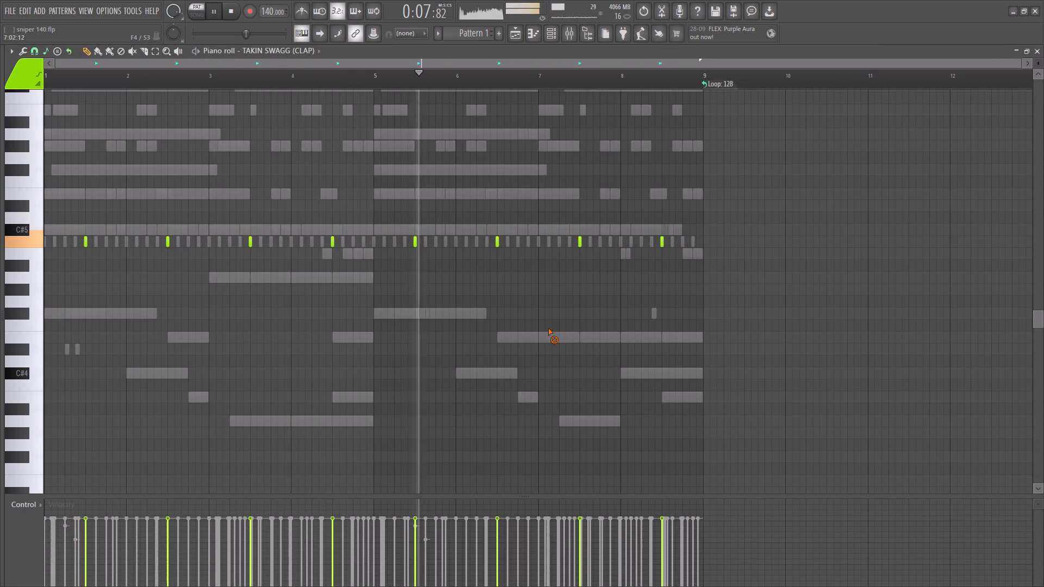
{"action": "right_click_drag", "start_coordinate": [548, 328], "coordinate": [601, 322]}
{"action": "scroll", "coordinate": [670, 276], "scroll_direction": "down", "scroll_amount": 6, "text": "ctrl"}
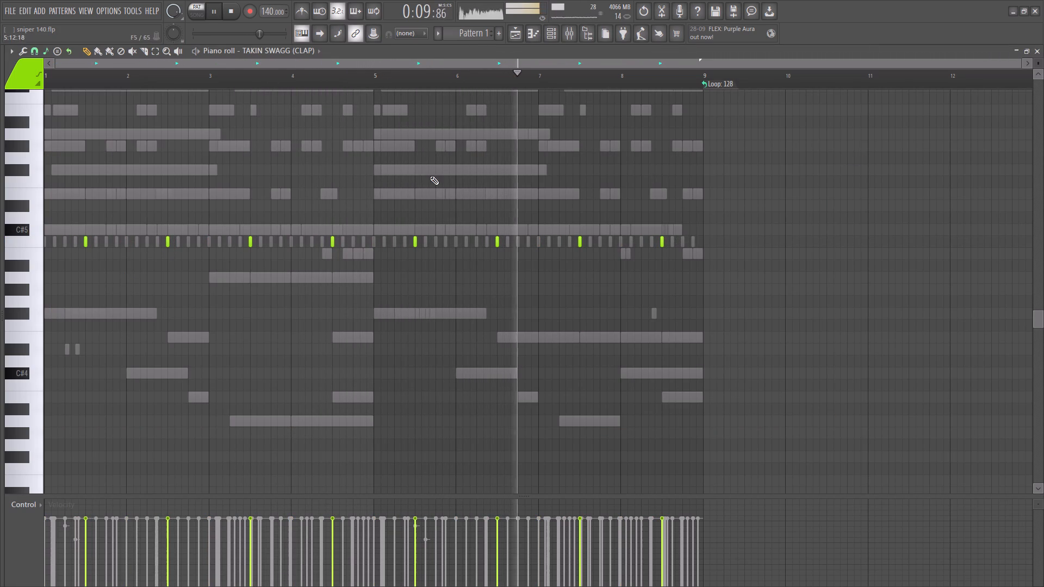
Set the TAKIN SWAGG clap channel to cut itself, using cut group 10.
{"action": "left_click", "coordinate": [549, 36]}
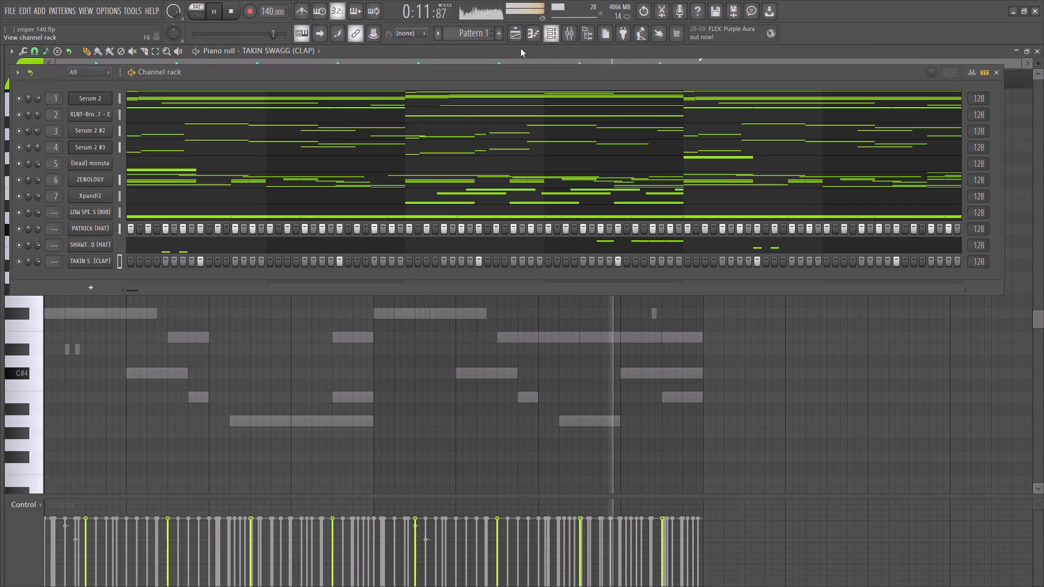
{"action": "left_click", "coordinate": [85, 259]}
{"action": "left_click_drag", "start_coordinate": [84, 129], "coordinate": [85, 136]}
{"action": "left_click_drag", "start_coordinate": [52, 278], "coordinate": [52, 272]}
{"action": "left_click", "coordinate": [52, 271]}
Shape the TAKIN SWAGG clap's volume envelope with no attack, full hold, no decay or sustain, and an adjusted release.
{"action": "left_click", "coordinate": [64, 137]}
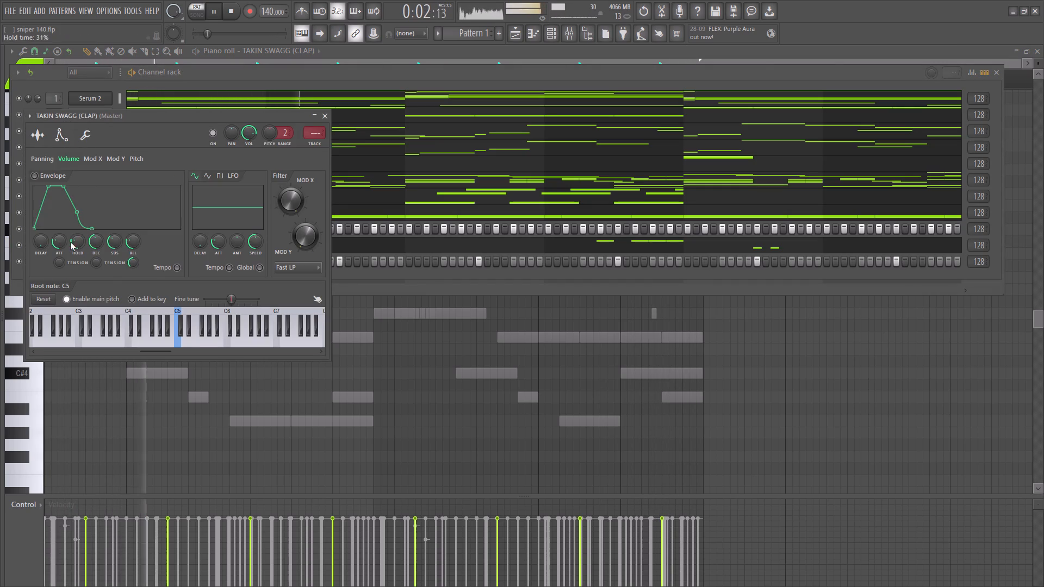
{"action": "left_click_drag", "start_coordinate": [59, 236], "coordinate": [116, 516]}
{"action": "left_click_drag", "start_coordinate": [85, 227], "coordinate": [123, 37]}
{"action": "left_click_drag", "start_coordinate": [78, 239], "coordinate": [181, 425]}
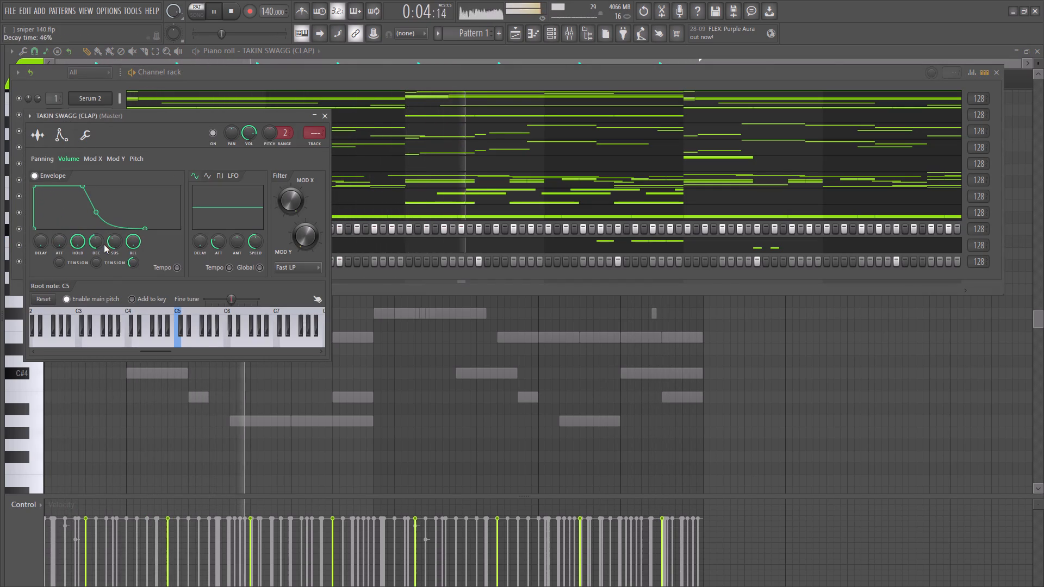
{"action": "left_click_drag", "start_coordinate": [92, 243], "coordinate": [257, 240]}
{"action": "left_click_drag", "start_coordinate": [112, 238], "coordinate": [202, 32]}
{"action": "left_click_drag", "start_coordinate": [140, 240], "coordinate": [164, 400]}
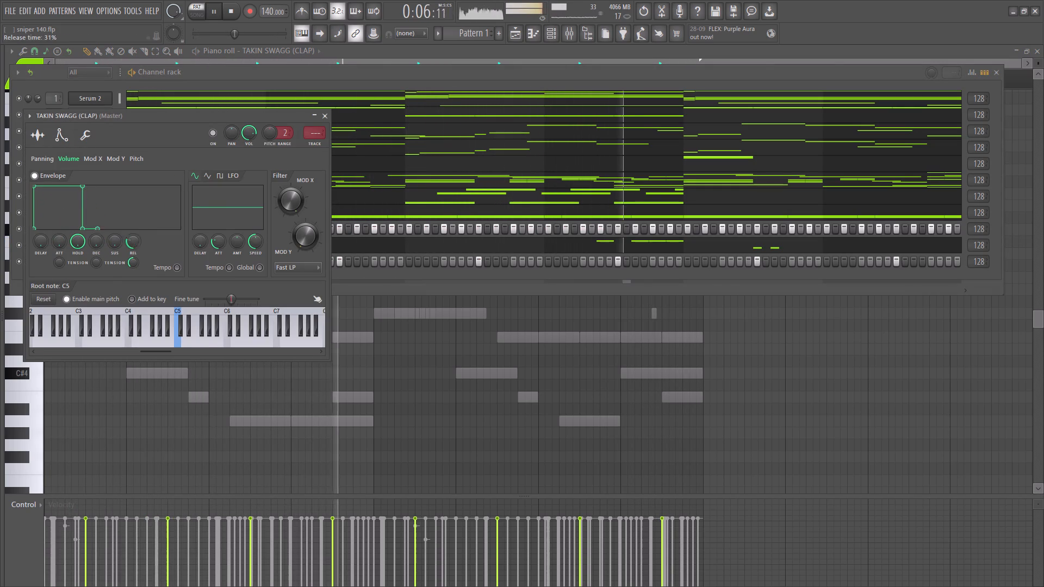
{"action": "left_click_drag", "start_coordinate": [164, 400], "coordinate": [206, 65]}
Raise the TAKIN SWAGG clap's volume multiplier to about 121%.
{"action": "left_click", "coordinate": [83, 143]}
{"action": "left_click_drag", "start_coordinate": [68, 173], "coordinate": [67, 135]}
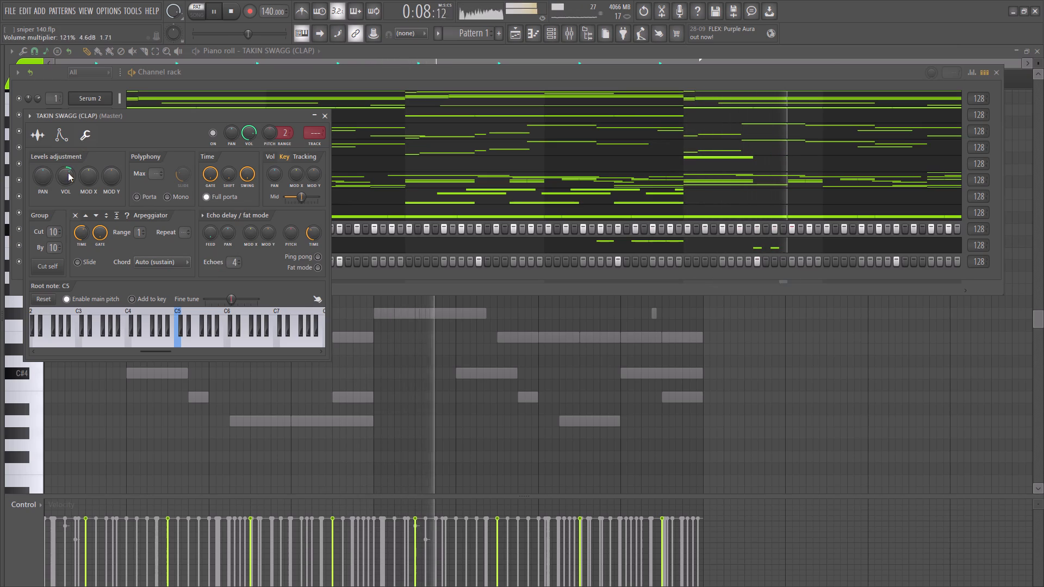
Audition claps in the kit's CLAPS folder and add ICEY (BELLA) (CLAP) as a new channel below TAKIN SWAGG.
{"action": "left_click", "coordinate": [61, 320]}
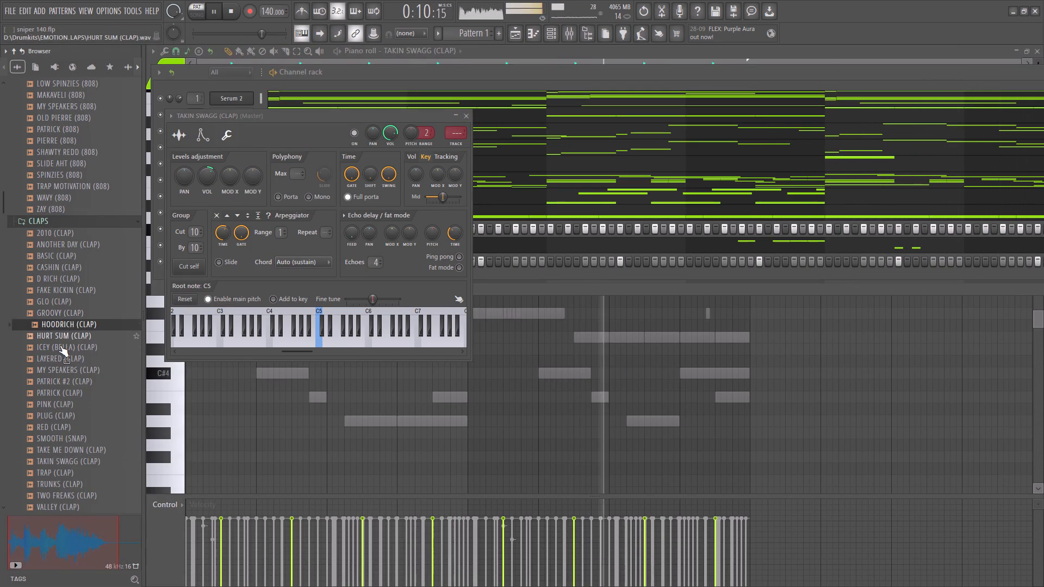
{"action": "left_click", "coordinate": [60, 345]}
{"action": "left_click", "coordinate": [61, 355]}
{"action": "left_click_drag", "start_coordinate": [61, 350], "coordinate": [420, 264]}
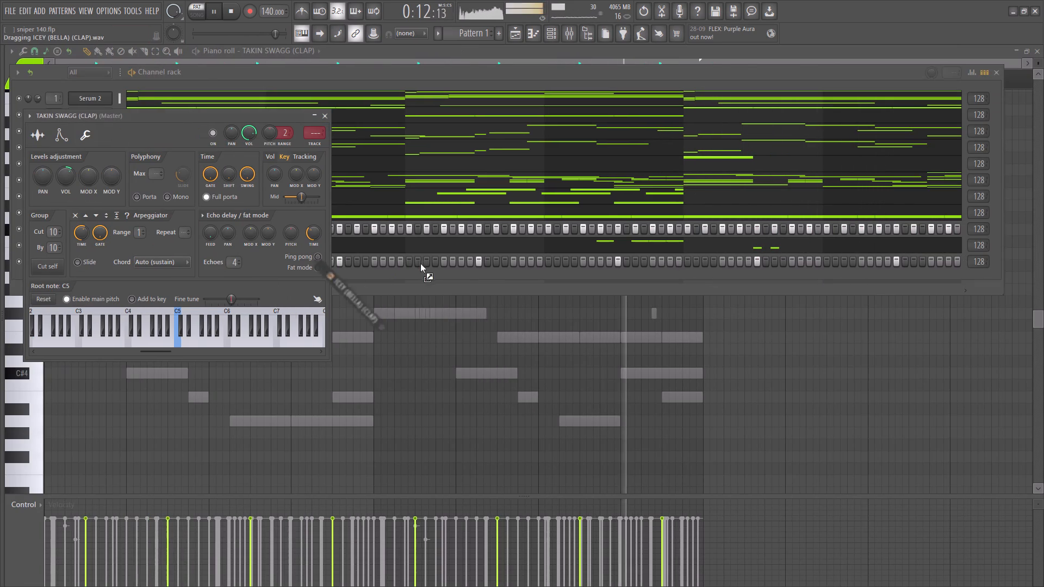
{"action": "left_click_drag", "start_coordinate": [420, 264], "coordinate": [0, 320]}
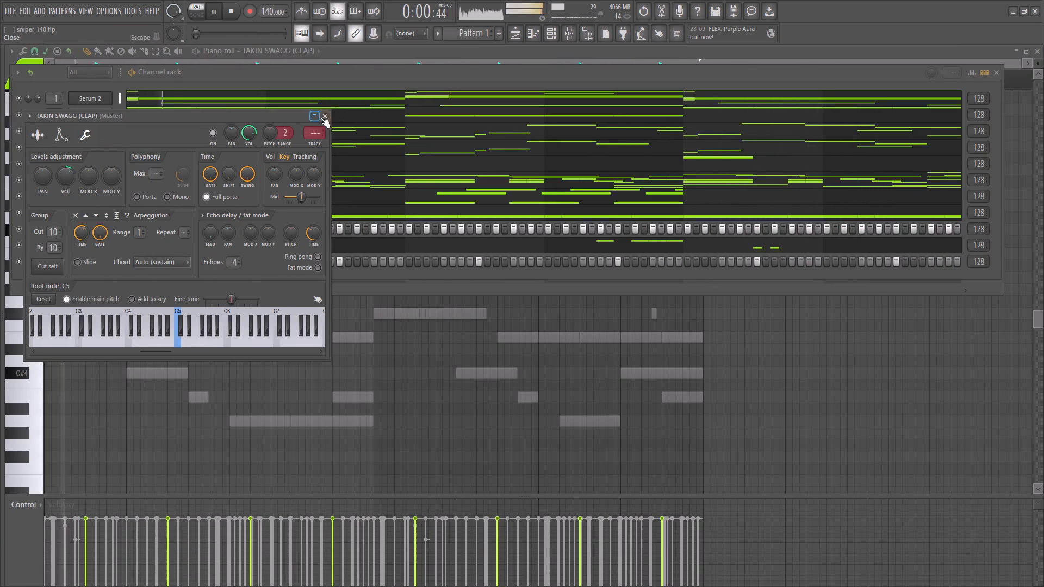
{"action": "left_click", "coordinate": [322, 117]}
{"action": "left_click_drag", "start_coordinate": [47, 344], "coordinate": [92, 293]}
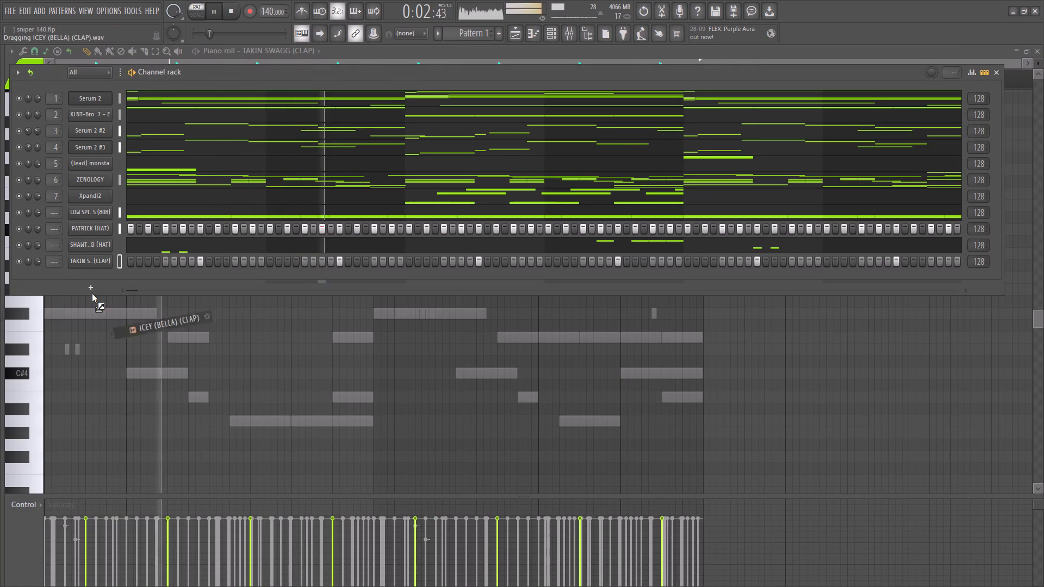
{"action": "left_click_drag", "start_coordinate": [92, 293], "coordinate": [83, 283]}
Copy the TAKIN SWAGG clap's pattern and paste it into the ICEY (BELLA) clap channel.
{"action": "right_click", "coordinate": [90, 279]}
{"action": "right_click", "coordinate": [88, 258]}
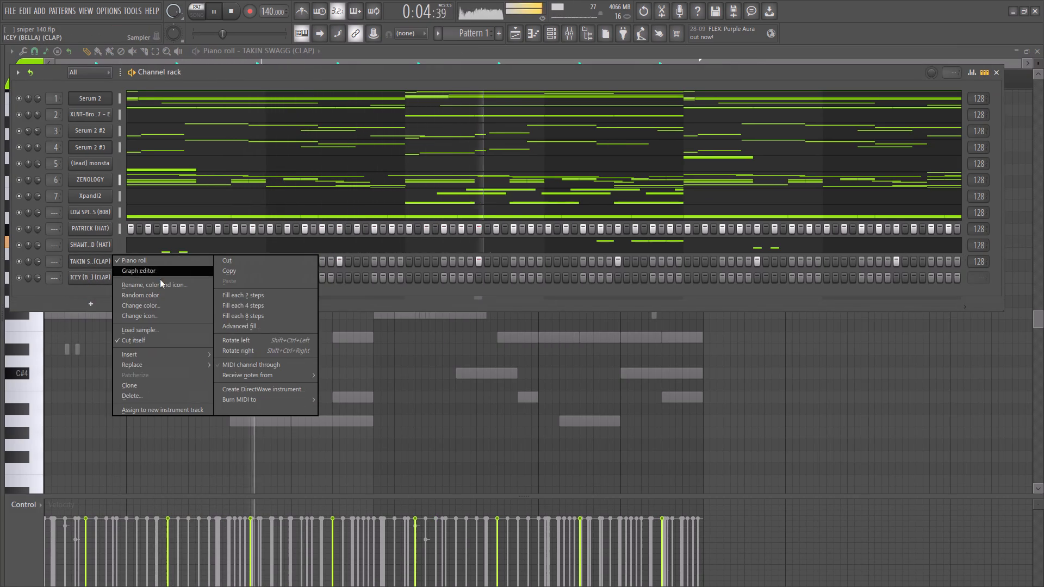
{"action": "left_click_drag", "start_coordinate": [231, 268], "coordinate": [226, 271]}
{"action": "right_click_drag", "start_coordinate": [98, 281], "coordinate": [111, 282]}
{"action": "left_click", "coordinate": [227, 295]}
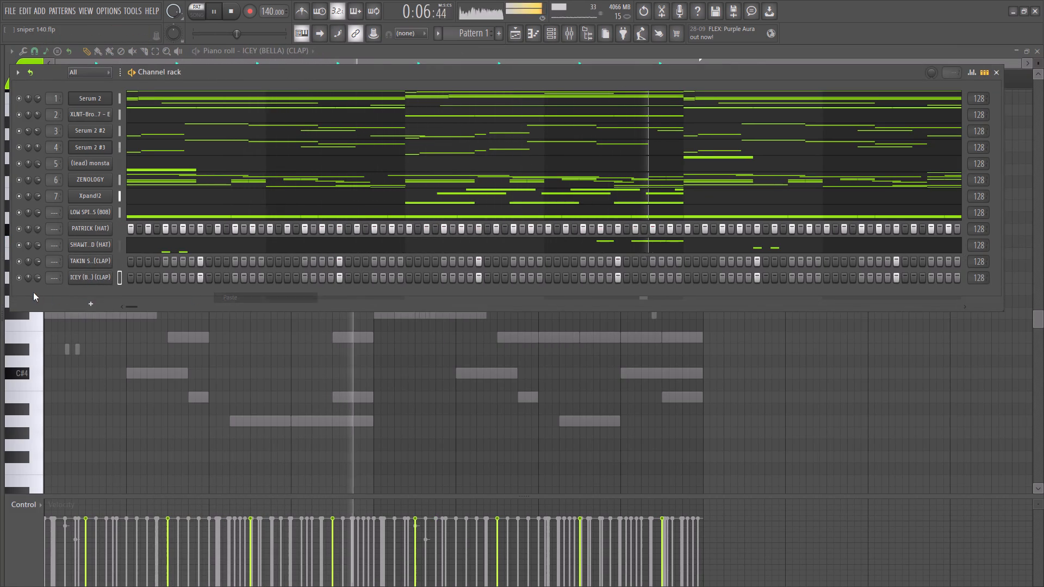
{"action": "scroll", "coordinate": [34, 281], "scroll_direction": "down", "scroll_amount": 5}
Turn off loop points for the ICEY (BELLA) clap and set the channel to cut itself.
{"action": "left_click", "coordinate": [95, 280]}
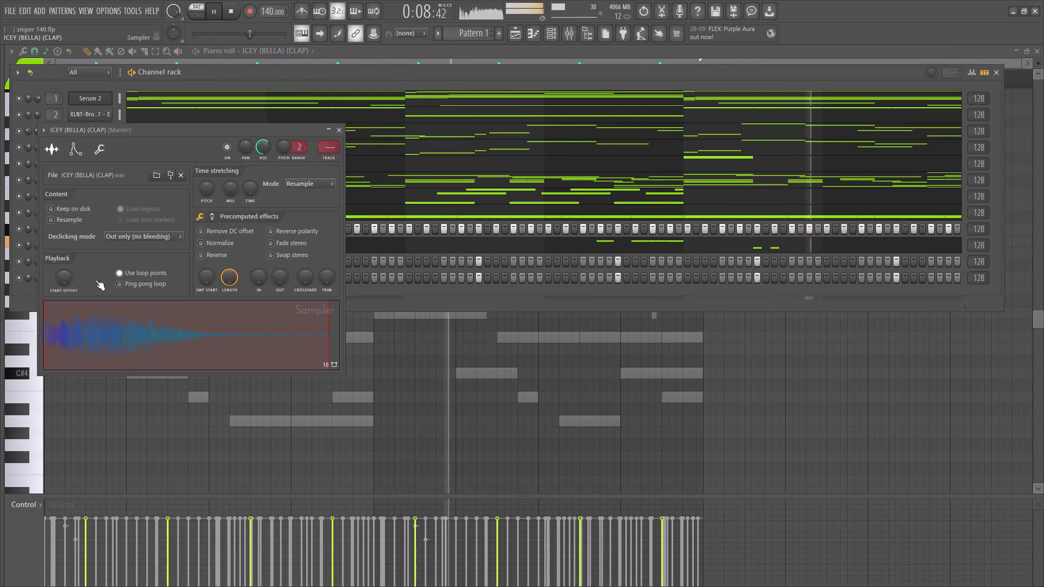
{"action": "left_click", "coordinate": [119, 271]}
{"action": "left_click", "coordinate": [101, 154]}
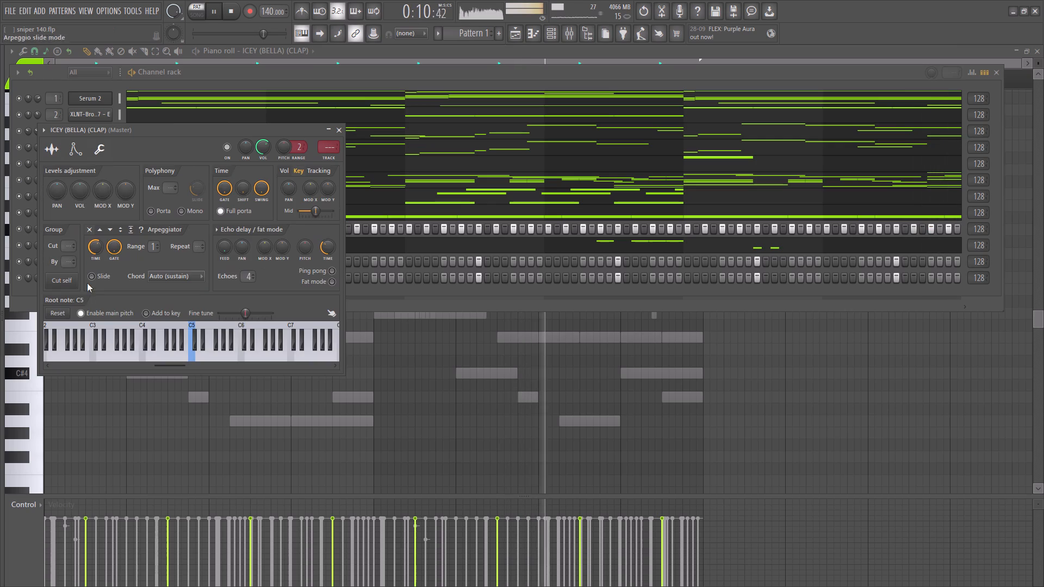
{"action": "left_click", "coordinate": [74, 280]}
Enable the ICEY (BELLA) clap's volume envelope with no attack.
{"action": "left_click", "coordinate": [77, 148]}
{"action": "left_click_drag", "start_coordinate": [74, 251], "coordinate": [103, 355]}
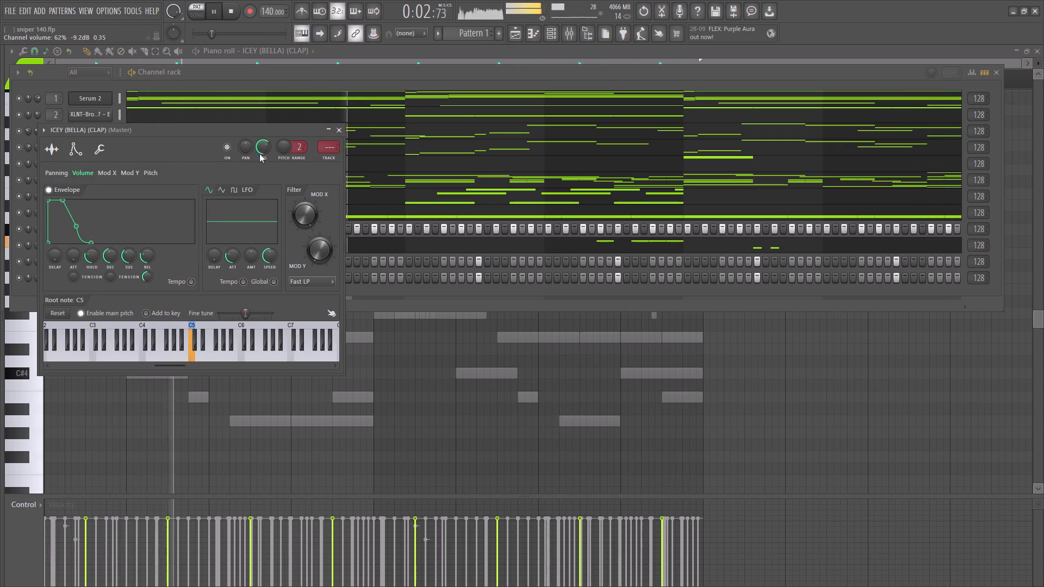
Lower the ICEY (BELLA) clap's channel volume to balance it under the TAKIN SWAGG clap.
{"action": "left_click_drag", "start_coordinate": [260, 153], "coordinate": [263, 249]}
{"action": "left_click_drag", "start_coordinate": [259, 148], "coordinate": [256, 113]}
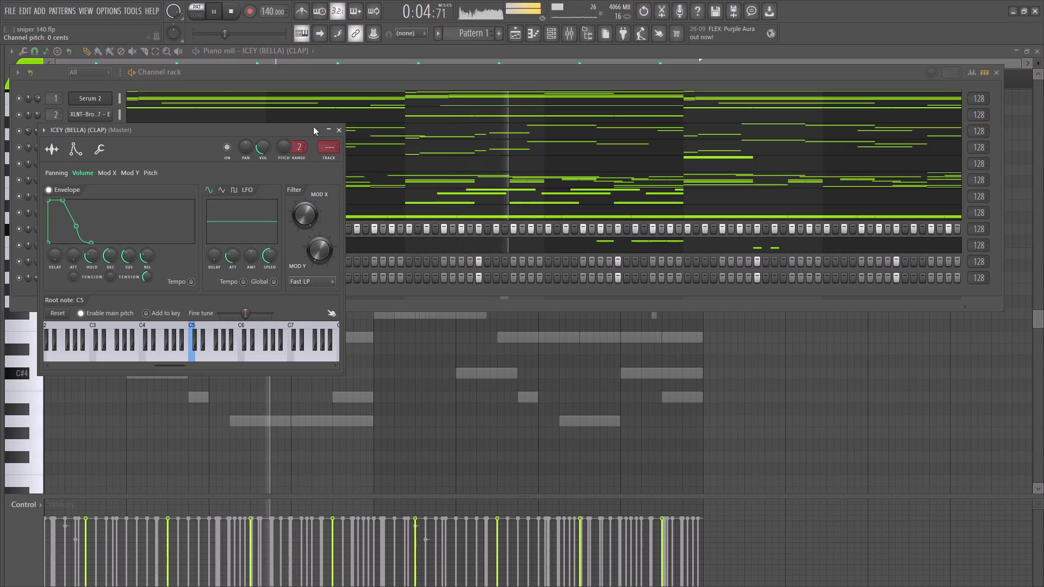
{"action": "left_click_drag", "start_coordinate": [266, 149], "coordinate": [272, 161]}
{"action": "left_click", "coordinate": [337, 124]}
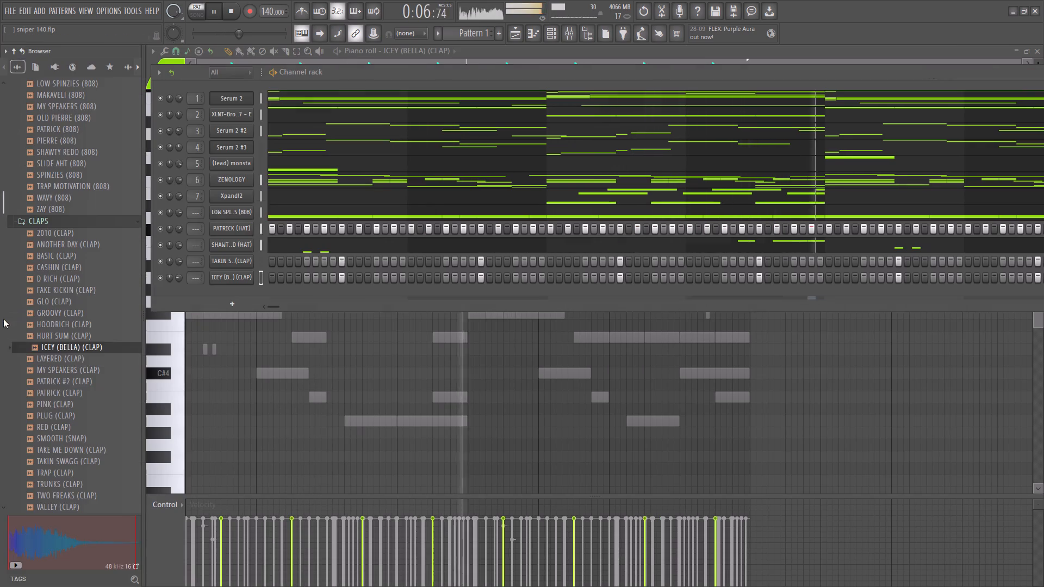
Add PATRICK (CLAP) from the kit's CLAPS folder as a new channel below the ICEY (BELLA) clap.
{"action": "left_click", "coordinate": [46, 391]}
{"action": "left_click_drag", "start_coordinate": [60, 395], "coordinate": [109, 305]}
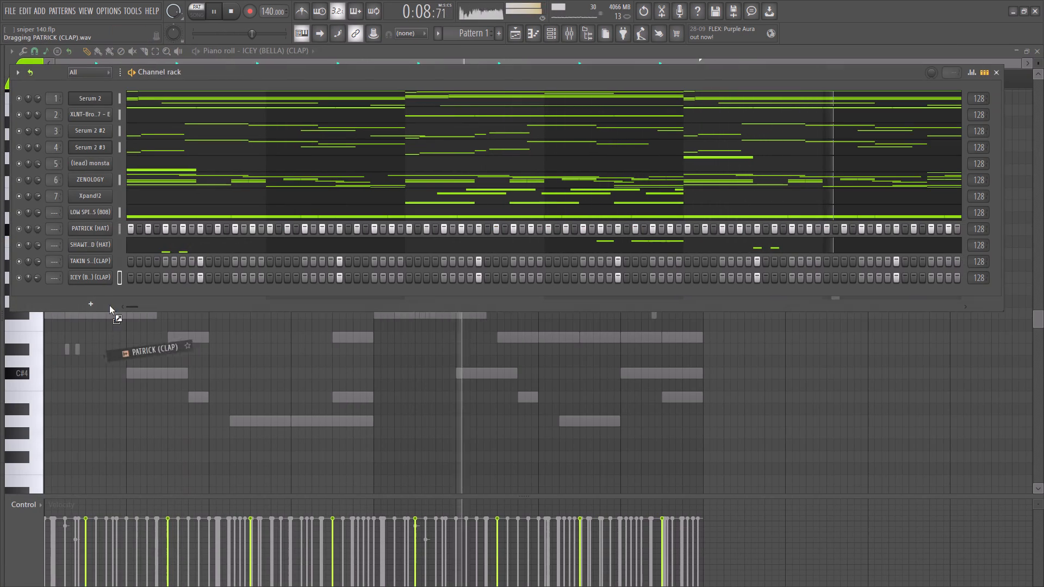
{"action": "left_click_drag", "start_coordinate": [109, 305], "coordinate": [100, 301]}
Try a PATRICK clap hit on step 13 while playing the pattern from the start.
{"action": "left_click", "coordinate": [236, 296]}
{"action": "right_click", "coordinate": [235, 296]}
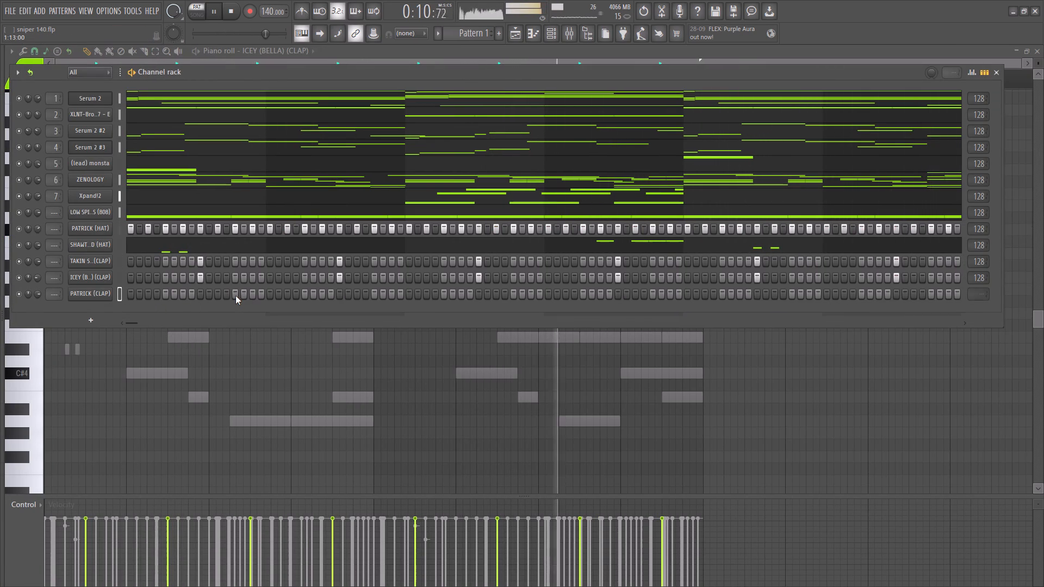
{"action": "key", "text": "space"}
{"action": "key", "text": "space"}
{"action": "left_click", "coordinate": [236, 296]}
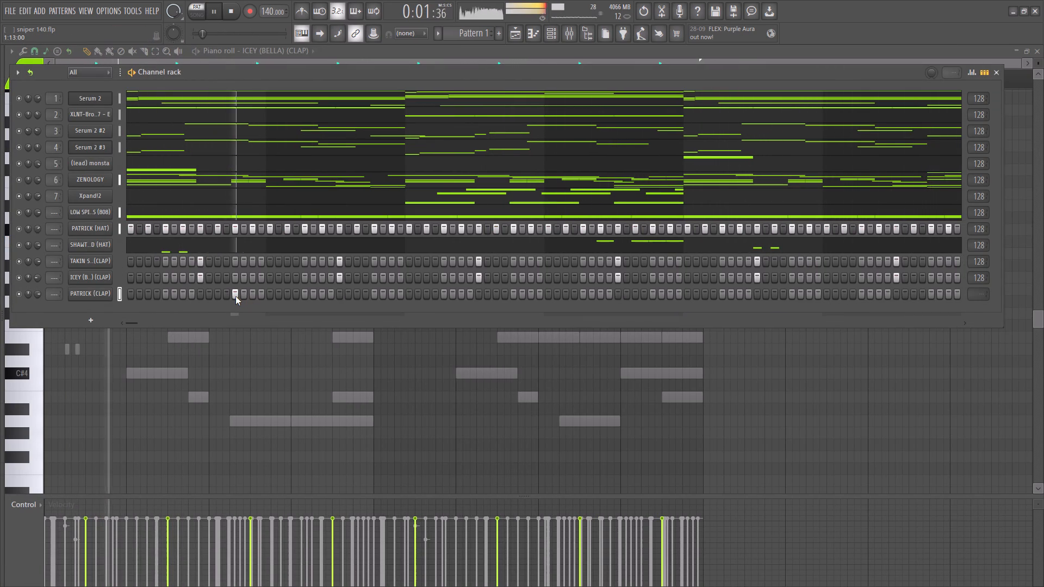
Turn off loop points for the PATRICK clap sample and replay the pattern.
{"action": "left_click", "coordinate": [85, 293]}
{"action": "left_click", "coordinate": [134, 286]}
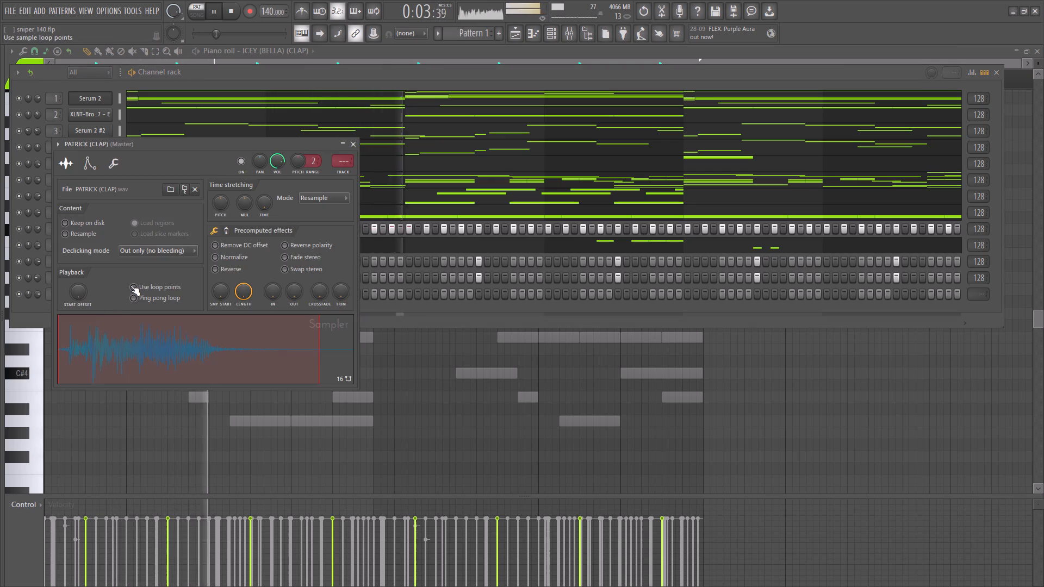
{"action": "key", "text": "space"}
{"action": "key", "text": "space"}
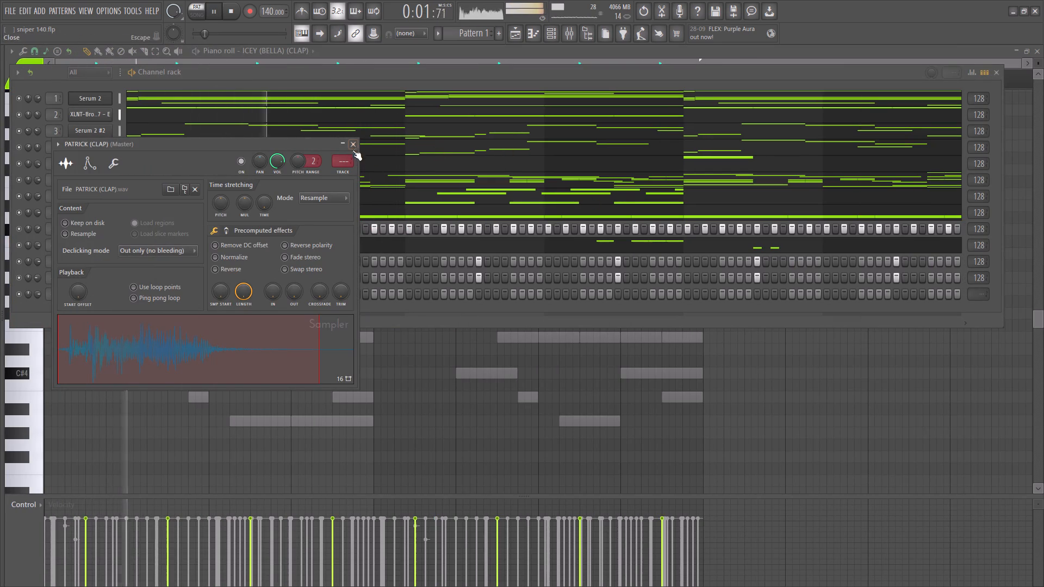
{"action": "left_click", "coordinate": [355, 144]}
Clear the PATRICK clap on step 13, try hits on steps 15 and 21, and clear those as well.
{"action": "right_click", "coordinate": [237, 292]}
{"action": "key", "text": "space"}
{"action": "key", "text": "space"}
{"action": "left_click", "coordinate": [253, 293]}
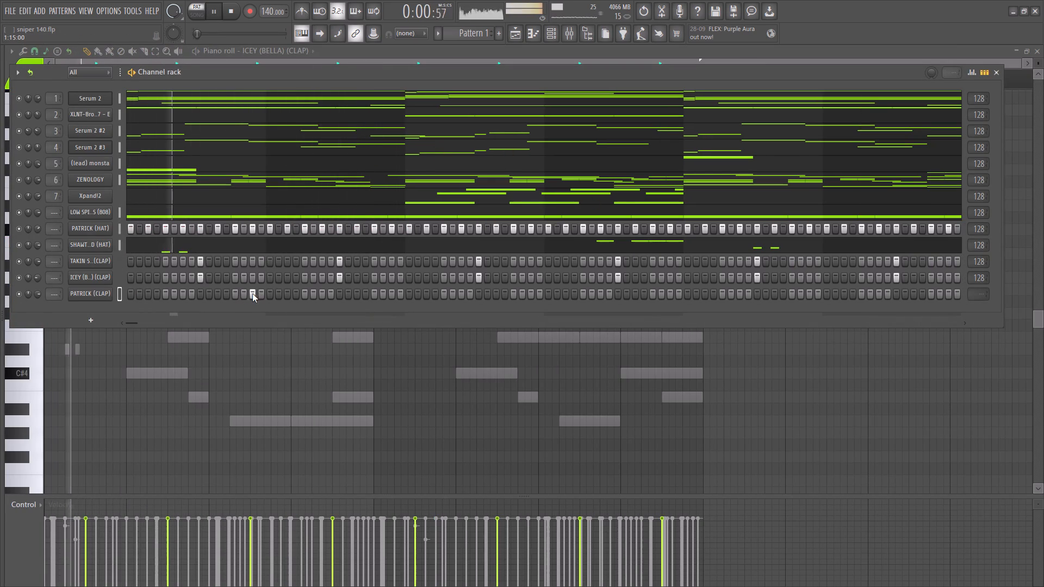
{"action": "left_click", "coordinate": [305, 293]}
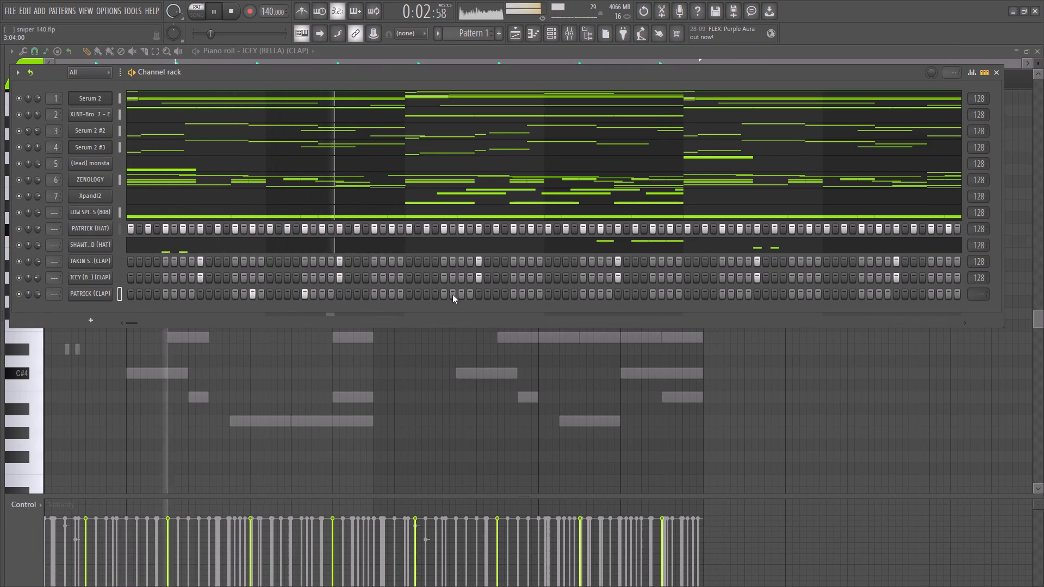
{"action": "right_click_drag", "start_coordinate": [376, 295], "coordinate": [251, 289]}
Place PATRICK clap hits on steps 19 and 23, testing step 13 during playback and clearing it.
{"action": "key", "text": "space"}
{"action": "key", "text": "space"}
{"action": "left_click", "coordinate": [320, 298]}
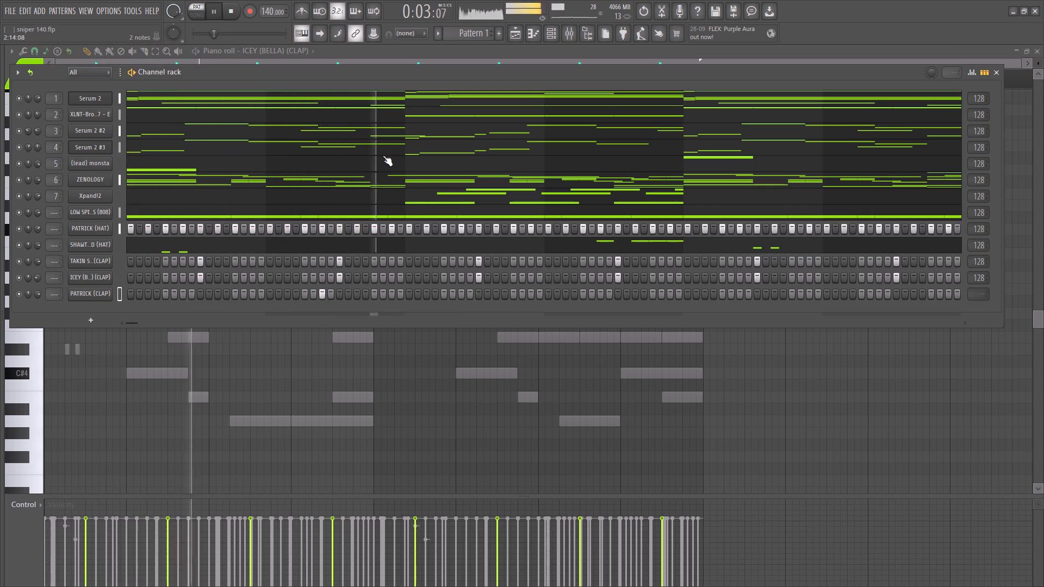
{"action": "left_click", "coordinate": [235, 293]}
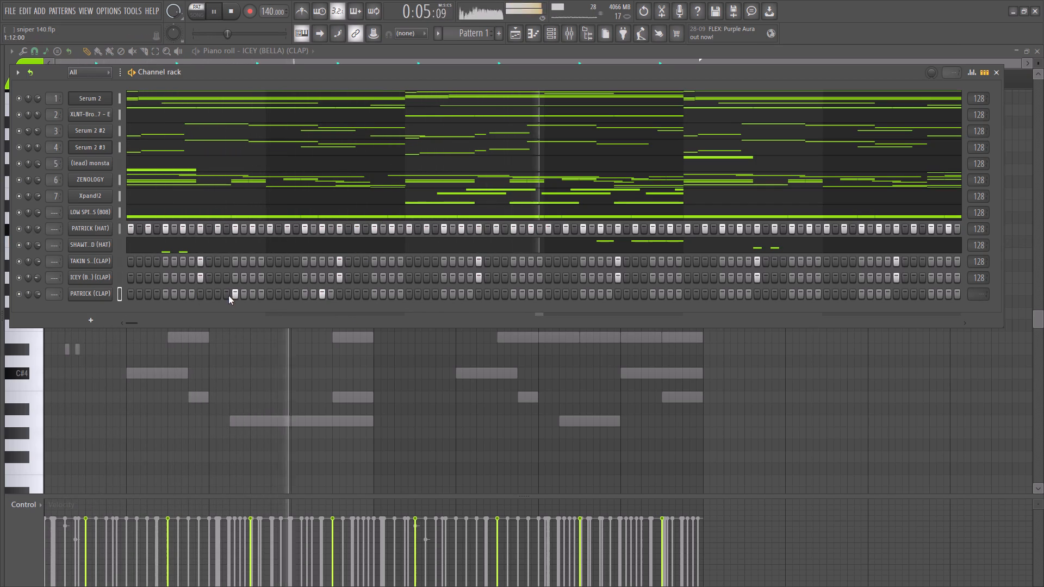
{"action": "key", "text": "space"}
{"action": "key", "text": "space"}
{"action": "left_click", "coordinate": [285, 300]}
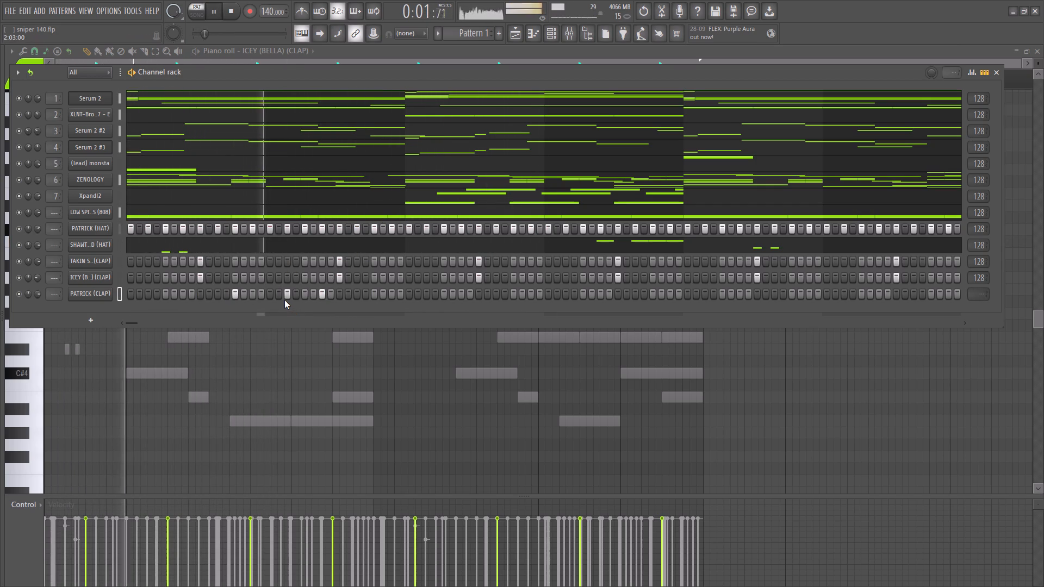
{"action": "right_click_drag", "start_coordinate": [256, 301], "coordinate": [222, 300]}
{"action": "key", "text": "space"}
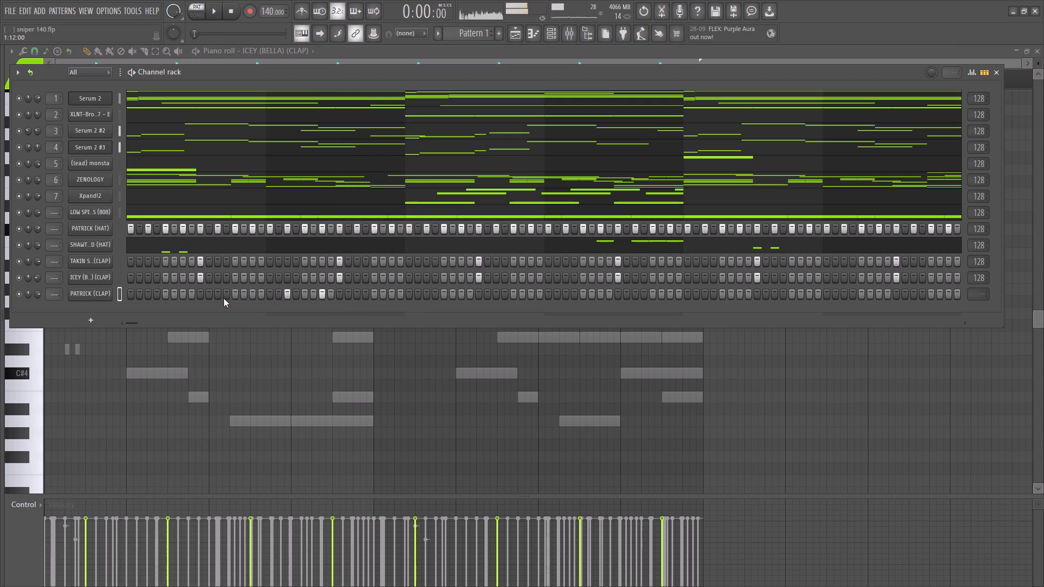
Place a PATRICK clap hit on step 11, clear the one on step 19, and replay the pattern from the start.
{"action": "key", "text": "space"}
{"action": "left_click", "coordinate": [221, 295]}
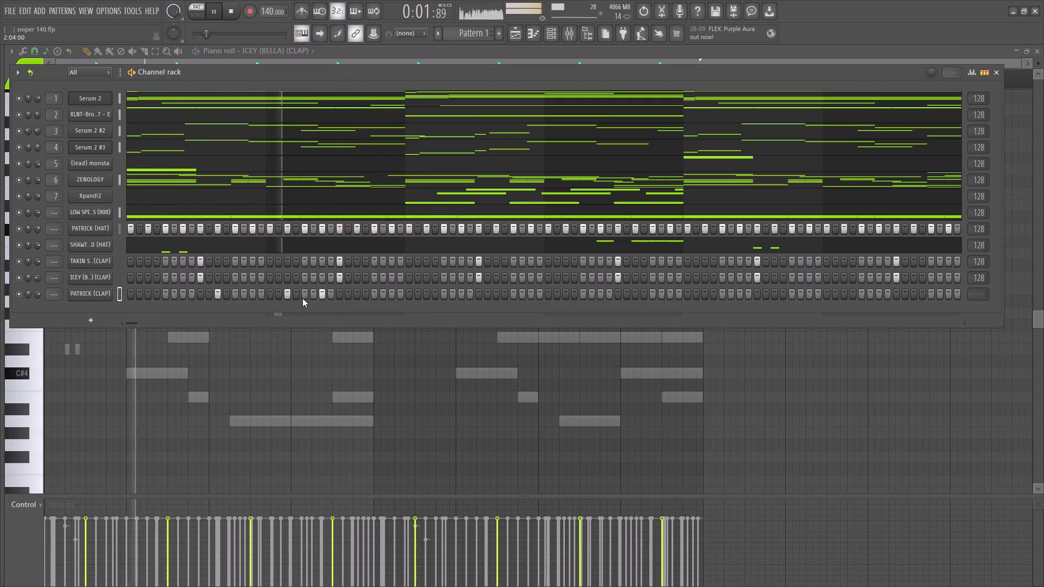
{"action": "right_click_drag", "start_coordinate": [288, 295], "coordinate": [266, 296]}
{"action": "key", "text": "space"}
{"action": "key", "text": "space"}
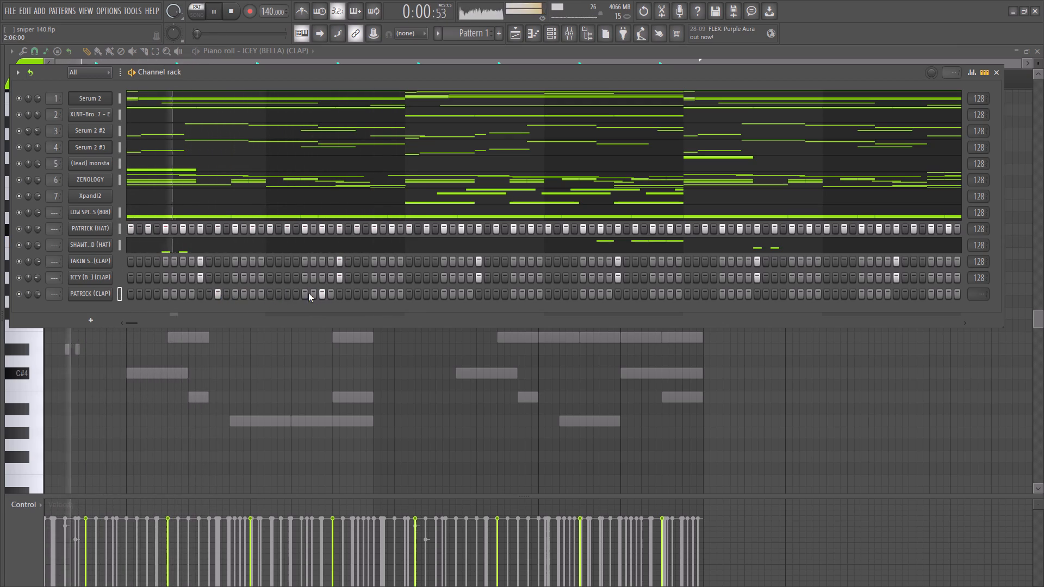
Clear the PATRICK clap on step 23, try hits on steps 20 and 21 during playback, and clear those as well.
{"action": "left_click", "coordinate": [293, 295]}
{"action": "right_click_drag", "start_coordinate": [331, 294], "coordinate": [312, 297]}
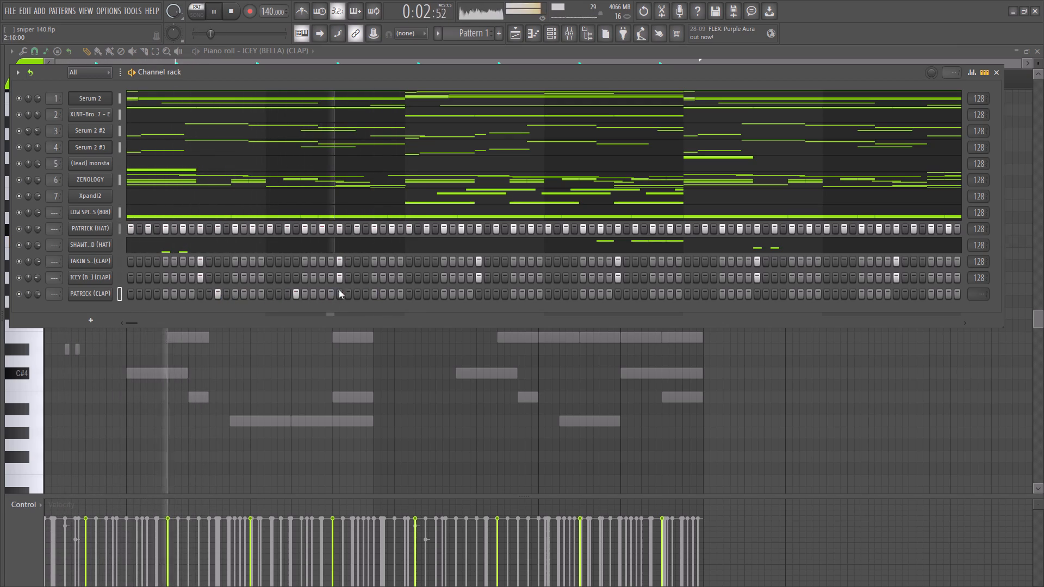
{"action": "right_click_drag", "start_coordinate": [330, 291], "coordinate": [270, 302]}
{"action": "key", "text": "space"}
{"action": "key", "text": "space"}
{"action": "left_click", "coordinate": [304, 298]}
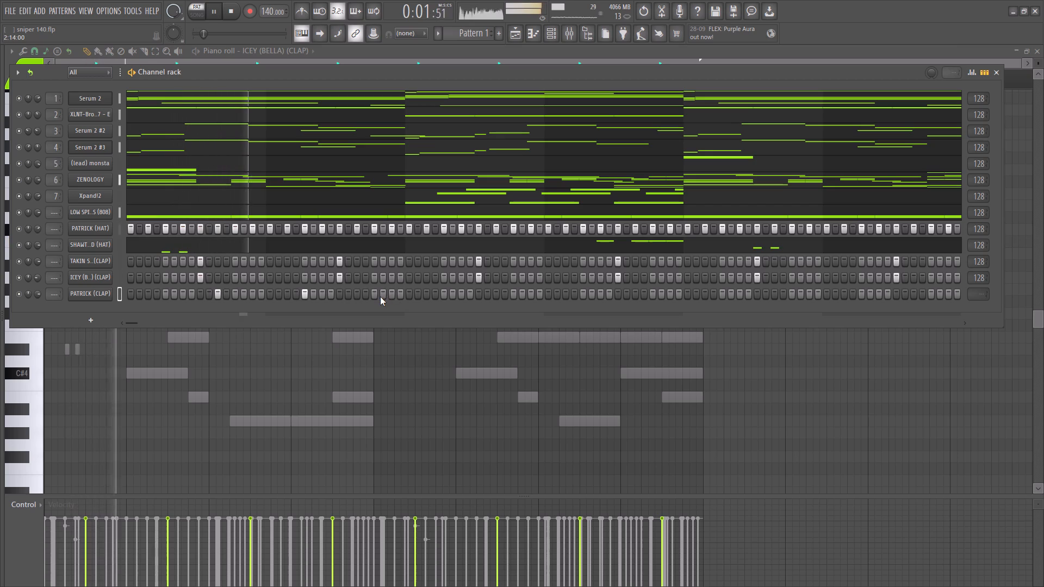
{"action": "right_click_drag", "start_coordinate": [368, 293], "coordinate": [269, 284]}
{"action": "key", "text": "space"}
{"action": "key", "text": "space"}
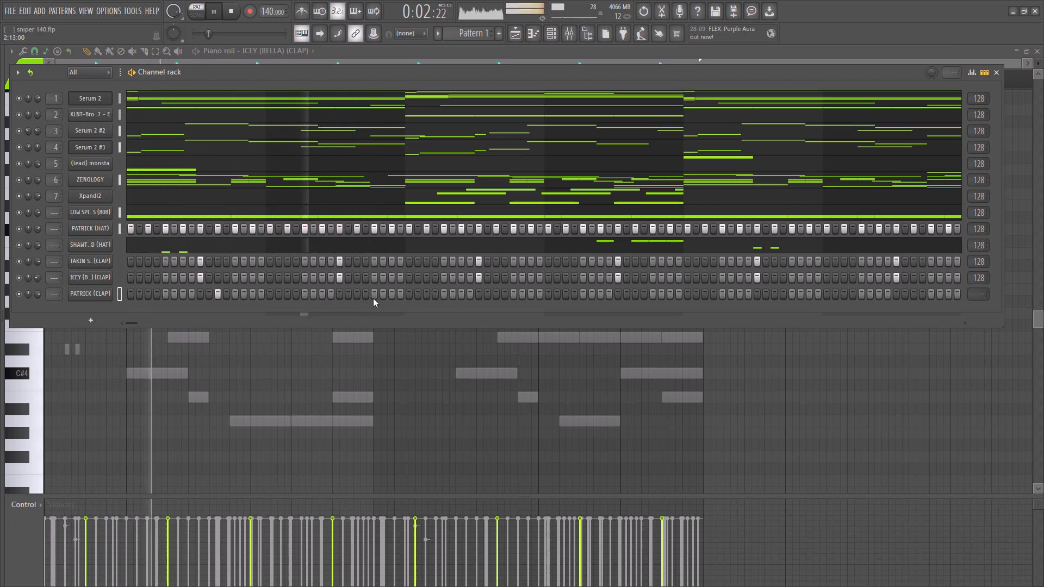
Place PATRICK clap hits on steps 31, 43, 45 and 55 during playback, trying step 44 and clearing it.
{"action": "left_click", "coordinate": [392, 297]}
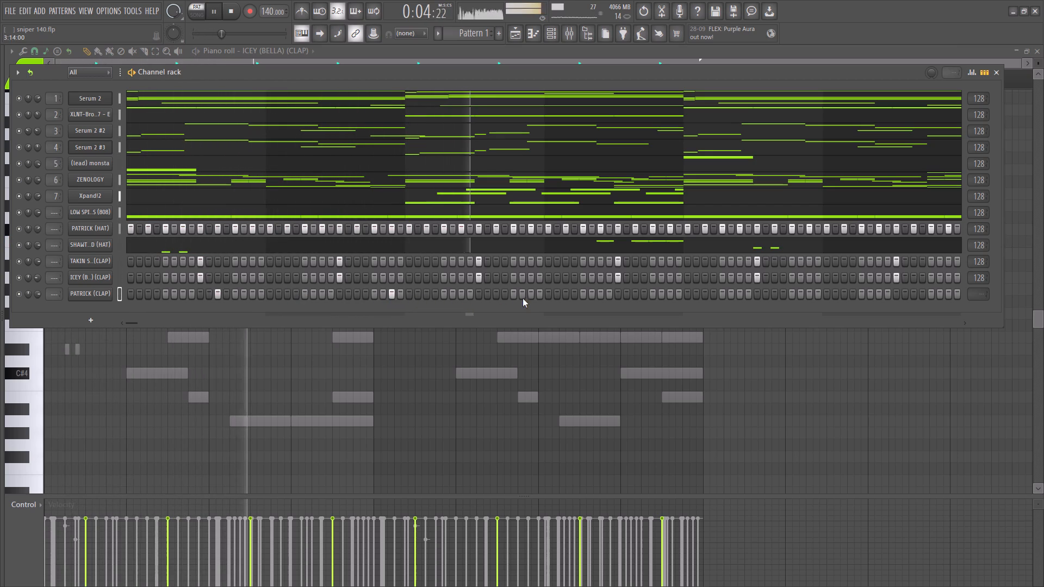
{"action": "key", "text": "space"}
{"action": "key", "text": "space"}
{"action": "left_click", "coordinate": [505, 296]}
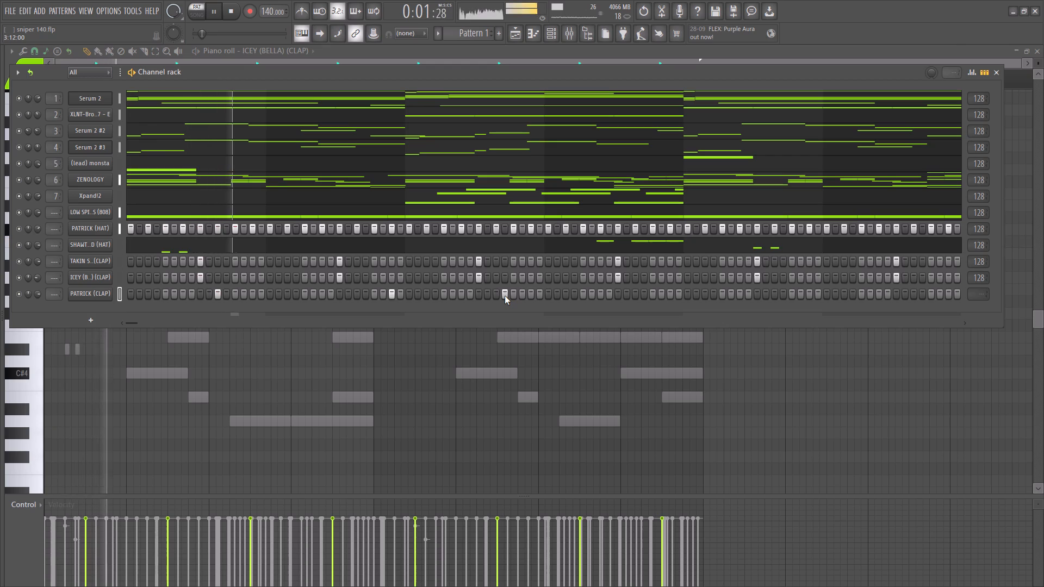
{"action": "right_click", "coordinate": [505, 296]}
{"action": "left_click", "coordinate": [500, 293]}
{"action": "left_click", "coordinate": [512, 298]}
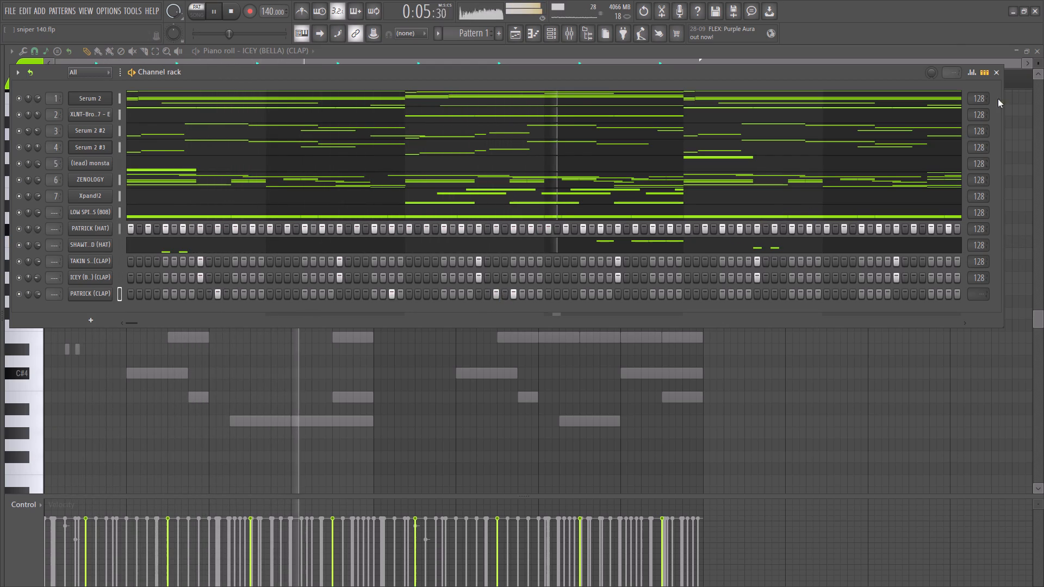
{"action": "left_click", "coordinate": [972, 76]}
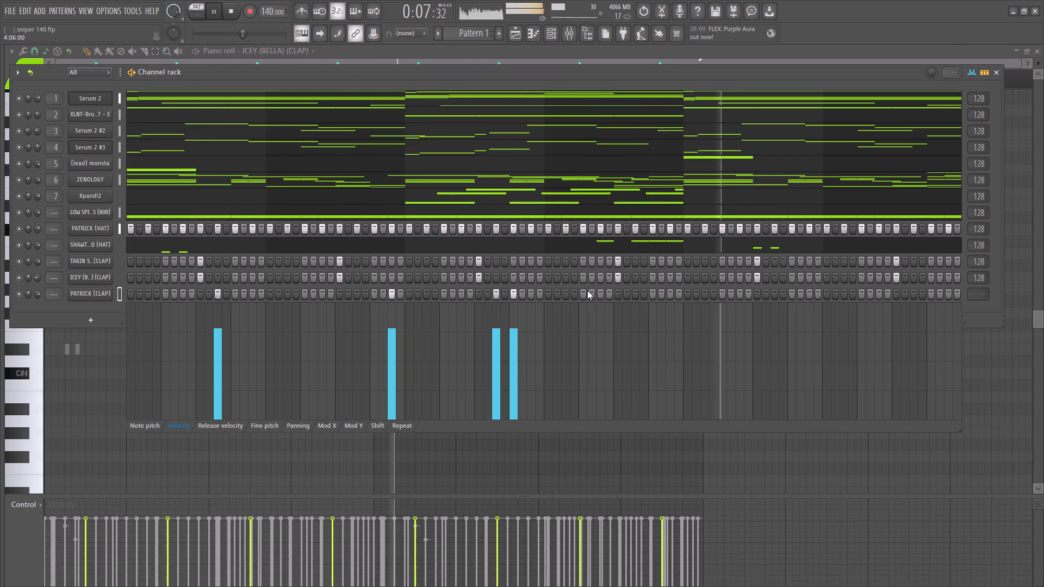
{"action": "left_click", "coordinate": [601, 292]}
Open the PATRICK clap's piano roll and duplicate its five hits, aligning the copies at the same positions from bar 5 onward.
{"action": "right_click", "coordinate": [99, 296]}
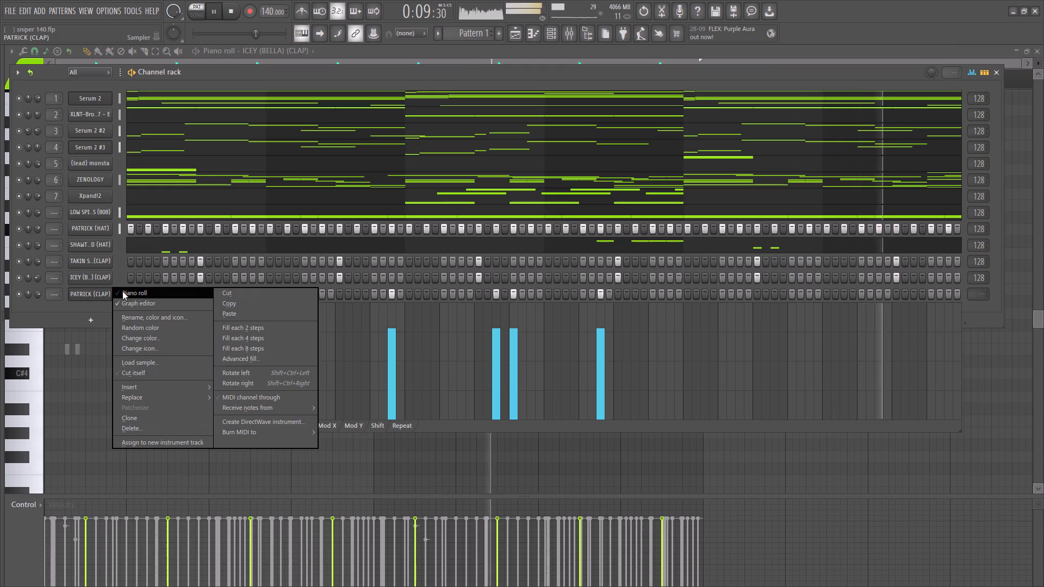
{"action": "left_click", "coordinate": [122, 291]}
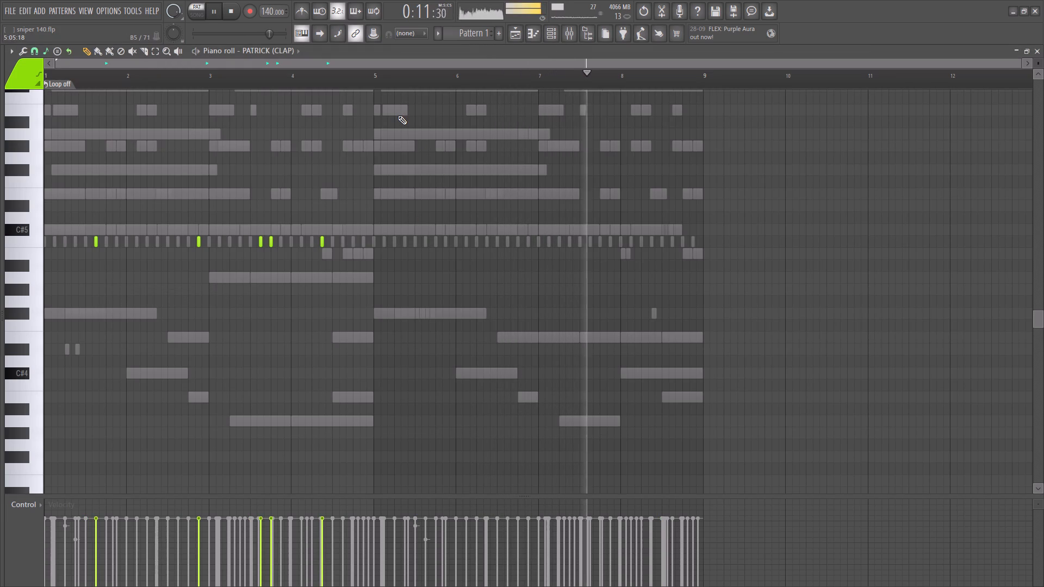
{"action": "key", "text": "ctrl+b"}
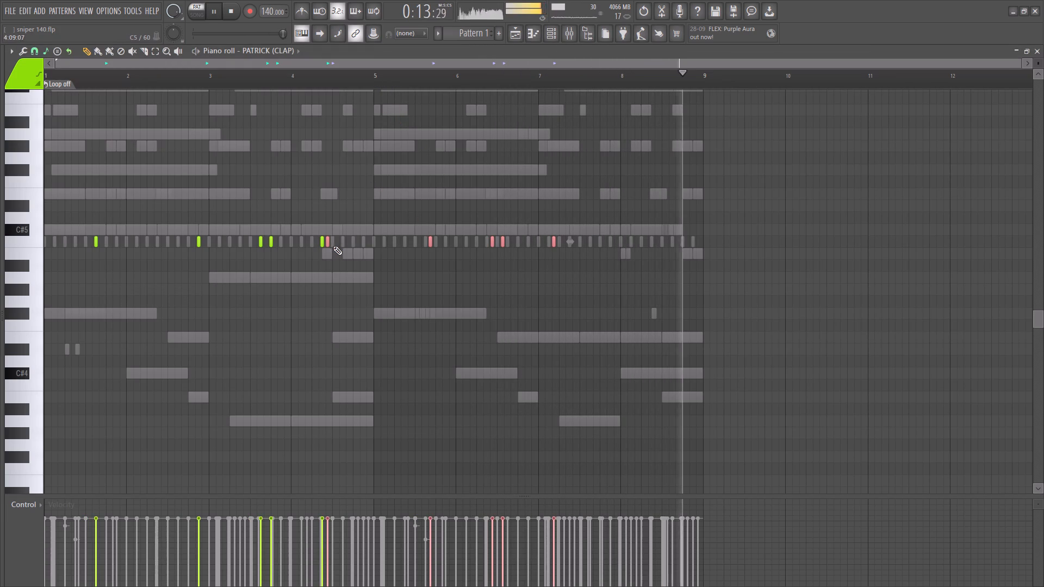
{"action": "left_click_drag", "start_coordinate": [328, 245], "coordinate": [399, 246]}
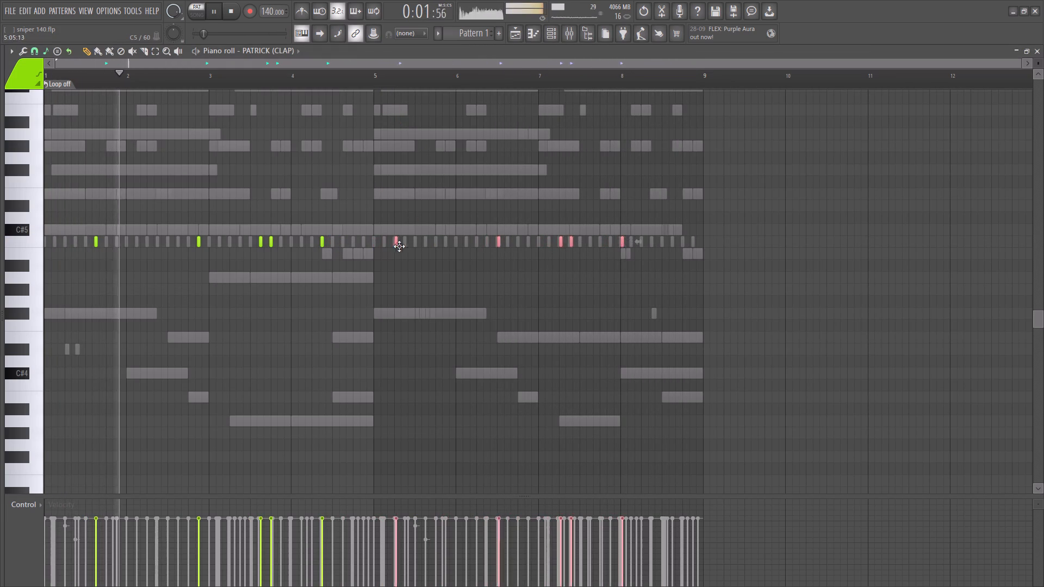
{"action": "left_click_drag", "start_coordinate": [399, 246], "coordinate": [425, 248]}
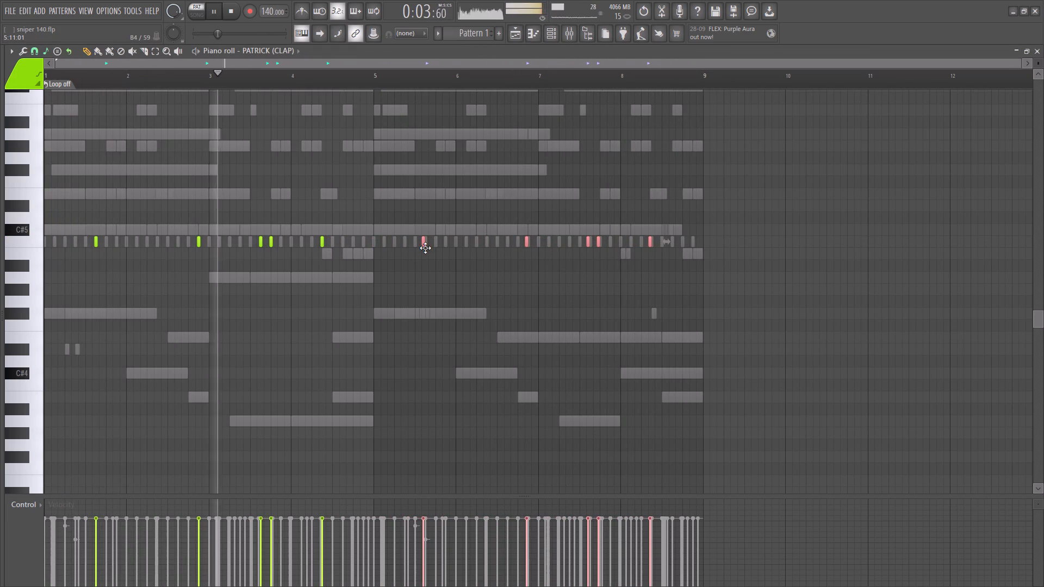
{"action": "left_click_drag", "start_coordinate": [425, 248], "coordinate": [426, 247]}
{"action": "right_click_drag", "start_coordinate": [425, 257], "coordinate": [422, 265]}
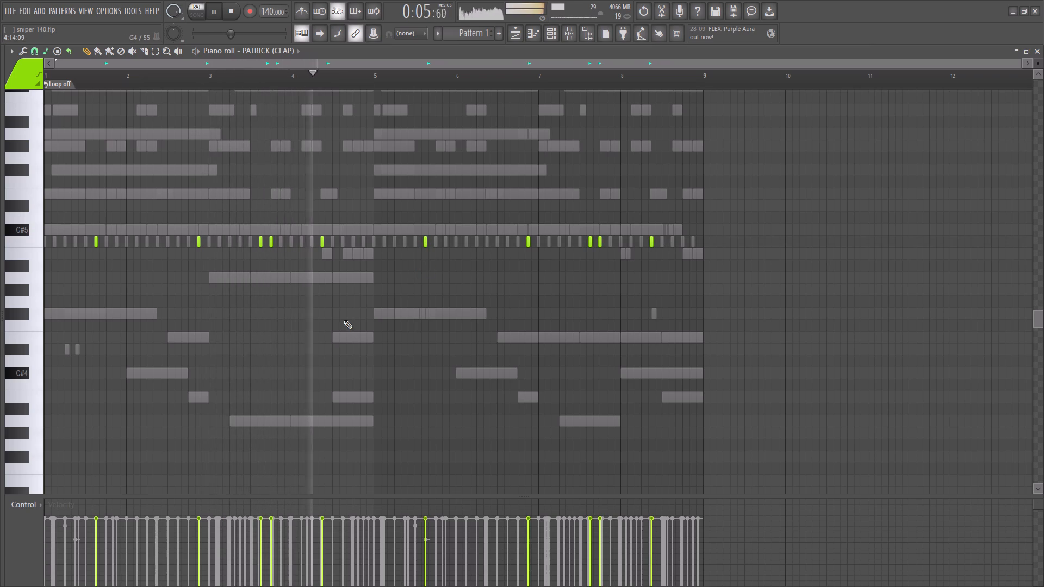
Slightly lower the velocity of the PATRICK clap hits on beat 4 of bars 3 and 7.
{"action": "left_click", "coordinate": [274, 528]}
{"action": "left_click", "coordinate": [275, 534]}
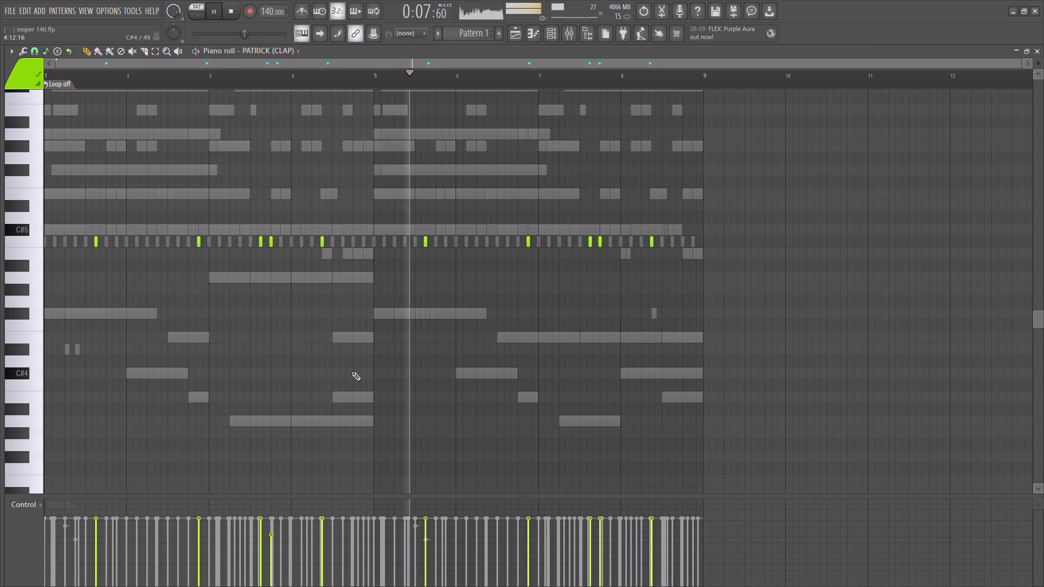
{"action": "scroll", "coordinate": [359, 342], "scroll_direction": "up", "scroll_amount": 1, "text": "ctrl"}
{"action": "scroll", "coordinate": [359, 342], "scroll_direction": "down", "scroll_amount": 4, "text": "ctrl"}
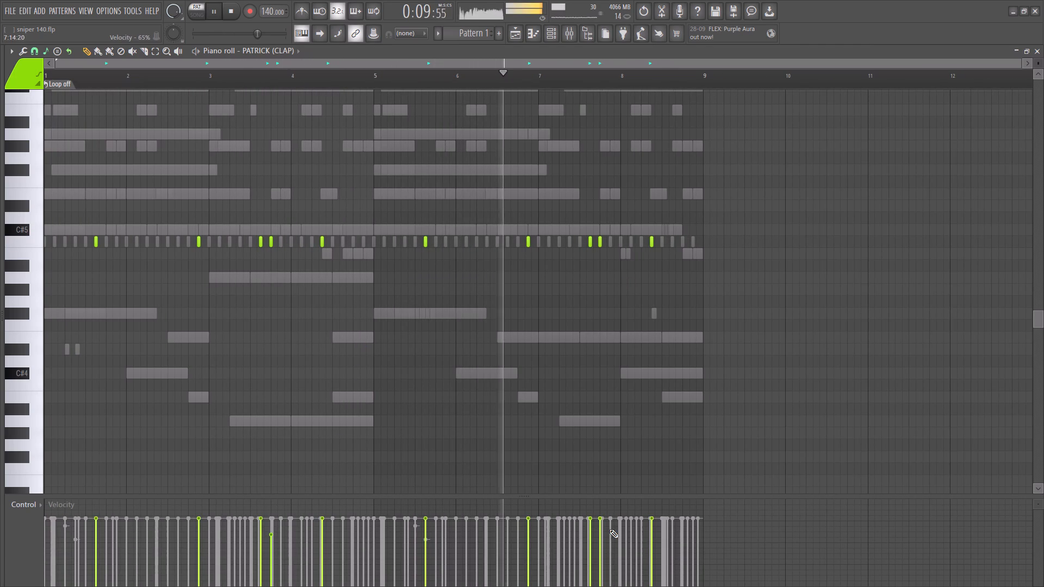
{"action": "left_click", "coordinate": [601, 529]}
{"action": "right_click", "coordinate": [624, 421]}
{"action": "scroll", "coordinate": [633, 385], "scroll_direction": "up", "scroll_amount": 4, "text": "ctrl"}
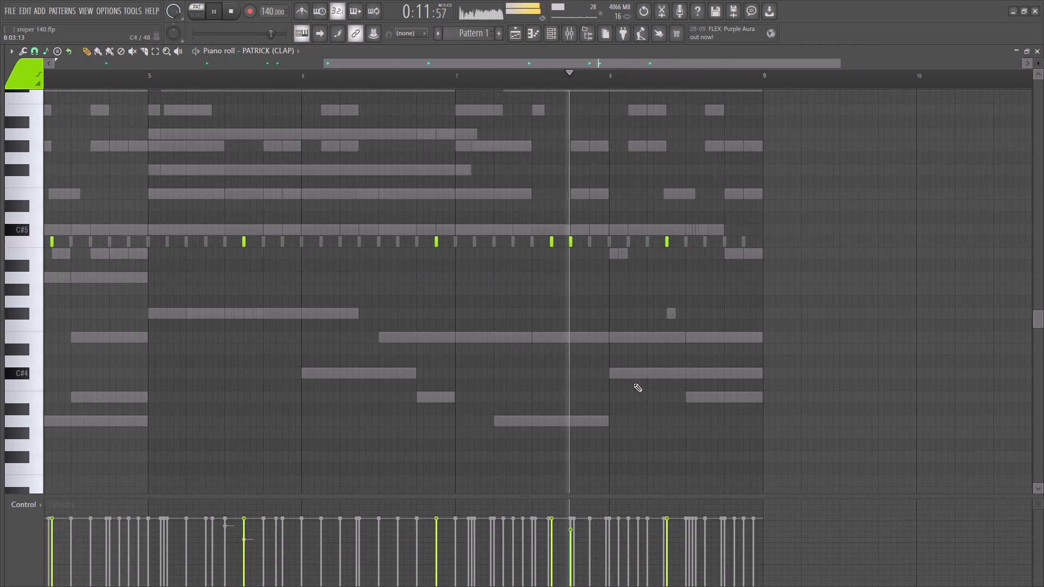
{"action": "scroll", "coordinate": [637, 377], "scroll_direction": "down", "scroll_amount": 15, "text": "ctrl"}
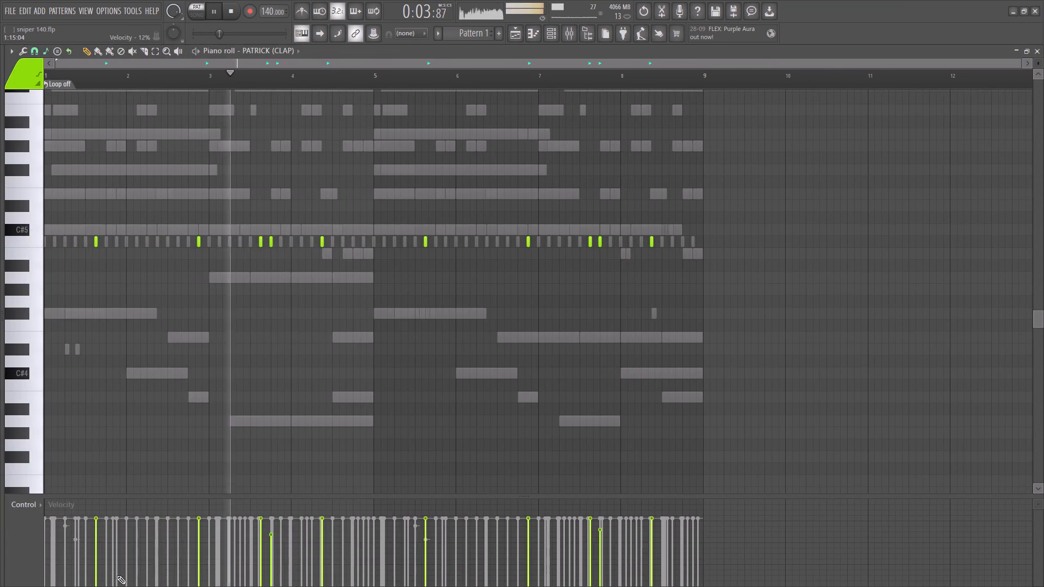
Delete the PATRICK clap hit on beat 4 of bar 3 and replay the pattern from the start.
{"action": "scroll", "coordinate": [117, 573], "scroll_direction": "up", "scroll_amount": 1}
{"action": "left_click", "coordinate": [29, 434]}
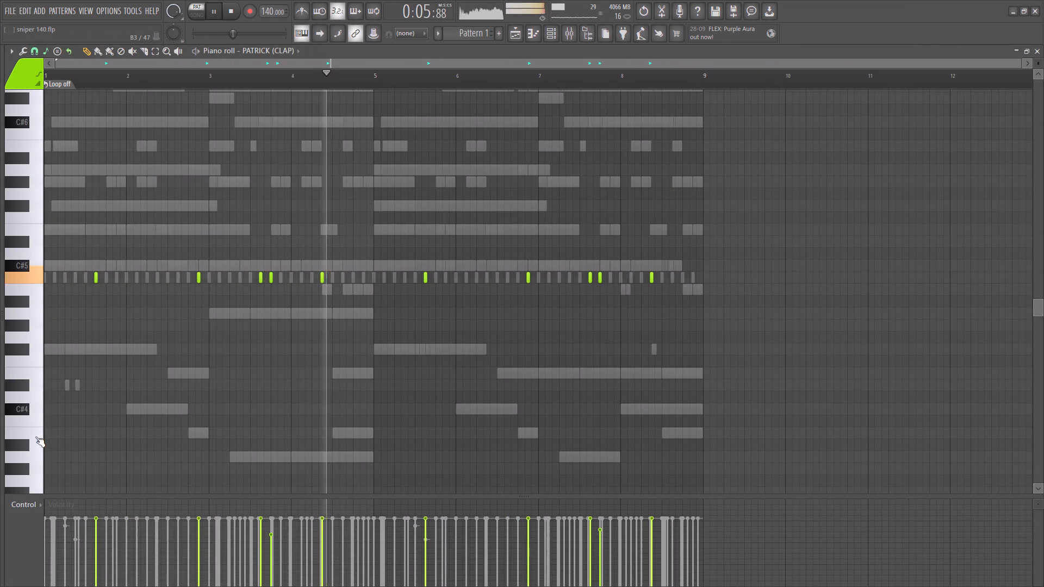
{"action": "right_click_drag", "start_coordinate": [276, 283], "coordinate": [275, 280]}
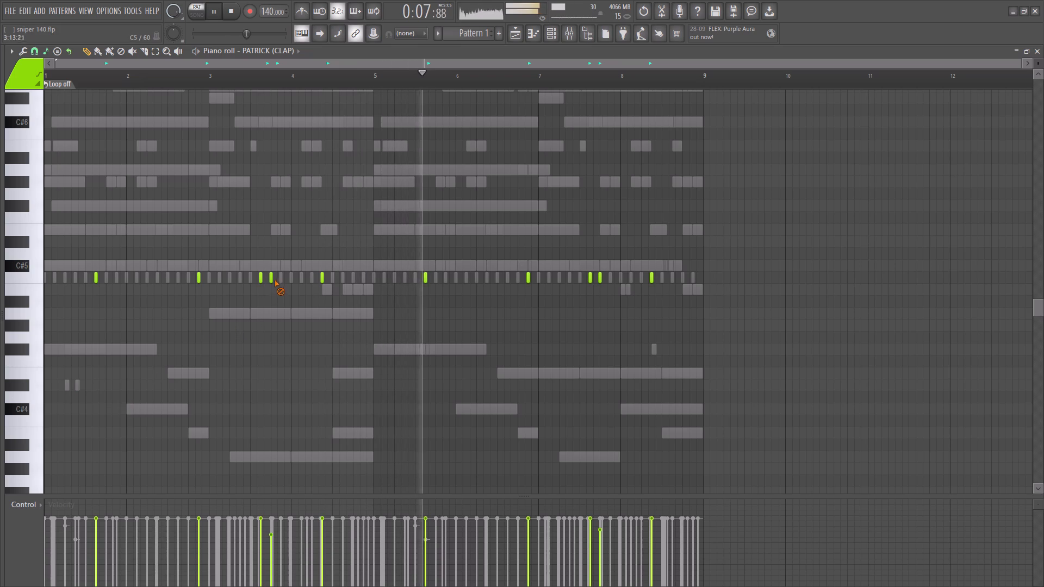
{"action": "right_click_drag", "start_coordinate": [275, 280], "coordinate": [271, 272]}
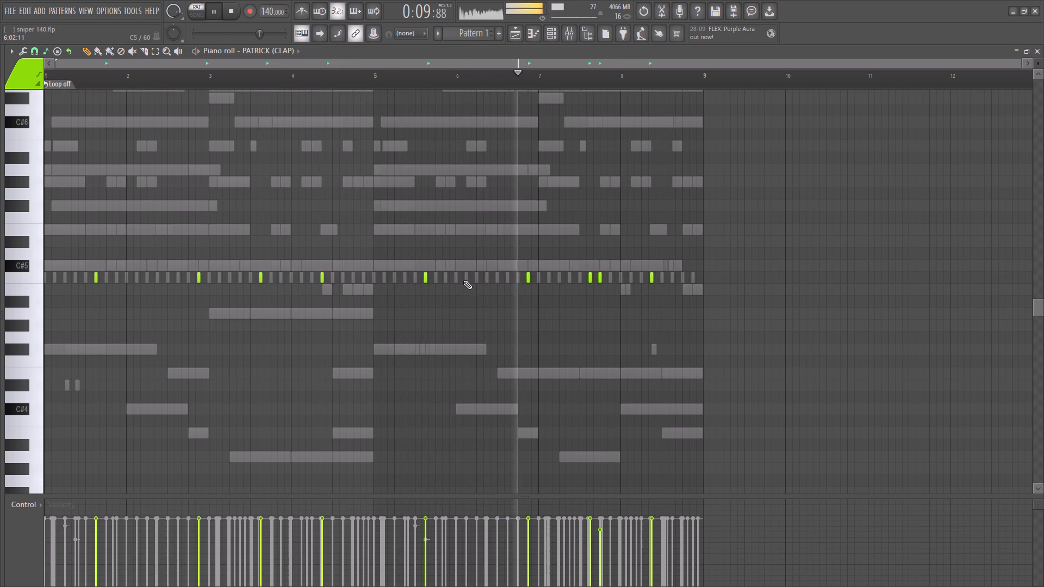
{"action": "key", "text": "space"}
{"action": "key", "text": "space"}
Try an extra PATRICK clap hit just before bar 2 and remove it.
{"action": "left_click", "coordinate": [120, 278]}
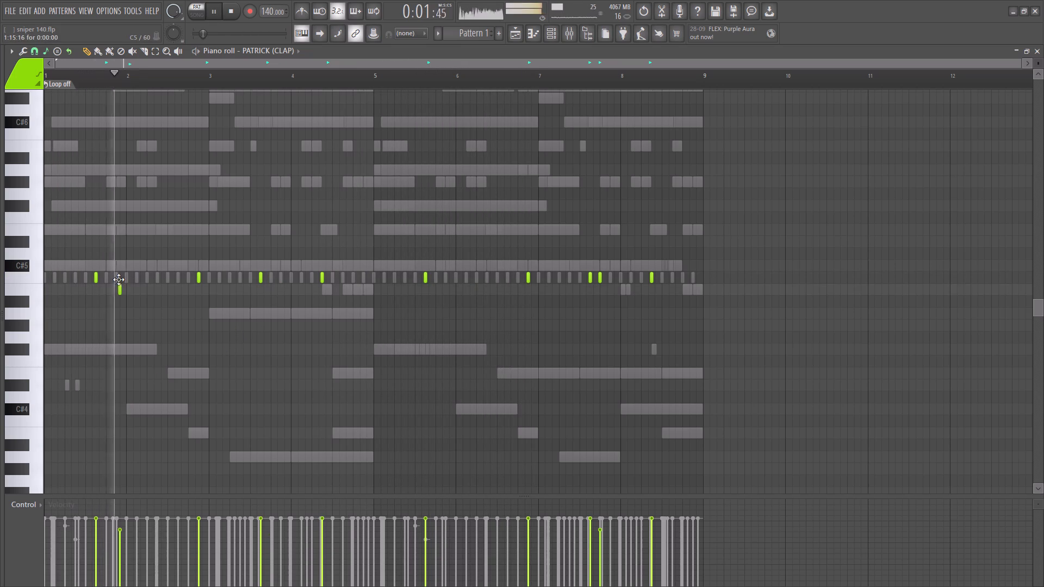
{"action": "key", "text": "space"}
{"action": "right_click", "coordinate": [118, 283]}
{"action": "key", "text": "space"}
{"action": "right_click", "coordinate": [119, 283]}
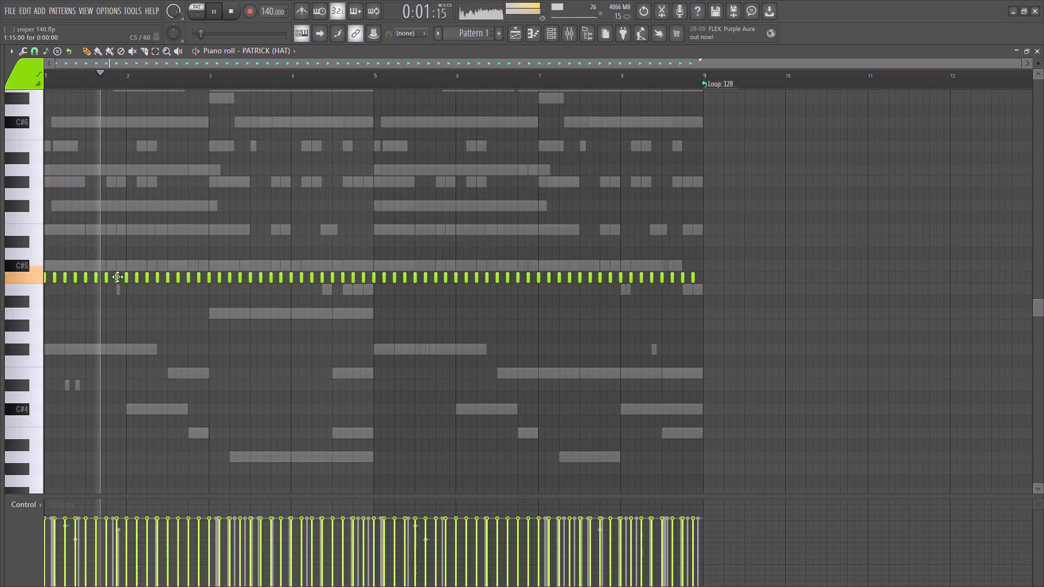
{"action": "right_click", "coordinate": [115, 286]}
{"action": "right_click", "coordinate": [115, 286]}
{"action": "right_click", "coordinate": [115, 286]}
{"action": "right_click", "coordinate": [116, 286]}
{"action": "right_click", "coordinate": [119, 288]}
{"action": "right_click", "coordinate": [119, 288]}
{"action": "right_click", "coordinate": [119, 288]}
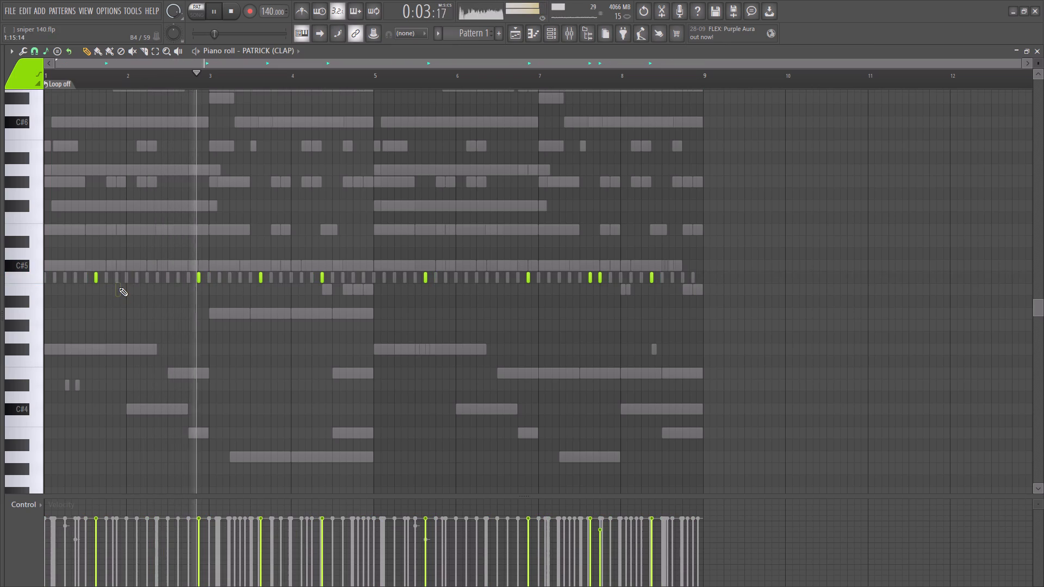
Add PATRICK clap hits on step 15 of bars 1, 5 and 8, setting the bar 1 hit's velocity to about 71%.
{"action": "left_click", "coordinate": [49, 50]}
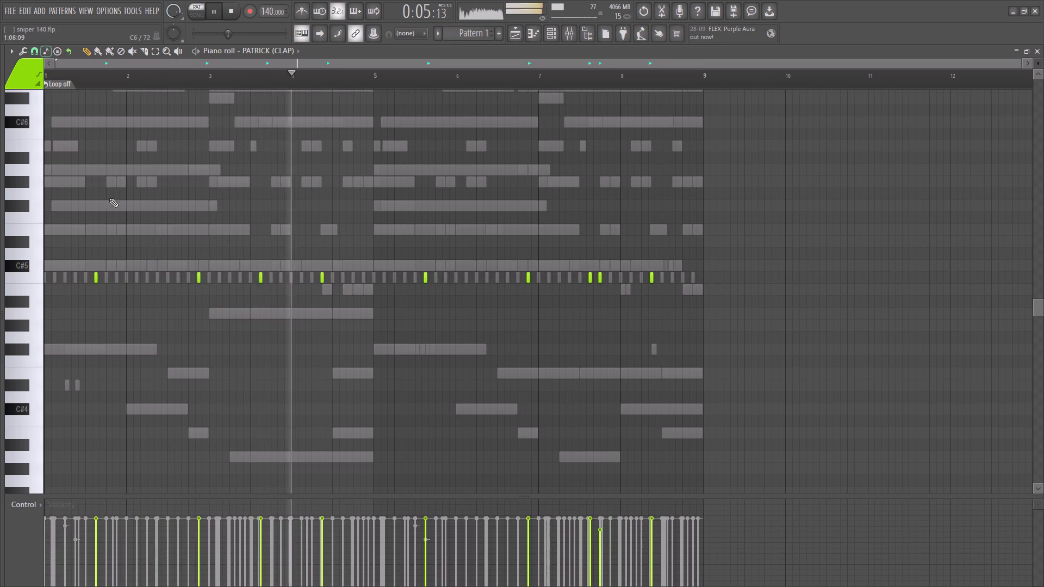
{"action": "left_click", "coordinate": [117, 276]}
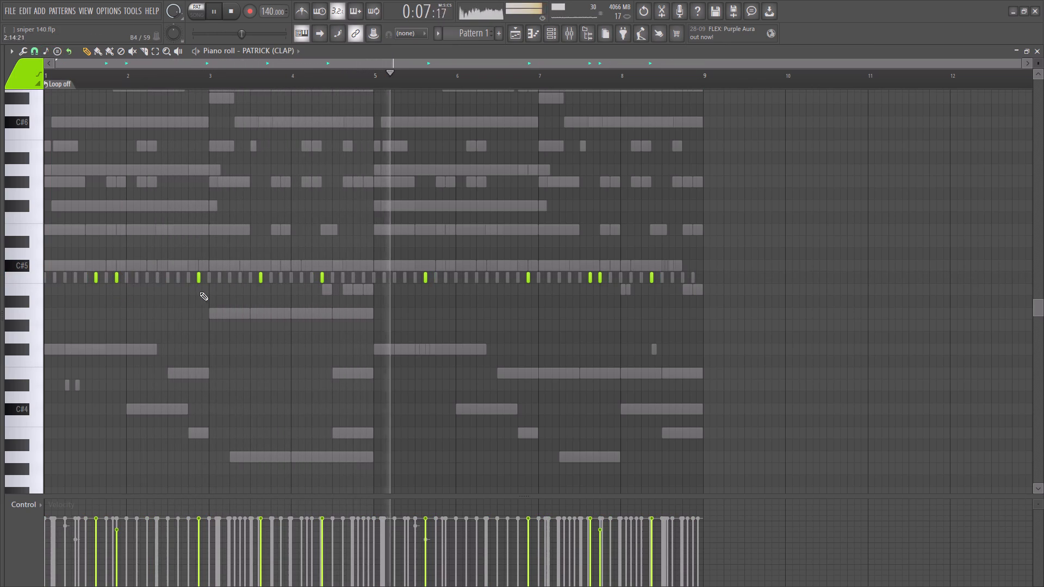
{"action": "key", "text": "space"}
{"action": "key", "text": "space"}
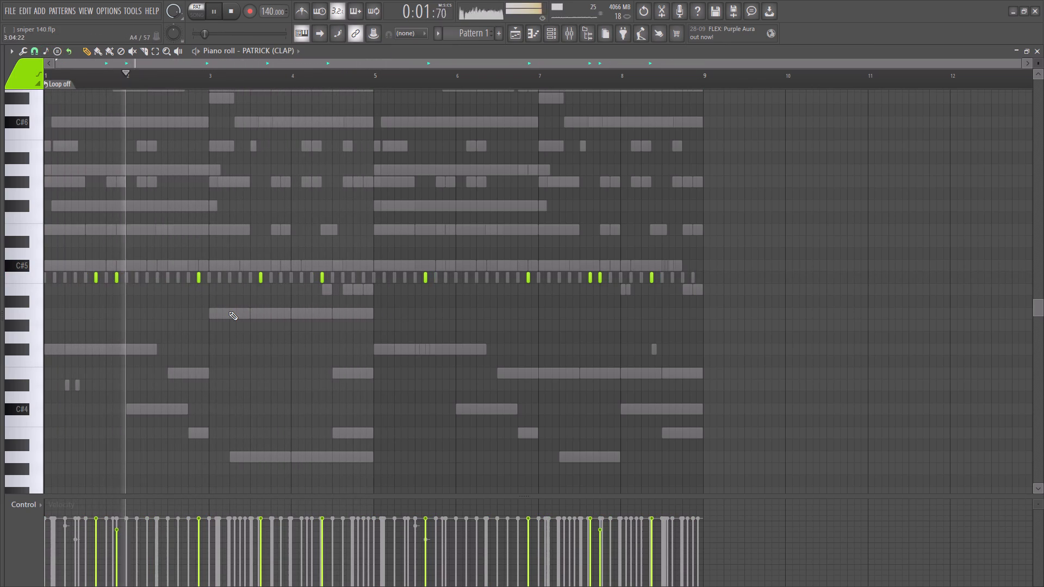
{"action": "left_click", "coordinate": [116, 524]}
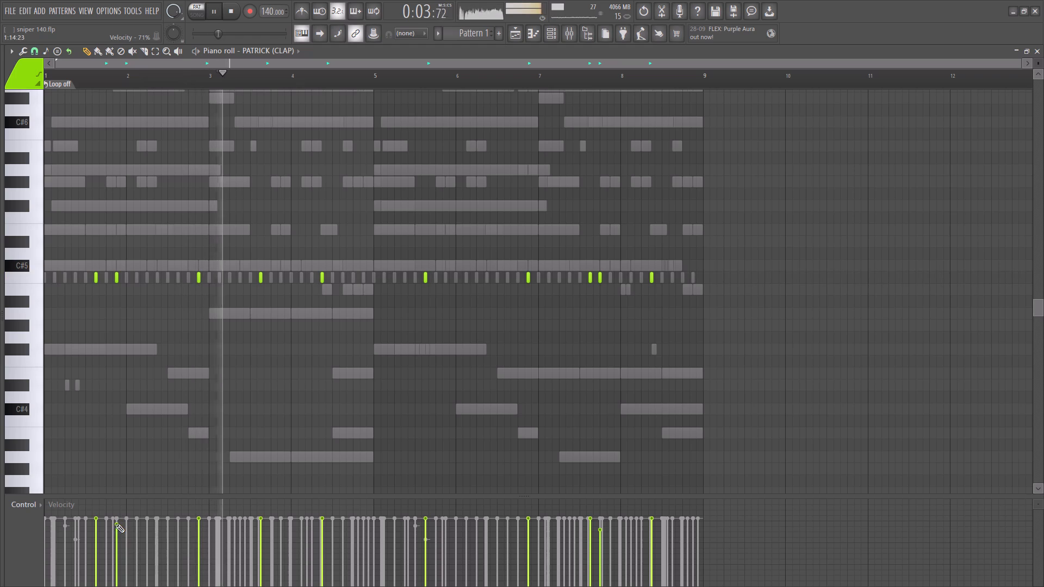
{"action": "key", "text": "space"}
{"action": "key", "text": "space"}
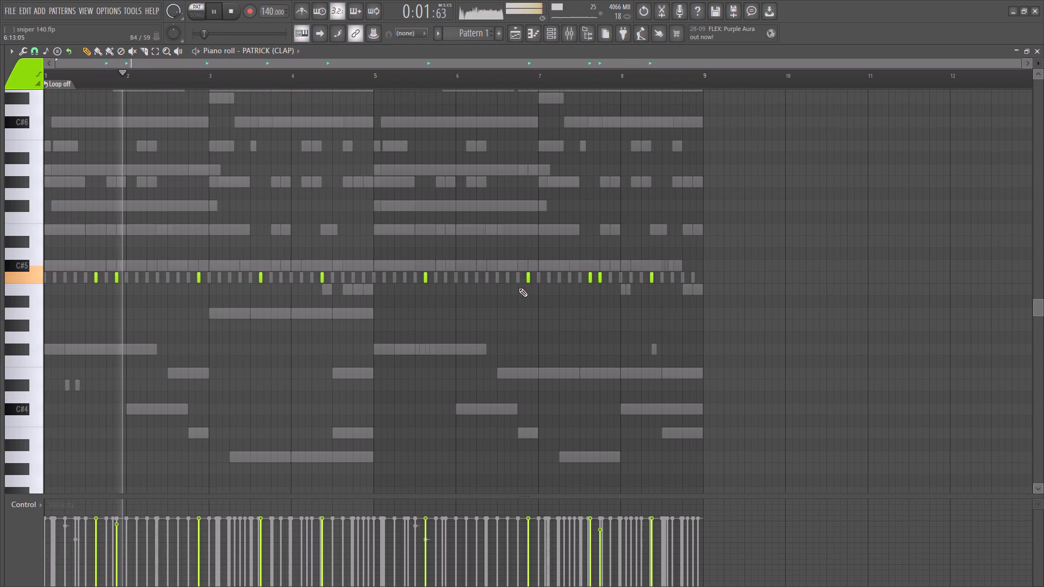
{"action": "left_click", "coordinate": [445, 277]}
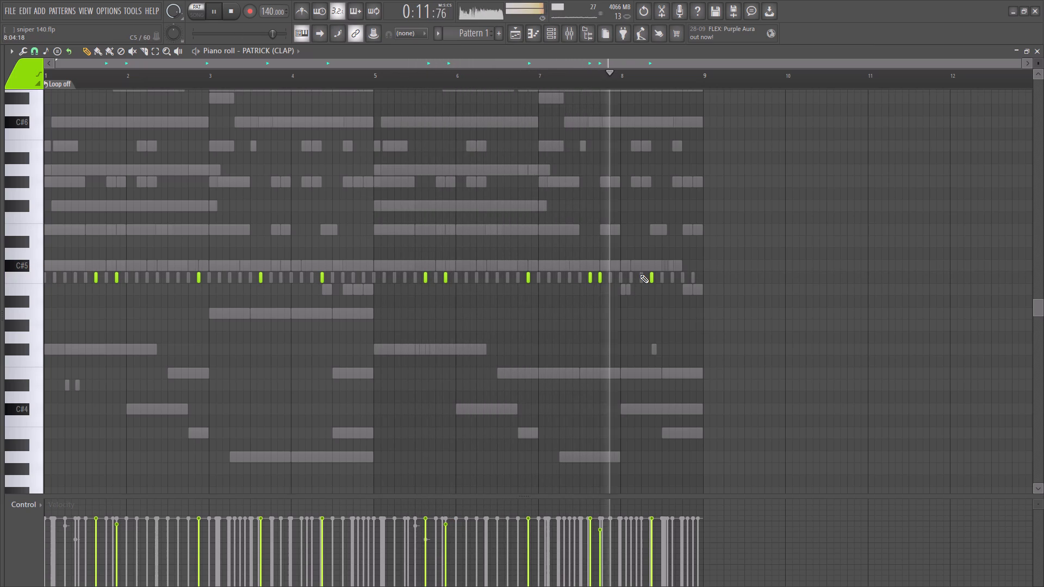
{"action": "left_click", "coordinate": [693, 283]}
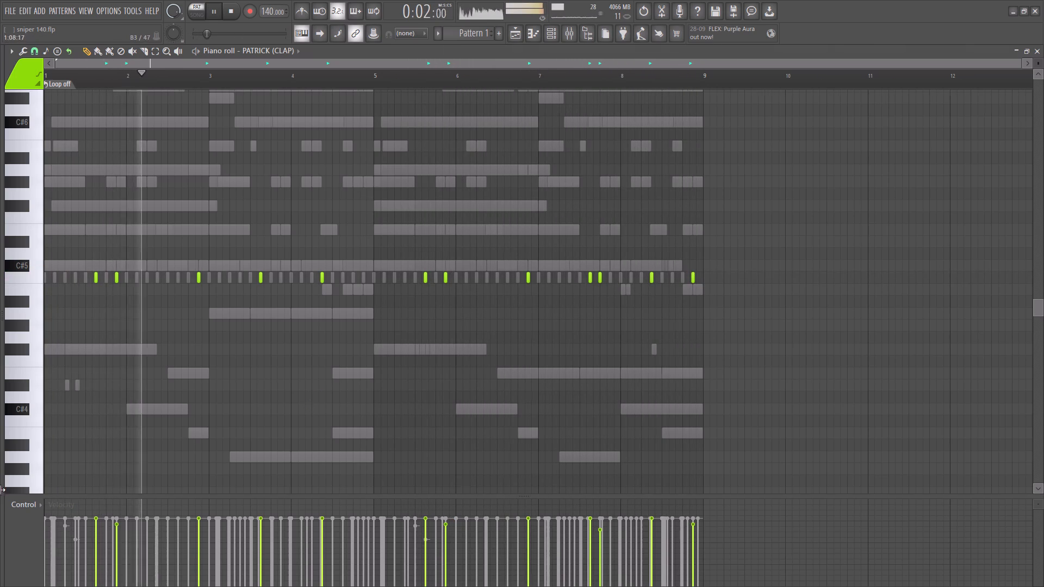
Preview SMOOTH (SNAP) from the CLAPS samples and add it as a new channel below the PATRICK clap.
{"action": "left_click", "coordinate": [96, 436]}
{"action": "left_click", "coordinate": [86, 445]}
{"action": "left_click", "coordinate": [83, 435]}
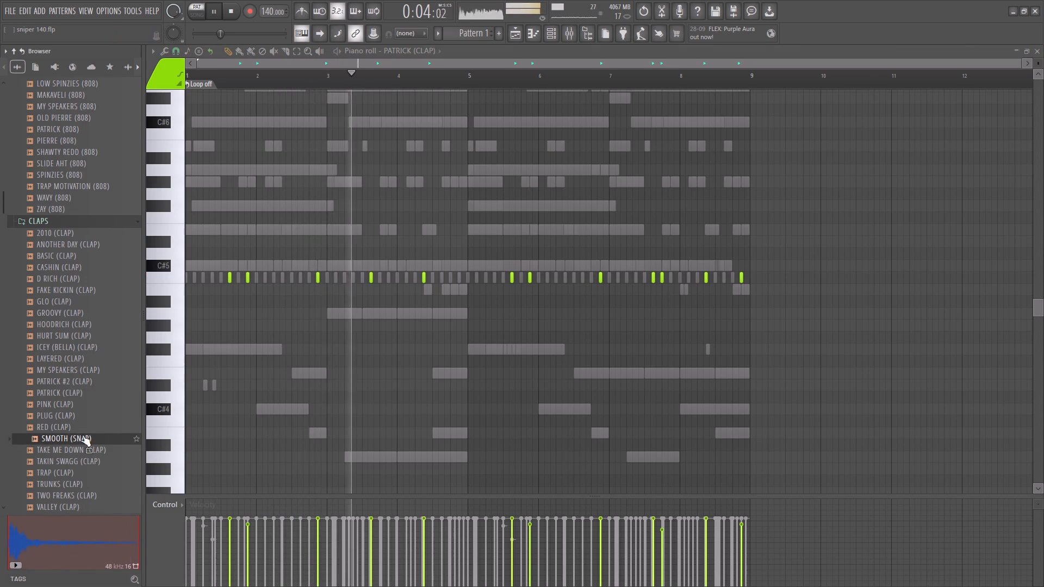
{"action": "left_click_drag", "start_coordinate": [82, 434], "coordinate": [565, 41]}
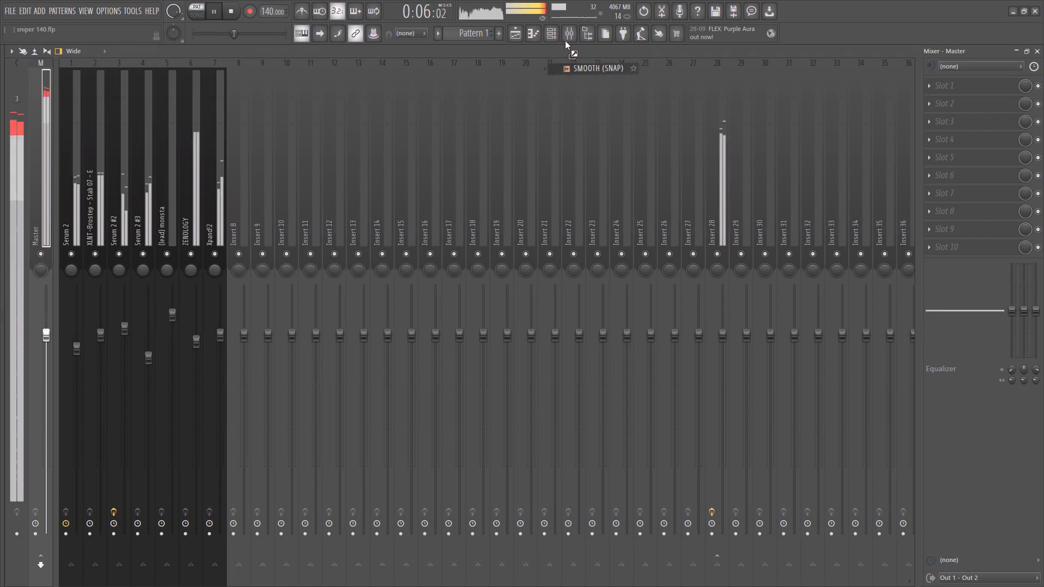
{"action": "left_click_drag", "start_coordinate": [565, 41], "coordinate": [213, 314]}
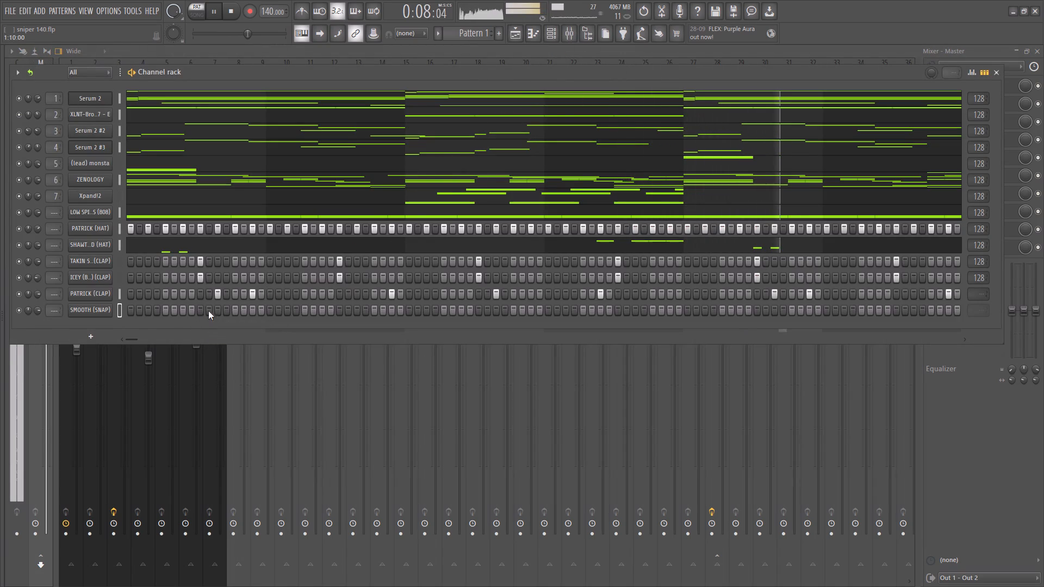
Open the SMOOTH (SNAP) channel's settings and make the sample cut itself.
{"action": "left_click", "coordinate": [104, 303]}
{"action": "left_click", "coordinate": [149, 299]}
{"action": "left_click", "coordinate": [116, 164]}
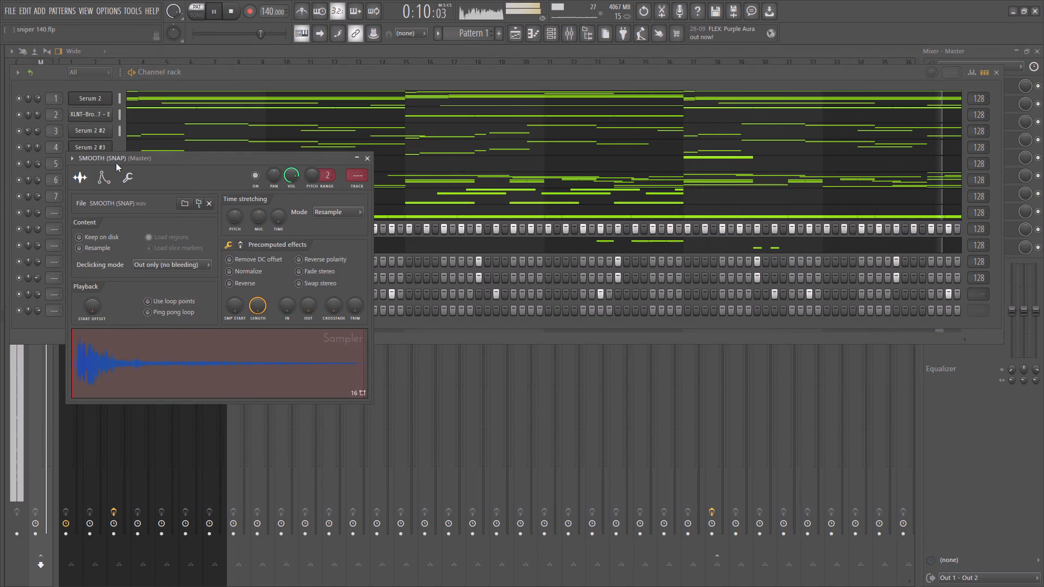
{"action": "left_click", "coordinate": [132, 177]}
{"action": "left_click", "coordinate": [88, 297]}
{"action": "left_click", "coordinate": [88, 307]}
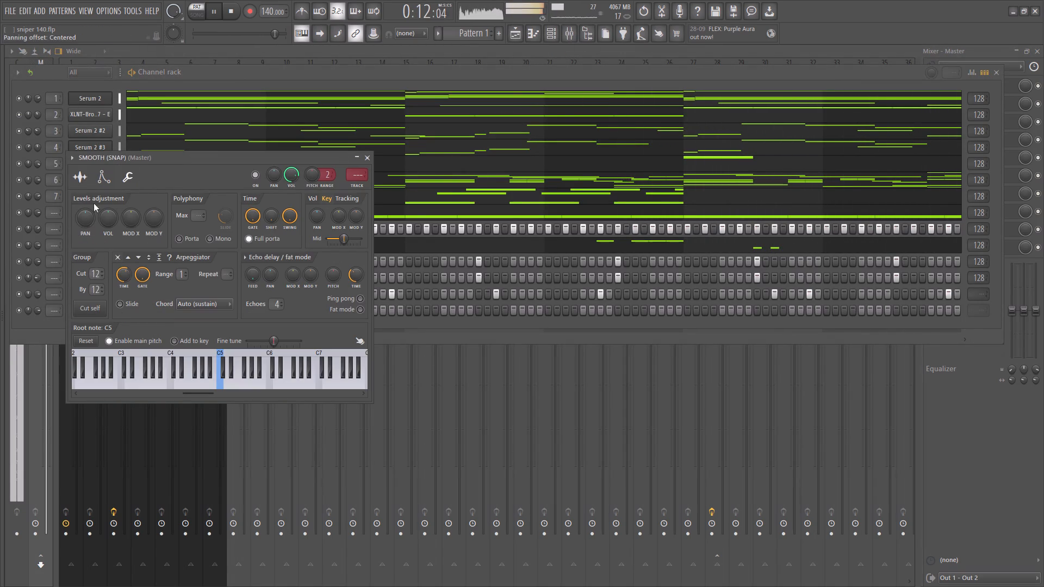
Shape SMOOTH (SNAP)'s volume envelope with maximum hold and zero attack, decay, sustain and release, then close its settings.
{"action": "left_click", "coordinate": [100, 185]}
{"action": "left_click_drag", "start_coordinate": [98, 282], "coordinate": [112, 353]}
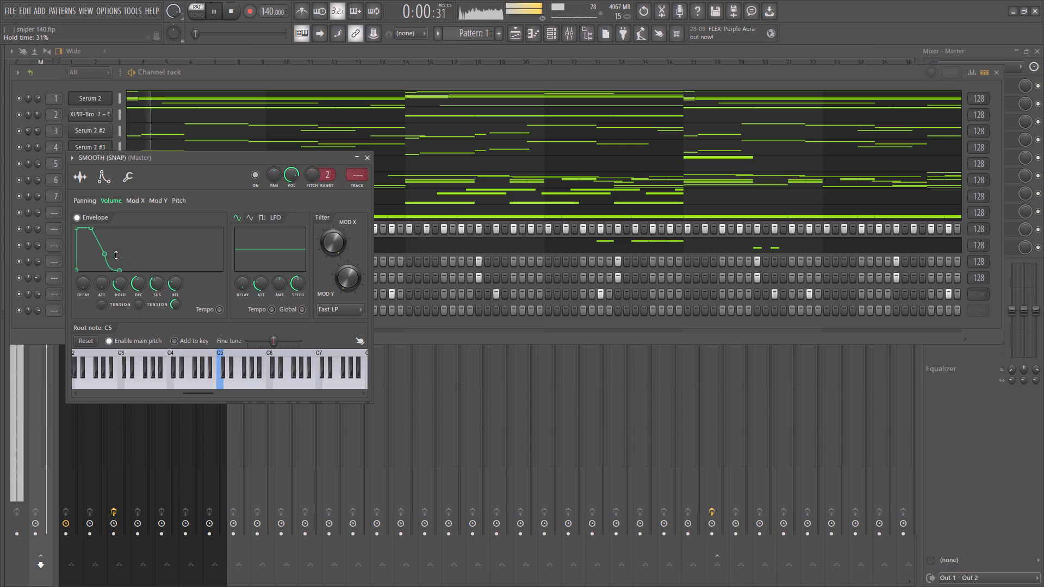
{"action": "left_click_drag", "start_coordinate": [116, 282], "coordinate": [252, 84]}
{"action": "left_click_drag", "start_coordinate": [134, 280], "coordinate": [257, 81]}
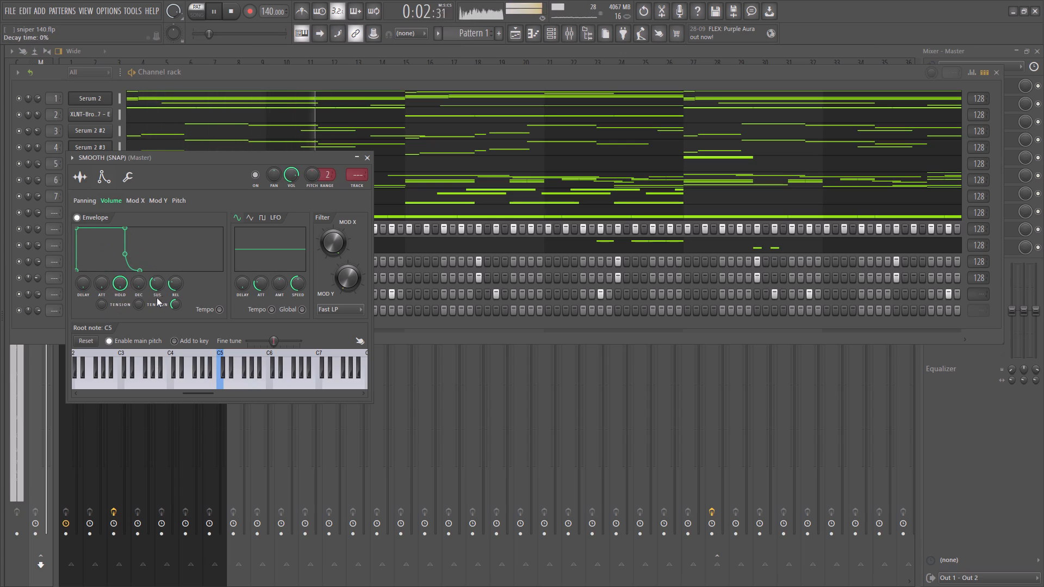
{"action": "left_click_drag", "start_coordinate": [157, 280], "coordinate": [258, 515]}
{"action": "left_click_drag", "start_coordinate": [173, 278], "coordinate": [219, 27]}
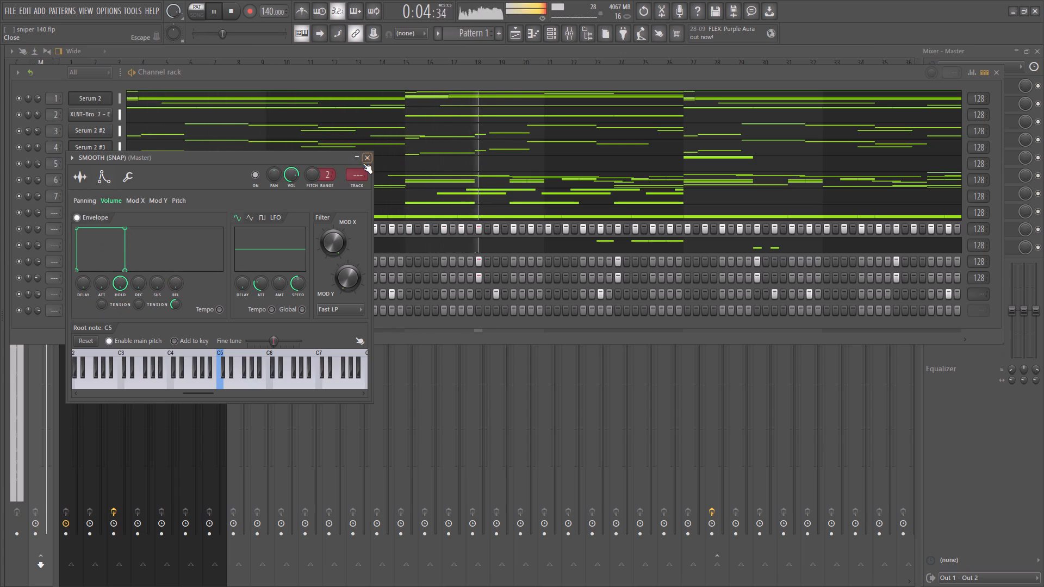
{"action": "left_click", "coordinate": [368, 161]}
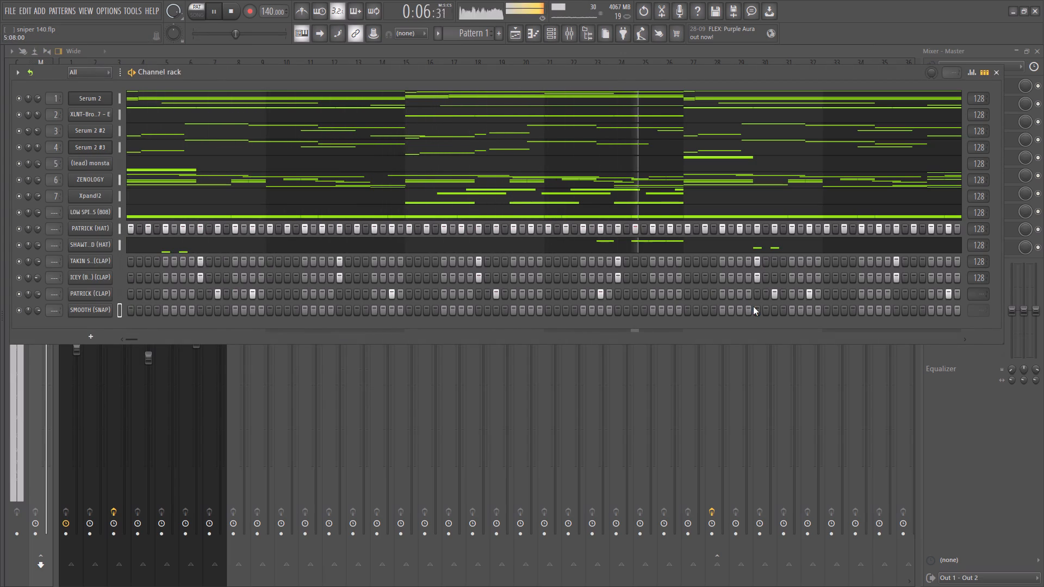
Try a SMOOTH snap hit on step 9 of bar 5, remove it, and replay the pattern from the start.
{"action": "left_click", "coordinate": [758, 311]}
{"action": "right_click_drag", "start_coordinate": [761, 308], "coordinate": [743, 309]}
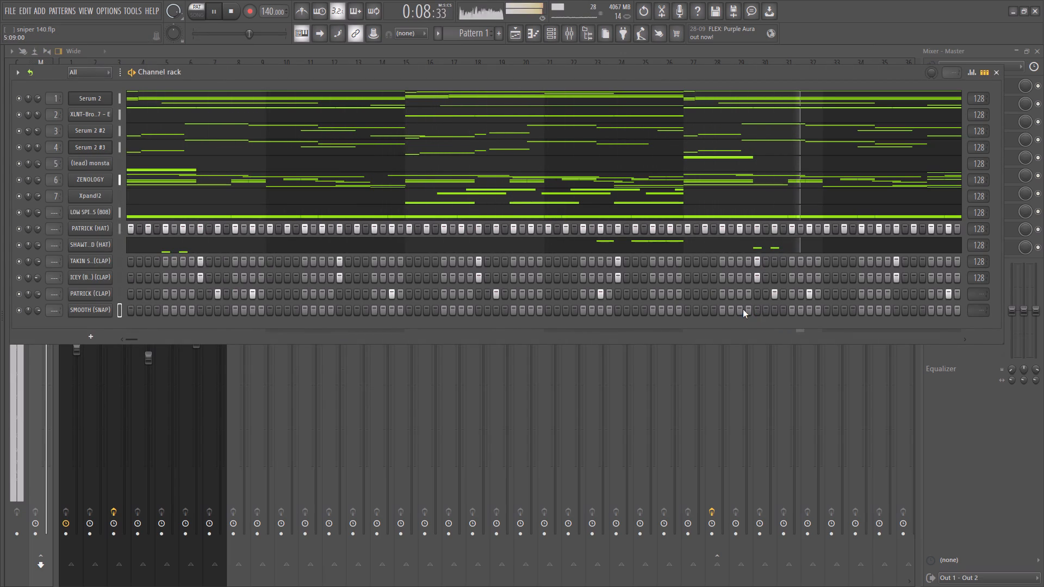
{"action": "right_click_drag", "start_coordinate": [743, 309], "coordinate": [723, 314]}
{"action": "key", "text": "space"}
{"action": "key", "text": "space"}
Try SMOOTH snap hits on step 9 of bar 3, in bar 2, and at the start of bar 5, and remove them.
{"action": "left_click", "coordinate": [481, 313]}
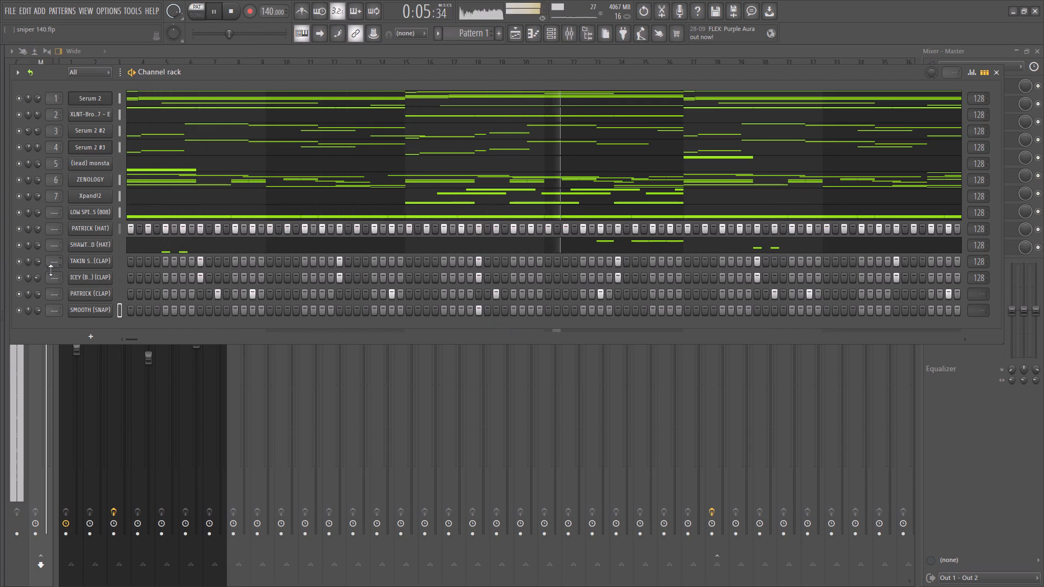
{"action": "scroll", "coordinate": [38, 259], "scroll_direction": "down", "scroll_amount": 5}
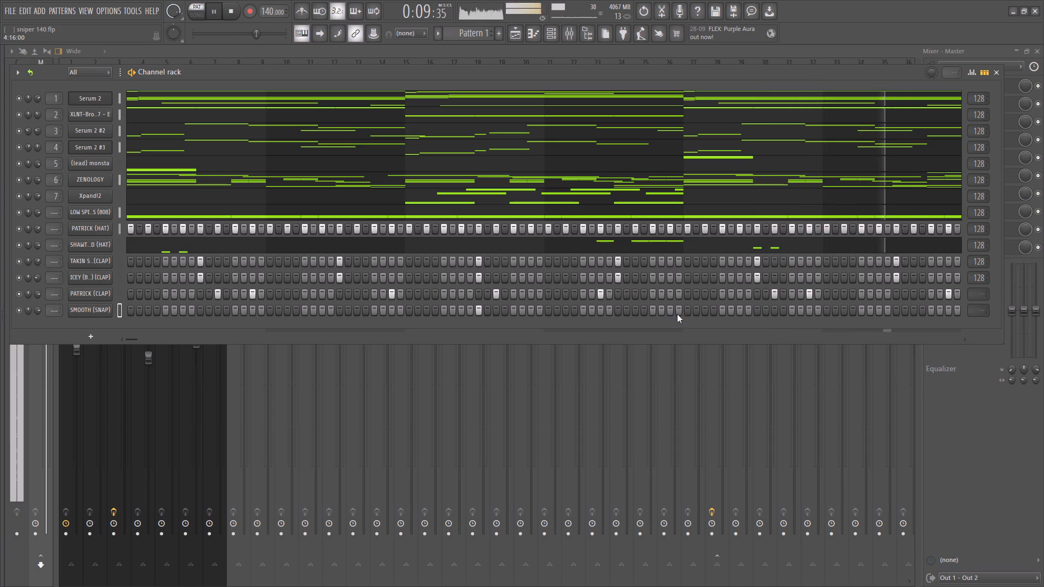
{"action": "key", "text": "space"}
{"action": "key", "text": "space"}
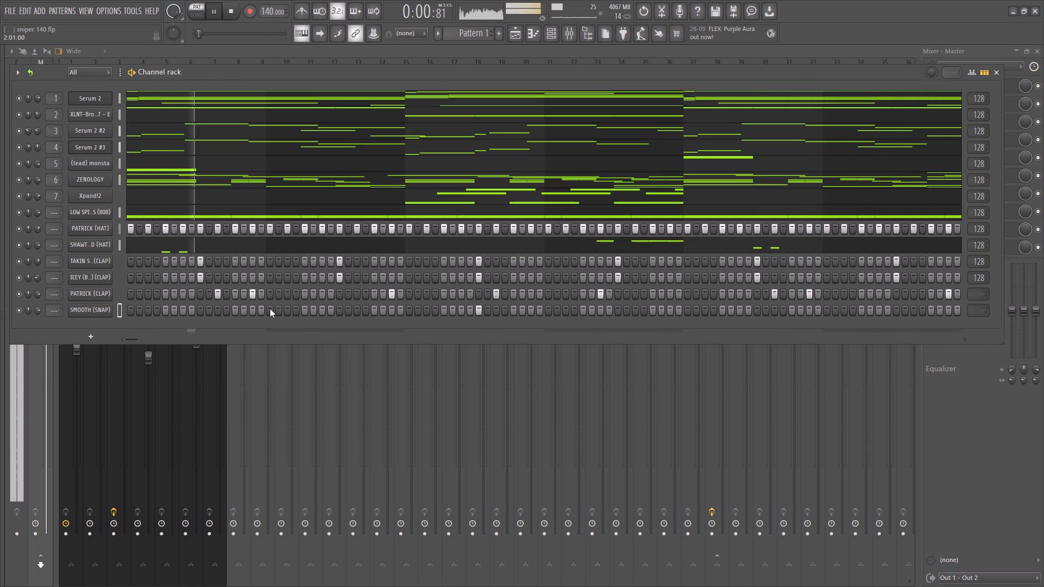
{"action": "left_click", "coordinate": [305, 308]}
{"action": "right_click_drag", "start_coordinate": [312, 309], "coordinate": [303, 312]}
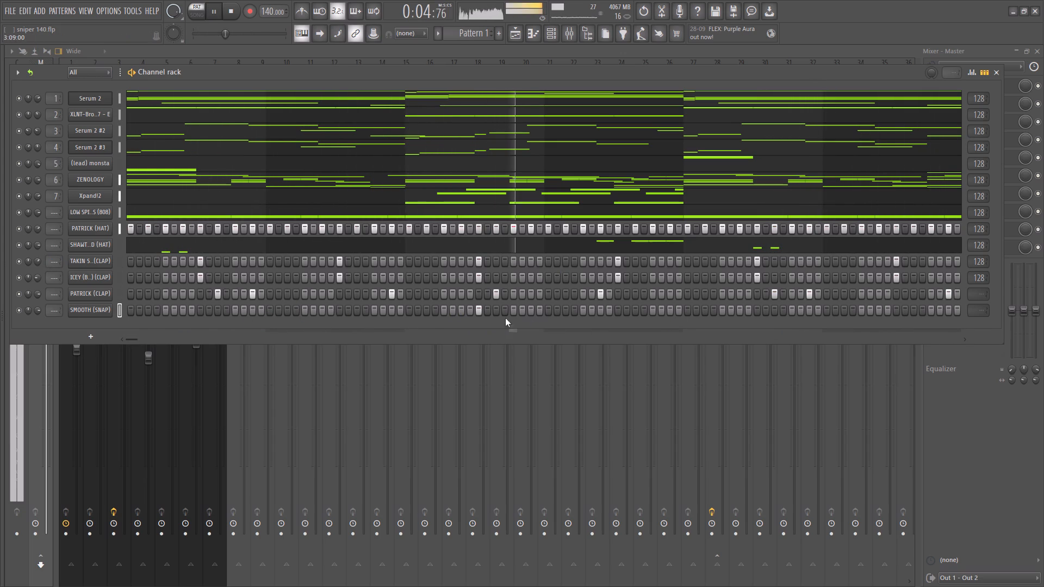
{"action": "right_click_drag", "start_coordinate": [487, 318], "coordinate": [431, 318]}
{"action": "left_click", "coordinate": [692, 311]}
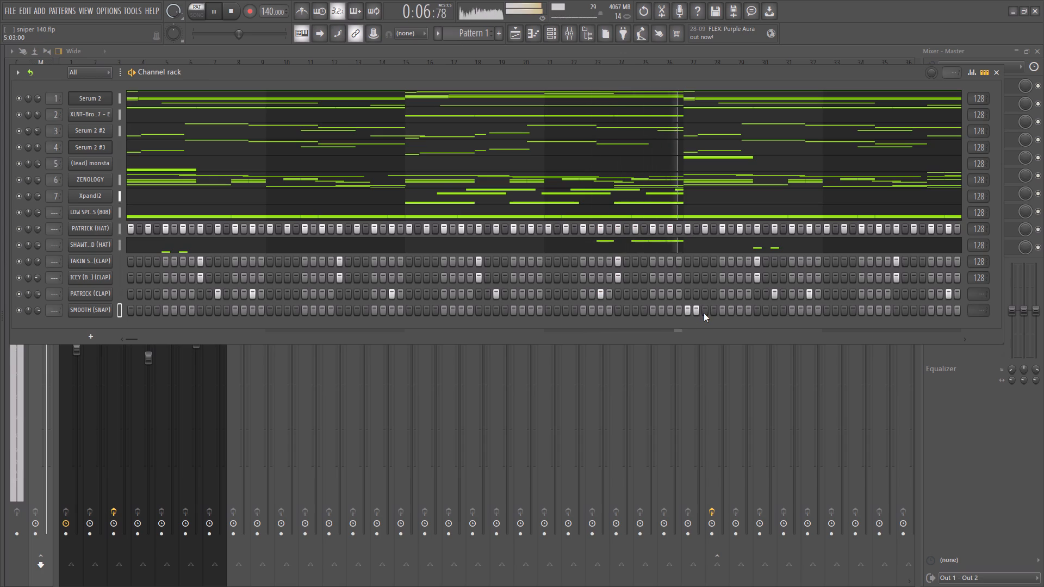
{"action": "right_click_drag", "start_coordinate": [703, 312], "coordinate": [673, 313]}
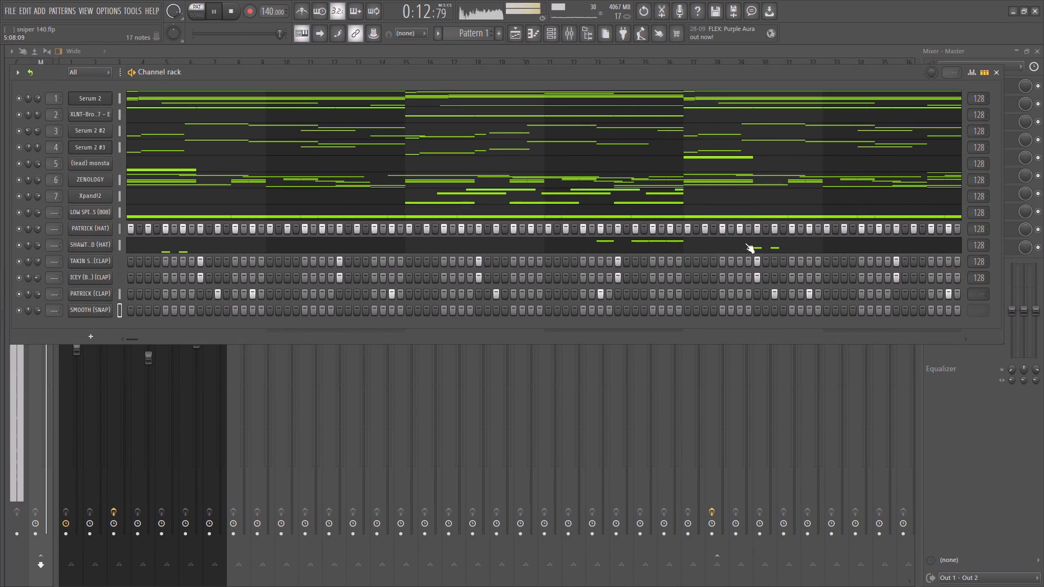
Delete the LOW SPINZIES 808's last C#5 note in bar 7 and extend the preceding note to the start of bar 8.
{"action": "left_click", "coordinate": [151, 215]}
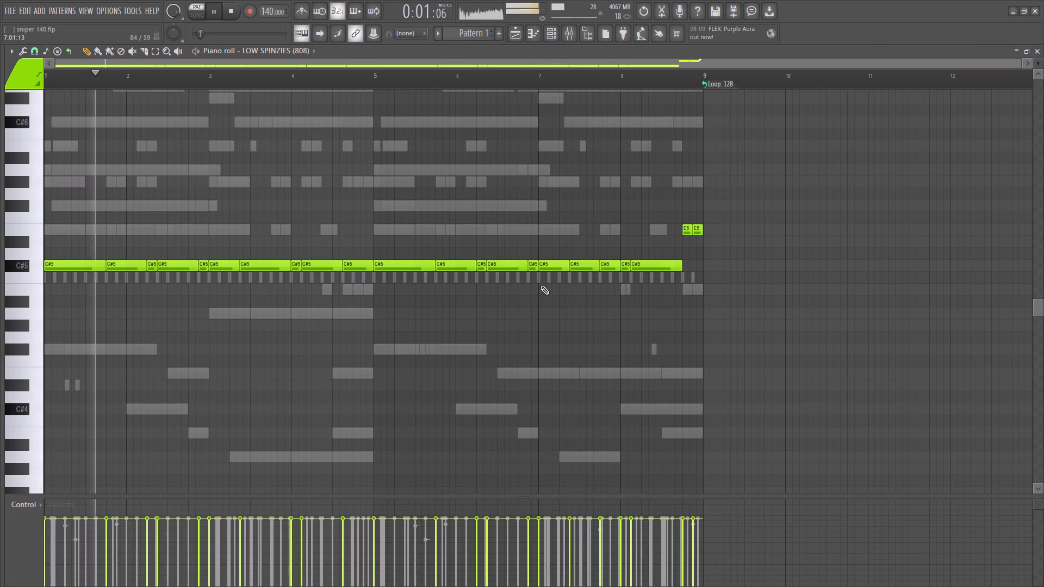
{"action": "right_click", "coordinate": [601, 268]}
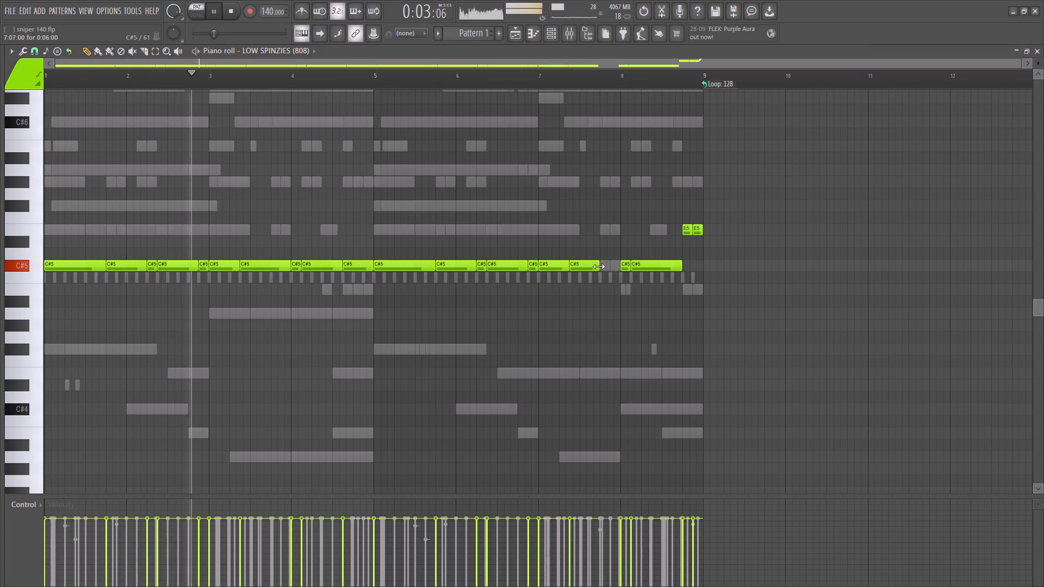
{"action": "left_click_drag", "start_coordinate": [599, 266], "coordinate": [619, 267]}
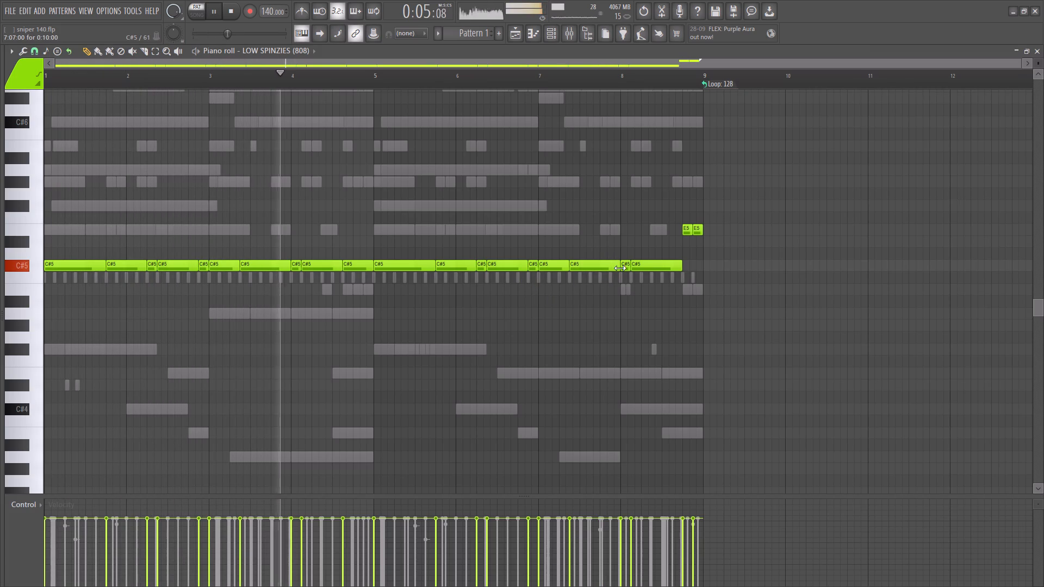
{"action": "scroll", "coordinate": [619, 268], "scroll_direction": "up", "scroll_amount": 5, "text": "ctrl"}
{"action": "scroll", "coordinate": [619, 268], "scroll_direction": "down", "scroll_amount": 14, "text": "ctrl"}
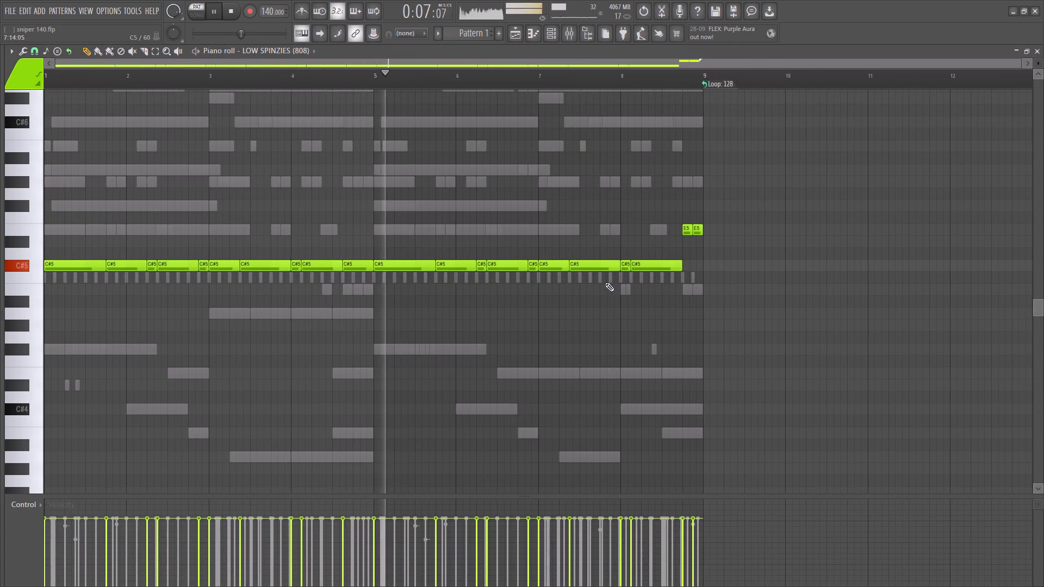
{"action": "scroll", "coordinate": [397, 305], "scroll_direction": "down", "scroll_amount": 10, "text": "ctrl"}
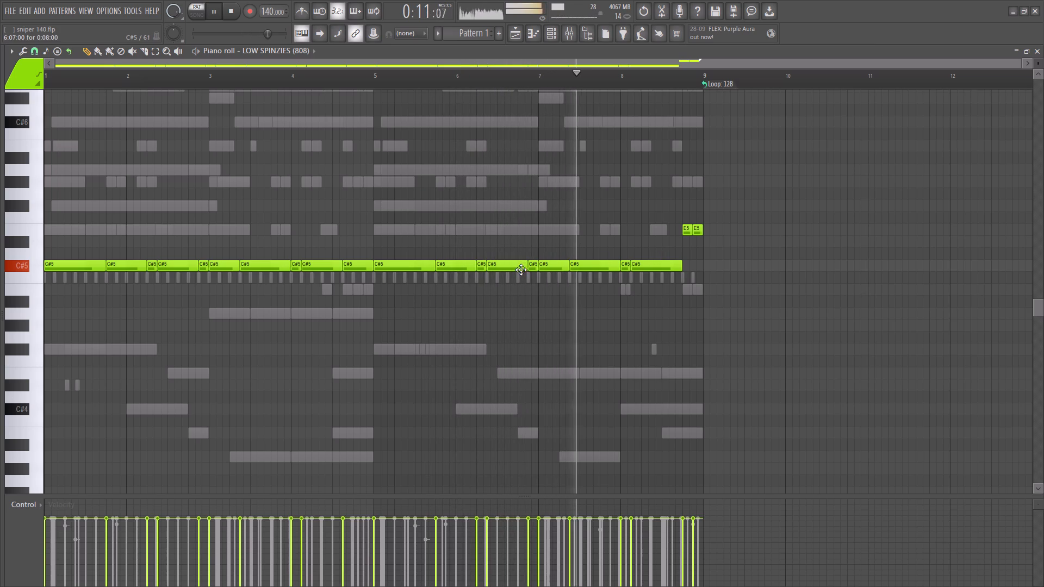
Audition samples in the OPEN HATS folder, including D RICHHH, QUICKIE, MY SPEAKERS and CLASSIC.
{"action": "left_click", "coordinate": [52, 226]}
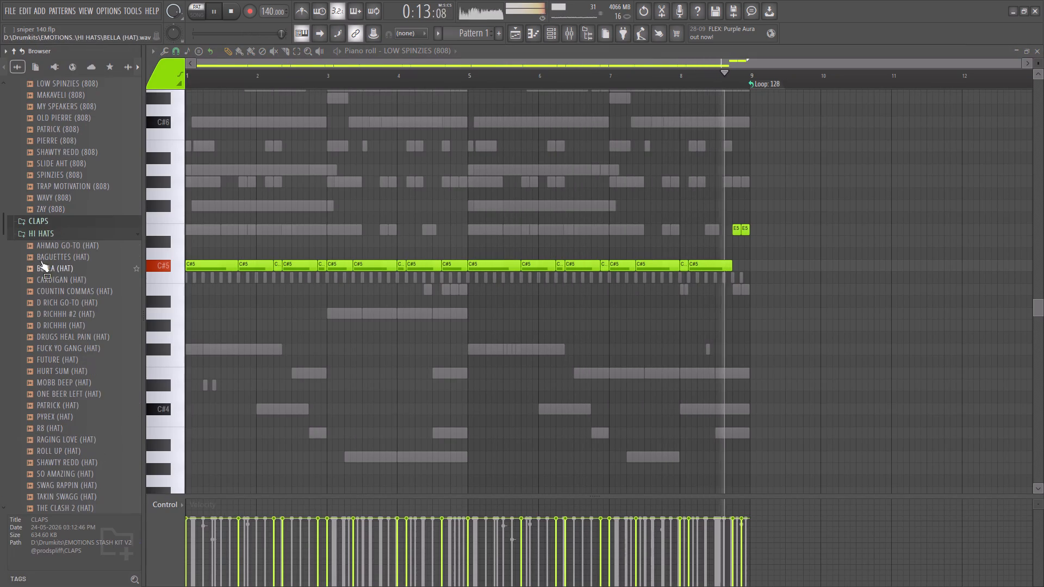
{"action": "left_click", "coordinate": [50, 237]}
{"action": "double_click", "coordinate": [53, 271]}
{"action": "left_click", "coordinate": [53, 261]}
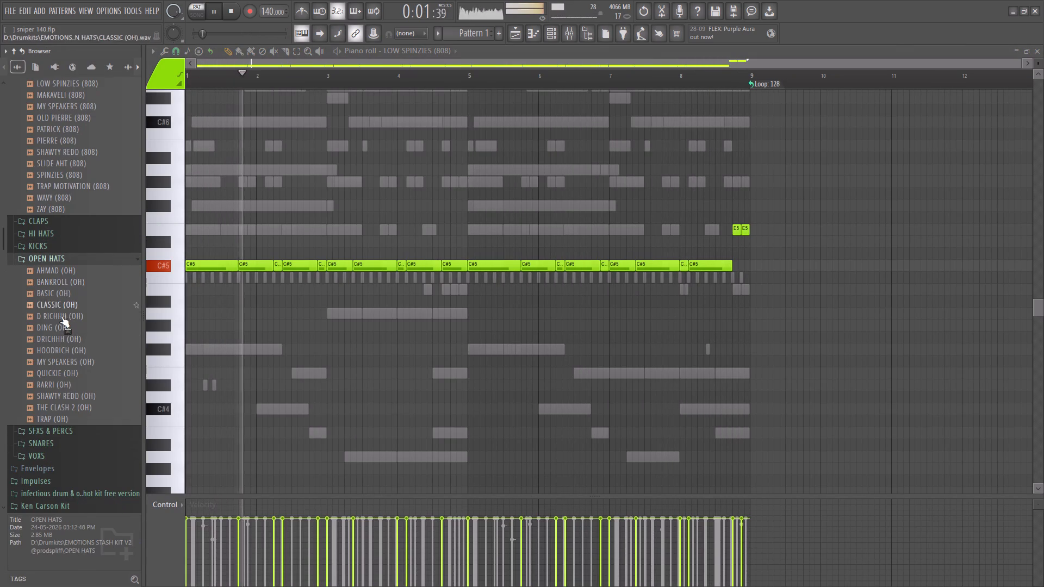
{"action": "left_click", "coordinate": [61, 317]}
{"action": "left_click", "coordinate": [60, 326]}
{"action": "left_click", "coordinate": [61, 315]}
{"action": "left_click", "coordinate": [60, 373]}
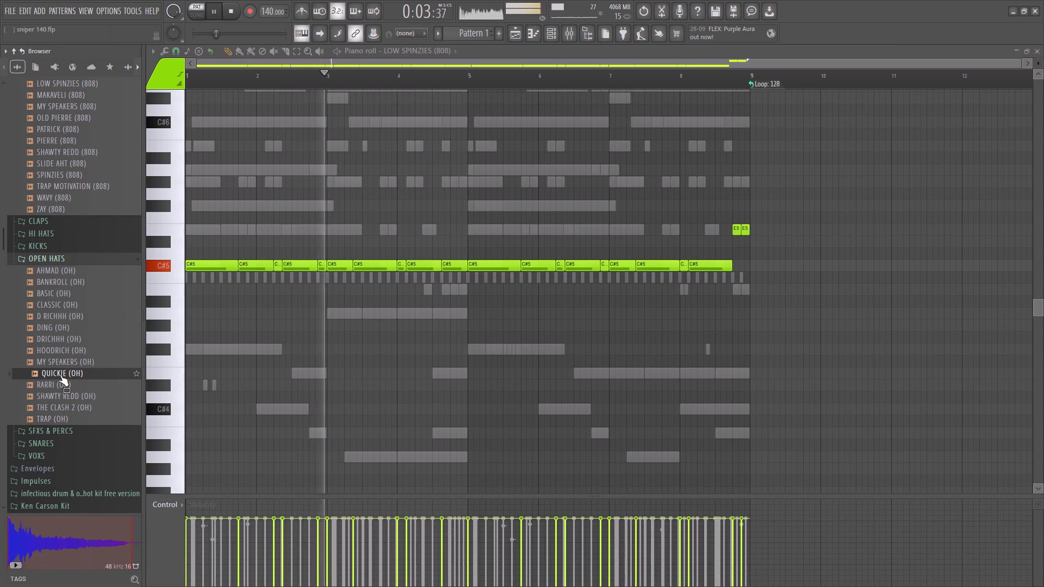
{"action": "left_click", "coordinate": [61, 365]}
{"action": "left_click", "coordinate": [64, 310]}
{"action": "left_click", "coordinate": [64, 310]}
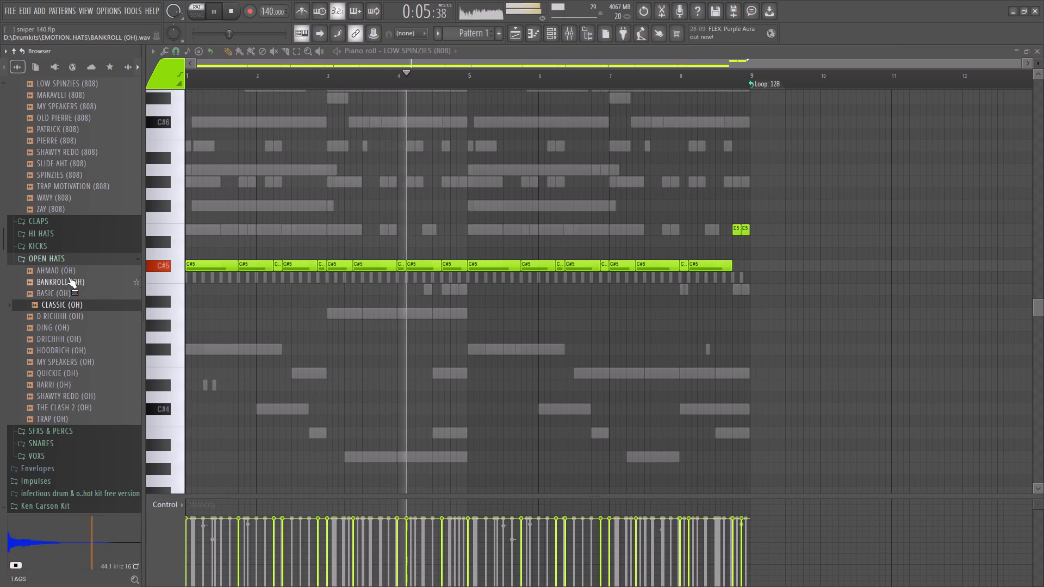
Preview BANKROLL (OH), add it as a new channel below the SMOOTH snap, and place a hit on the pattern's first step.
{"action": "left_click", "coordinate": [68, 277]}
{"action": "left_click", "coordinate": [70, 269]}
{"action": "left_click", "coordinate": [70, 278]}
{"action": "left_click_drag", "start_coordinate": [70, 280], "coordinate": [352, 149]}
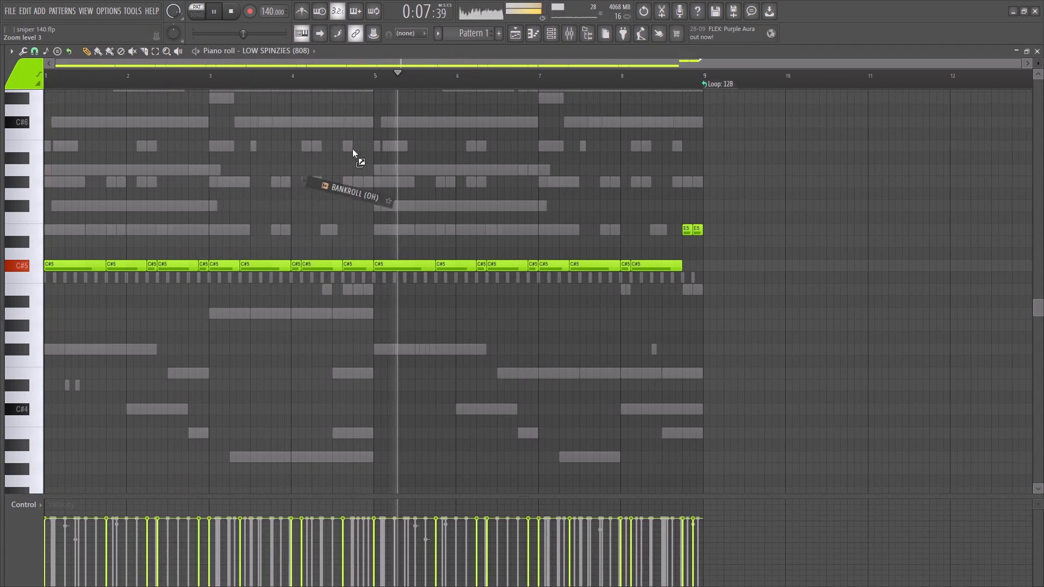
{"action": "left_click_drag", "start_coordinate": [352, 149], "coordinate": [114, 332]}
{"action": "left_click", "coordinate": [129, 328]}
{"action": "key", "text": "space"}
{"action": "key", "text": "space"}
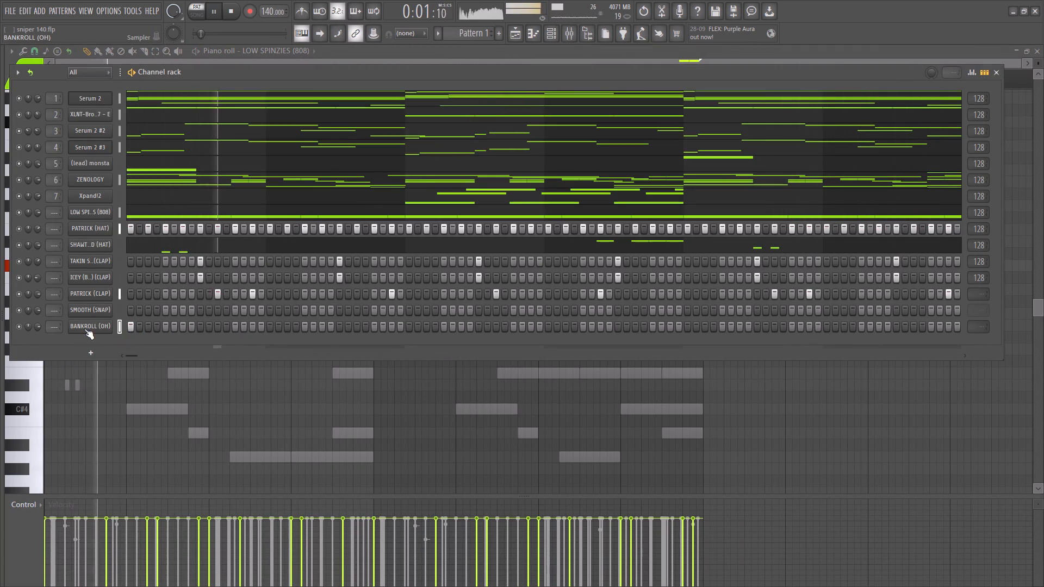
Set the BANKROLL (OH) sample start offset to about 2% and replay the pattern from the start.
{"action": "left_click", "coordinate": [84, 328]}
{"action": "left_click", "coordinate": [168, 323]}
{"action": "left_click", "coordinate": [171, 315]}
{"action": "left_click", "coordinate": [164, 326]}
{"action": "key", "text": "space"}
{"action": "key", "text": "space"}
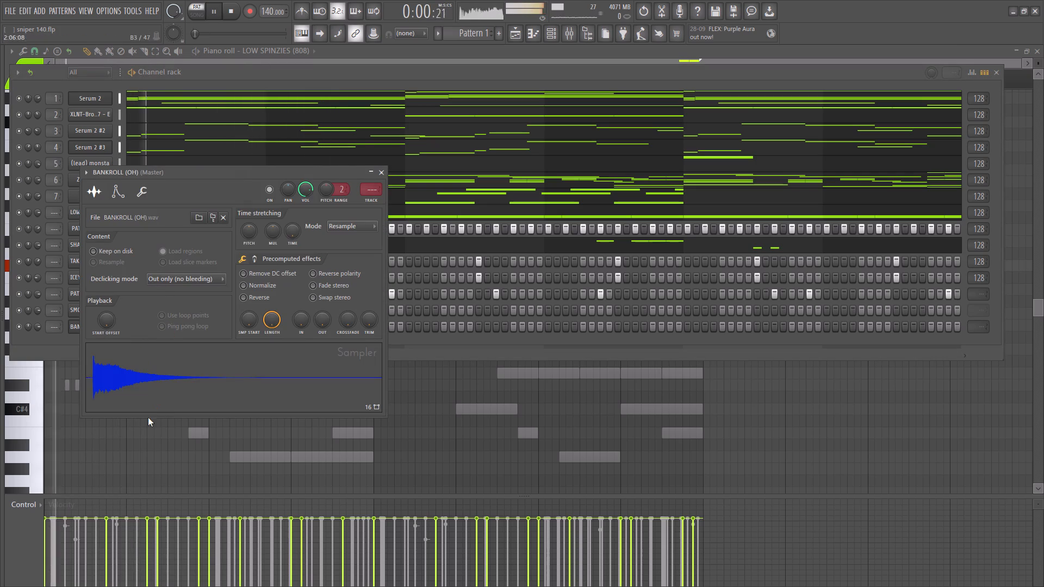
{"action": "left_click_drag", "start_coordinate": [252, 319], "coordinate": [249, 304]}
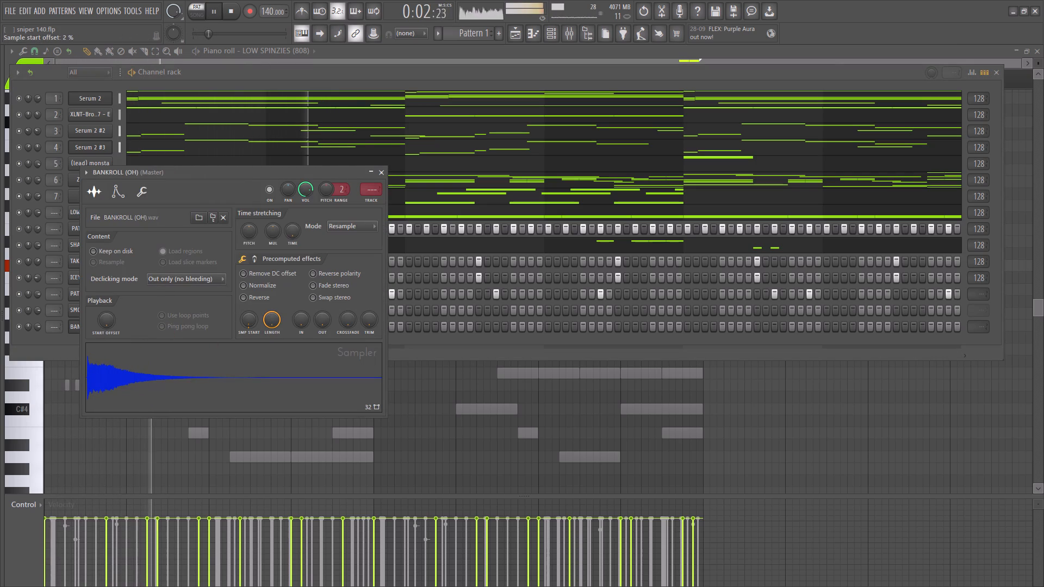
{"action": "left_click_drag", "start_coordinate": [249, 304], "coordinate": [246, 302]}
{"action": "key", "text": "space"}
{"action": "key", "text": "space"}
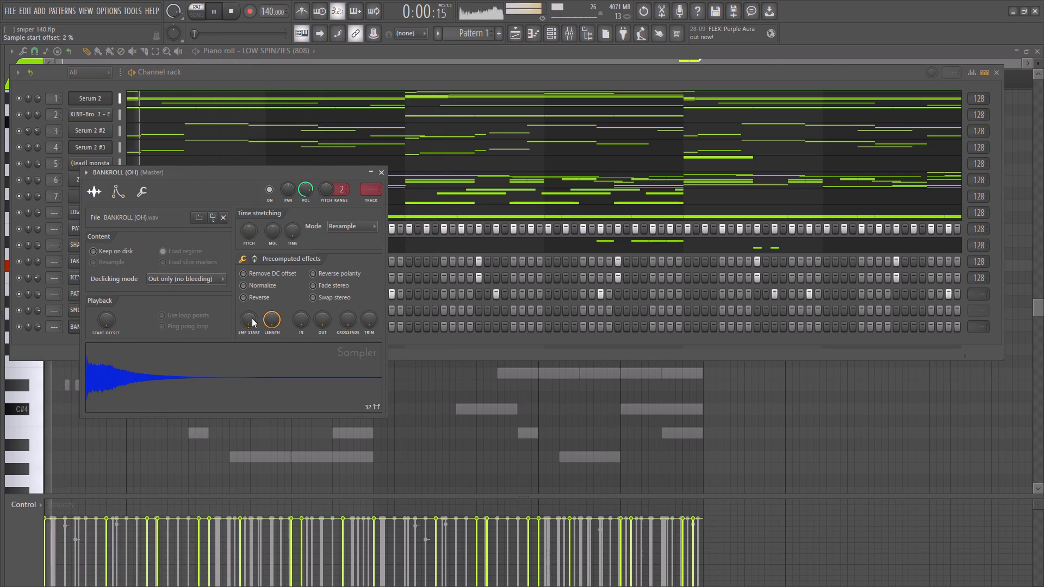
Fine-tune the BANKROLL (OH) sample start offset, trying 5% before settling on about 2%, and replay the pattern.
{"action": "left_click_drag", "start_coordinate": [248, 322], "coordinate": [251, 322]}
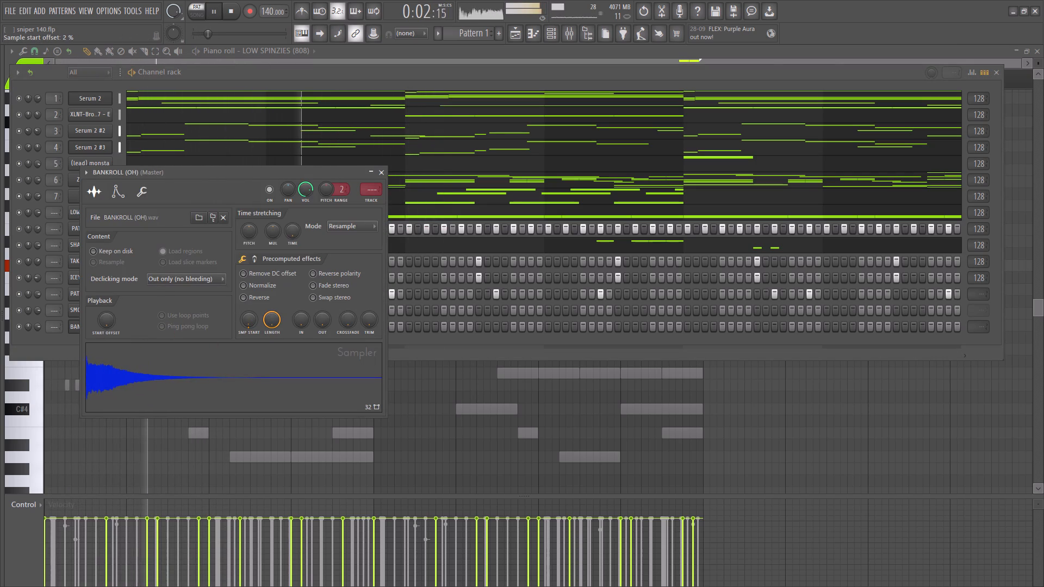
{"action": "left_click_drag", "start_coordinate": [251, 322], "coordinate": [258, 319]}
{"action": "left_click_drag", "start_coordinate": [249, 321], "coordinate": [251, 308]}
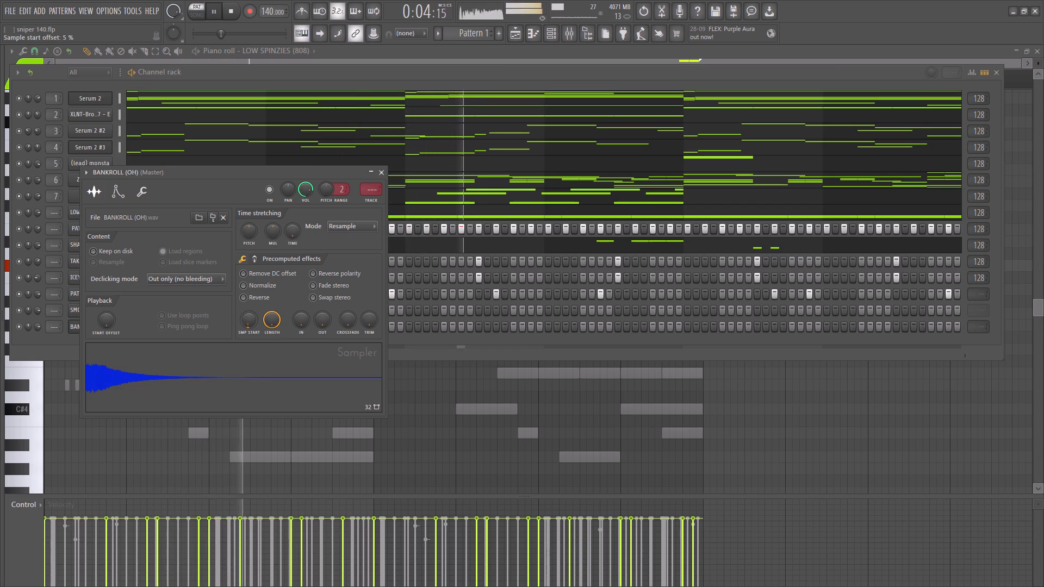
{"action": "left_click_drag", "start_coordinate": [251, 308], "coordinate": [251, 327]}
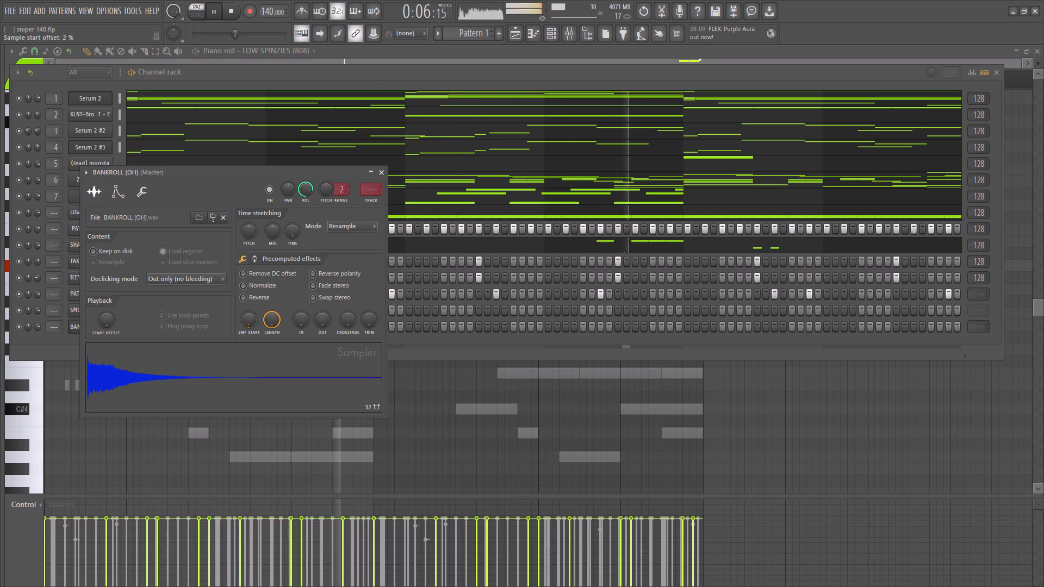
{"action": "left_click_drag", "start_coordinate": [251, 327], "coordinate": [251, 327]}
{"action": "key", "text": "space"}
{"action": "key", "text": "space"}
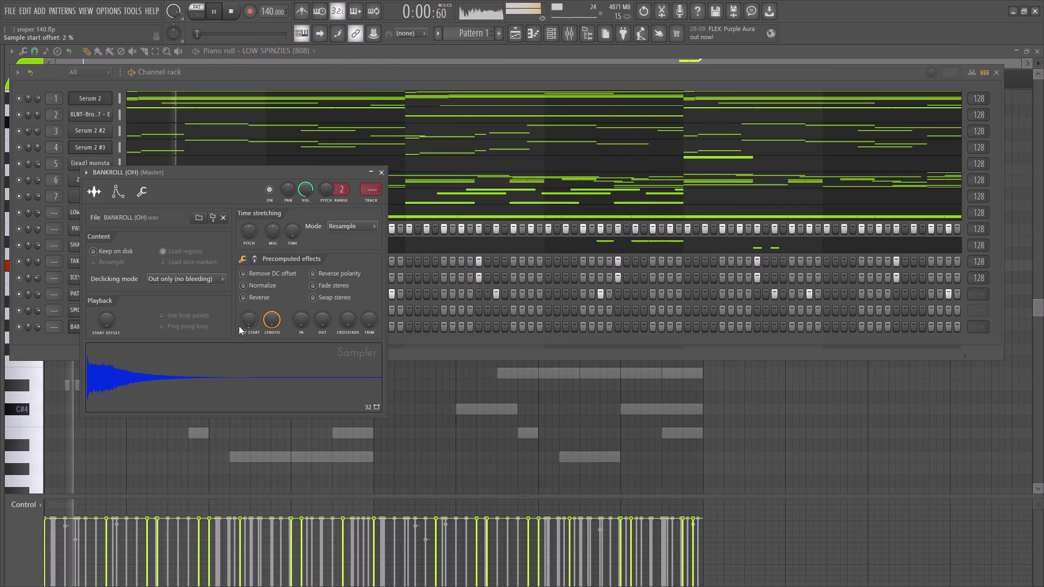
Make the BANKROLL (OH) sample cut itself.
{"action": "left_click", "coordinate": [147, 196]}
{"action": "left_click", "coordinate": [113, 323]}
Shape BANKROLL (OH)'s volume envelope with 100% hold and zero attack, decay and sustain, adjust the release, and replay the pattern.
{"action": "left_click", "coordinate": [117, 190]}
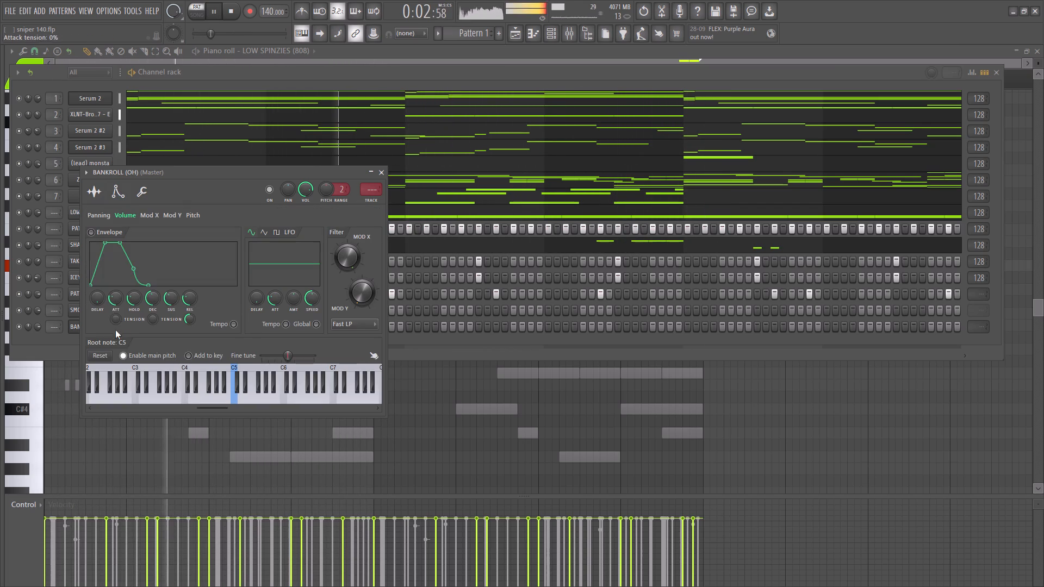
{"action": "left_click_drag", "start_coordinate": [112, 297], "coordinate": [215, 145]}
{"action": "left_click_drag", "start_coordinate": [136, 295], "coordinate": [216, 535]}
{"action": "left_click_drag", "start_coordinate": [143, 292], "coordinate": [281, 545]}
{"action": "left_click_drag", "start_coordinate": [130, 298], "coordinate": [191, 14]}
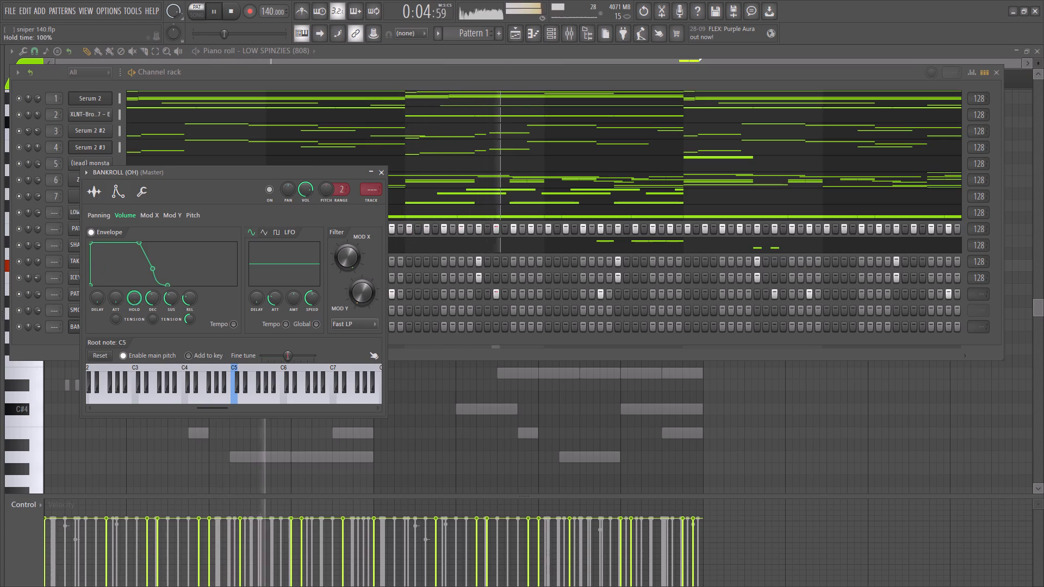
{"action": "left_click_drag", "start_coordinate": [191, 14], "coordinate": [204, 547]}
{"action": "left_click_drag", "start_coordinate": [156, 301], "coordinate": [288, 560]}
{"action": "left_click_drag", "start_coordinate": [171, 303], "coordinate": [272, 475]}
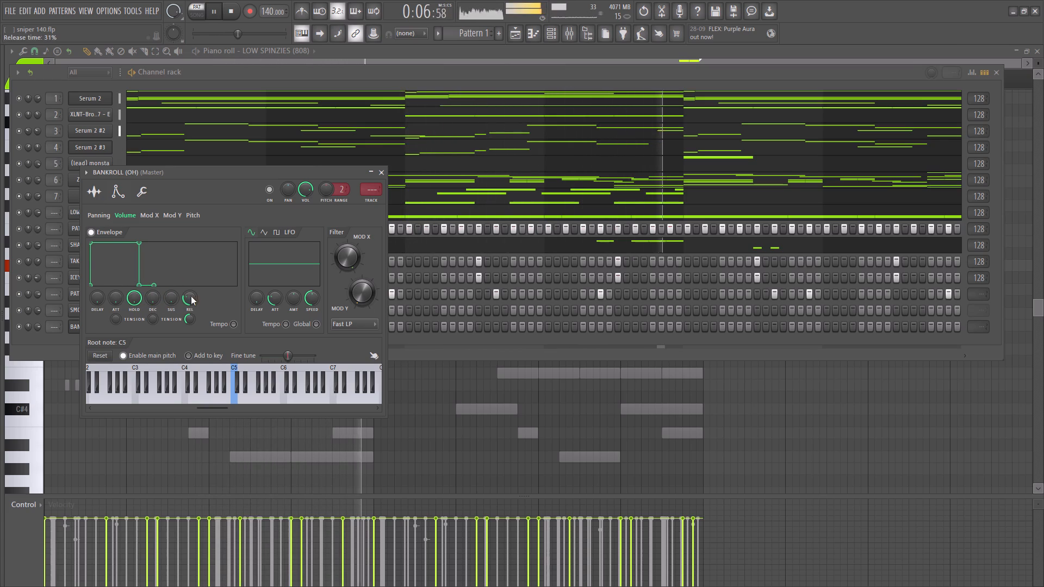
{"action": "left_click_drag", "start_coordinate": [191, 296], "coordinate": [323, 160]}
{"action": "key", "text": "space"}
{"action": "key", "text": "space"}
{"action": "left_click", "coordinate": [382, 172]}
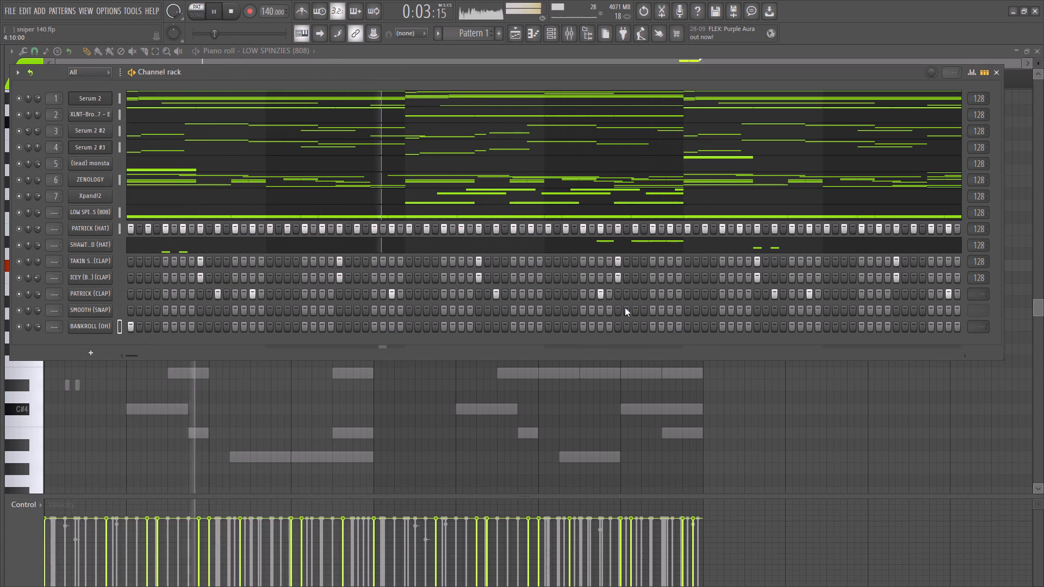
Add a BANKROLL (OH) hit on the first step of bar 5.
{"action": "left_click", "coordinate": [687, 327]}
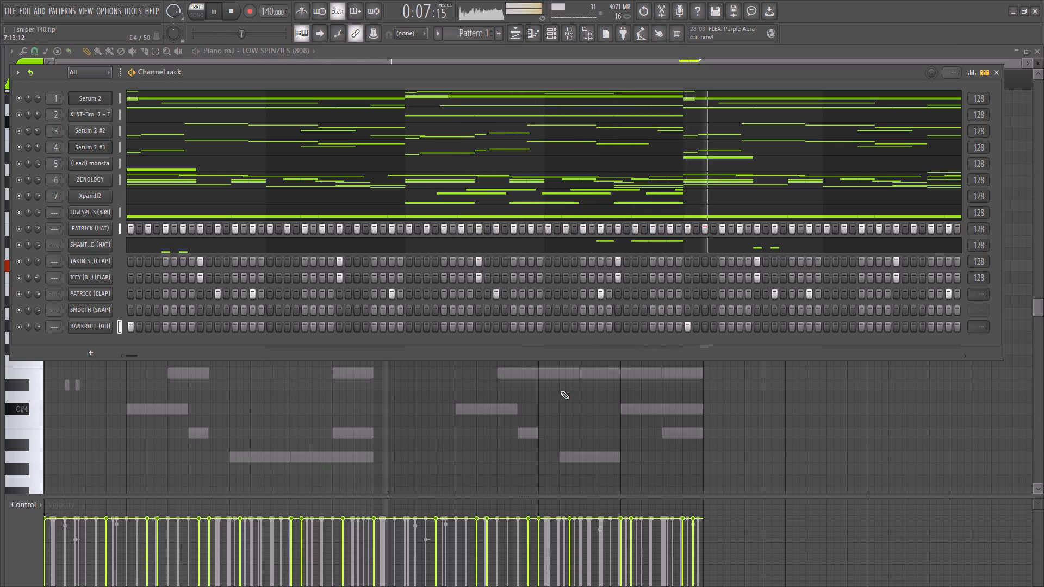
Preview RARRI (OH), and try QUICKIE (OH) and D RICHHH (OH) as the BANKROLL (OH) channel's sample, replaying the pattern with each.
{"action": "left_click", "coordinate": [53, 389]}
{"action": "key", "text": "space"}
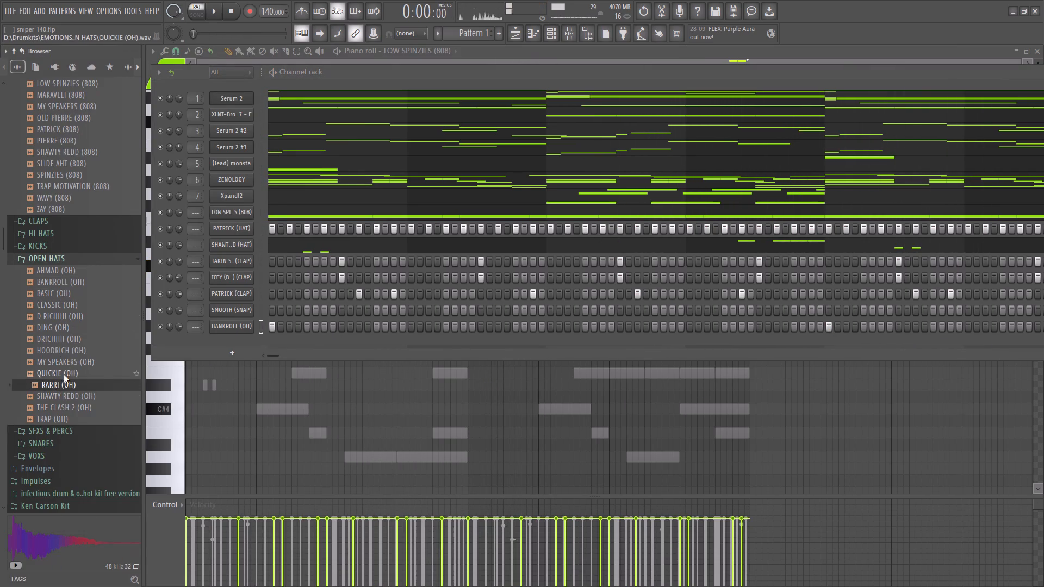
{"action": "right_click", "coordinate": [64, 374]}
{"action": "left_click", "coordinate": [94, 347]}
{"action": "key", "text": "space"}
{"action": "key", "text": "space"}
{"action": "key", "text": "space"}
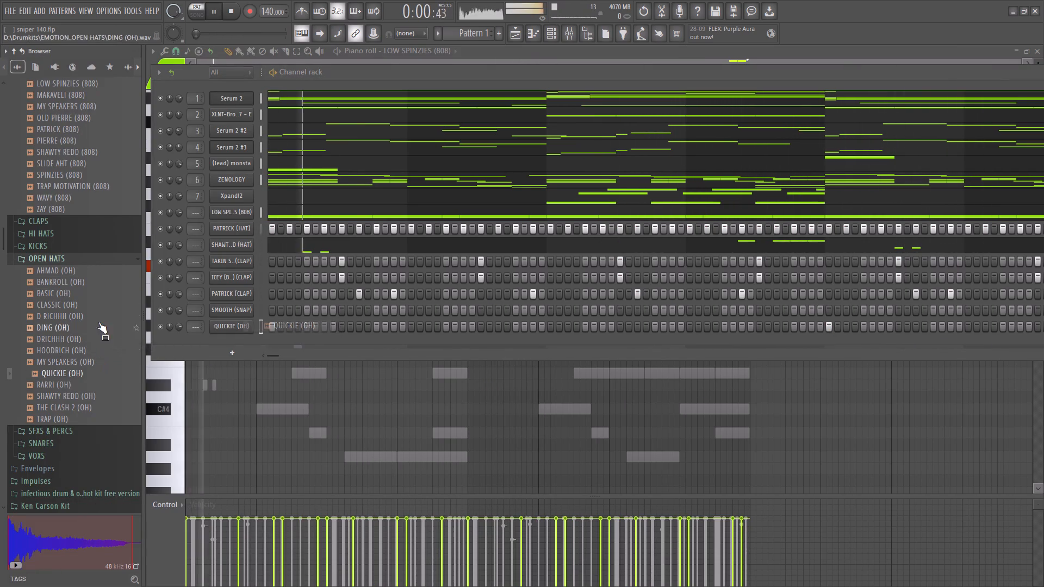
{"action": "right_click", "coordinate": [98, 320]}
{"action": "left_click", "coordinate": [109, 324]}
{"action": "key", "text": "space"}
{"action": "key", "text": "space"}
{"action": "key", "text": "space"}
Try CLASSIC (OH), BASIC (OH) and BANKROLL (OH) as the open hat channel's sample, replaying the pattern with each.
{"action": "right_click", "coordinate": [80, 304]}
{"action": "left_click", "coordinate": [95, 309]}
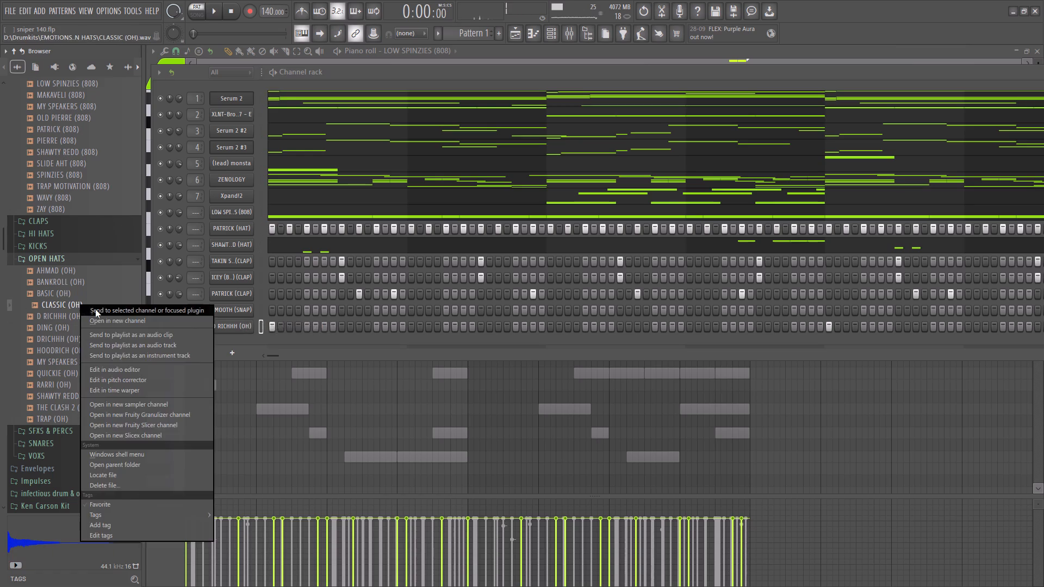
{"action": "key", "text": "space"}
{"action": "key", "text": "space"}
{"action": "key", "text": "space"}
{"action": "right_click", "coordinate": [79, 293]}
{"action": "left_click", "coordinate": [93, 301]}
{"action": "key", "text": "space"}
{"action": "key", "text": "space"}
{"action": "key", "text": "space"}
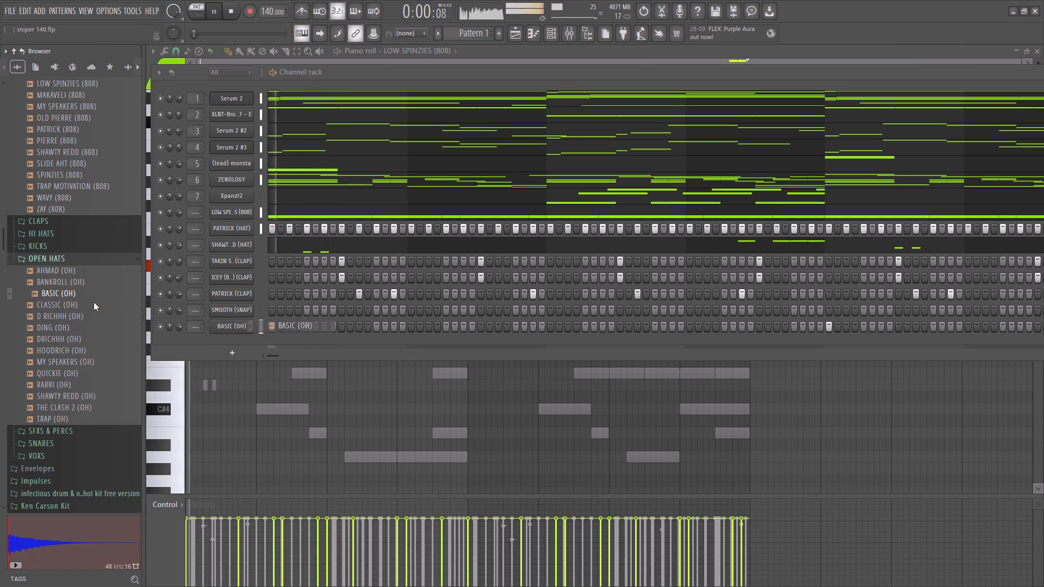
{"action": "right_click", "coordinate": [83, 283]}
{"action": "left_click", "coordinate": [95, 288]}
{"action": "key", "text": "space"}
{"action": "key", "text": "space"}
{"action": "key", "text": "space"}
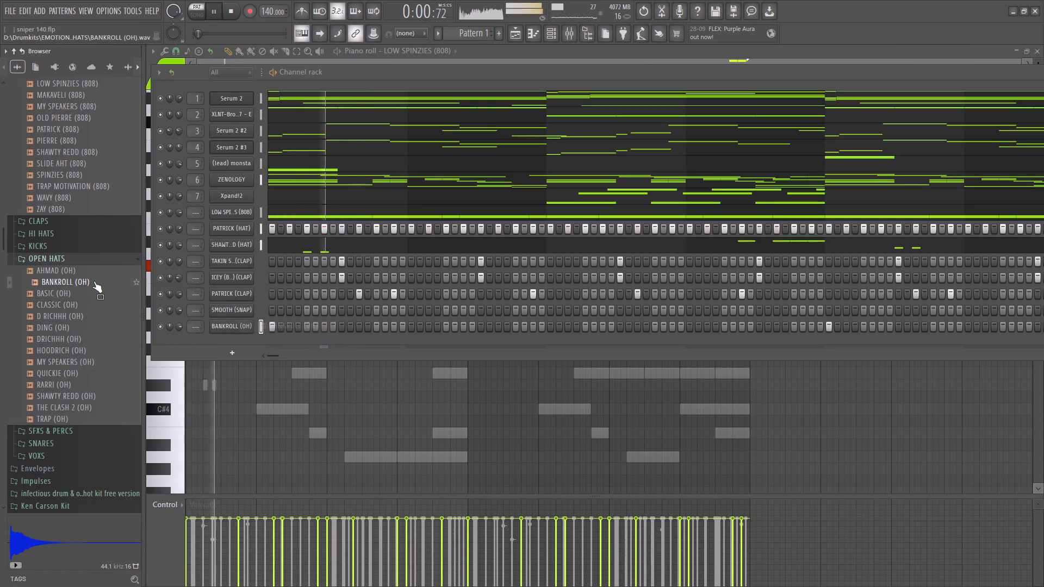
Replace the open hat channel's sample with AHMAD (OH) and replay the pattern.
{"action": "right_click", "coordinate": [91, 276]}
{"action": "left_click", "coordinate": [109, 283]}
{"action": "key", "text": "space"}
{"action": "key", "text": "space"}
{"action": "key", "text": "space"}
{"action": "key", "text": "space"}
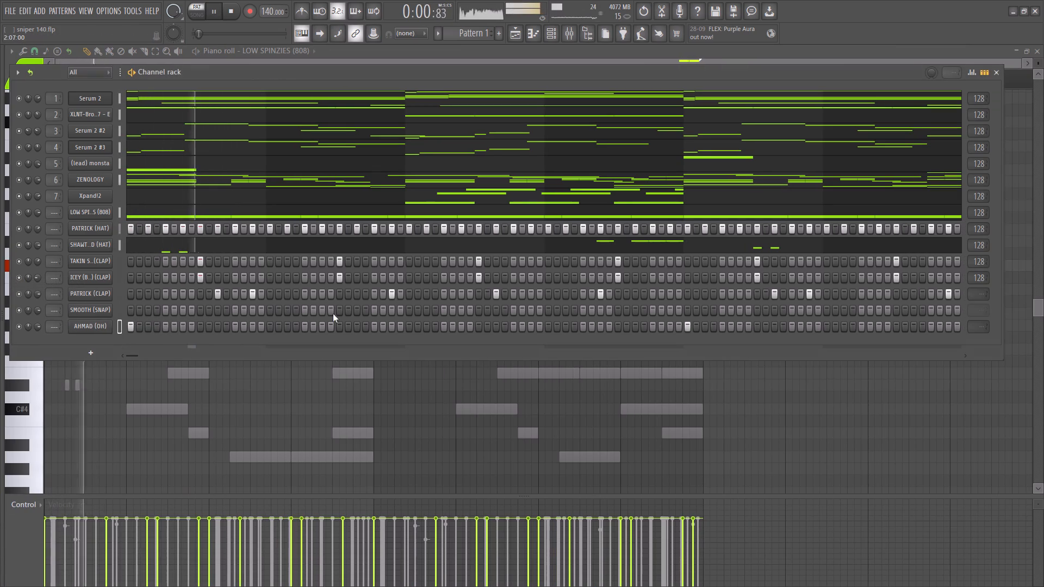
Add an AHMAD (OH) hit on step 5 of bar 2 and replay the pattern.
{"action": "left_click", "coordinate": [308, 326]}
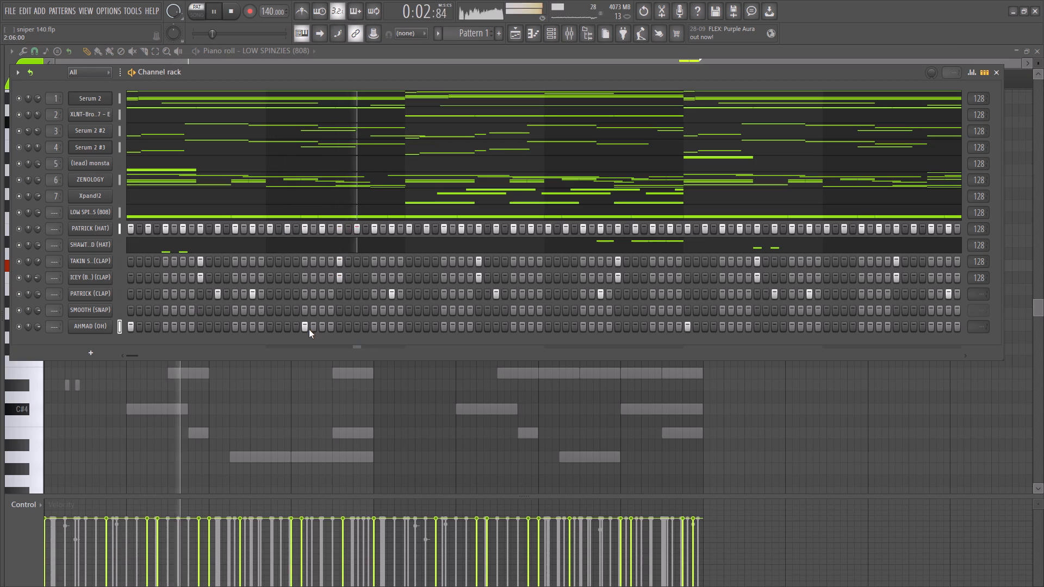
{"action": "key", "text": "space"}
{"action": "key", "text": "space"}
Remove PATRICK (CLAP)'s hit on step 15 of bar 1, undoing trial removals in bars 1 and 5, and replay the pattern.
{"action": "right_click_drag", "start_coordinate": [232, 295], "coordinate": [202, 299]}
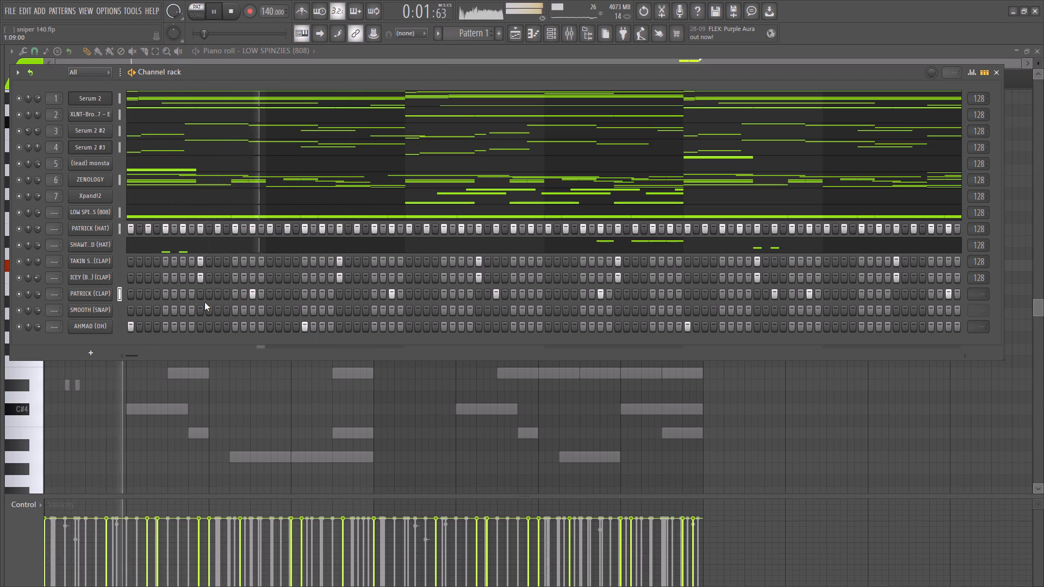
{"action": "key", "text": "ctrl+z"}
{"action": "key", "text": "space"}
{"action": "key", "text": "space"}
{"action": "right_click_drag", "start_coordinate": [268, 288], "coordinate": [240, 292]}
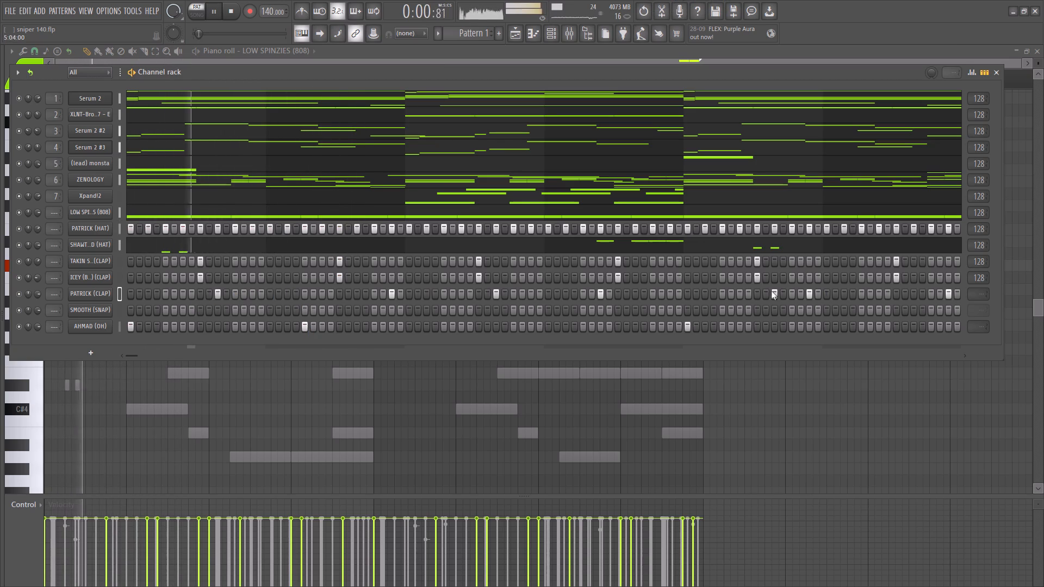
{"action": "right_click_drag", "start_coordinate": [792, 298], "coordinate": [807, 297]}
{"action": "key", "text": "ctrl+z"}
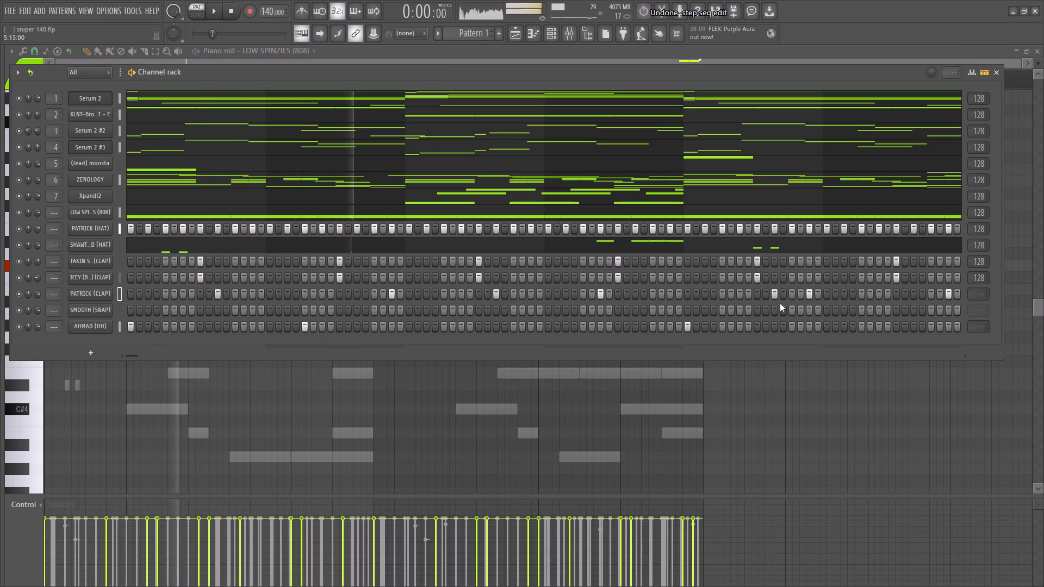
{"action": "key", "text": "space"}
{"action": "key", "text": "space"}
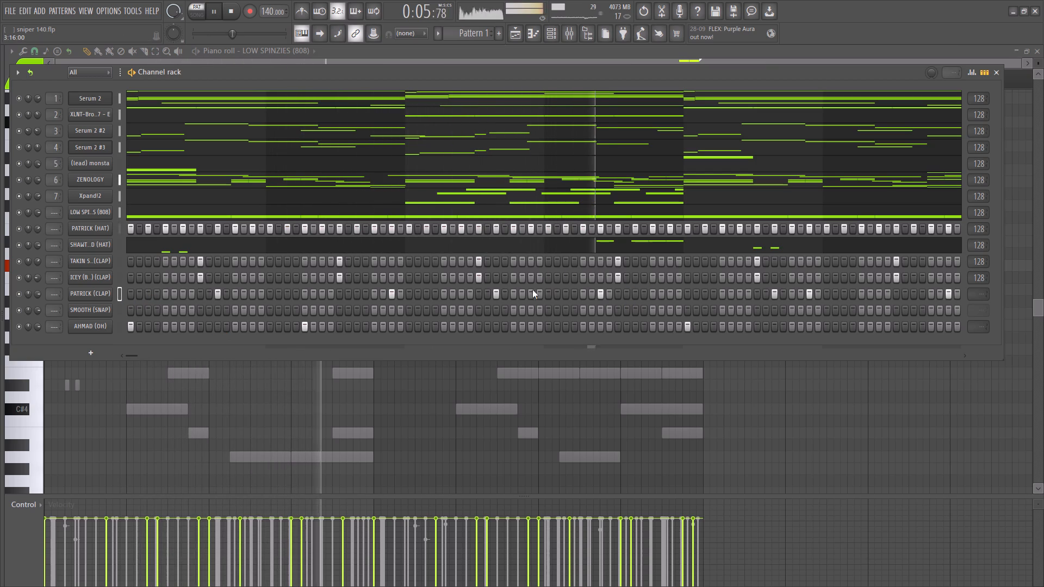
Replace PATRICK (CLAP)'s hit on step 11 of bar 3 with one on step 3 of bar 4, trying step 1 first.
{"action": "right_click_drag", "start_coordinate": [522, 289], "coordinate": [476, 298]}
{"action": "key", "text": "space"}
{"action": "key", "text": "space"}
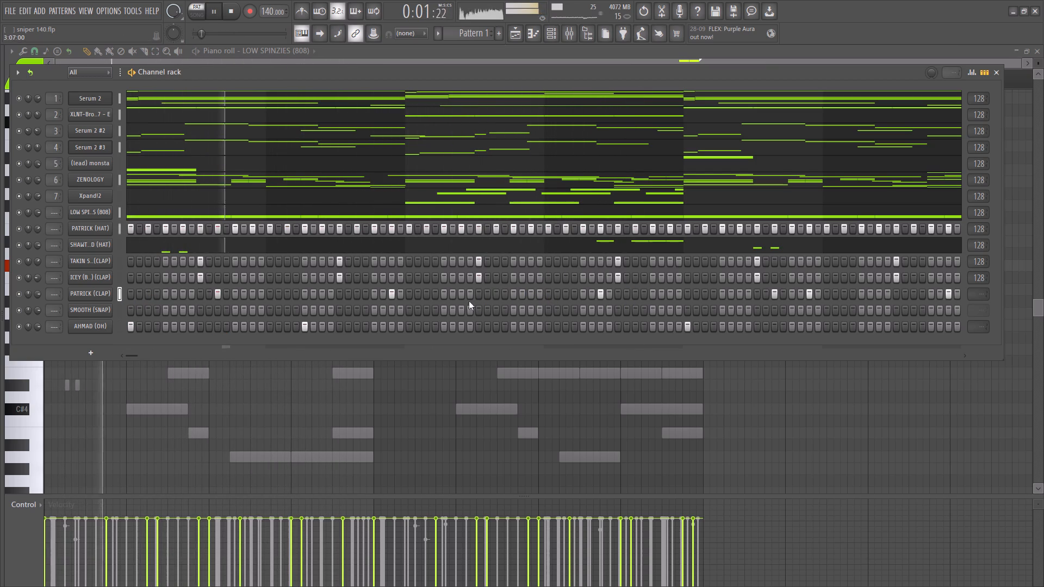
{"action": "left_click", "coordinate": [548, 296]}
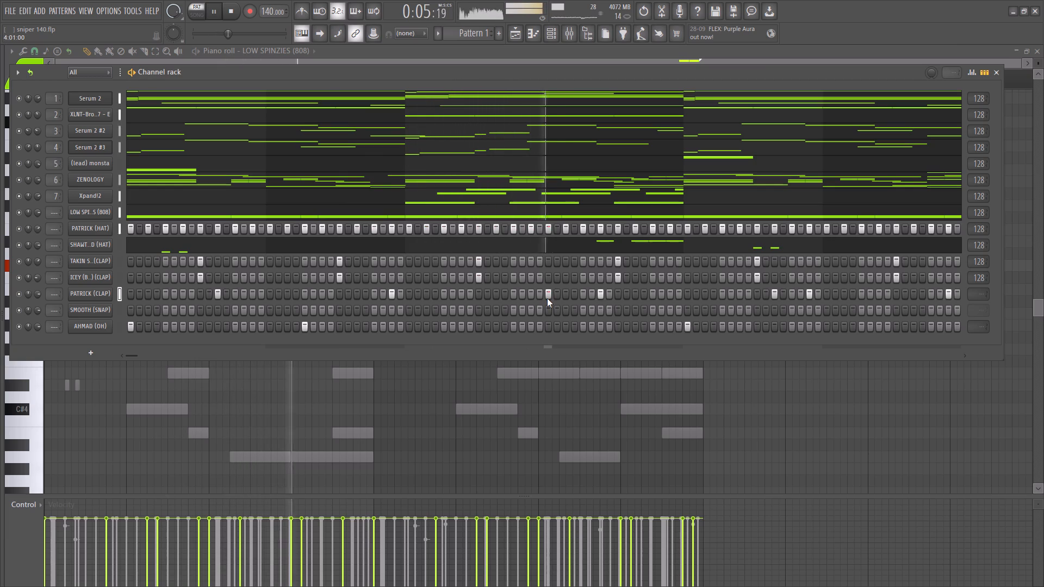
{"action": "right_click_drag", "start_coordinate": [570, 298], "coordinate": [528, 301]}
{"action": "left_click", "coordinate": [569, 297]}
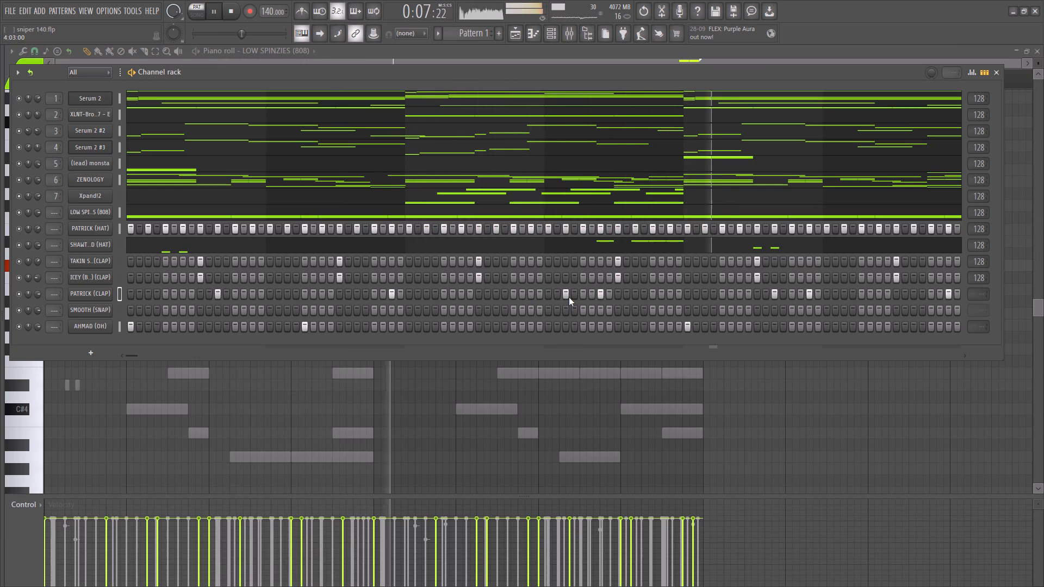
{"action": "key", "text": "space"}
{"action": "key", "text": "space"}
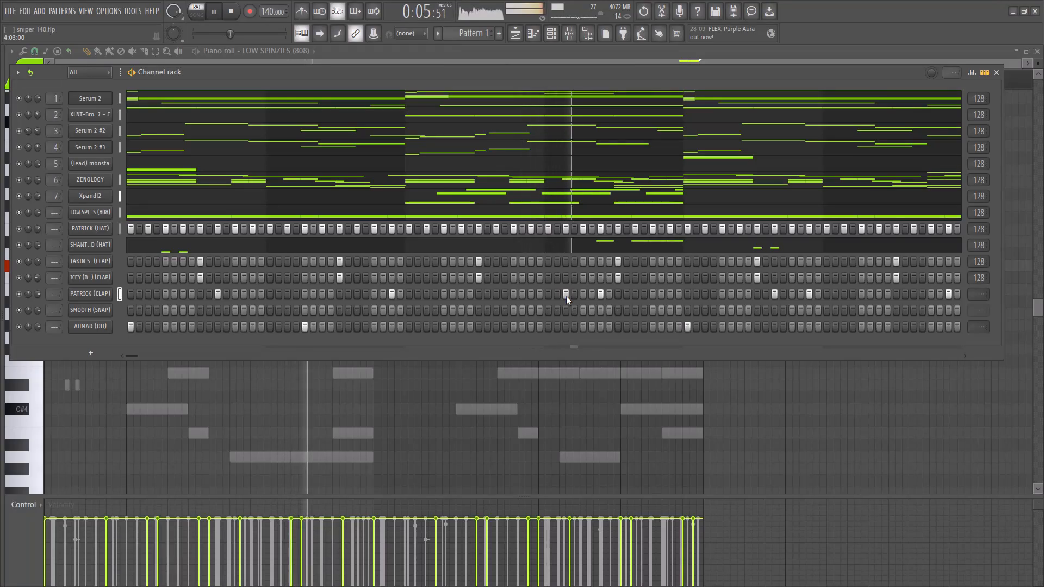
{"action": "right_click", "coordinate": [566, 296]}
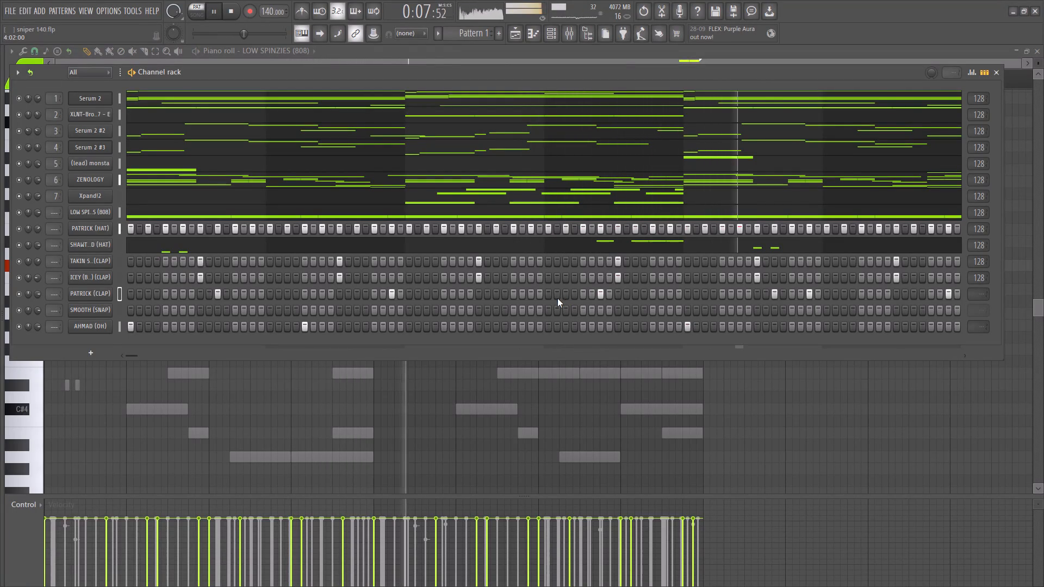
{"action": "left_click", "coordinate": [563, 295]}
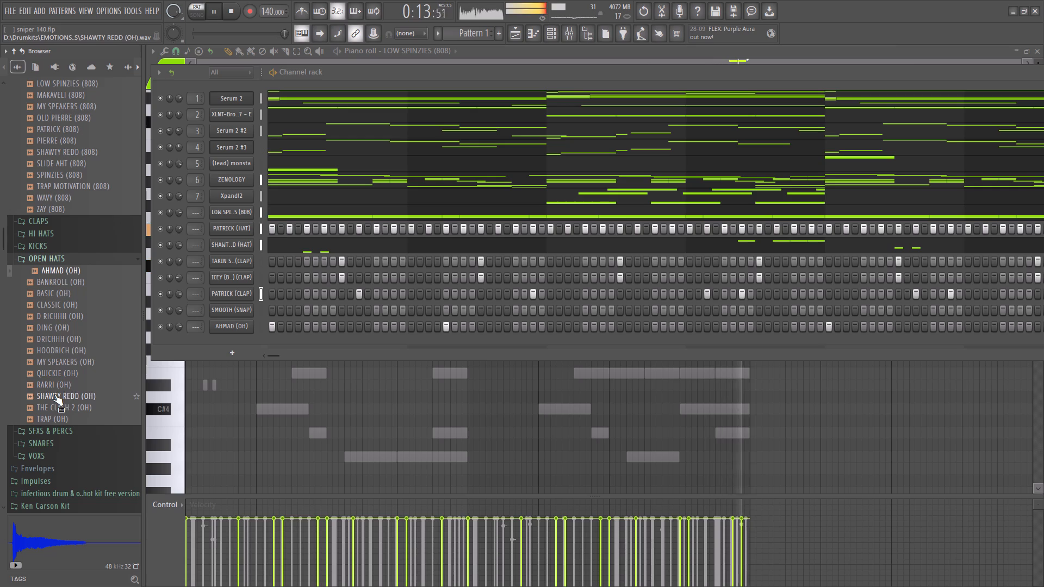
Audition samples from the OPEN HATS folder, add THE CLASH 2 (OH) as a new channel below AHMAD (OH), and replay the pattern.
{"action": "double_click", "coordinate": [48, 261]}
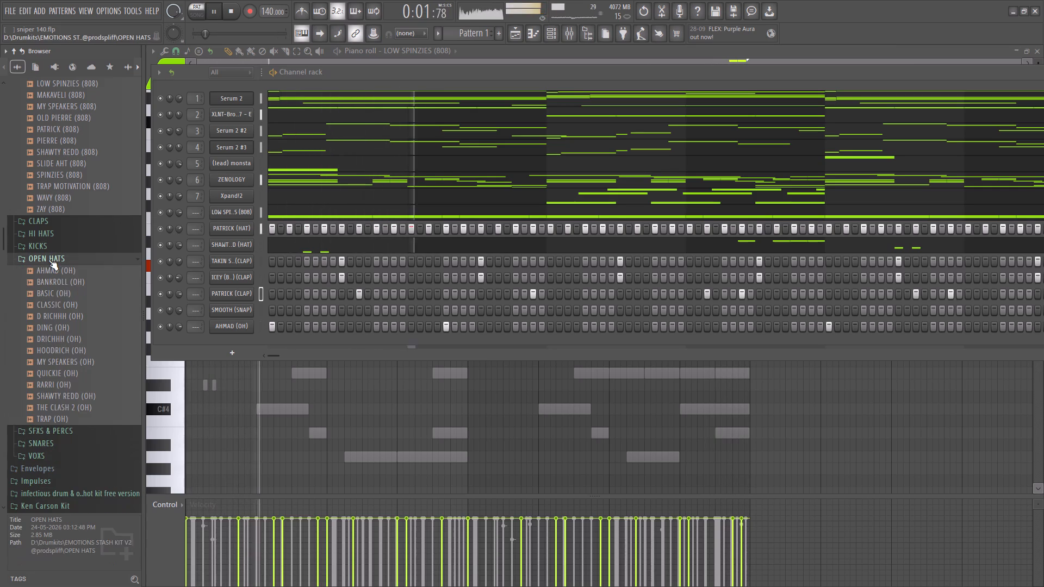
{"action": "left_click", "coordinate": [44, 285]}
{"action": "left_click", "coordinate": [63, 338]}
{"action": "left_click", "coordinate": [64, 379]}
{"action": "left_click", "coordinate": [65, 387]}
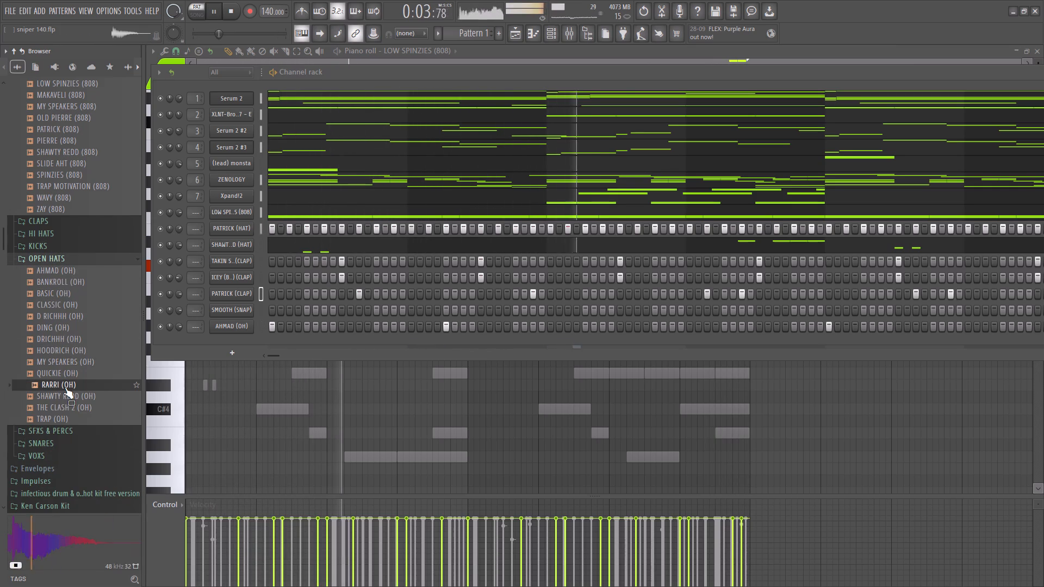
{"action": "left_click", "coordinate": [66, 399]}
{"action": "left_click", "coordinate": [66, 407]}
{"action": "left_click", "coordinate": [67, 402]}
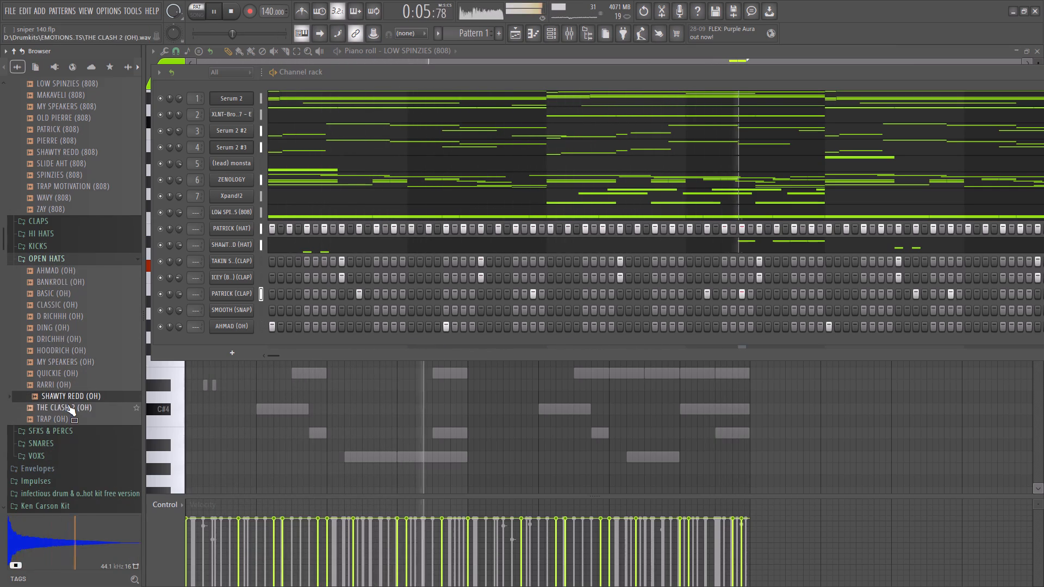
{"action": "left_click_drag", "start_coordinate": [67, 404], "coordinate": [88, 342]}
{"action": "key", "text": "space"}
{"action": "key", "text": "space"}
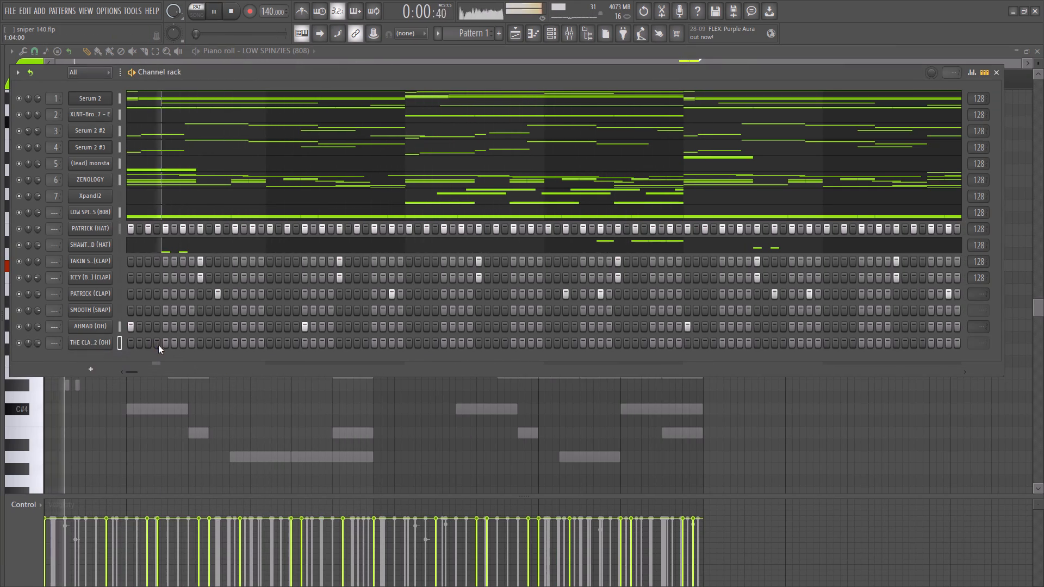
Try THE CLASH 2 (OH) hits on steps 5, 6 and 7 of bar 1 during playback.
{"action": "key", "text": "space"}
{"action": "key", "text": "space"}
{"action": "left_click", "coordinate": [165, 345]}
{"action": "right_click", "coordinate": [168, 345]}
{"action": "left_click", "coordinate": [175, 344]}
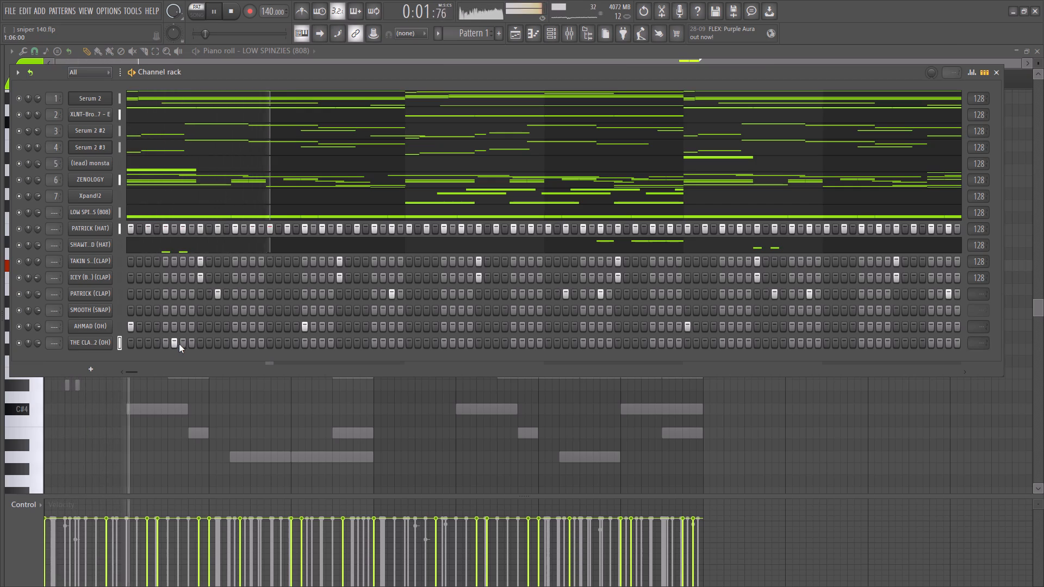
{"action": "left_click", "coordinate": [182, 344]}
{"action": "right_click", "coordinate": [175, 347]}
Make THE CLASH 2 (OH) sample cut itself and replay the pattern.
{"action": "left_click", "coordinate": [102, 338]}
{"action": "left_click", "coordinate": [191, 331]}
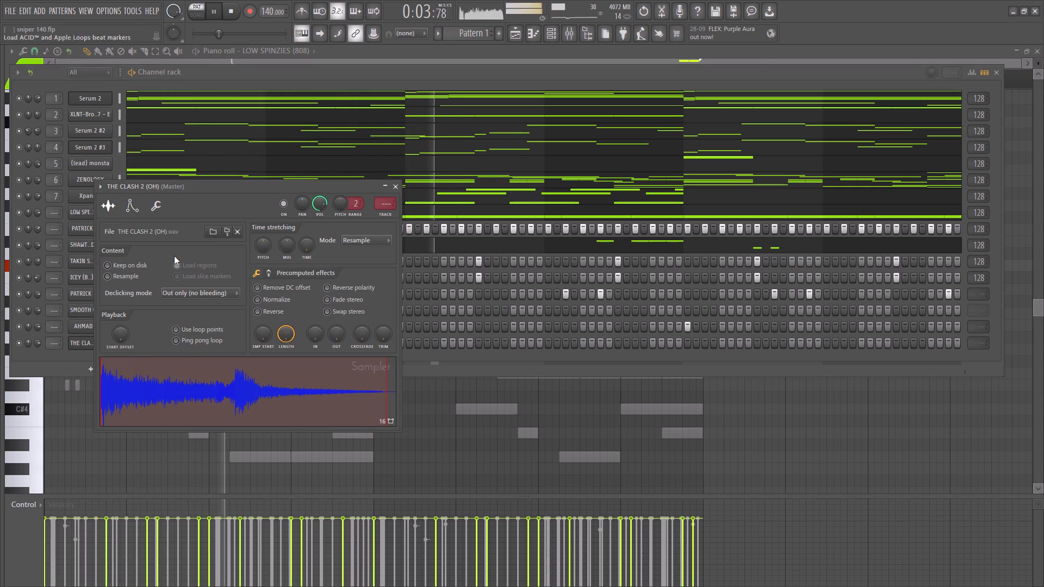
{"action": "left_click", "coordinate": [156, 208]}
{"action": "left_click", "coordinate": [125, 339]}
{"action": "key", "text": "space"}
{"action": "key", "text": "space"}
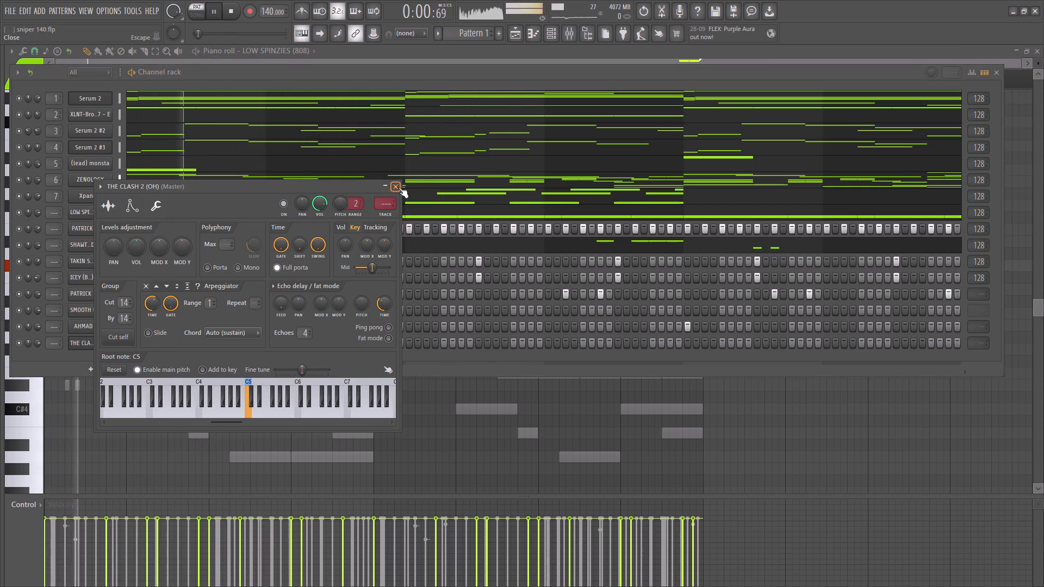
{"action": "left_click", "coordinate": [399, 188]}
Clear THE CLASH 2 (OH)'s early hits in bar 1 and place one on step 13 while replaying the pattern.
{"action": "right_click_drag", "start_coordinate": [203, 337], "coordinate": [136, 352]}
{"action": "key", "text": "space"}
{"action": "key", "text": "space"}
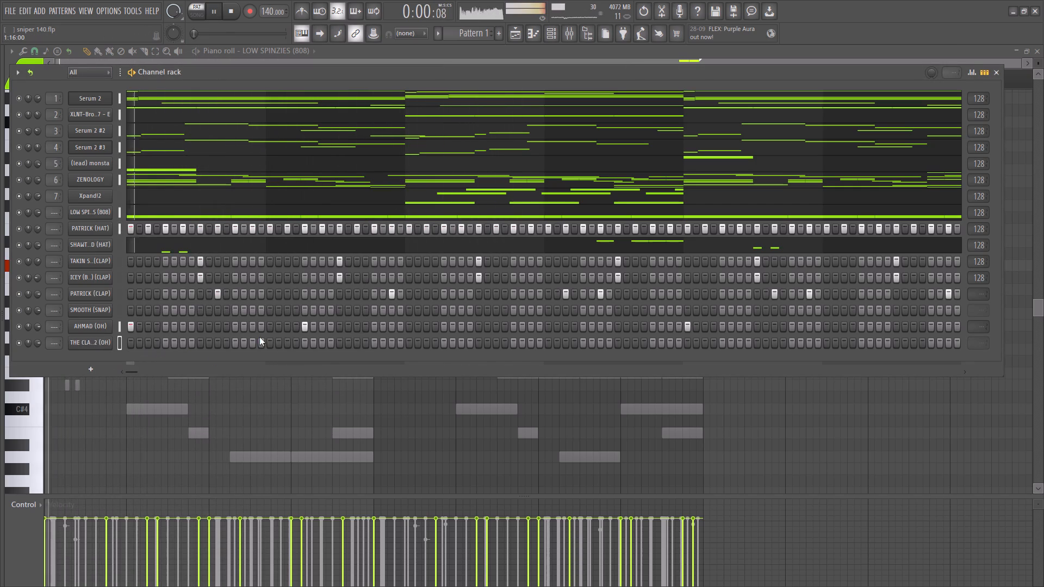
{"action": "left_click", "coordinate": [233, 346]}
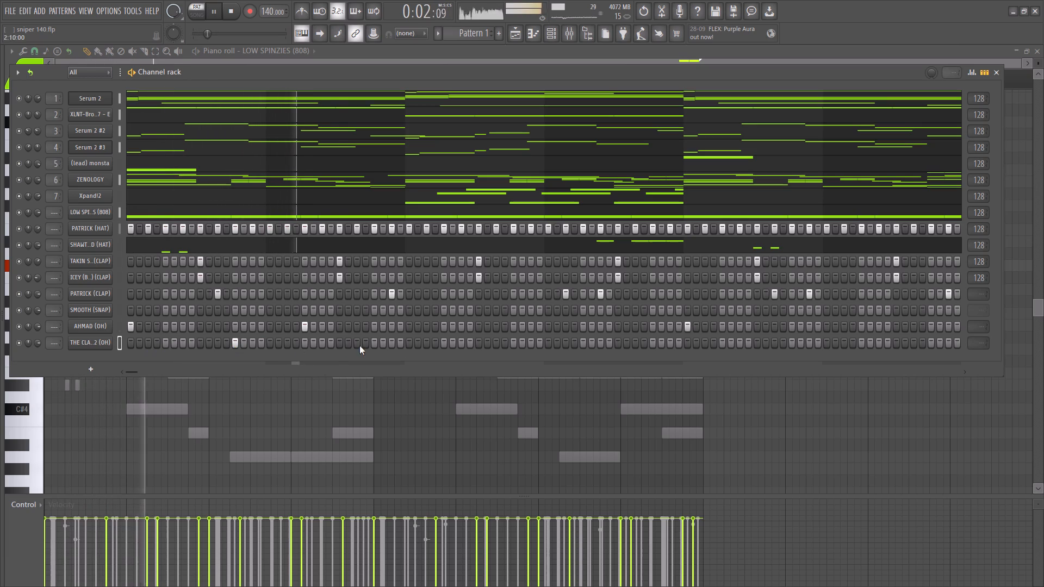
Place THE CLASH 2 (OH) hits on steps 7 and 1 of bar 3, trying steps 13 and 5 first, and replay the pattern.
{"action": "left_click", "coordinate": [509, 344]}
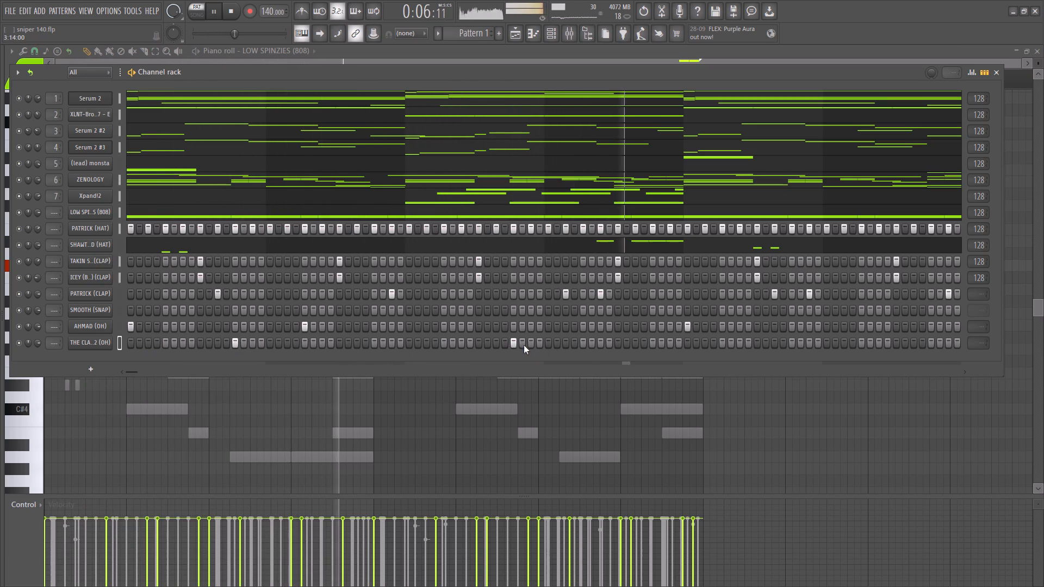
{"action": "right_click", "coordinate": [509, 343]}
{"action": "left_click", "coordinate": [443, 346]}
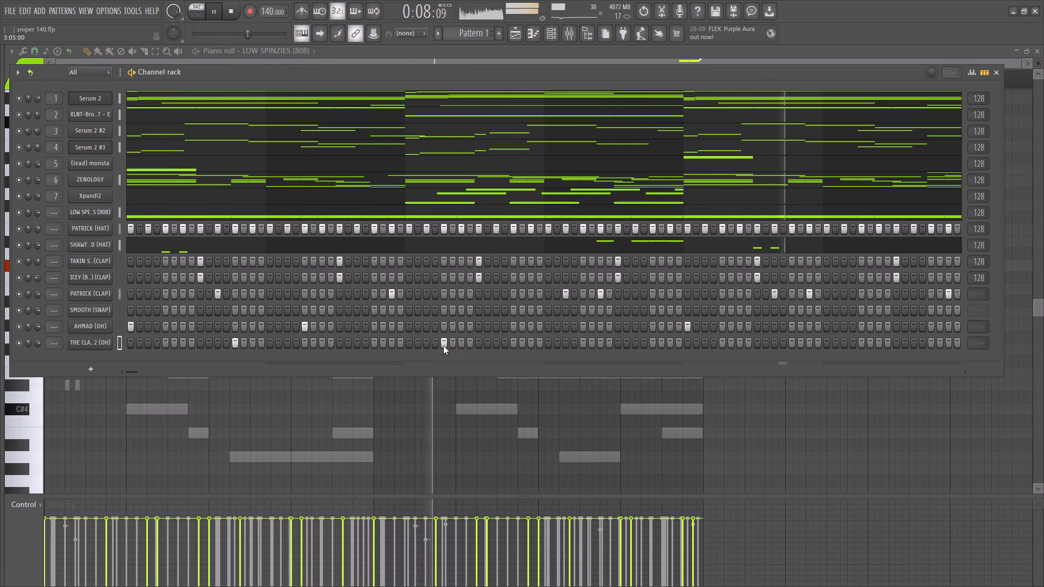
{"action": "key", "text": "space"}
{"action": "key", "text": "space"}
{"action": "right_click", "coordinate": [443, 352]}
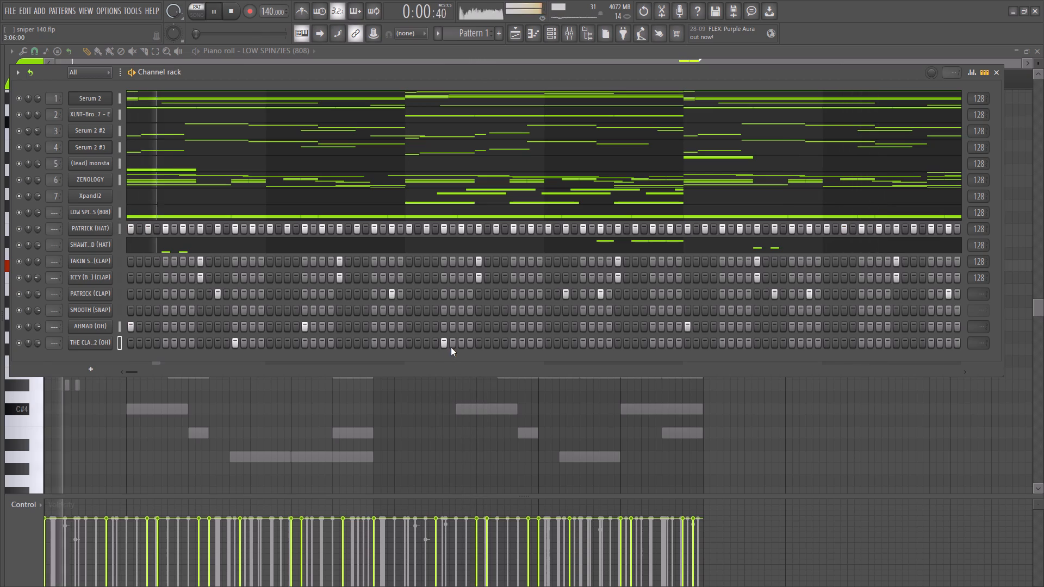
{"action": "left_click", "coordinate": [463, 346]}
{"action": "right_click_drag", "start_coordinate": [433, 344], "coordinate": [443, 344]}
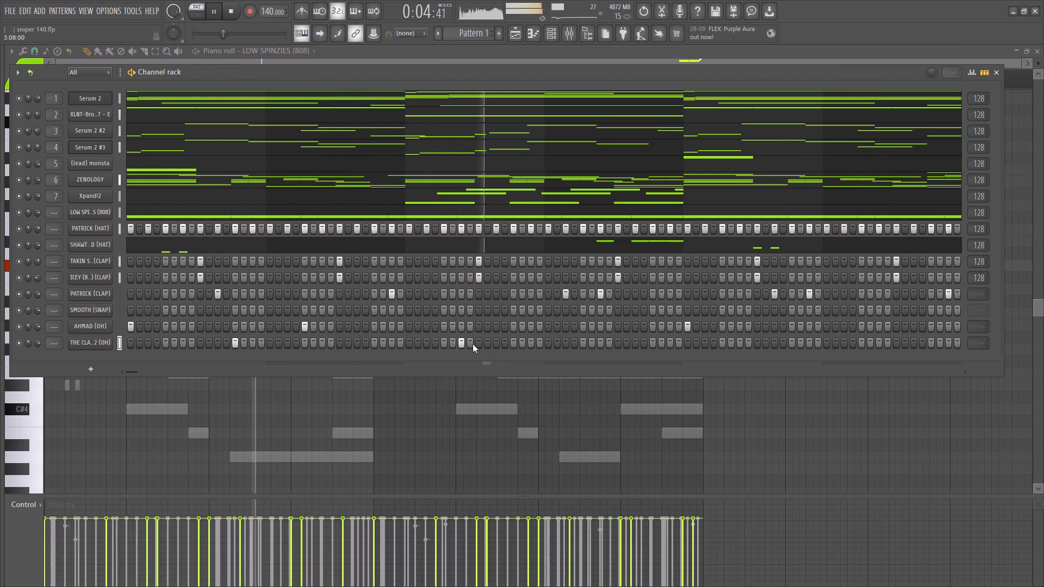
{"action": "key", "text": "space"}
{"action": "key", "text": "space"}
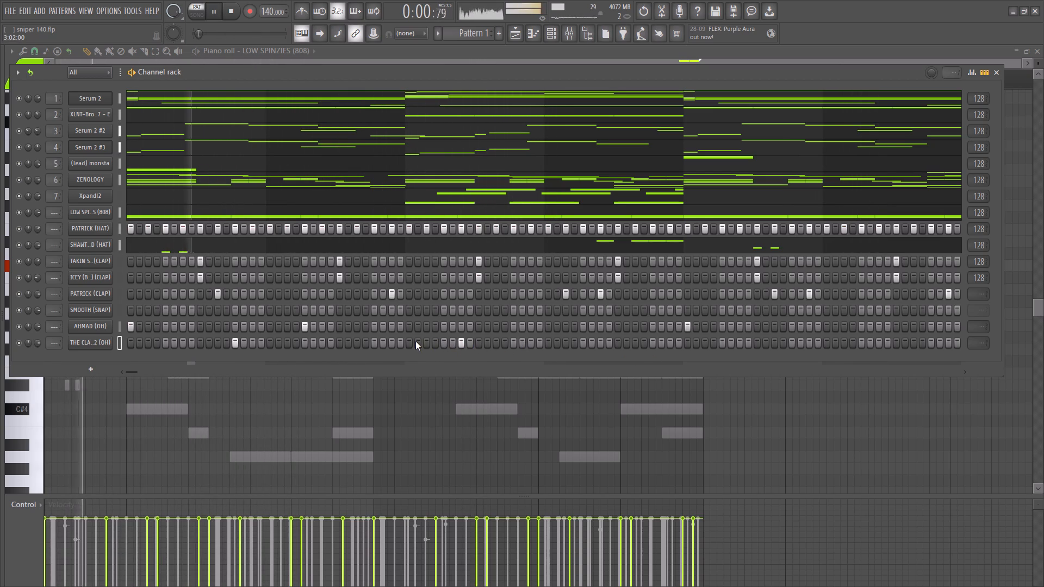
{"action": "left_click", "coordinate": [411, 341]}
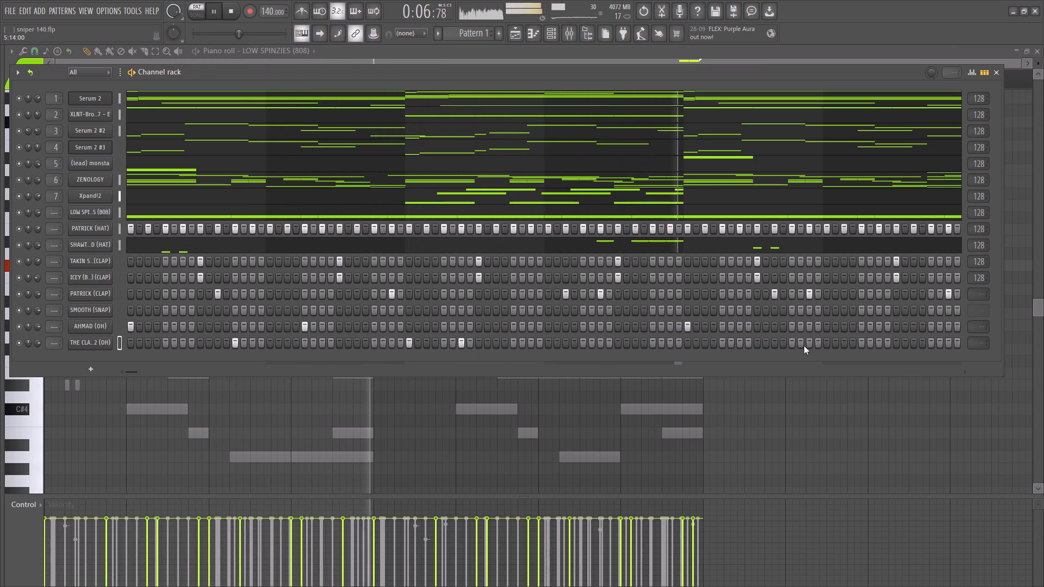
{"action": "key", "text": "space"}
{"action": "key", "text": "space"}
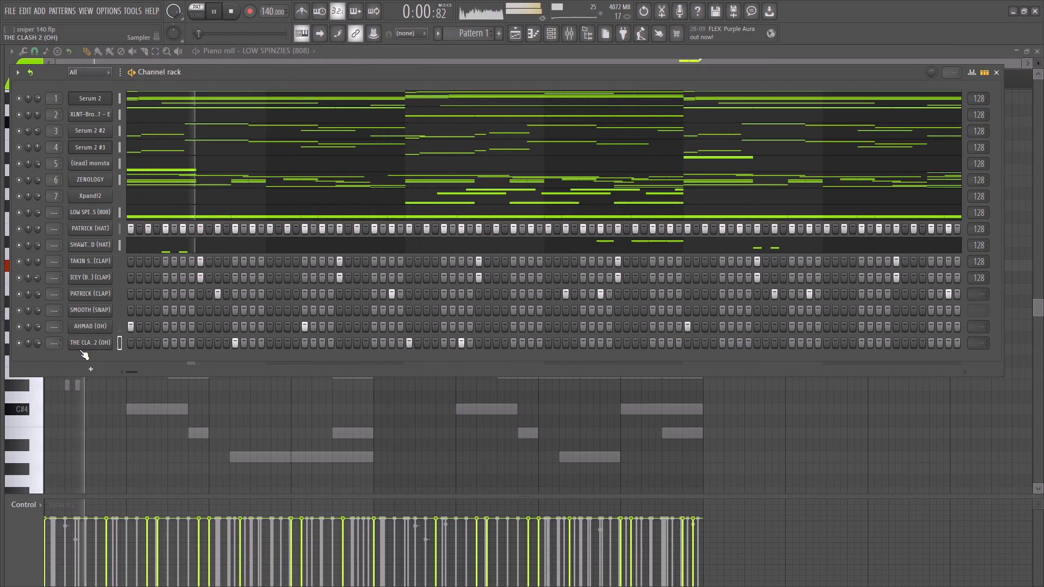
Open THE CLASH 2 (OH) in the piano roll, stop playback and select the time range covering bars 1 to 4.
{"action": "right_click", "coordinate": [84, 346]}
{"action": "left_click", "coordinate": [138, 342]}
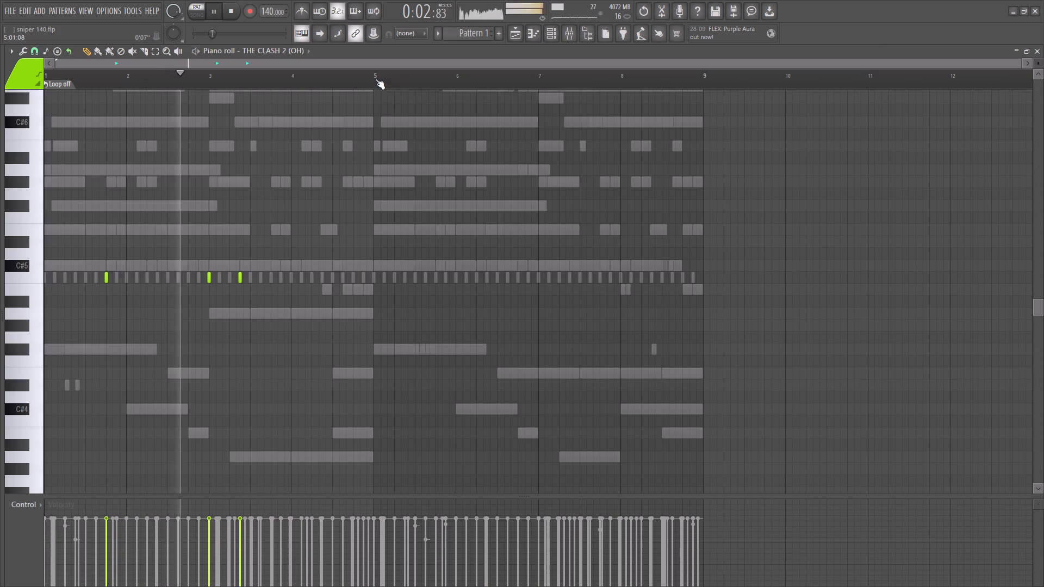
{"action": "left_click_drag", "start_coordinate": [375, 79], "coordinate": [0, 243], "text": "ctrl"}
{"action": "key", "text": "ctrl+space"}
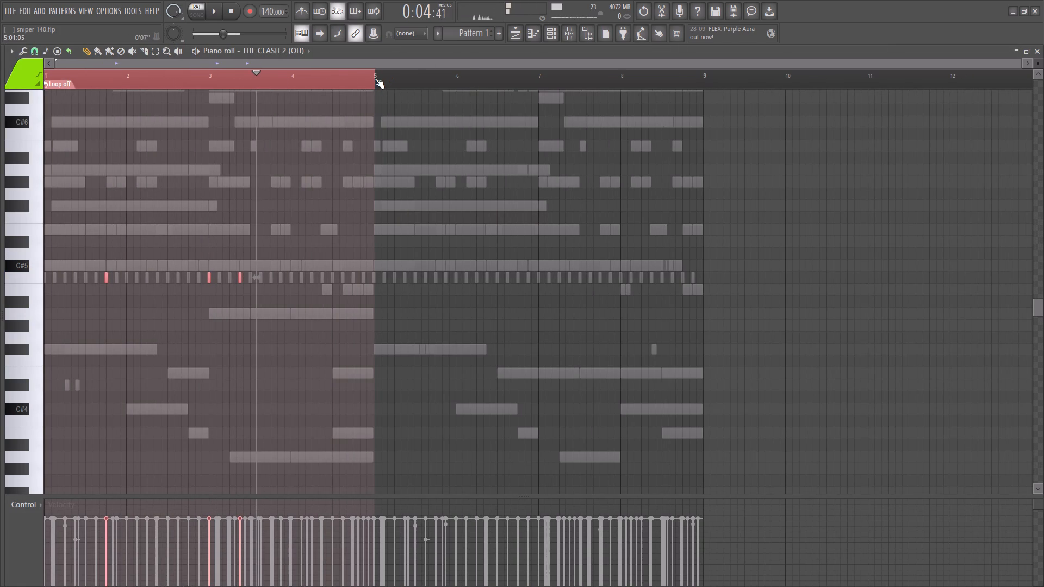
{"action": "left_click_drag", "start_coordinate": [373, 90], "coordinate": [204, 185], "text": "ctrl"}
{"action": "left_click_drag", "start_coordinate": [374, 80], "coordinate": [348, 127], "text": "ctrl"}
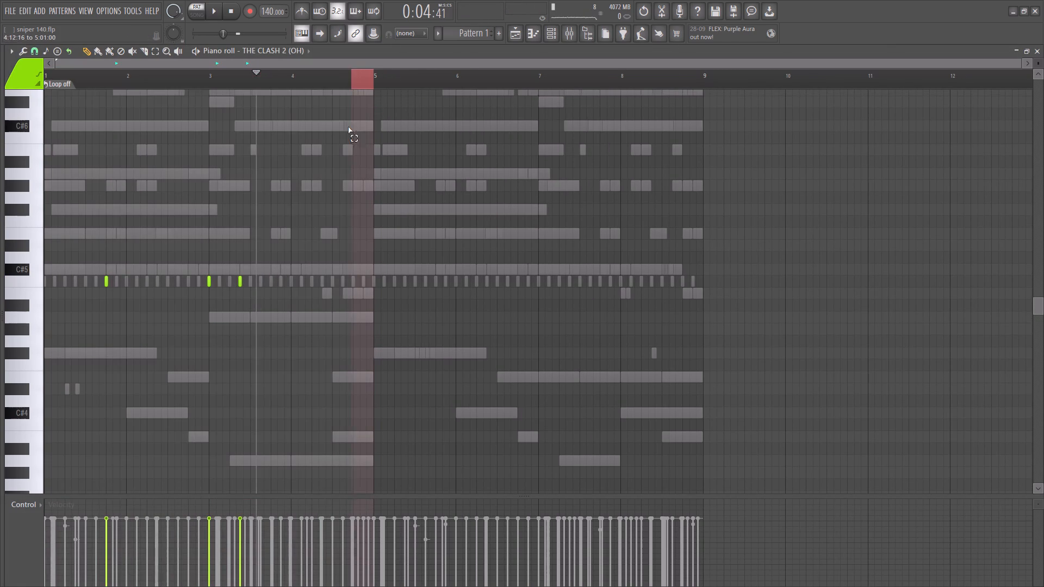
{"action": "left_click_drag", "start_coordinate": [348, 127], "coordinate": [0, 267], "text": "ctrl"}
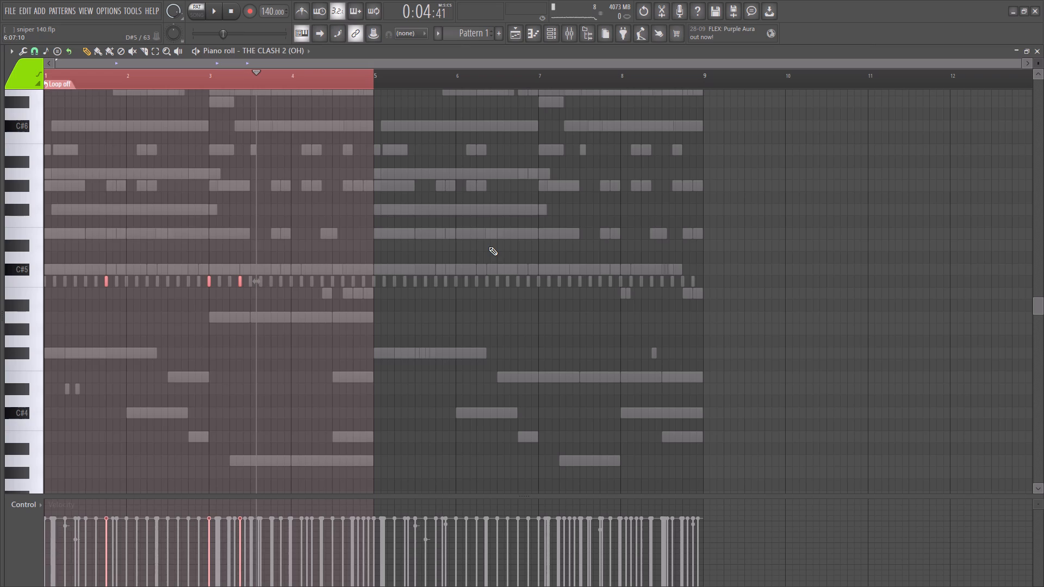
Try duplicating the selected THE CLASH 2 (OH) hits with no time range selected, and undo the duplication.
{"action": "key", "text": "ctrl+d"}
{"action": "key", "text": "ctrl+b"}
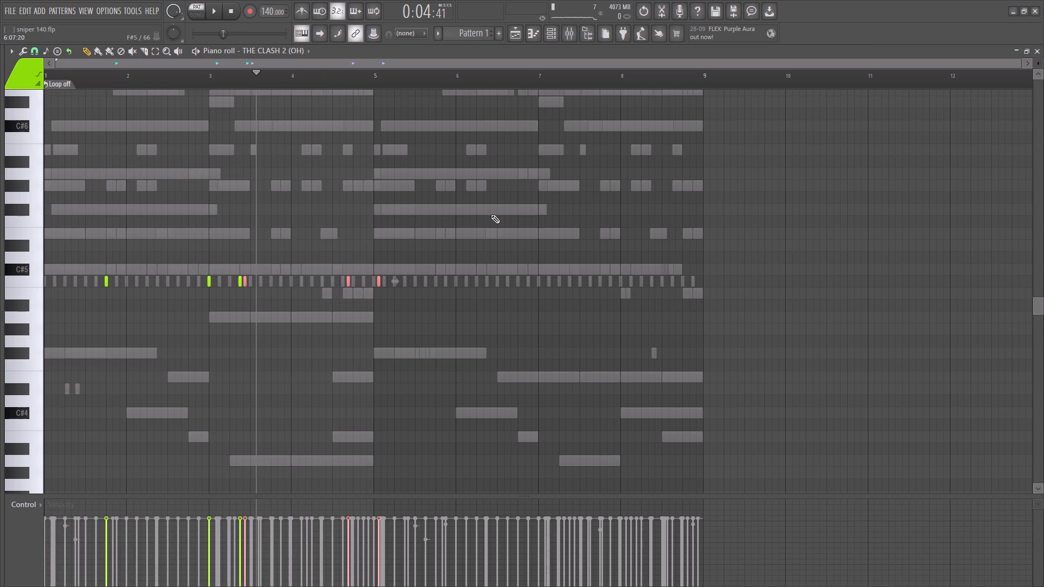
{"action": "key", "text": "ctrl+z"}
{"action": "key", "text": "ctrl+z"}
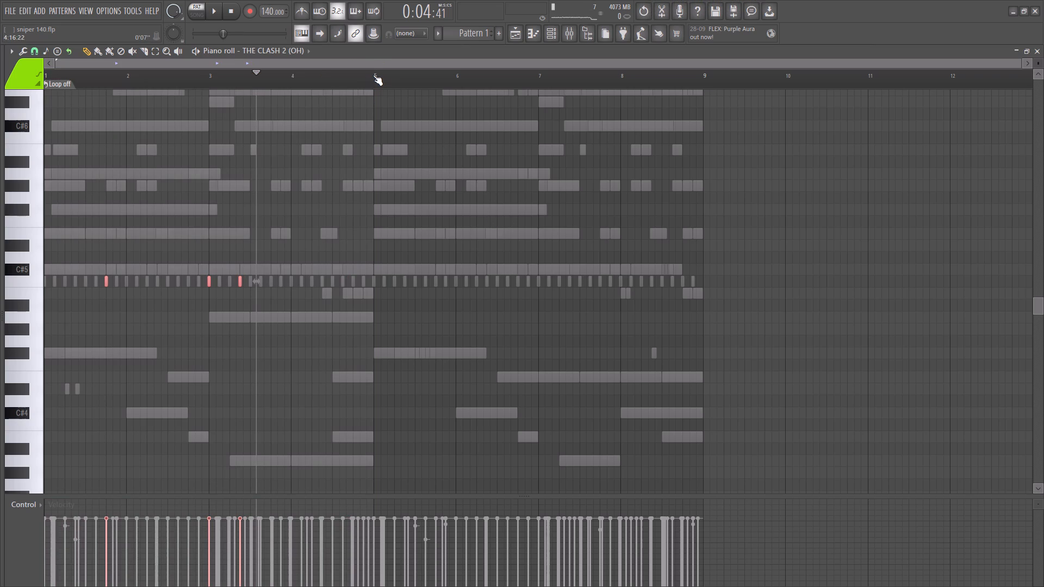
Select bars 1 to 4, duplicate the THE CLASH 2 (OH) hits into bars 5 to 8 and replay the pattern.
{"action": "left_click_drag", "start_coordinate": [373, 75], "coordinate": [0, 227], "text": "ctrl"}
{"action": "key", "text": "ctrl+b"}
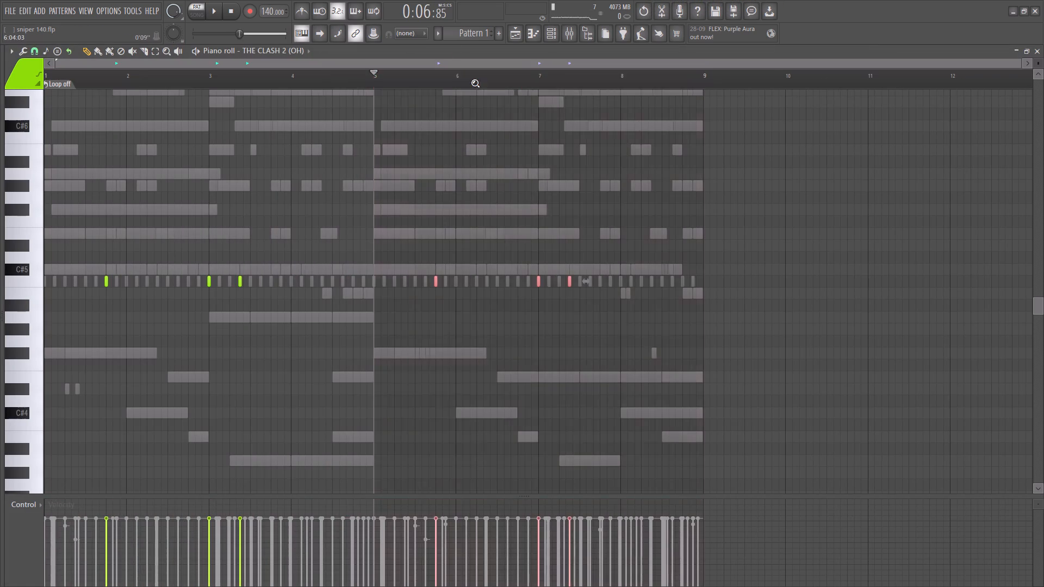
{"action": "right_click", "coordinate": [472, 80], "text": "ctrl"}
{"action": "scroll", "coordinate": [470, 81], "scroll_direction": "down", "scroll_amount": 8, "text": "ctrl"}
{"action": "right_click", "coordinate": [213, 155], "text": "ctrl"}
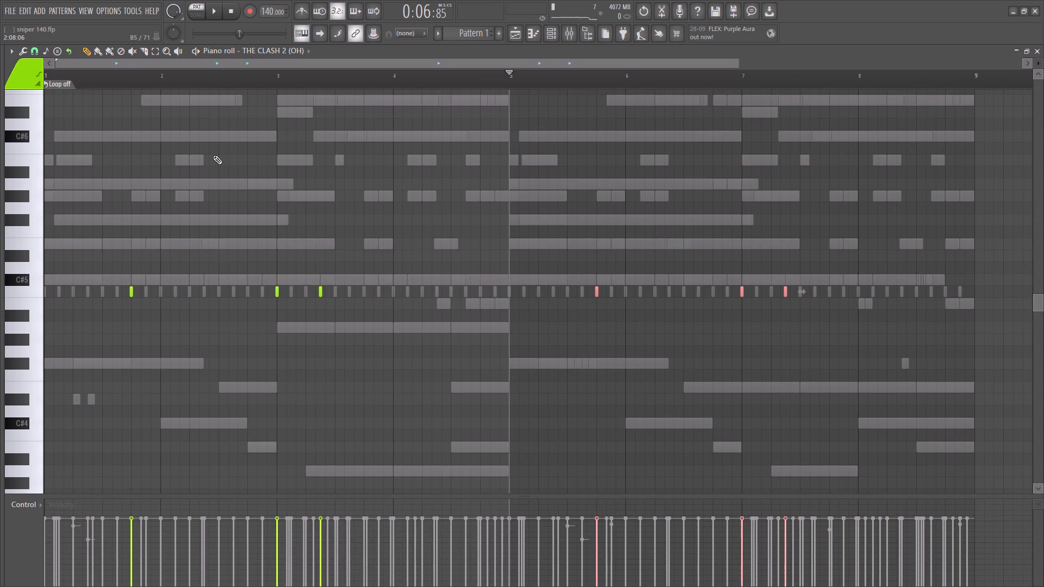
{"action": "key", "text": "space"}
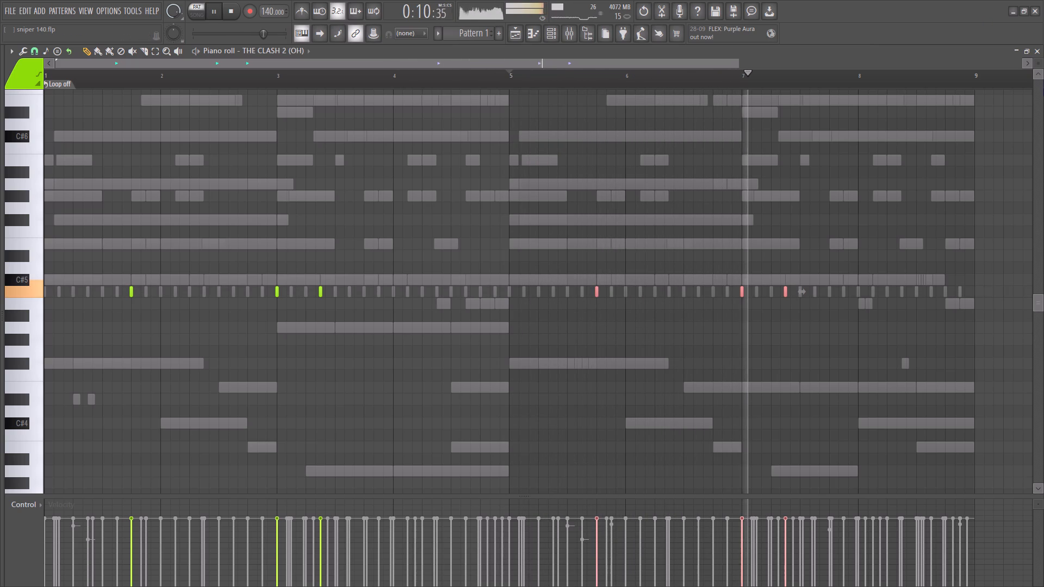
Save the project.
{"action": "key", "text": "ctrl+s"}
Assign the channels from LOW SPINZIES (808) through THE CLASH 2 (OH) to mixer tracks 8 to 16.
{"action": "left_click", "coordinate": [549, 34]}
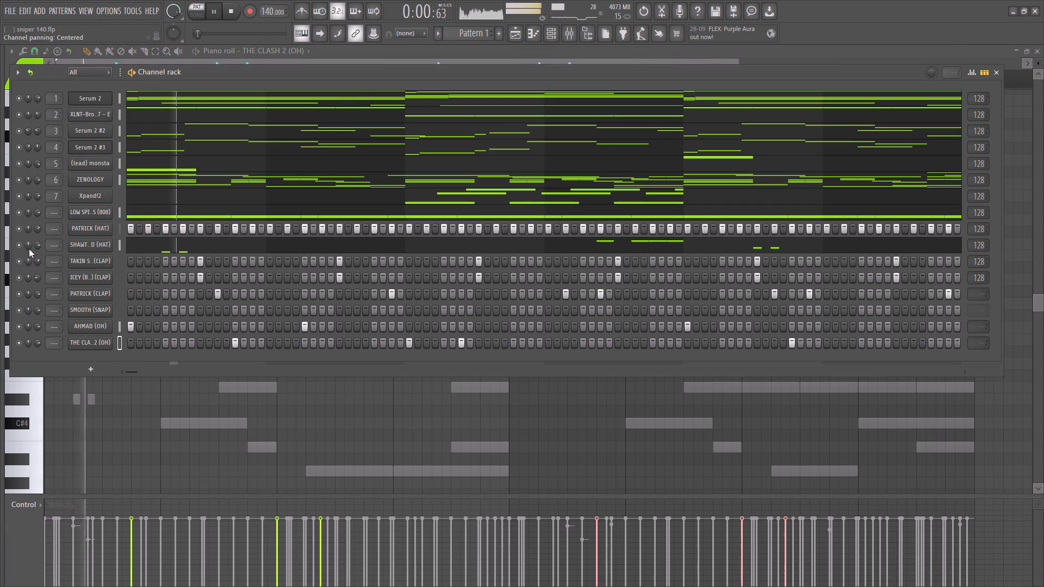
{"action": "left_click_drag", "start_coordinate": [119, 224], "coordinate": [112, 354], "text": "ctrl"}
{"action": "left_click", "coordinate": [122, 220], "text": "ctrl"}
{"action": "left_click_drag", "start_coordinate": [121, 211], "coordinate": [117, 354], "text": "ctrl"}
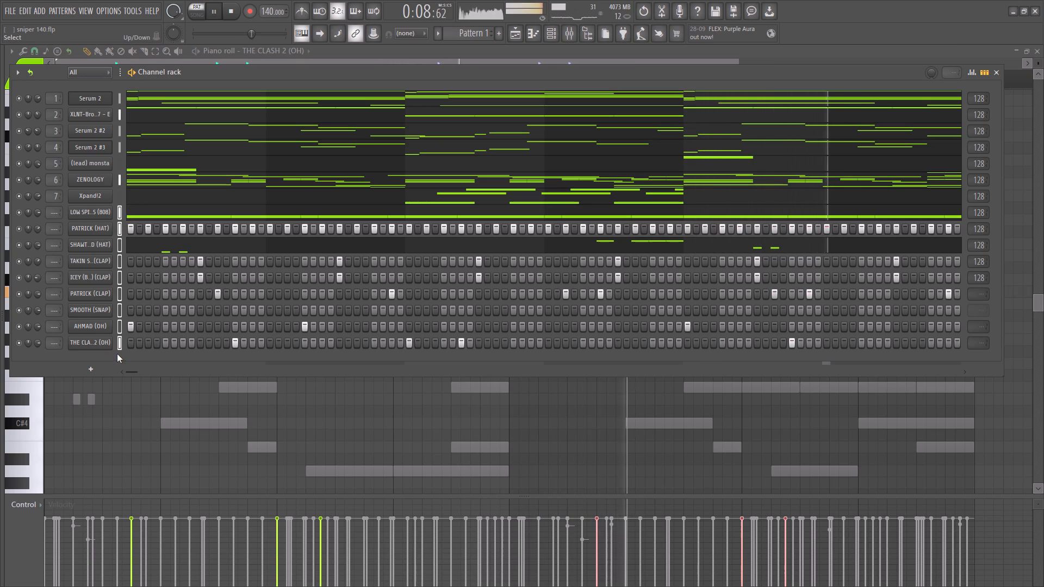
{"action": "left_click_drag", "start_coordinate": [117, 354], "coordinate": [117, 355], "text": "ctrl"}
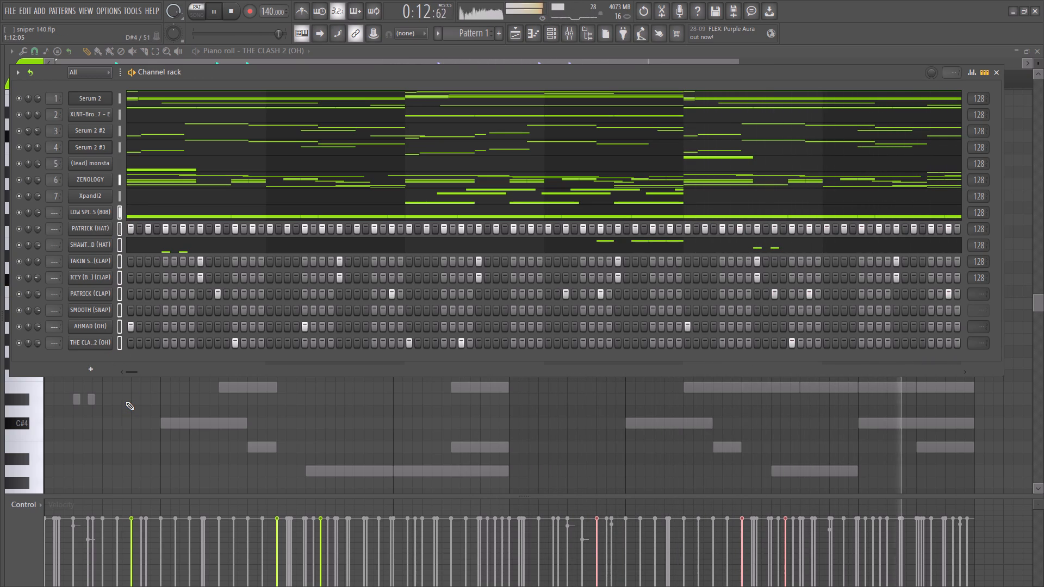
{"action": "right_click", "coordinate": [174, 405]}
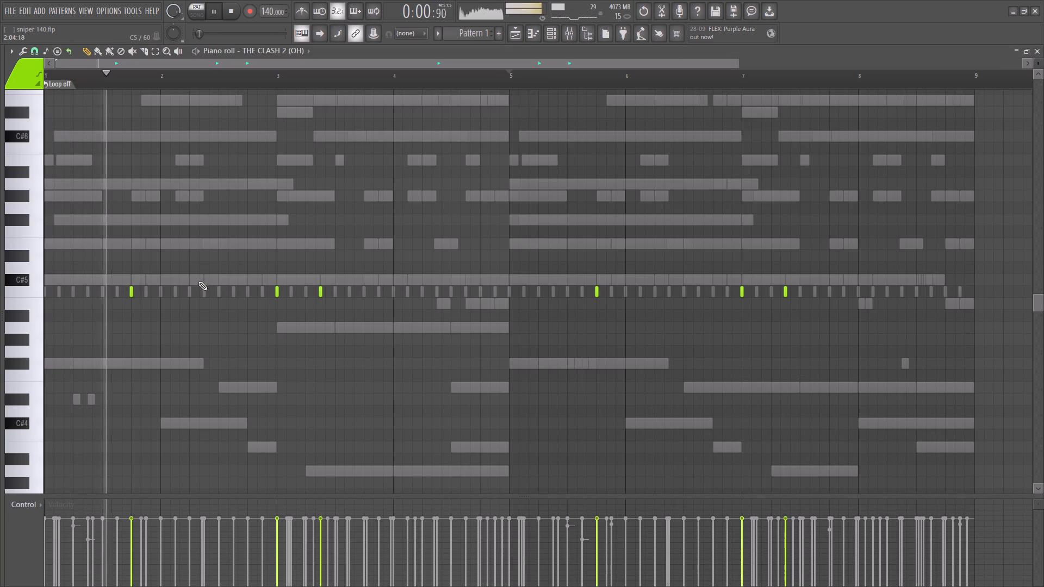
{"action": "left_click", "coordinate": [513, 30]}
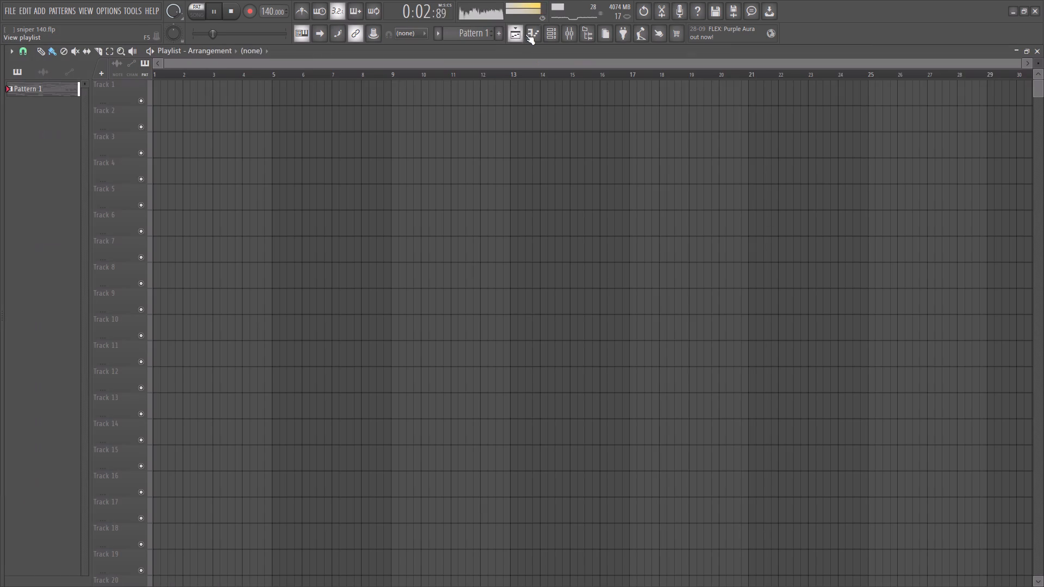
{"action": "left_click", "coordinate": [545, 35]}
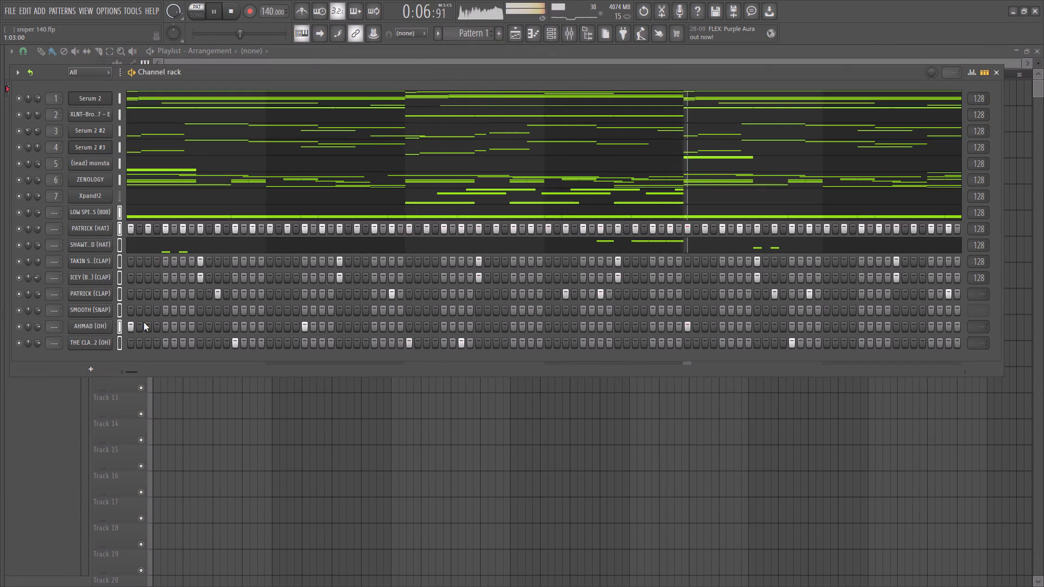
{"action": "key", "text": "ctrl+l"}
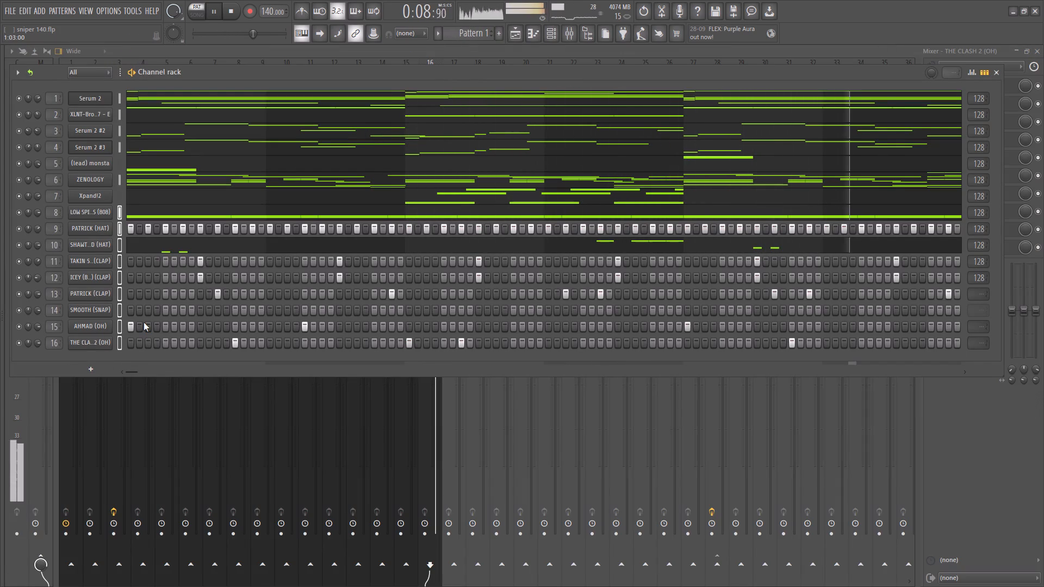
Route mixer tracks 8 to 16, LOW SPINZIES (808) through THE CLASH 2 (OH), only to Insert 29 and mute Insert 29.
{"action": "left_click", "coordinate": [249, 494]}
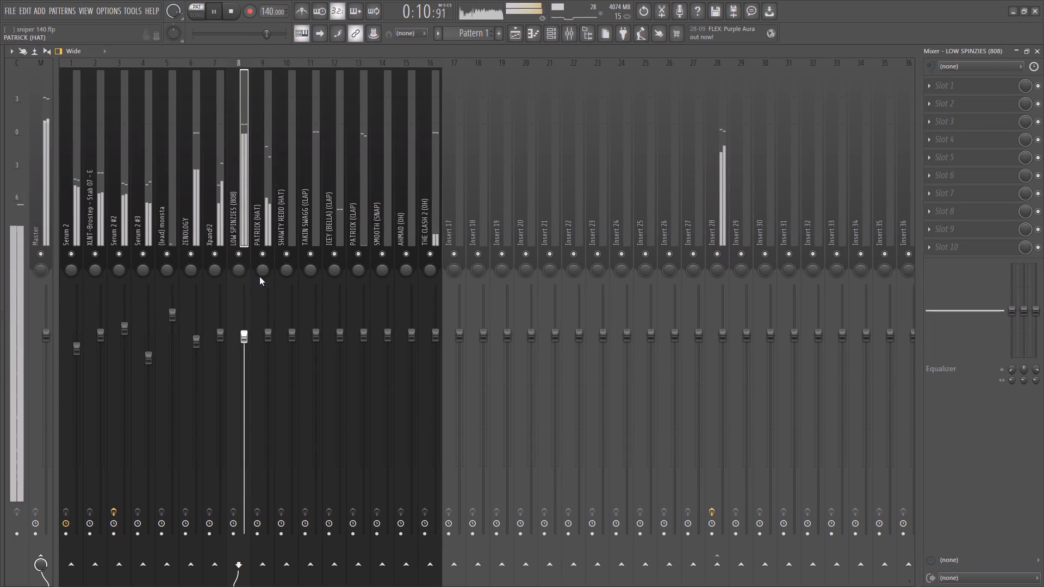
{"action": "left_click_drag", "start_coordinate": [232, 223], "coordinate": [412, 221], "text": "ctrl"}
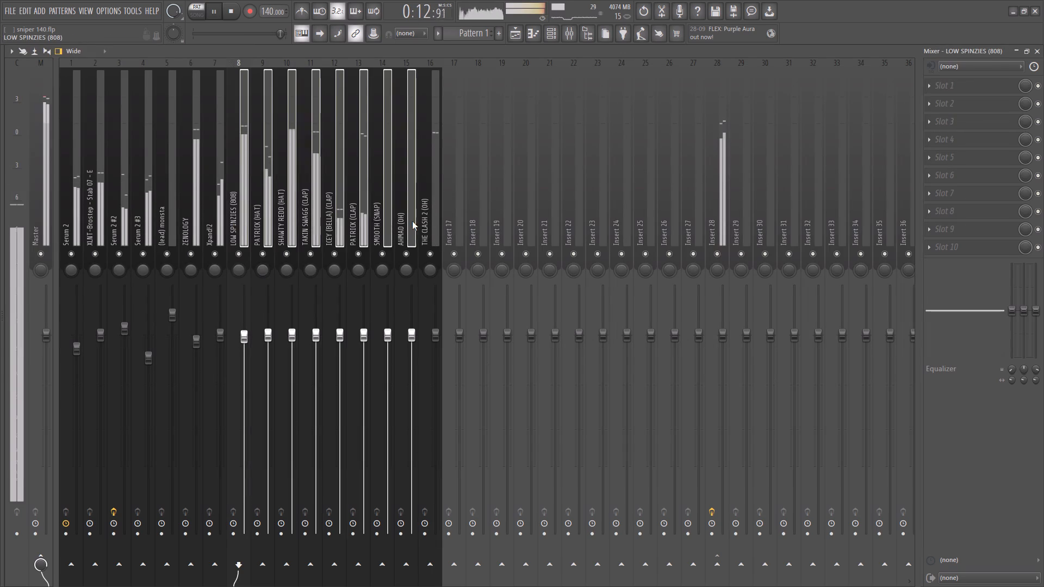
{"action": "left_click_drag", "start_coordinate": [412, 221], "coordinate": [424, 222], "text": "ctrl"}
{"action": "left_click", "coordinate": [741, 559], "text": "ctrl"}
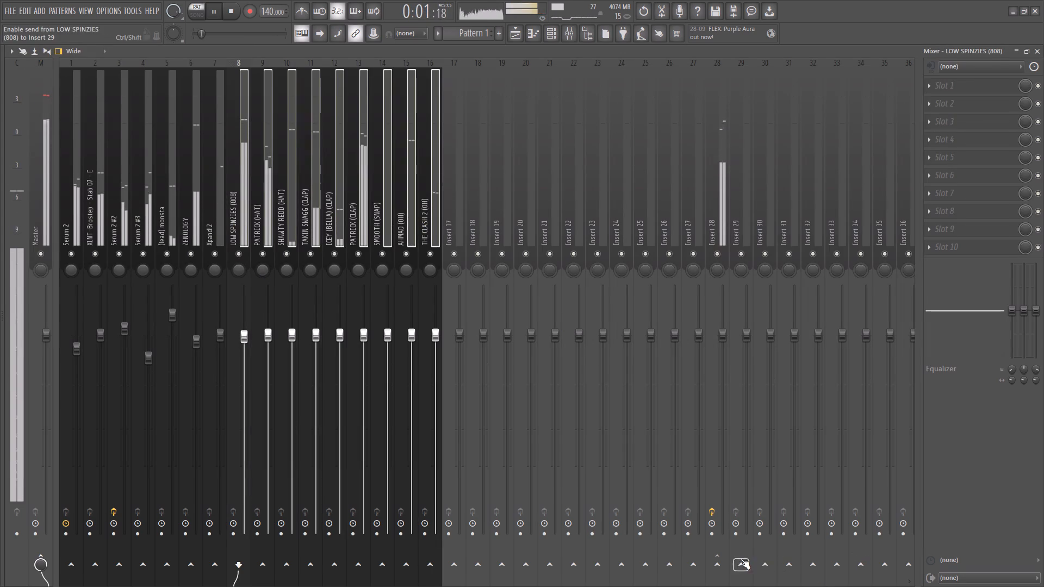
{"action": "left_click", "coordinate": [751, 248]}
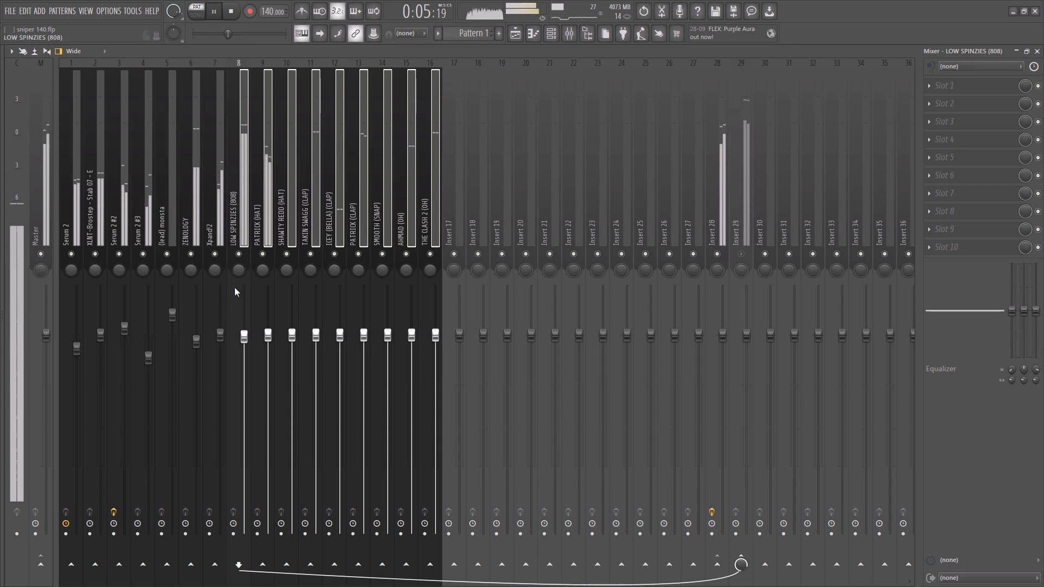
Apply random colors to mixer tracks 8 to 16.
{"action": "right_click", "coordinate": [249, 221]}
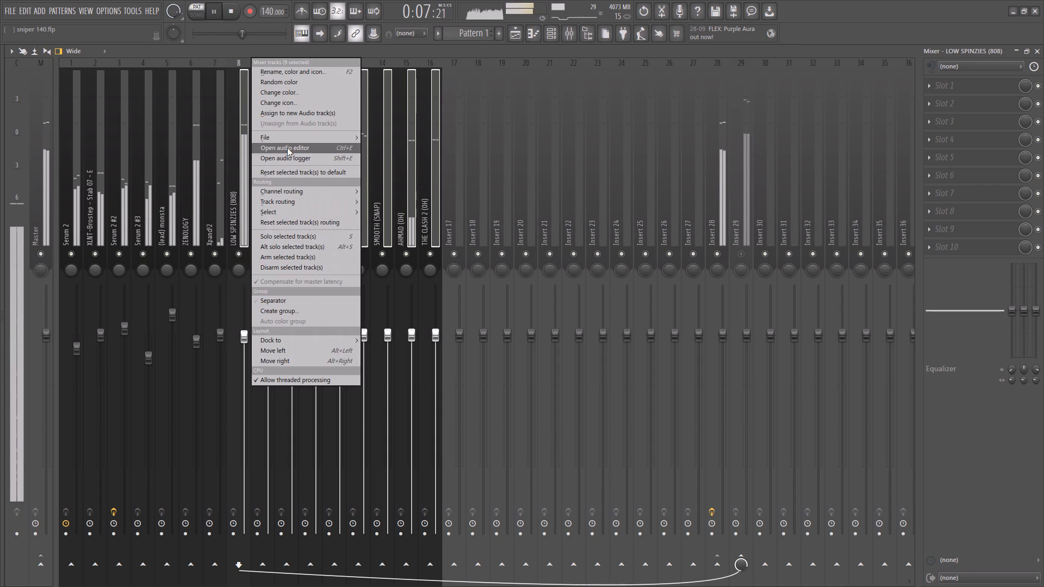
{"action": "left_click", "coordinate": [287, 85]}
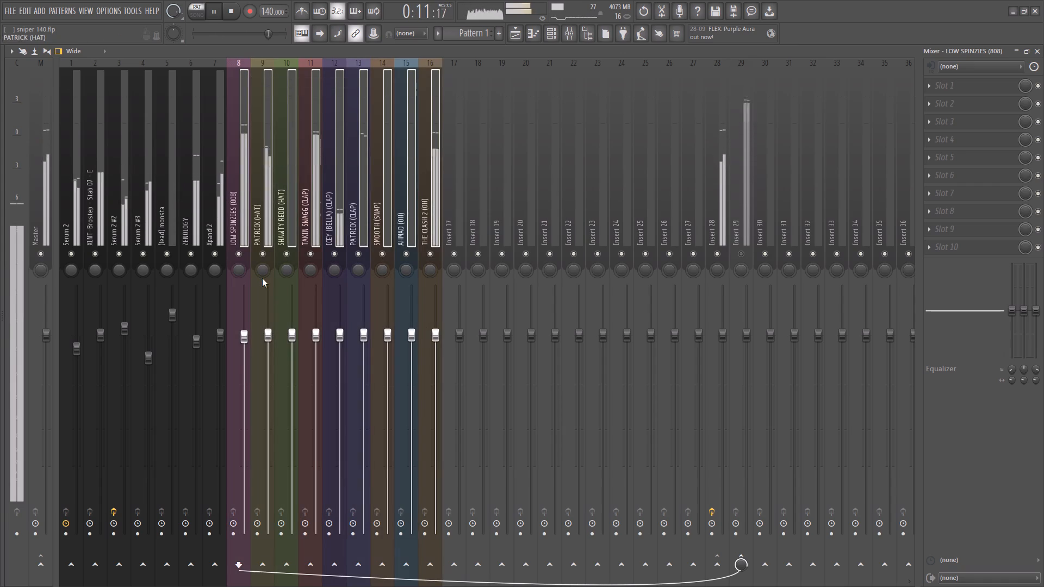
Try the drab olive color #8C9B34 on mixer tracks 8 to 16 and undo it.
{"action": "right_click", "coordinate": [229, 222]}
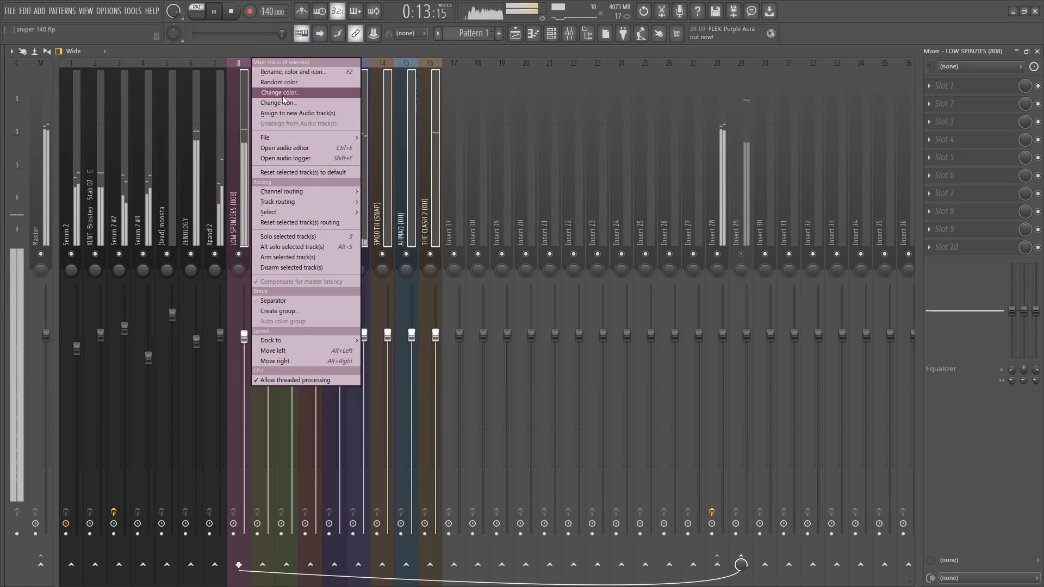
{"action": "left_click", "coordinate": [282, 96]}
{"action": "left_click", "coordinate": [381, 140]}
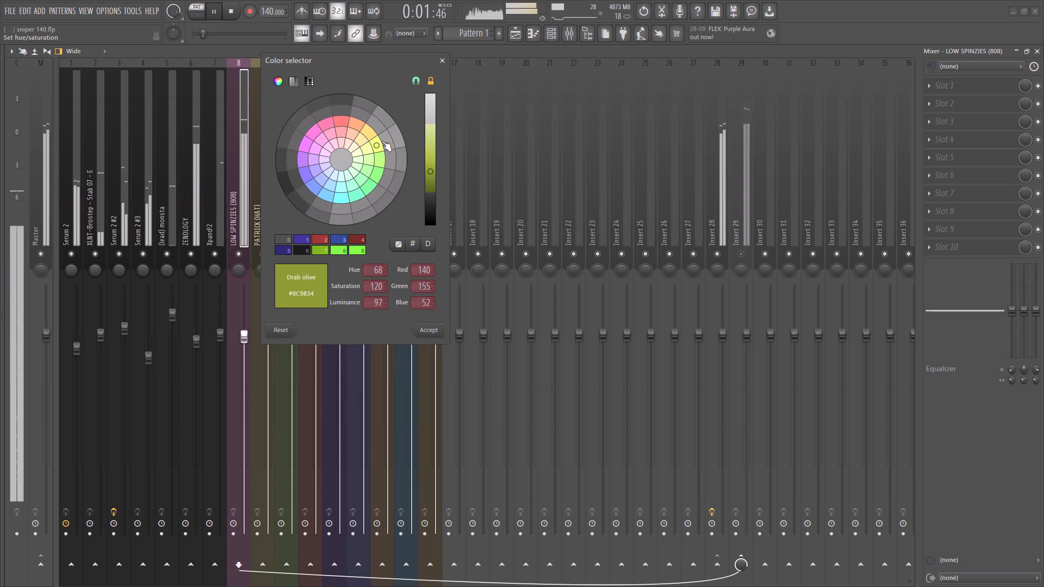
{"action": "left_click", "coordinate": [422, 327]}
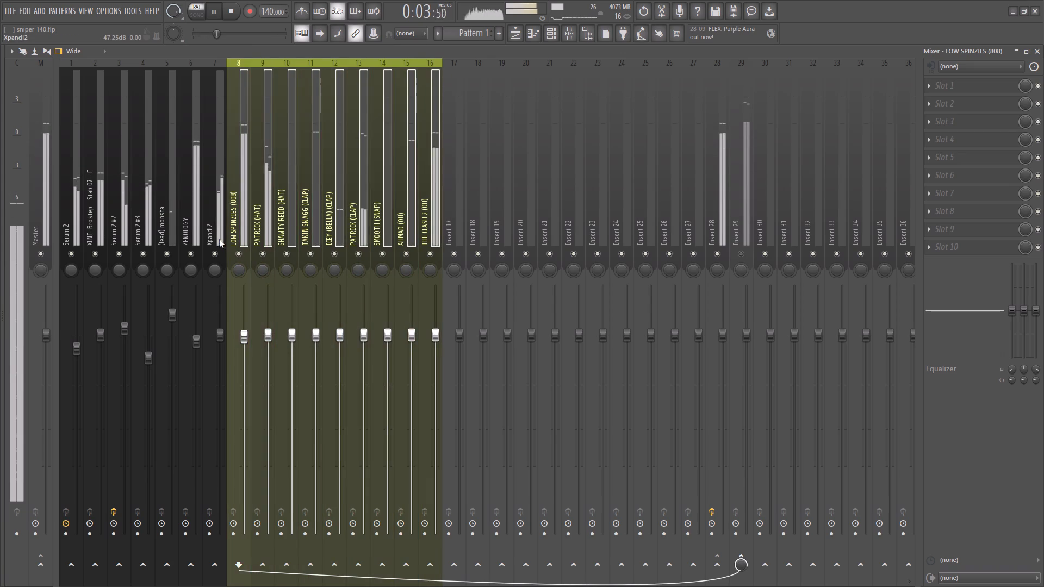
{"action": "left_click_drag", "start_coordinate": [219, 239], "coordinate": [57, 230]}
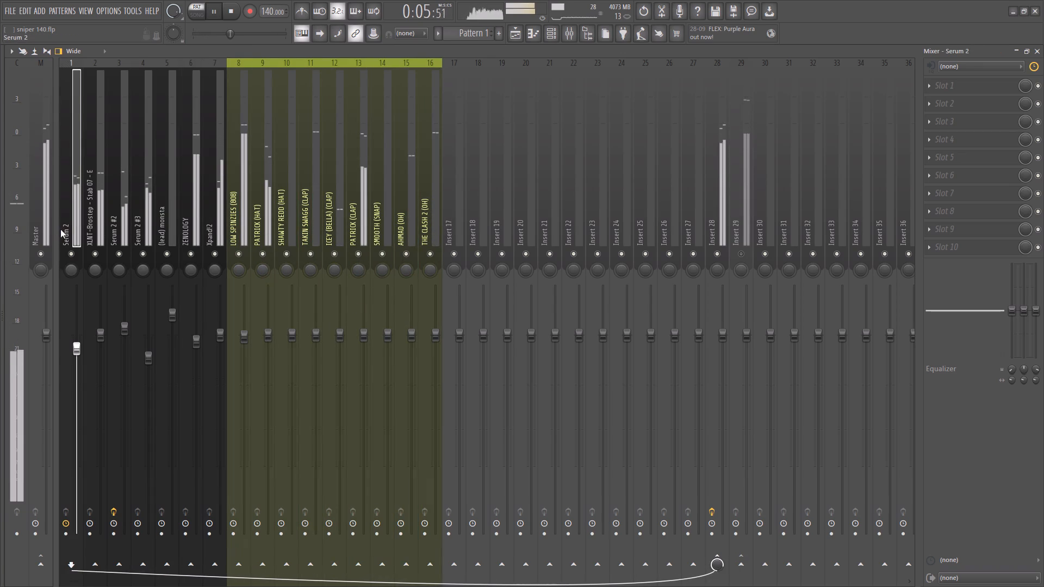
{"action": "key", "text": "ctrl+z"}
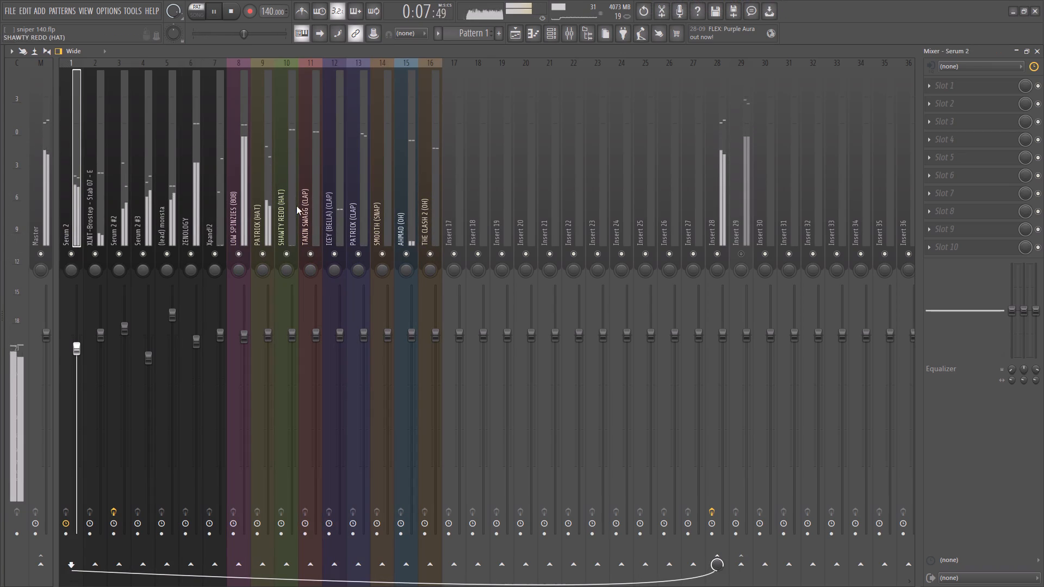
Select mixer tracks 8 to 16, LOW SPINZIES (808) through THE CLASH 2 (OH), and color them purple.
{"action": "left_click_drag", "start_coordinate": [246, 221], "coordinate": [401, 220]}
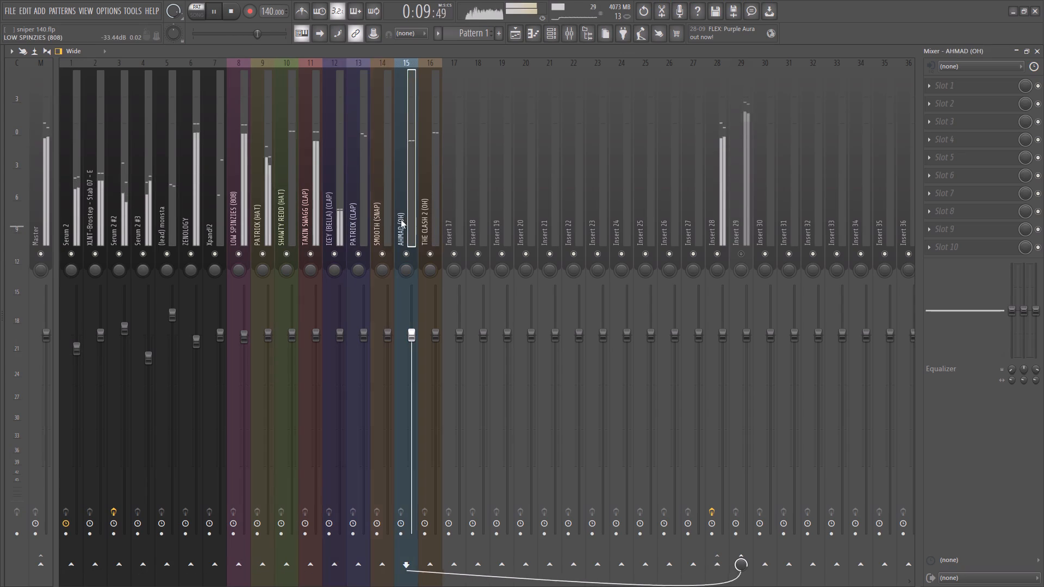
{"action": "left_click_drag", "start_coordinate": [401, 220], "coordinate": [426, 222]}
{"action": "left_click_drag", "start_coordinate": [242, 216], "coordinate": [349, 222], "text": "ctrl"}
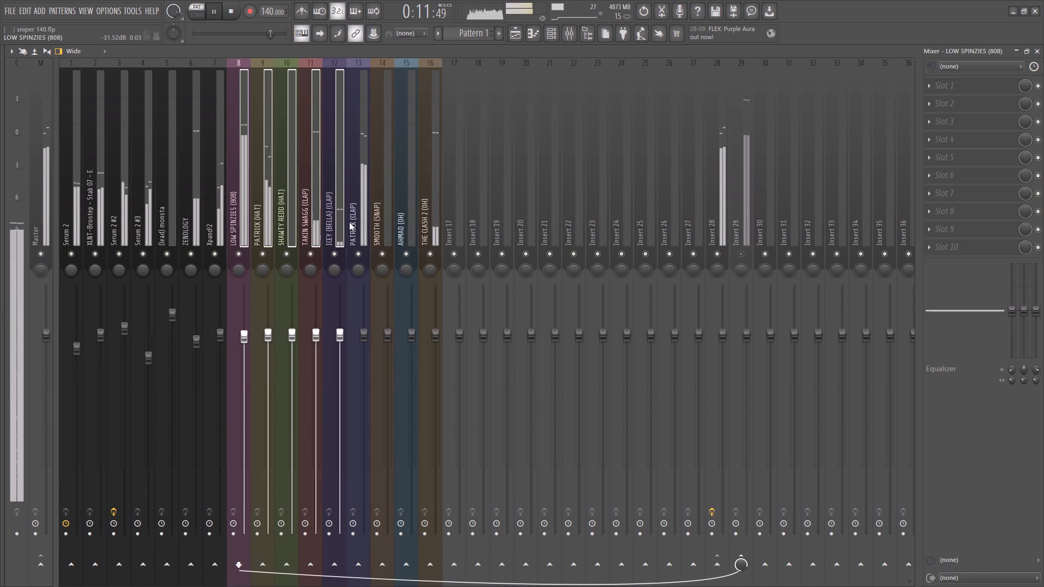
{"action": "left_click_drag", "start_coordinate": [349, 222], "coordinate": [424, 223], "text": "ctrl"}
{"action": "right_click", "coordinate": [380, 204]}
{"action": "left_click", "coordinate": [453, 95]}
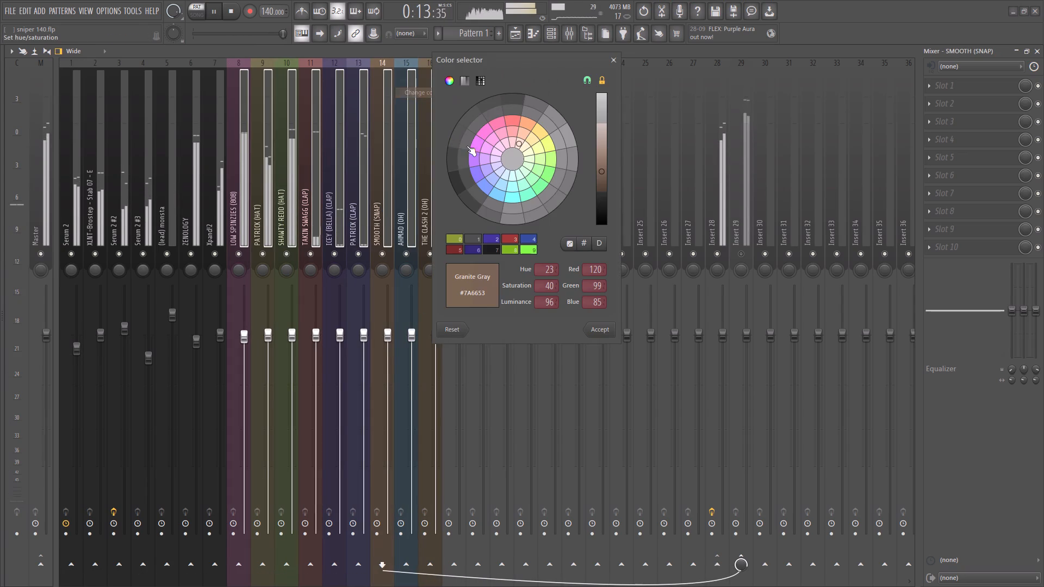
{"action": "left_click", "coordinate": [468, 175]}
{"action": "left_click", "coordinate": [610, 328]}
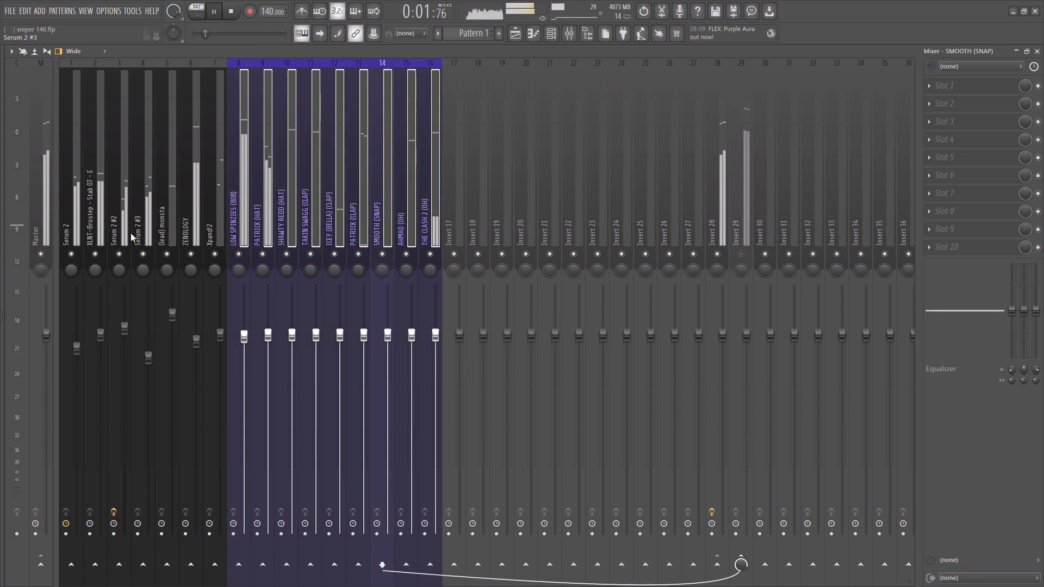
Stop playback and color melody mixer tracks 1 to 7, Serum 2 through Xpand!2, brown-red #782A28.
{"action": "left_click_drag", "start_coordinate": [216, 226], "coordinate": [106, 231], "text": "ctrl"}
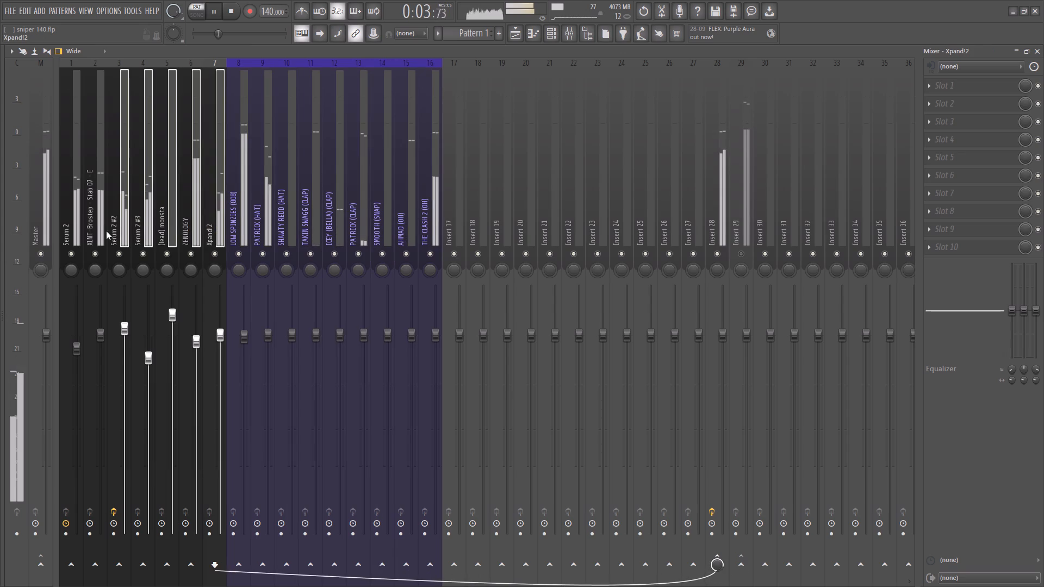
{"action": "left_click_drag", "start_coordinate": [106, 231], "coordinate": [59, 231], "text": "ctrl"}
{"action": "key", "text": "space"}
{"action": "right_click", "coordinate": [142, 205]}
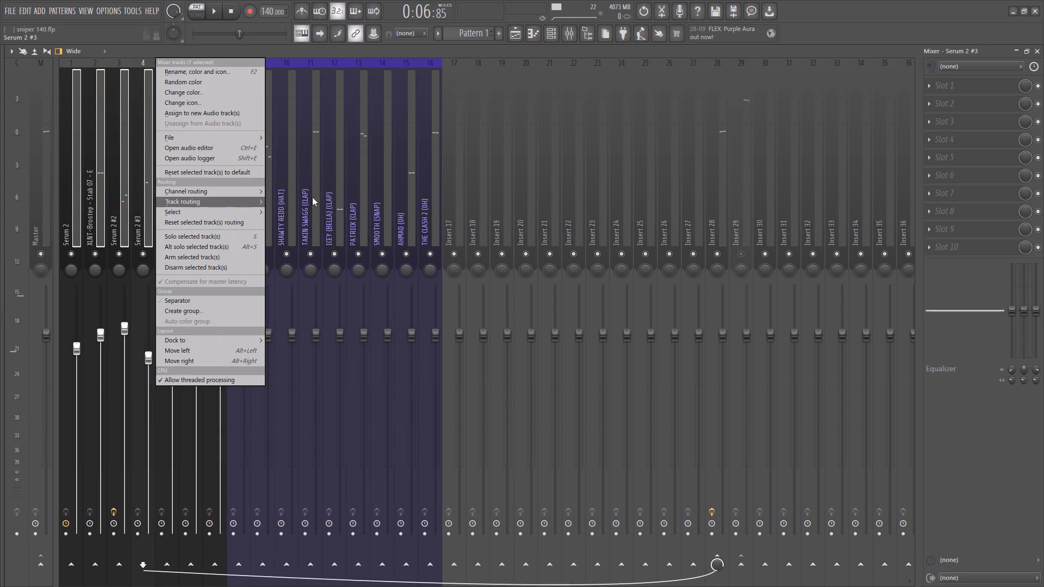
{"action": "left_click", "coordinate": [241, 97]}
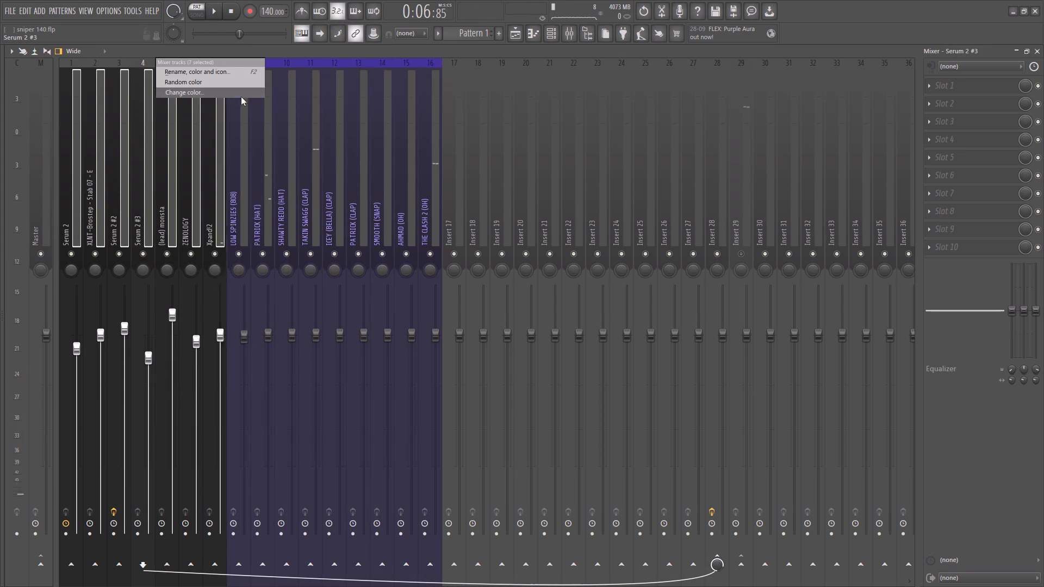
{"action": "left_click", "coordinate": [306, 122]}
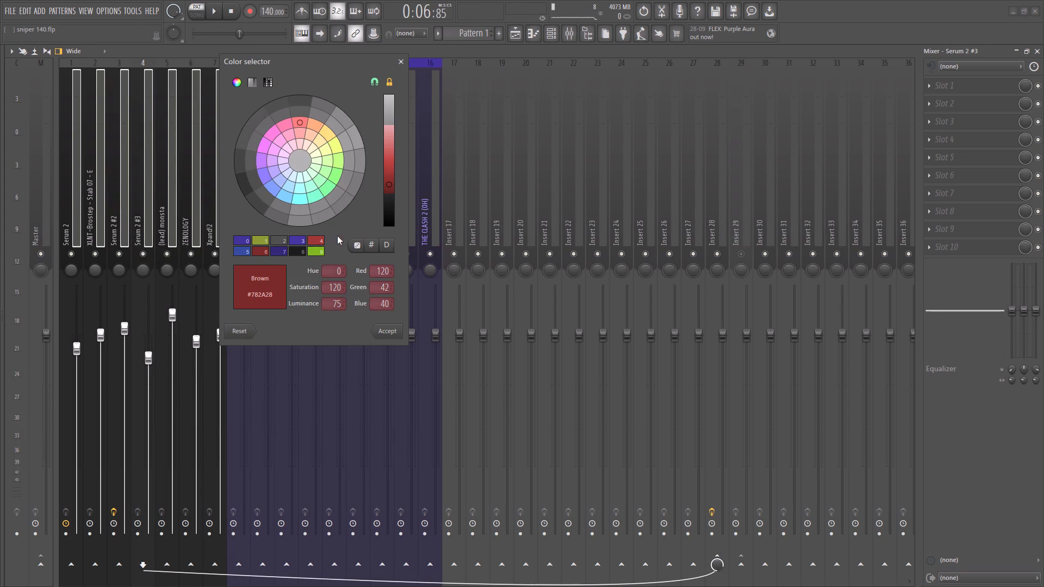
{"action": "left_click", "coordinate": [389, 332]}
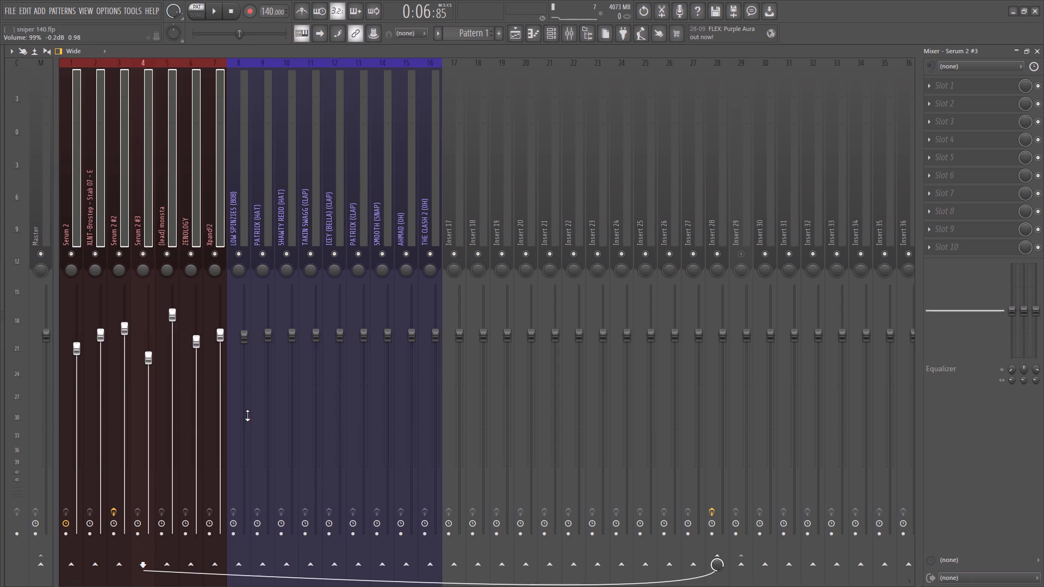
Resume playback of the pattern and unmute Insert 29 in the mixer.
{"action": "key", "text": "space"}
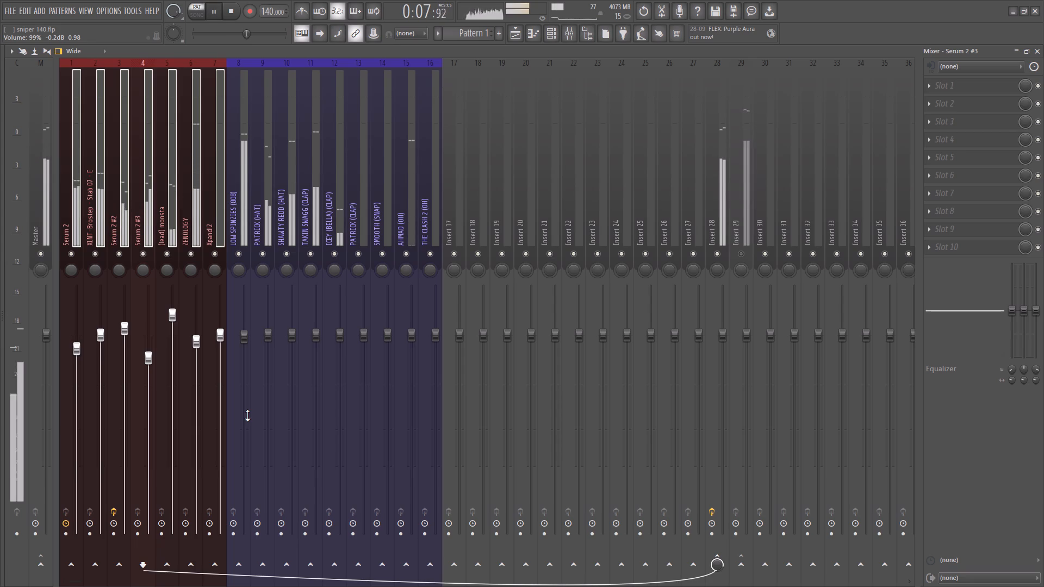
{"action": "left_click", "coordinate": [737, 265]}
{"action": "left_click", "coordinate": [738, 258]}
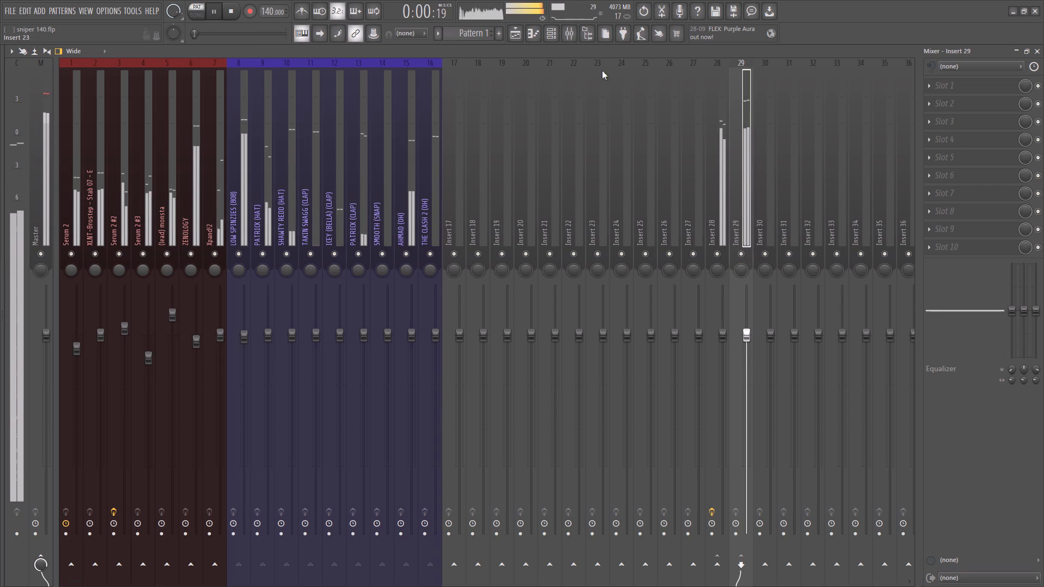
In the channel rack, remove the PATRICK (CLAP) hits on step 15 of bar 5 and step 13 of bar 7.
{"action": "left_click", "coordinate": [552, 36]}
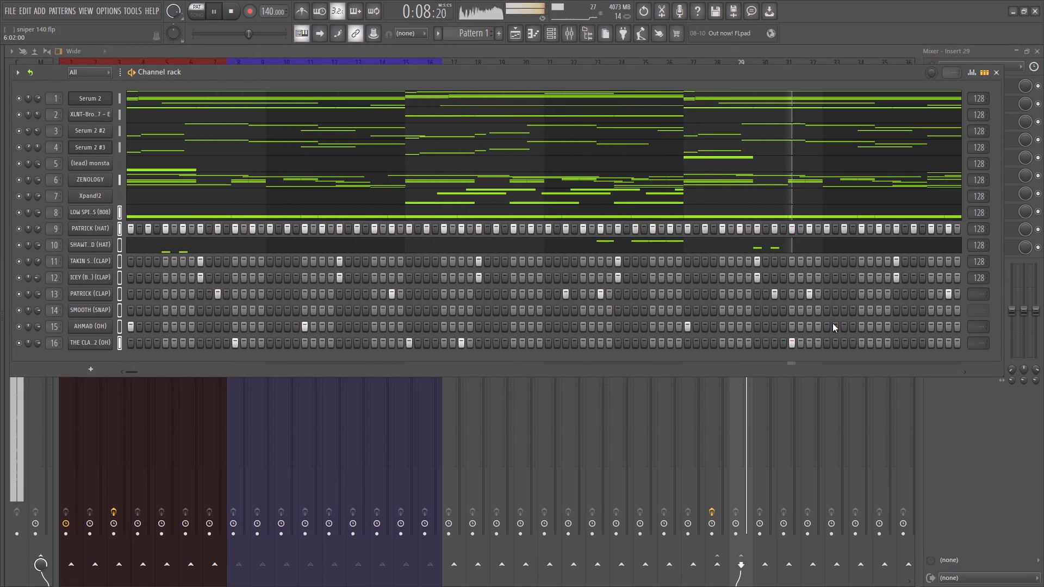
{"action": "right_click", "coordinate": [813, 299]}
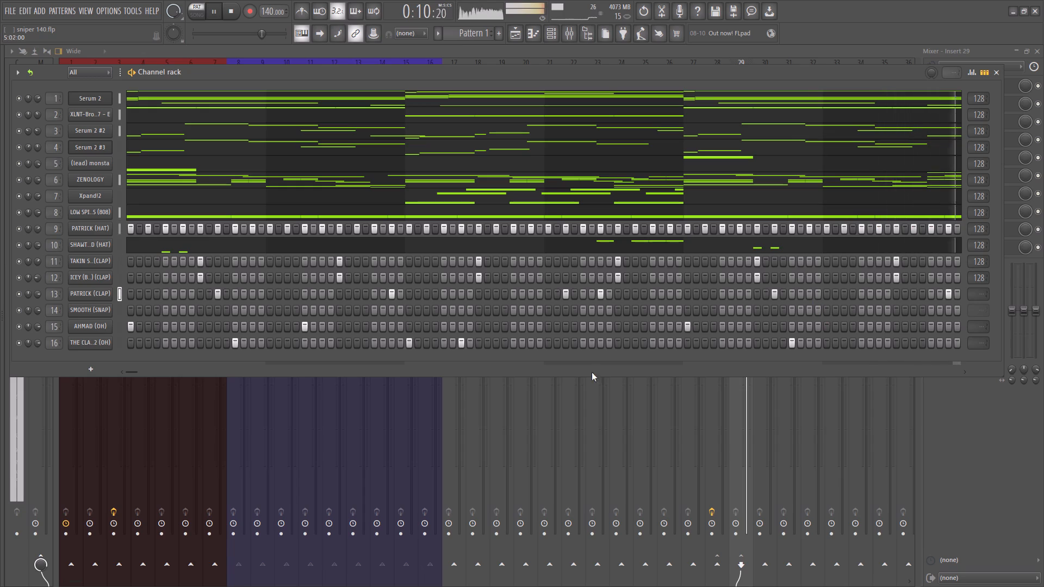
{"action": "left_click_drag", "start_coordinate": [128, 370], "coordinate": [161, 370]}
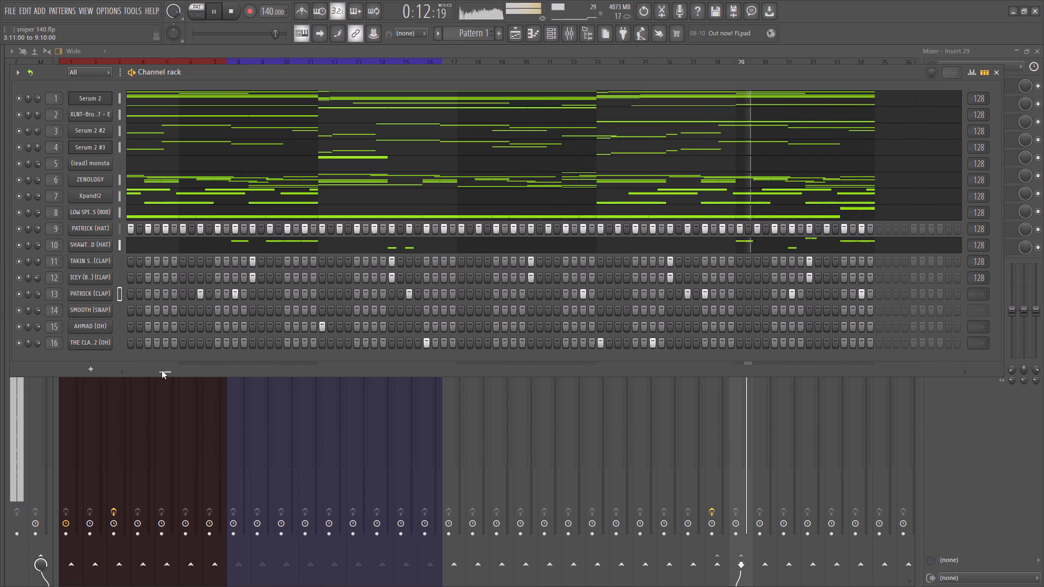
{"action": "left_click_drag", "start_coordinate": [161, 370], "coordinate": [161, 371]}
{"action": "right_click", "coordinate": [704, 297]}
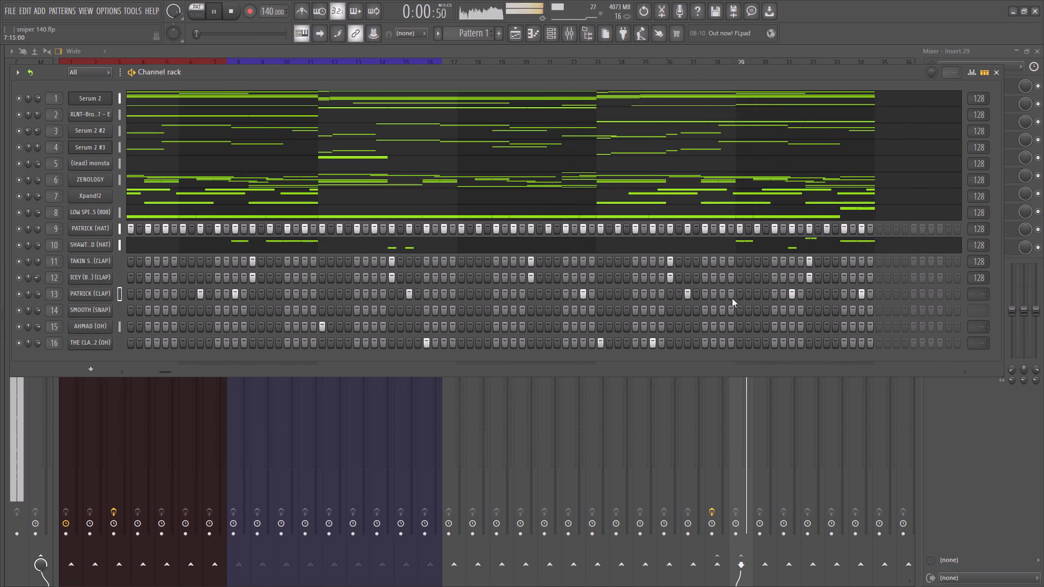
Audition samples in the CLAPS folder and add TAKIN SWAGG (CLAP) as a new channel below THE CLASH 2 (OH).
{"action": "left_click_drag", "start_coordinate": [164, 370], "coordinate": [84, 377]}
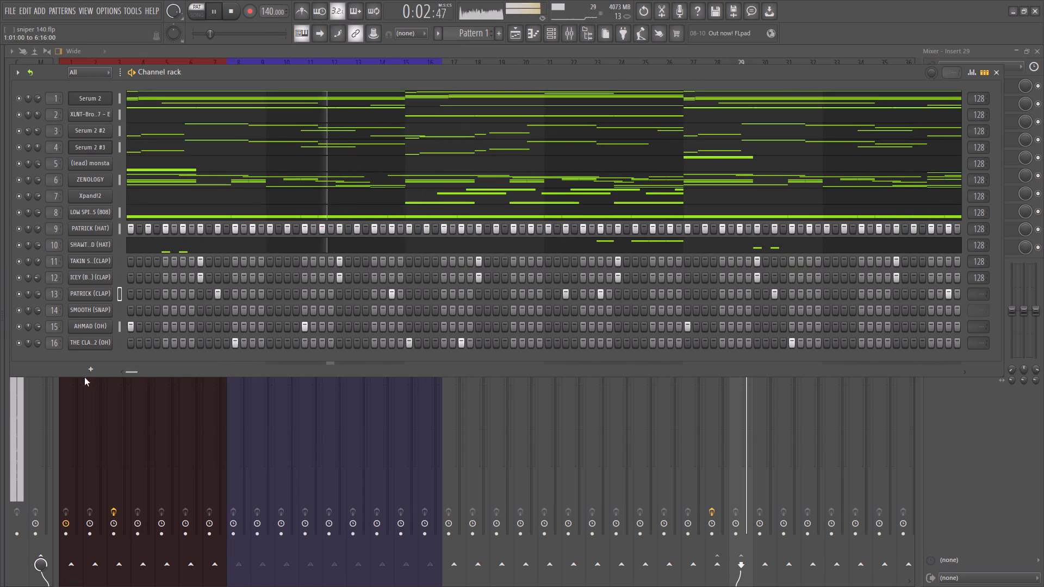
{"action": "left_click_drag", "start_coordinate": [84, 377], "coordinate": [83, 377]}
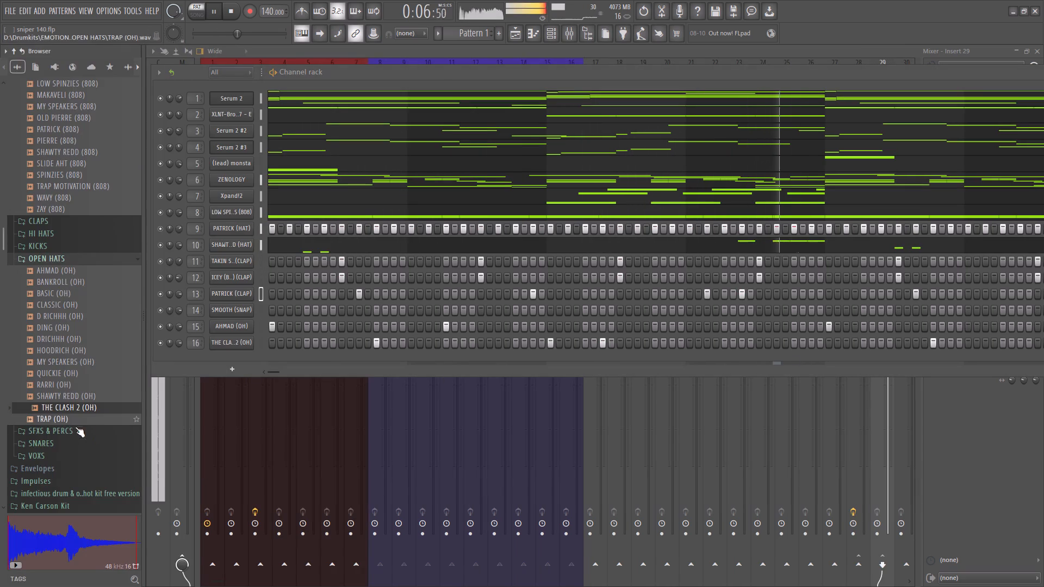
{"action": "left_click", "coordinate": [38, 444]}
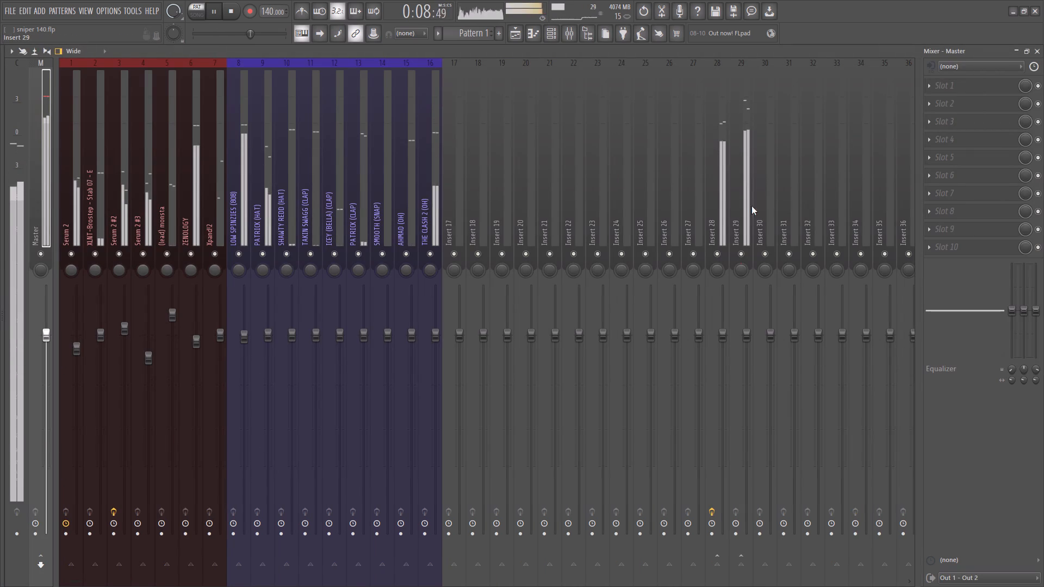
{"action": "left_click", "coordinate": [748, 248]}
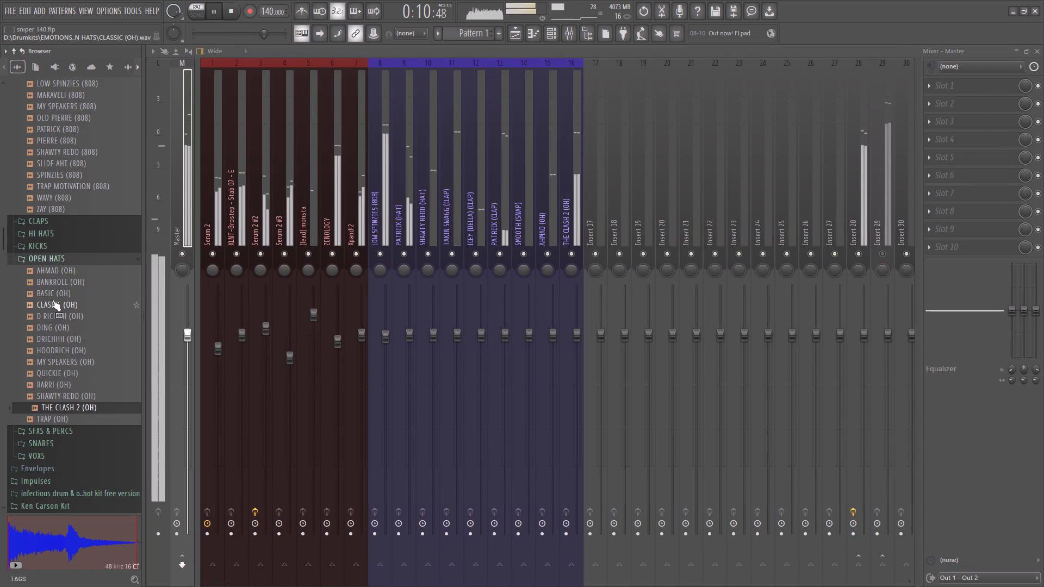
{"action": "left_click", "coordinate": [36, 224]}
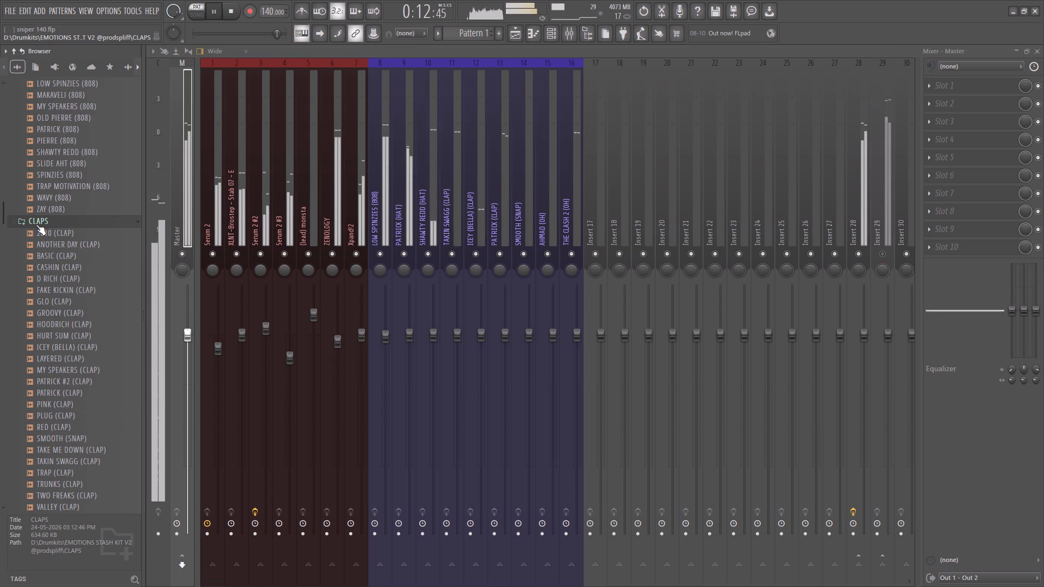
{"action": "left_click_drag", "start_coordinate": [52, 287], "coordinate": [55, 296]}
{"action": "left_click", "coordinate": [64, 344]}
{"action": "left_click", "coordinate": [65, 385]}
{"action": "left_click", "coordinate": [77, 457]}
{"action": "left_click", "coordinate": [76, 459]}
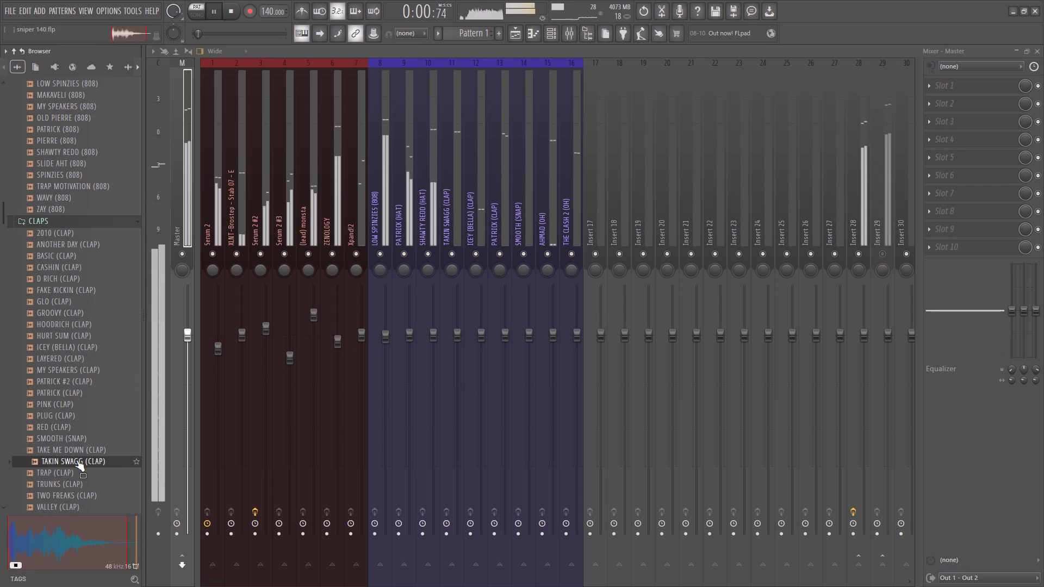
{"action": "left_click", "coordinate": [78, 457]}
{"action": "left_click_drag", "start_coordinate": [78, 457], "coordinate": [556, 34]}
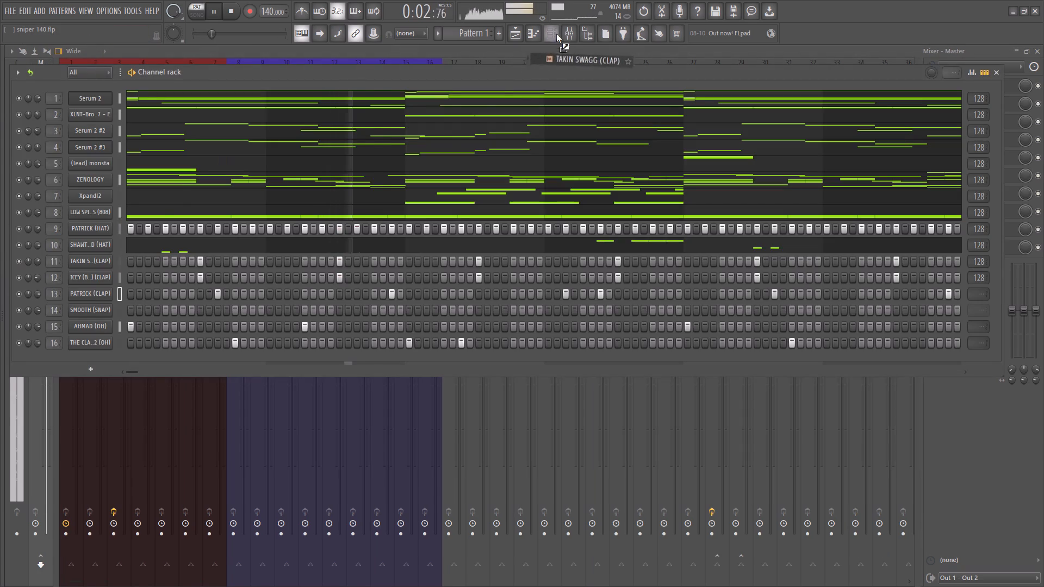
{"action": "left_click_drag", "start_coordinate": [556, 34], "coordinate": [108, 371]}
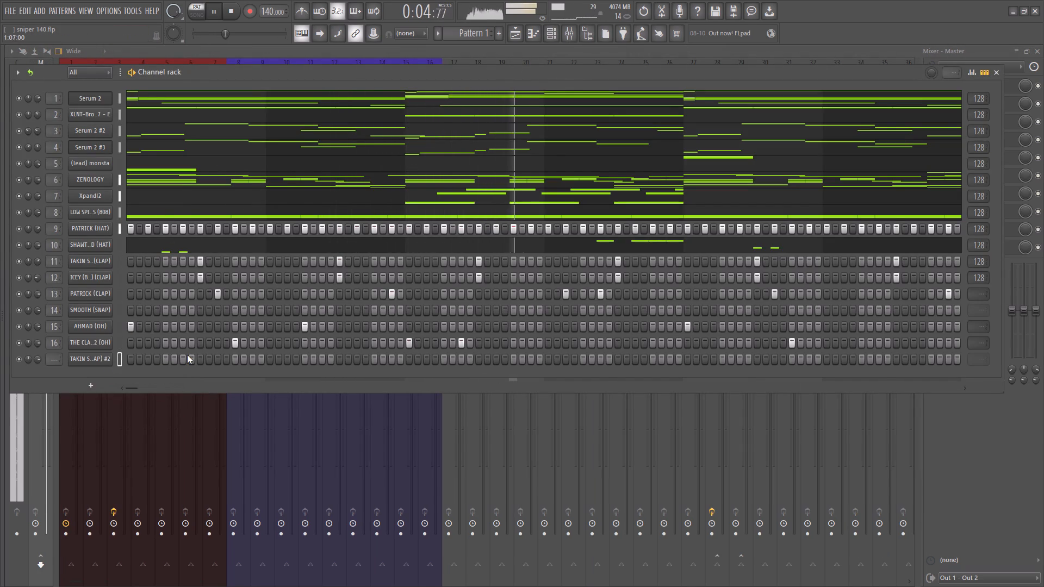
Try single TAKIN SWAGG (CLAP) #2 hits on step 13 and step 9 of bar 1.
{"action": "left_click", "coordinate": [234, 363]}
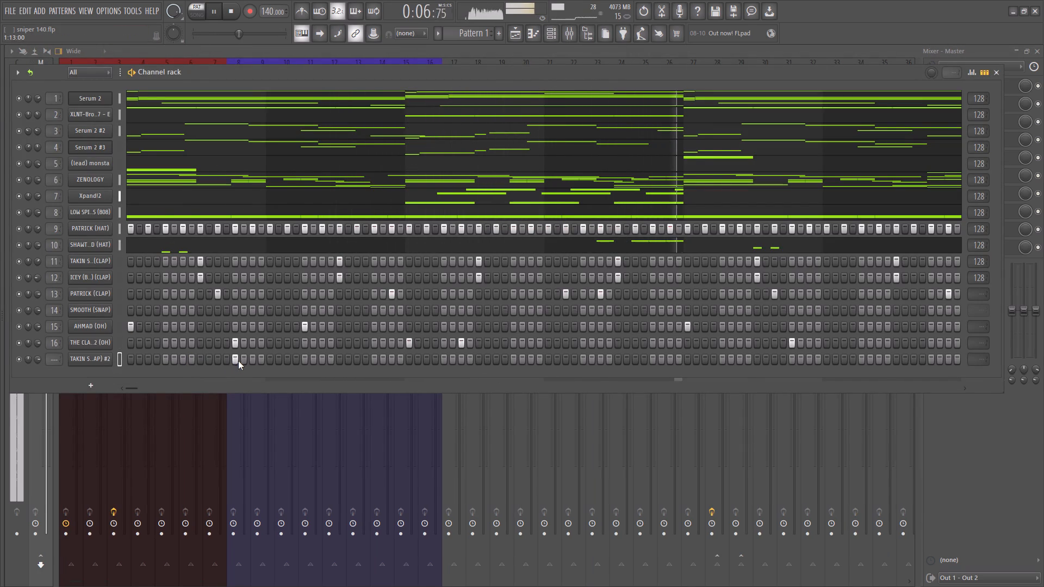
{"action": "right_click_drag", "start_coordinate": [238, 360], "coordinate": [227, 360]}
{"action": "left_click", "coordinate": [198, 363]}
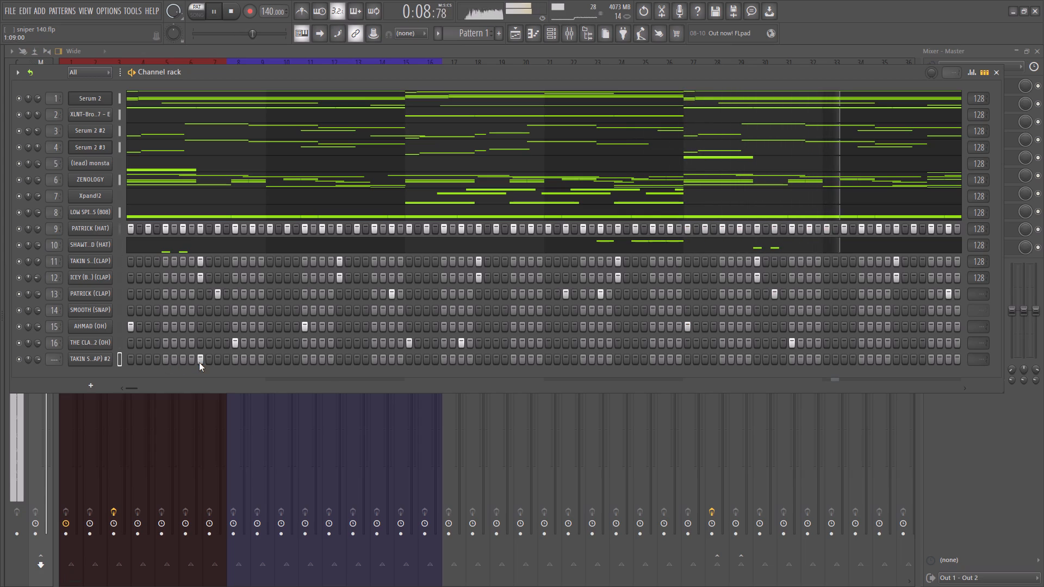
Copy the steps of the original TAKIN SWAGG (CLAP) channel 11 and paste them into TAKIN SWAGG (CLAP) #2.
{"action": "right_click_drag", "start_coordinate": [78, 262], "coordinate": [92, 264]}
{"action": "left_click", "coordinate": [289, 271]}
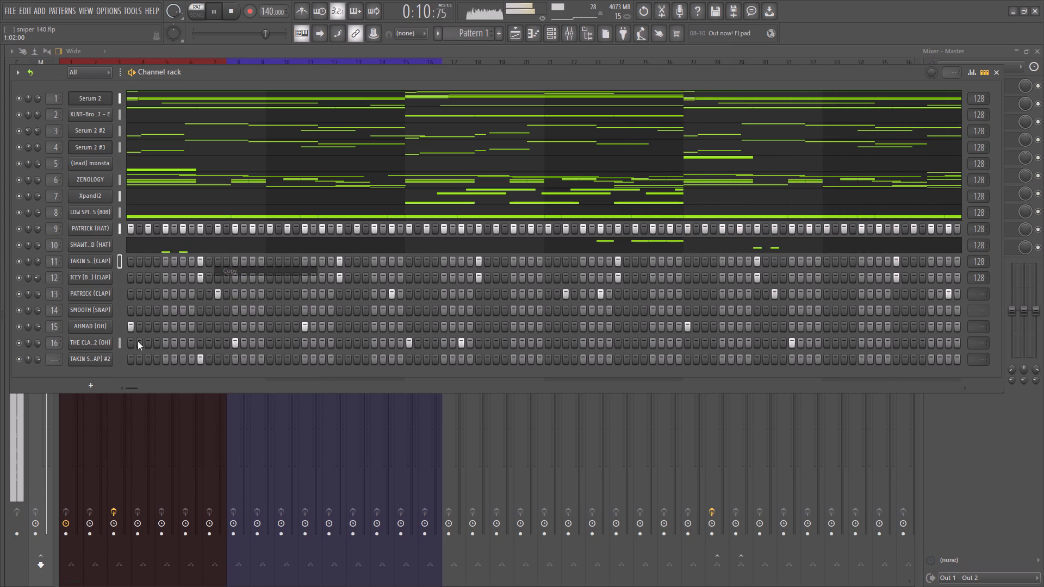
{"action": "right_click", "coordinate": [106, 360]}
{"action": "left_click", "coordinate": [237, 373]}
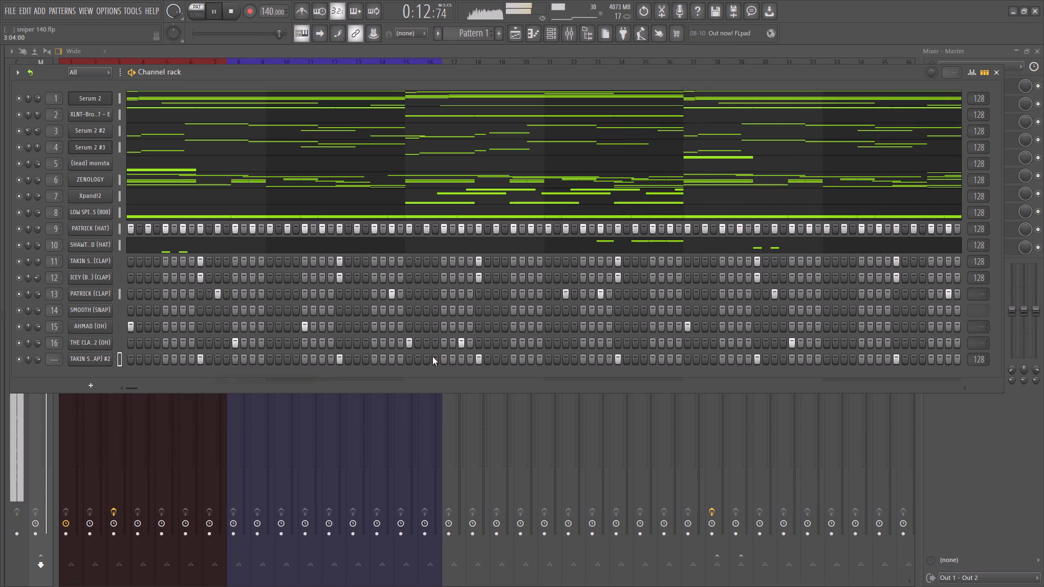
In TAKIN SWAGG (CLAP) #2's sampler settings, toggle Use loop points and enable Cut self.
{"action": "left_click", "coordinate": [65, 360]}
{"action": "left_click", "coordinate": [91, 362]}
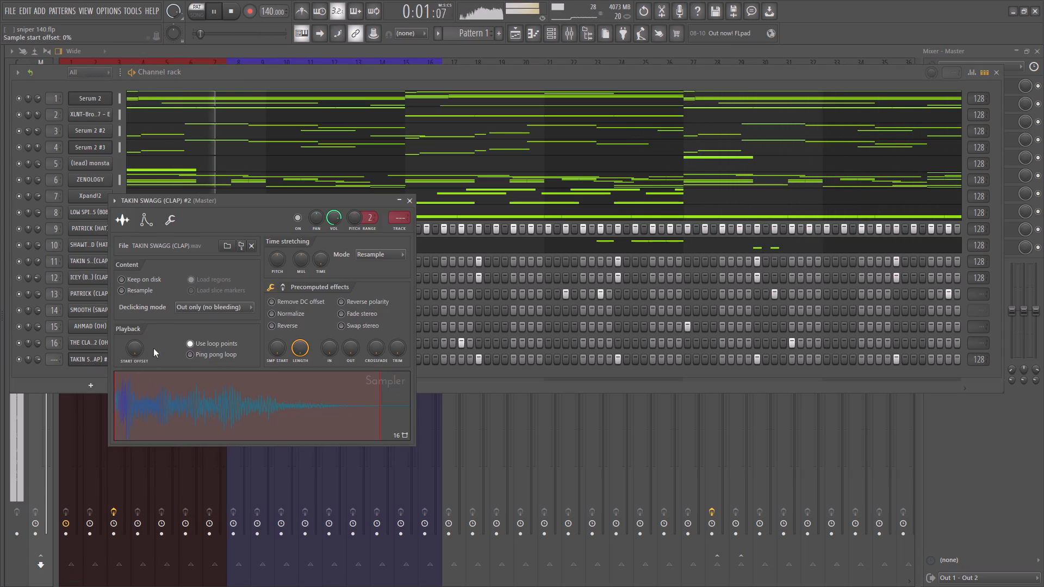
{"action": "left_click", "coordinate": [191, 341]}
{"action": "left_click", "coordinate": [164, 227]}
{"action": "left_click", "coordinate": [129, 351]}
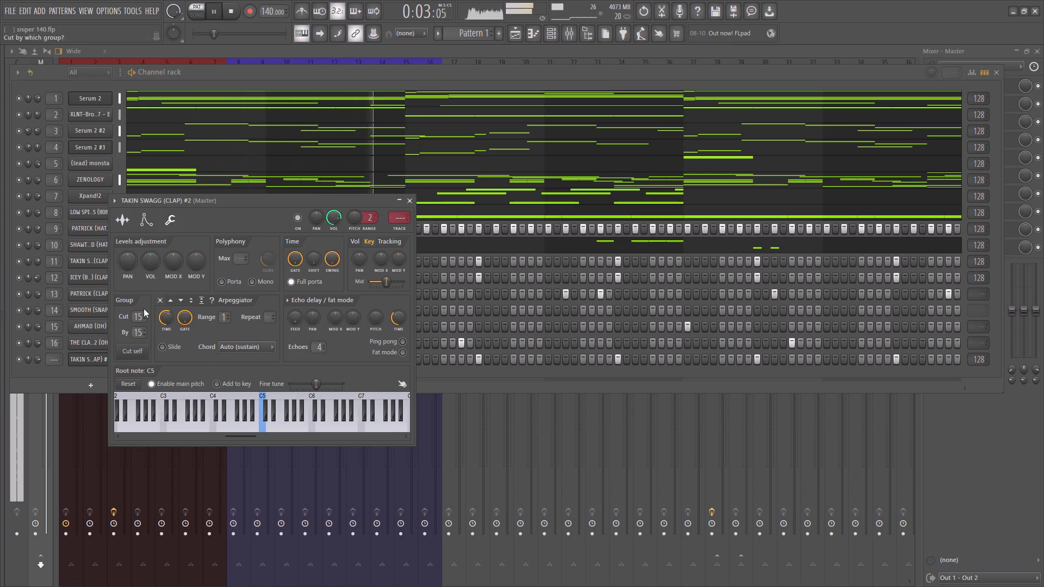
Shape TAKIN SWAGG (CLAP) #2's volume envelope with full hold, zero decay and sustain, and an adjusted release, and close its settings.
{"action": "left_click", "coordinate": [139, 211]}
{"action": "left_click_drag", "start_coordinate": [143, 323], "coordinate": [263, 48]}
{"action": "left_click_drag", "start_coordinate": [164, 323], "coordinate": [306, 82]}
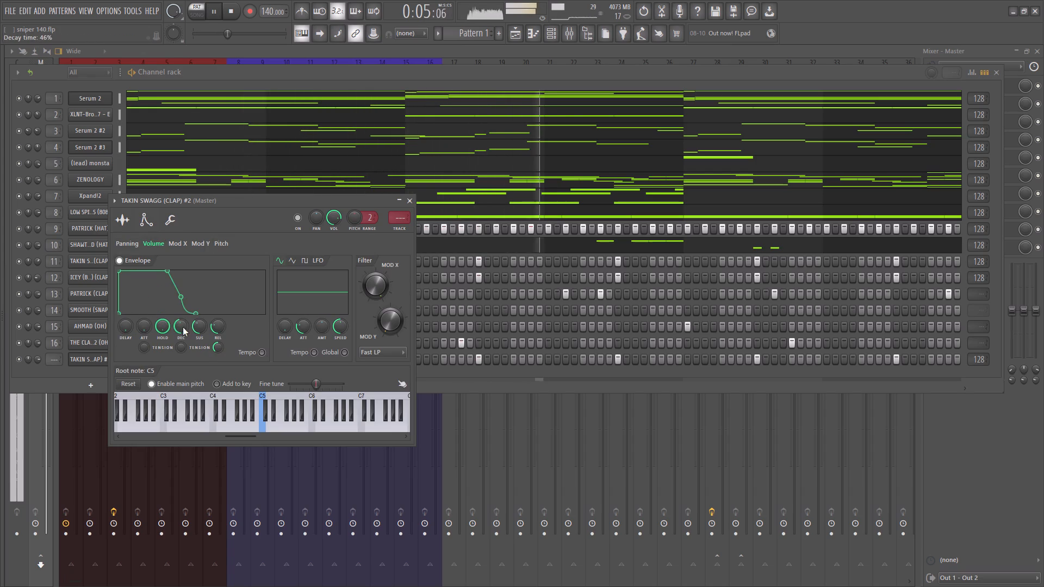
{"action": "left_click_drag", "start_coordinate": [183, 327], "coordinate": [454, 373]}
{"action": "left_click_drag", "start_coordinate": [197, 315], "coordinate": [327, 92]}
{"action": "left_click_drag", "start_coordinate": [228, 320], "coordinate": [259, 504]}
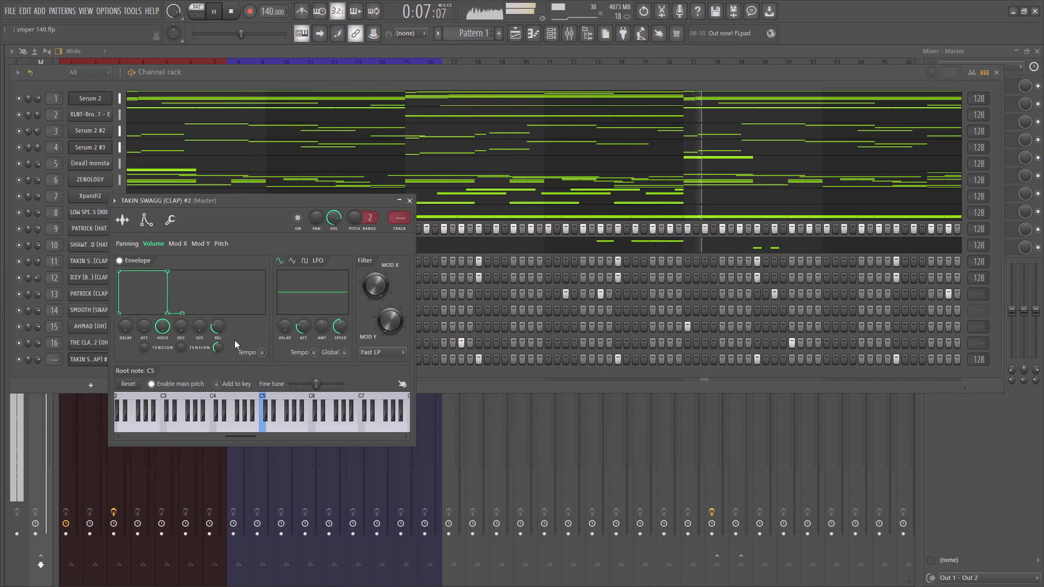
{"action": "left_click_drag", "start_coordinate": [222, 321], "coordinate": [401, 97]}
{"action": "left_click", "coordinate": [413, 202]}
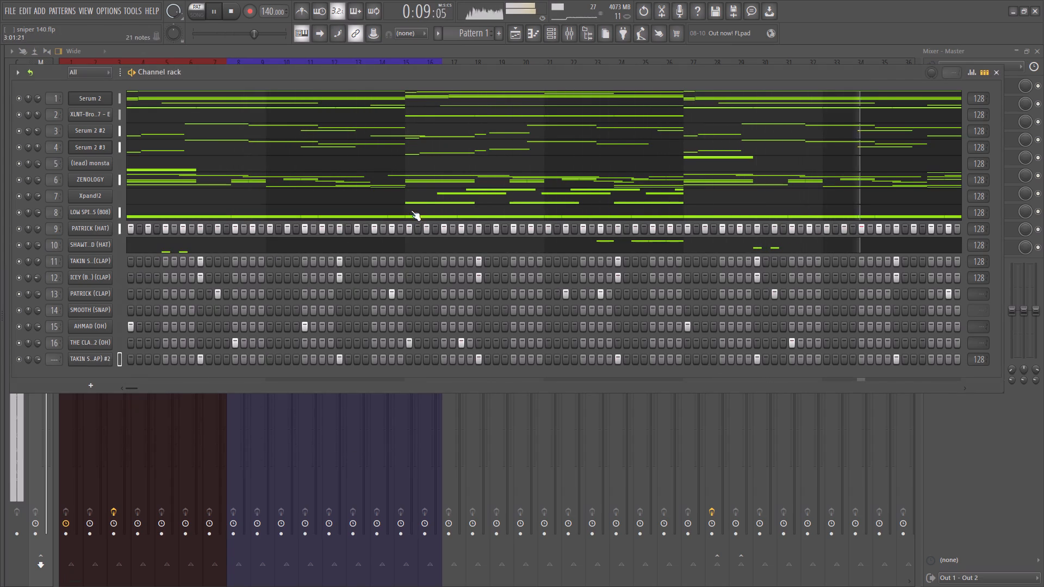
Move TAKIN SWAGG (CLAP) #2's hits in bars 2 and 4 from step 9 to step 13, and add one on step 15 of bar 4.
{"action": "right_click_drag", "start_coordinate": [340, 359], "coordinate": [348, 359]}
{"action": "left_click", "coordinate": [374, 363]}
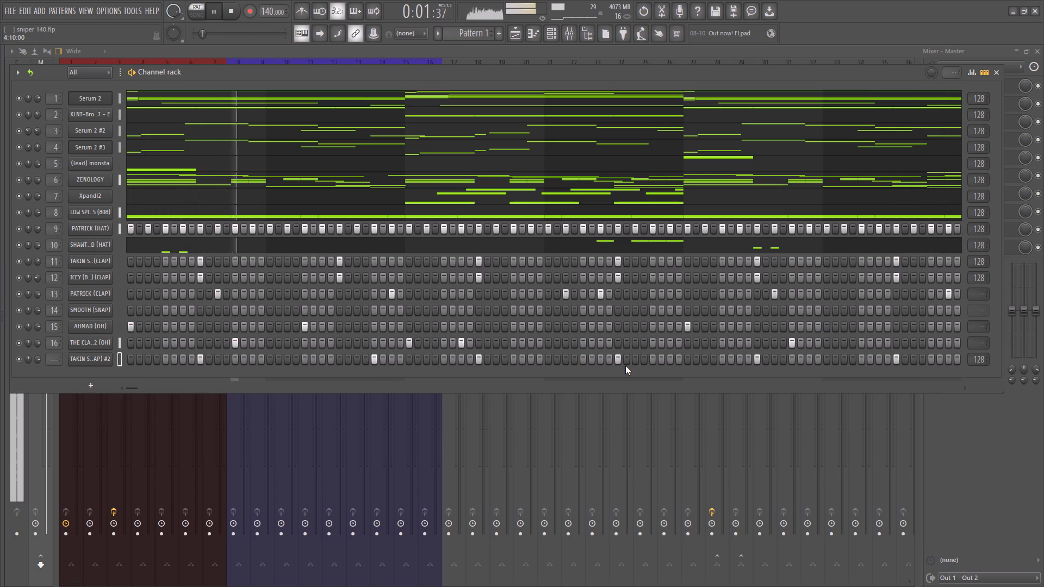
{"action": "right_click_drag", "start_coordinate": [631, 359], "coordinate": [617, 364]}
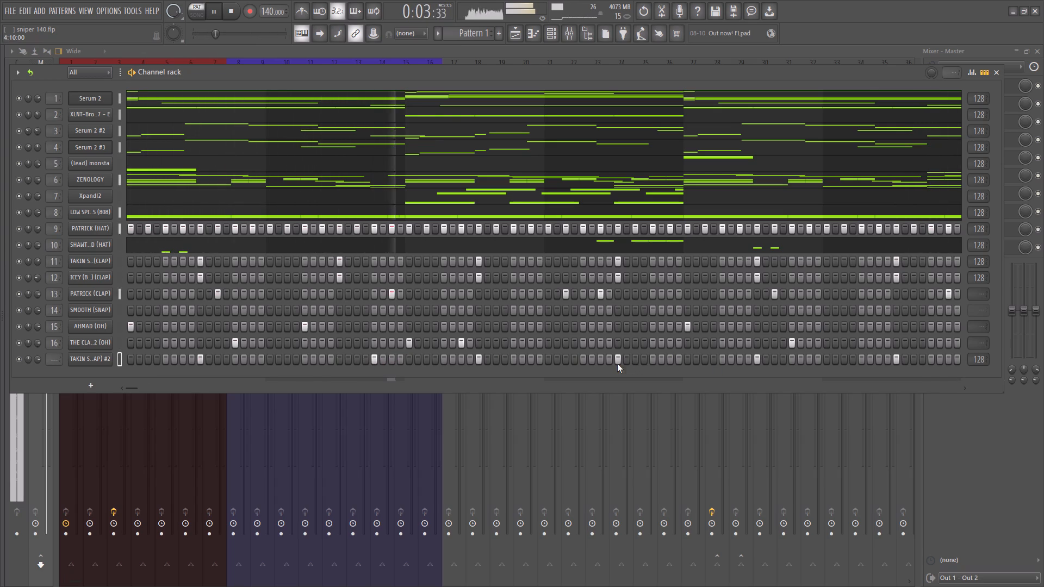
{"action": "right_click_drag", "start_coordinate": [617, 364], "coordinate": [614, 364]}
{"action": "left_click", "coordinate": [652, 358]}
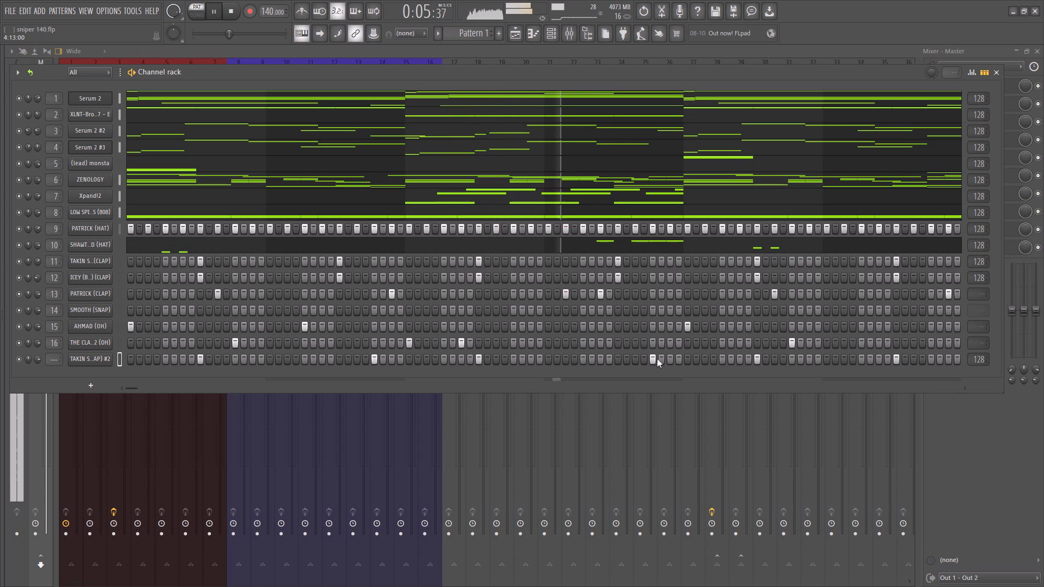
{"action": "left_click", "coordinate": [674, 357]}
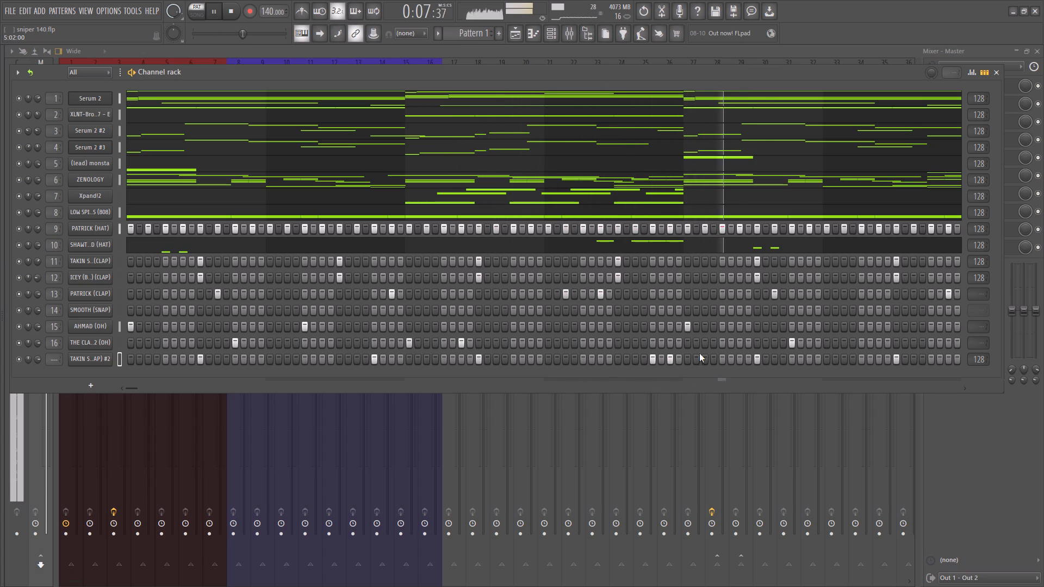
Switch TAKIN SWAGG (CLAP) #2 to the piano roll and delete its notes from bar 5 onward.
{"action": "right_click", "coordinate": [101, 362]}
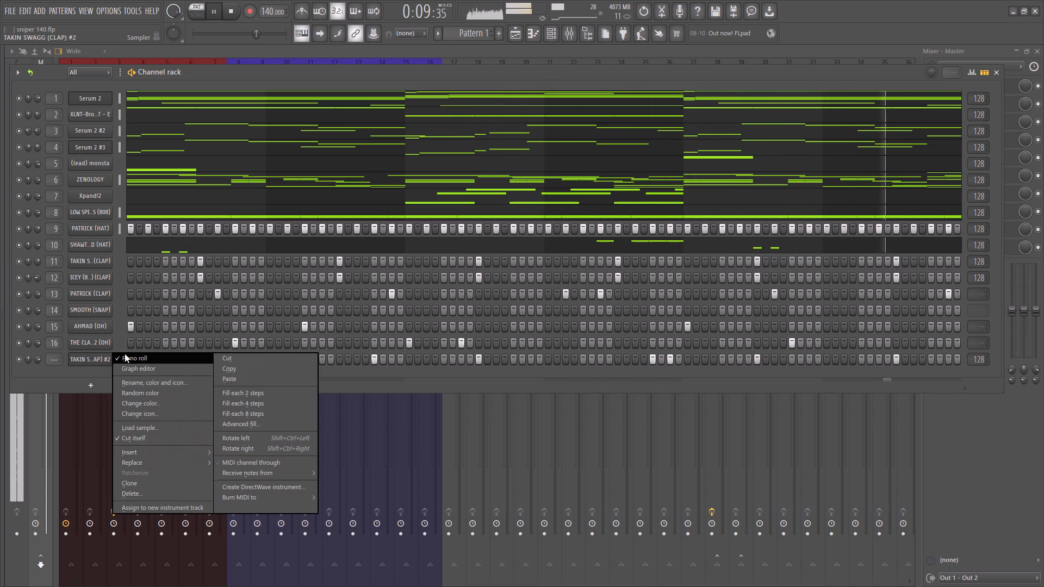
{"action": "left_click", "coordinate": [127, 353]}
{"action": "right_click_drag", "start_coordinate": [118, 357], "coordinate": [112, 358]}
{"action": "right_click", "coordinate": [101, 360]}
{"action": "left_click", "coordinate": [126, 358]}
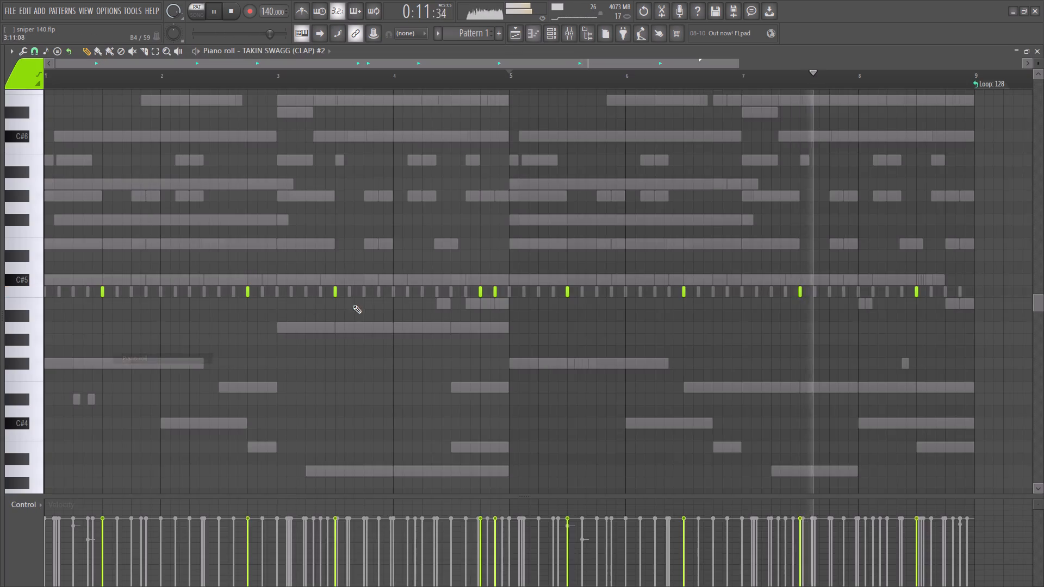
{"action": "scroll", "coordinate": [353, 307], "scroll_direction": "down", "scroll_amount": 5, "text": "ctrl"}
{"action": "right_click_drag", "start_coordinate": [377, 290], "coordinate": [369, 293]}
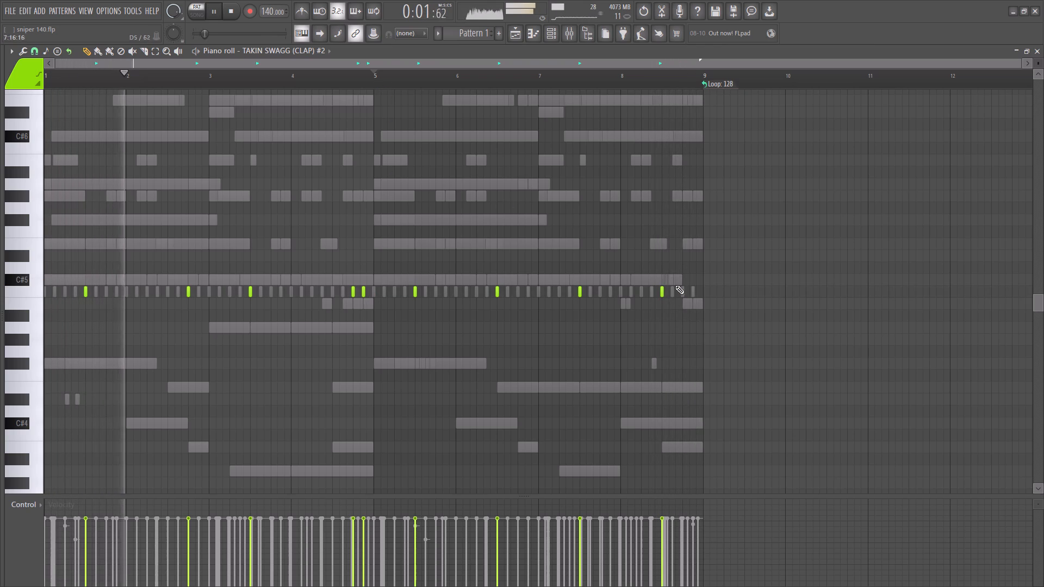
{"action": "right_click_drag", "start_coordinate": [752, 307], "coordinate": [395, 292]}
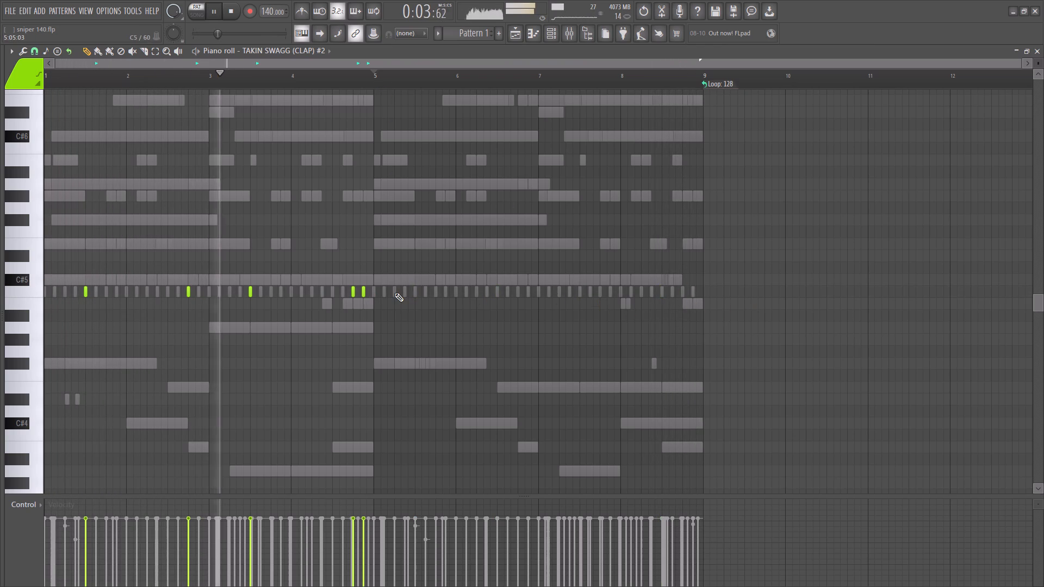
Make TAKIN SWAGG (CLAP) #2's remaining notes legato and duplicate them into bars 5 to 8, ending at bar 9.
{"action": "key", "text": "ctrl+l"}
{"action": "key", "text": "ctrl+b"}
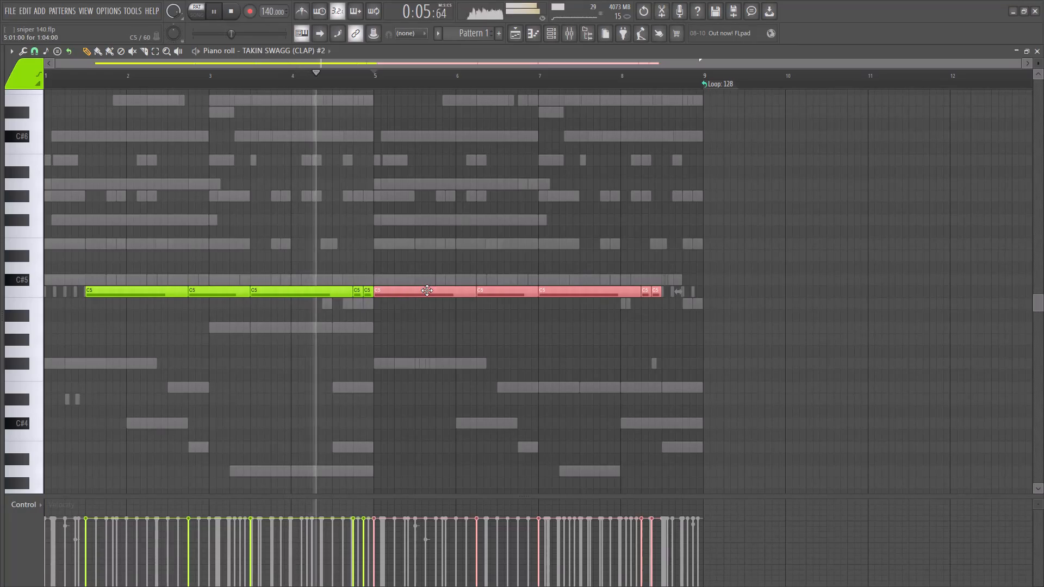
{"action": "left_click_drag", "start_coordinate": [427, 291], "coordinate": [468, 298]}
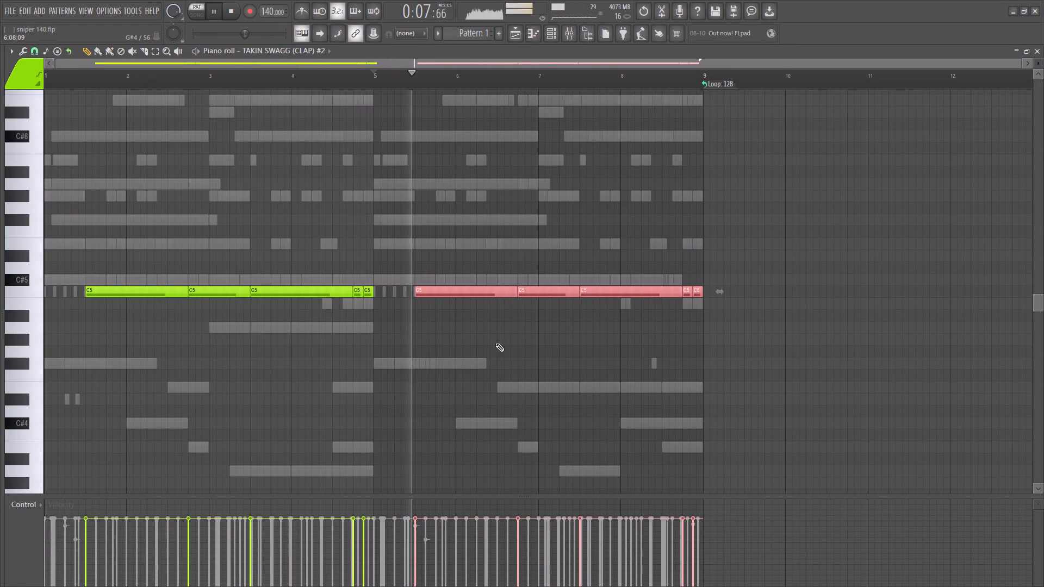
{"action": "right_click", "coordinate": [495, 345]}
Audition PINK (CLAP) from the CLAPS folder and add it as a new channel below TAKIN SWAGG (CLAP) #2.
{"action": "scroll", "coordinate": [495, 345], "scroll_direction": "down", "scroll_amount": 6, "text": "ctrl"}
{"action": "left_click", "coordinate": [18, 413]}
{"action": "left_click", "coordinate": [25, 434]}
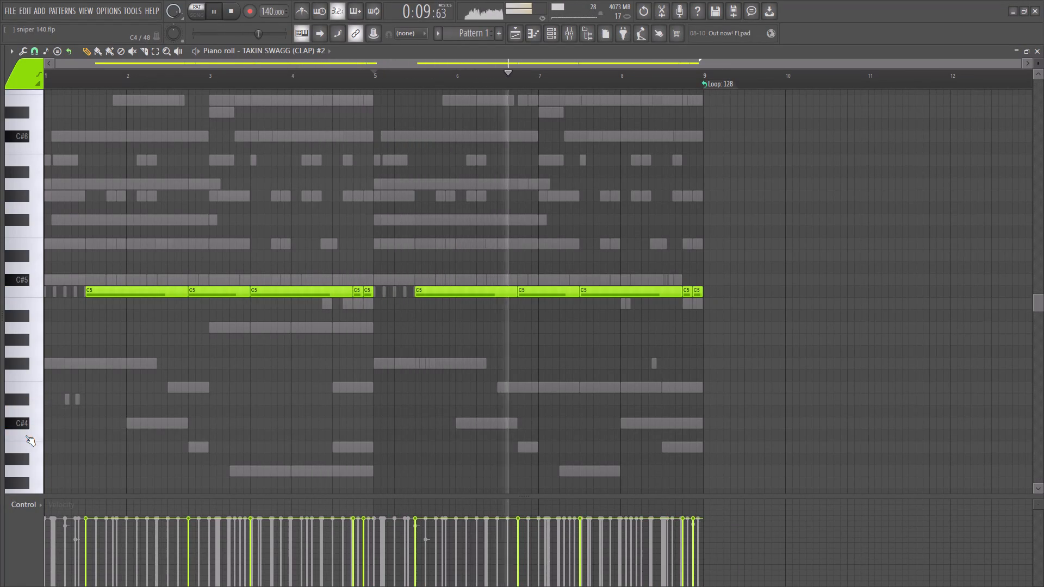
{"action": "left_click_drag", "start_coordinate": [41, 395], "coordinate": [51, 395]}
{"action": "left_click", "coordinate": [74, 401]}
{"action": "left_click", "coordinate": [63, 414]}
{"action": "left_click", "coordinate": [65, 403]}
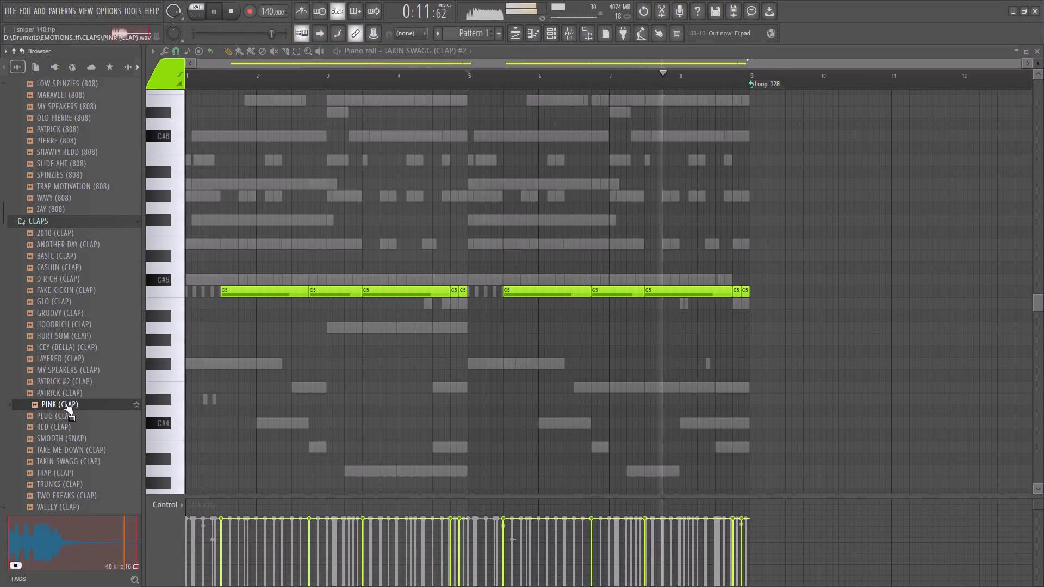
{"action": "left_click_drag", "start_coordinate": [65, 403], "coordinate": [304, 313]}
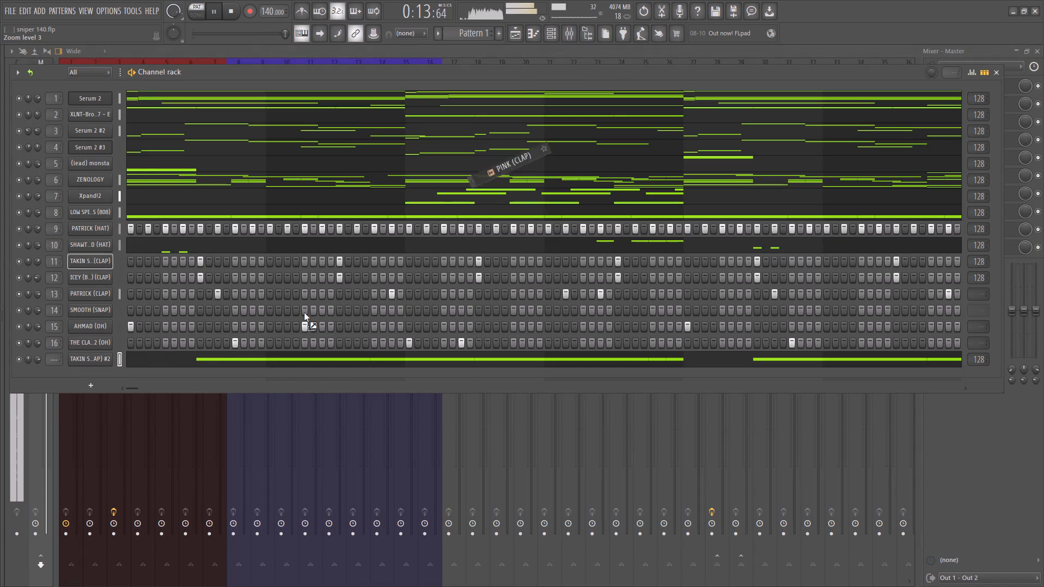
{"action": "left_click_drag", "start_coordinate": [304, 313], "coordinate": [128, 374]}
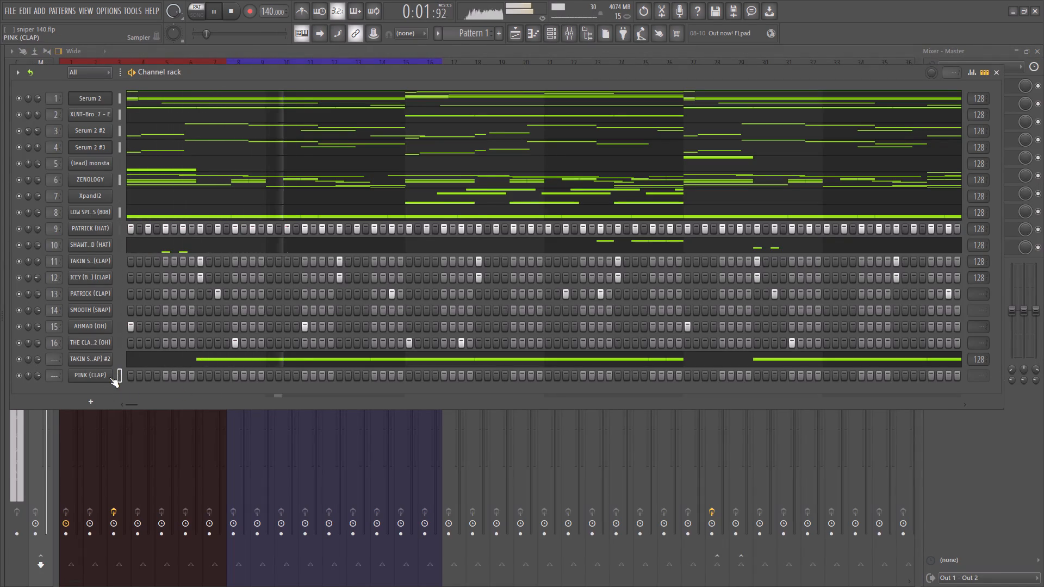
Copy TAKIN SWAGG (CLAP) #2's notes and paste them into PINK (CLAP).
{"action": "right_click", "coordinate": [109, 377]}
{"action": "right_click", "coordinate": [94, 358]}
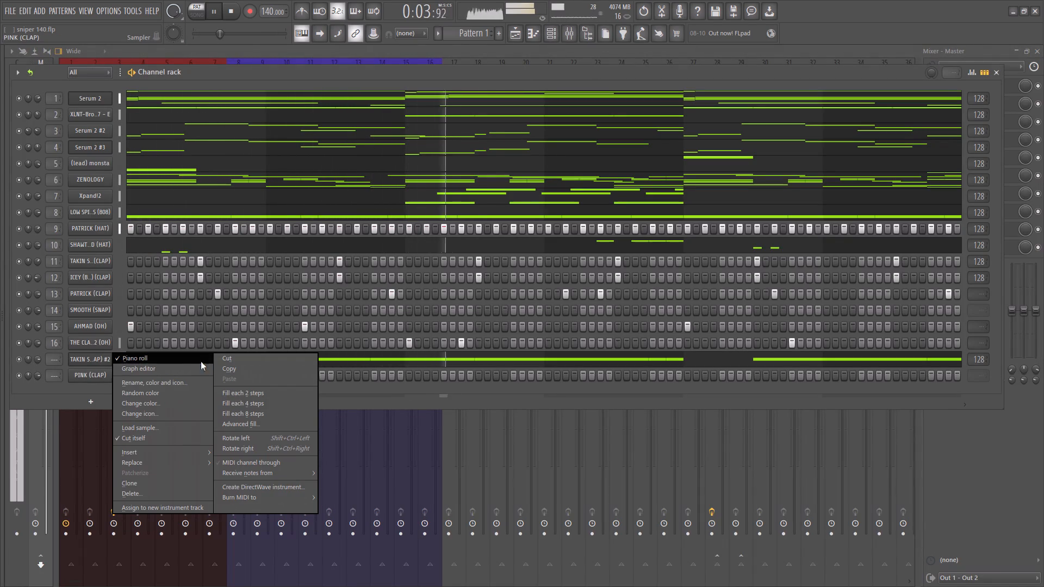
{"action": "left_click", "coordinate": [225, 370]}
{"action": "right_click", "coordinate": [86, 378]}
{"action": "left_click", "coordinate": [288, 396]}
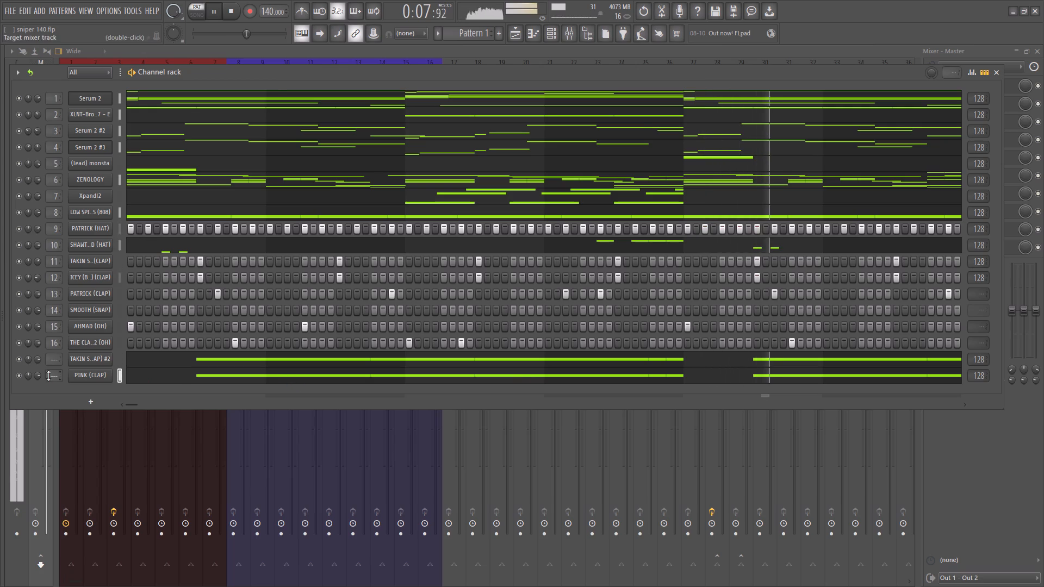
Toggle PINK (CLAP)'s sample loop points option and set the channel to cut itself.
{"action": "left_click", "coordinate": [90, 377]}
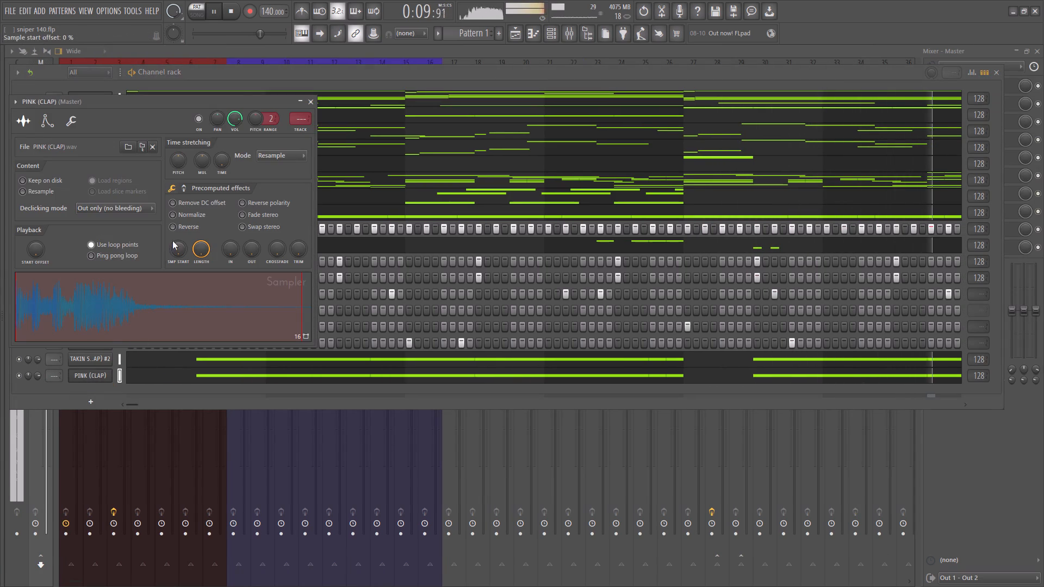
{"action": "left_click", "coordinate": [117, 248]}
{"action": "left_click", "coordinate": [66, 130]}
{"action": "left_click", "coordinate": [38, 260]}
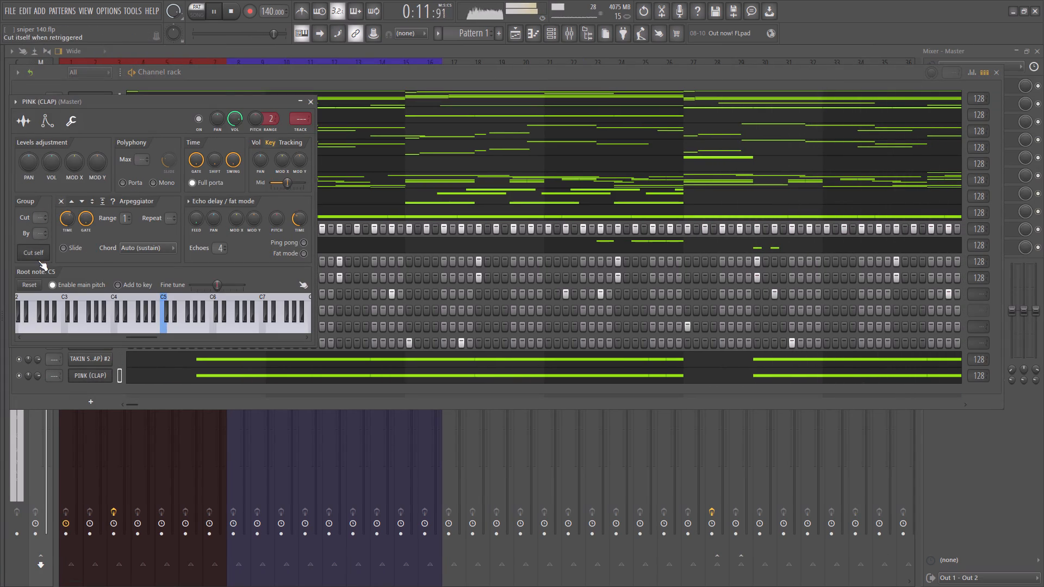
Shape PINK (CLAP)'s volume envelope with full hold and no attack, decay or sustain, and adjust its release.
{"action": "left_click", "coordinate": [46, 124]}
{"action": "left_click_drag", "start_coordinate": [41, 224], "coordinate": [222, 229]}
{"action": "left_click_drag", "start_coordinate": [60, 221], "coordinate": [63, 216]}
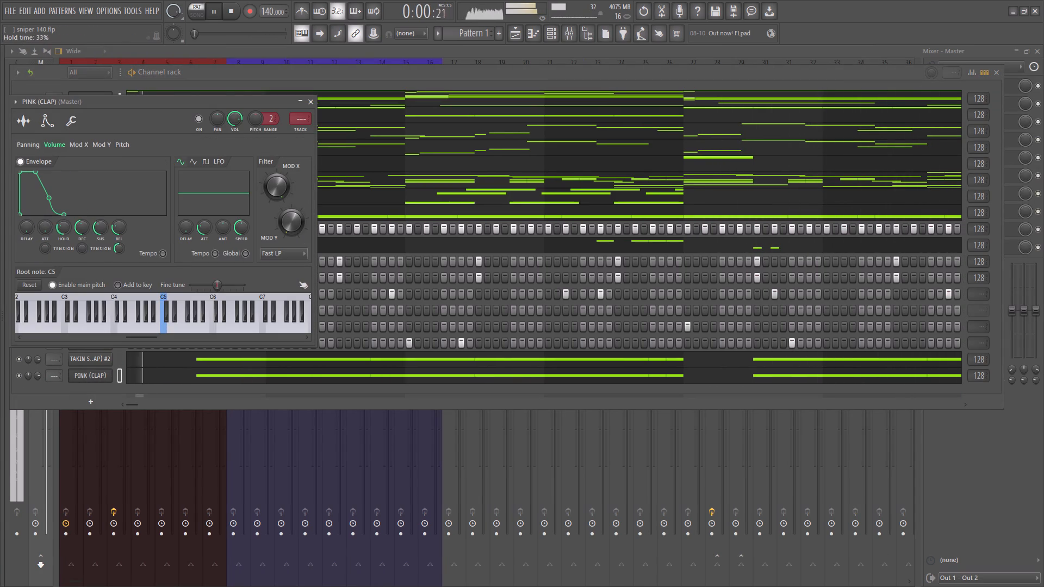
{"action": "left_click_drag", "start_coordinate": [63, 216], "coordinate": [243, 440]}
{"action": "left_click_drag", "start_coordinate": [84, 220], "coordinate": [217, 586]}
{"action": "left_click_drag", "start_coordinate": [100, 221], "coordinate": [258, 53]}
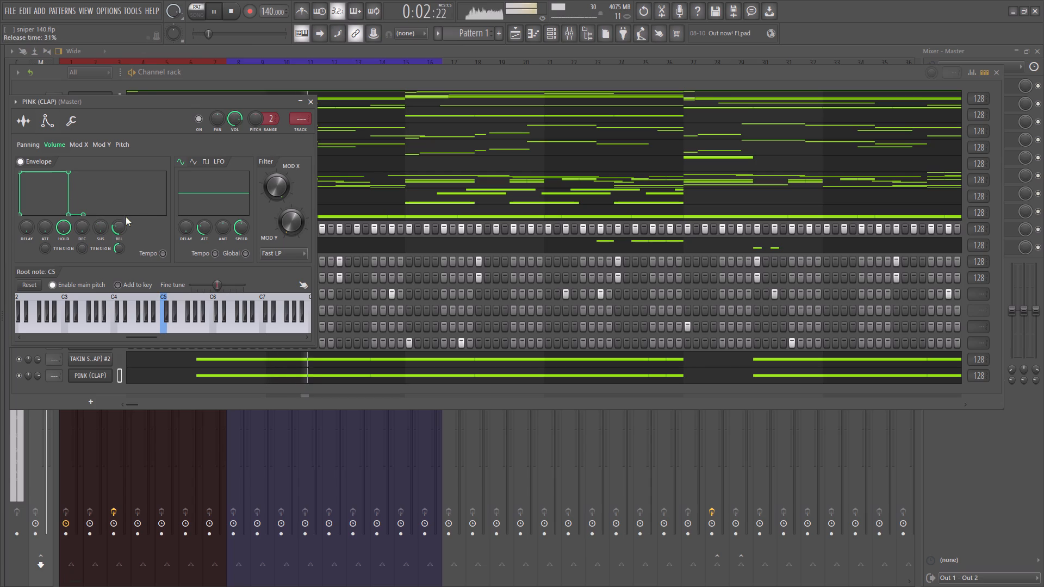
{"action": "left_click_drag", "start_coordinate": [124, 225], "coordinate": [216, 81]}
Lower PINK (CLAP)'s channel volume and close its settings.
{"action": "left_click_drag", "start_coordinate": [70, 117], "coordinate": [72, 122]}
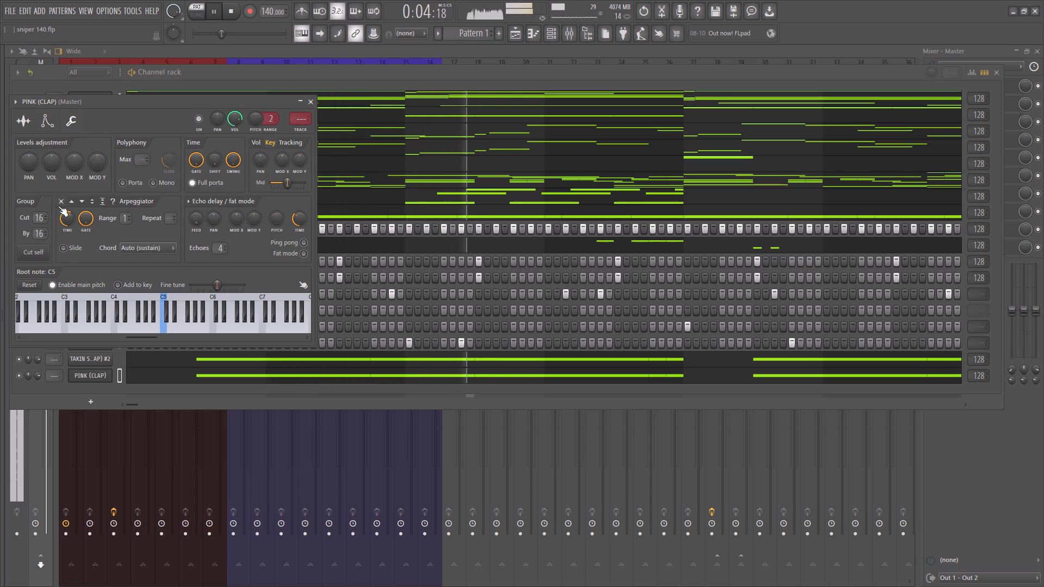
{"action": "left_click_drag", "start_coordinate": [231, 115], "coordinate": [256, 205]}
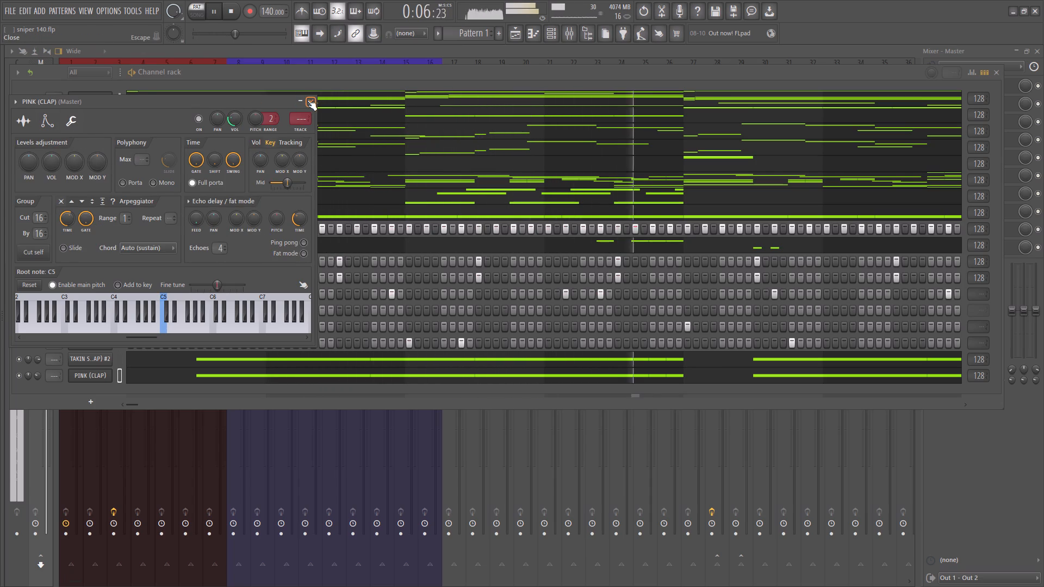
{"action": "left_click", "coordinate": [307, 100]}
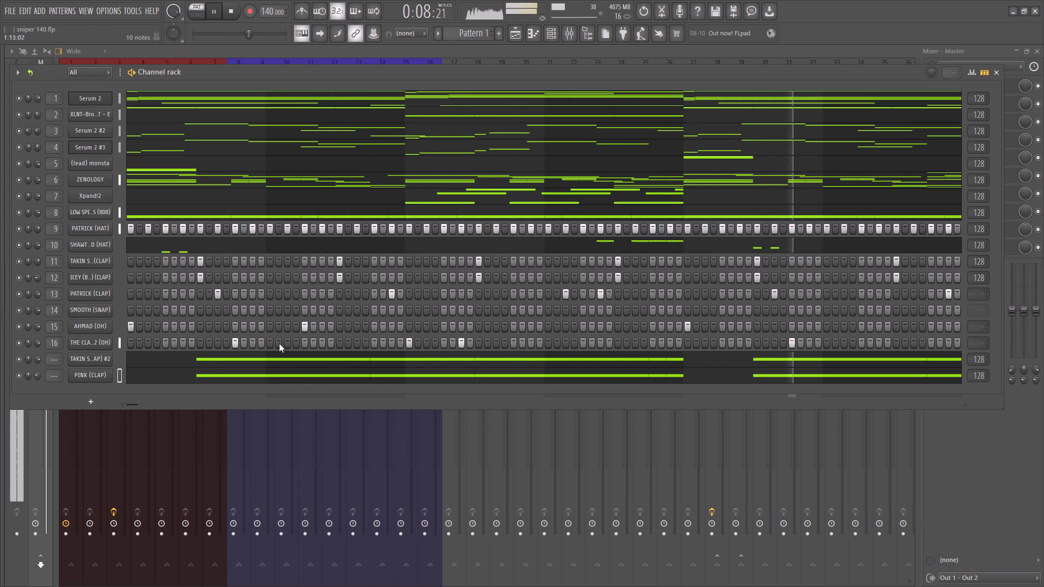
Audition samples in the CLAPS folder and add SMOOTH (SNAP) as a new channel below PINK (CLAP).
{"action": "left_click", "coordinate": [244, 381]}
{"action": "left_click", "coordinate": [248, 374]}
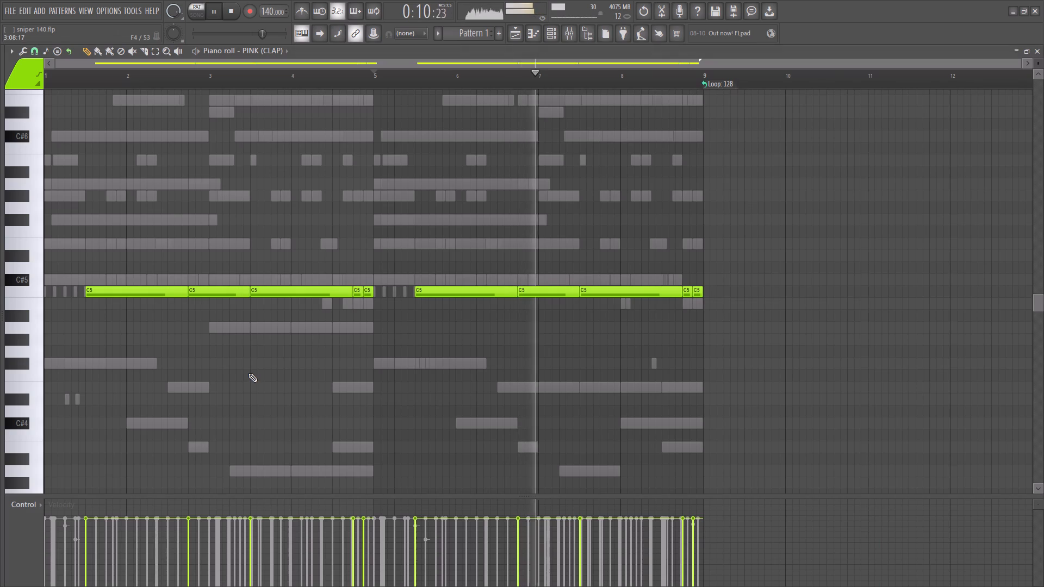
{"action": "left_click", "coordinate": [78, 425]}
{"action": "left_click", "coordinate": [76, 442]}
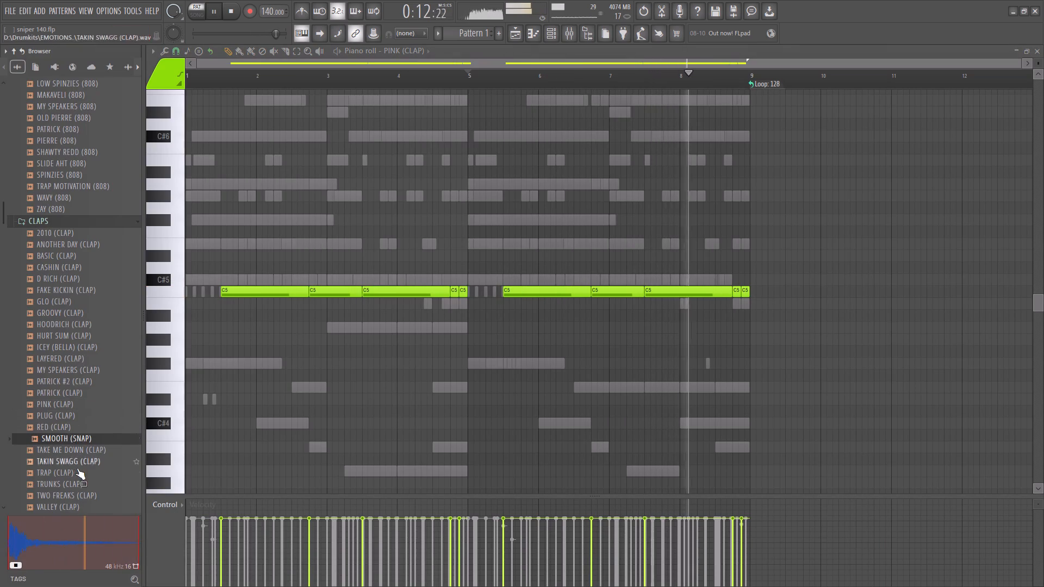
{"action": "left_click", "coordinate": [76, 470]}
{"action": "left_click_drag", "start_coordinate": [69, 476], "coordinate": [69, 482]}
{"action": "left_click", "coordinate": [72, 487]}
{"action": "left_click", "coordinate": [73, 445]}
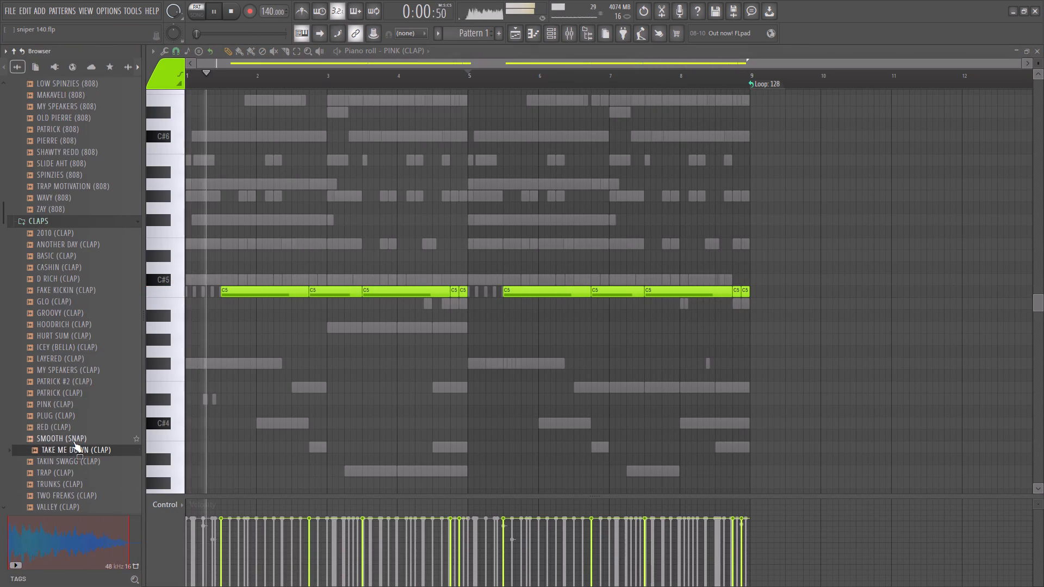
{"action": "left_click", "coordinate": [73, 439]}
{"action": "left_click_drag", "start_coordinate": [73, 439], "coordinate": [548, 32]}
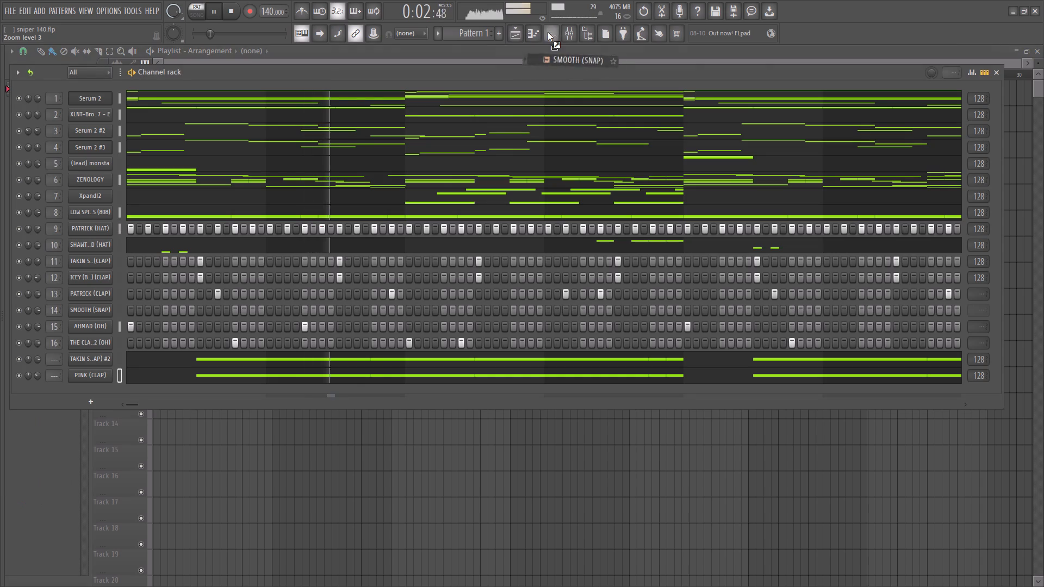
{"action": "left_click_drag", "start_coordinate": [548, 32], "coordinate": [104, 390]}
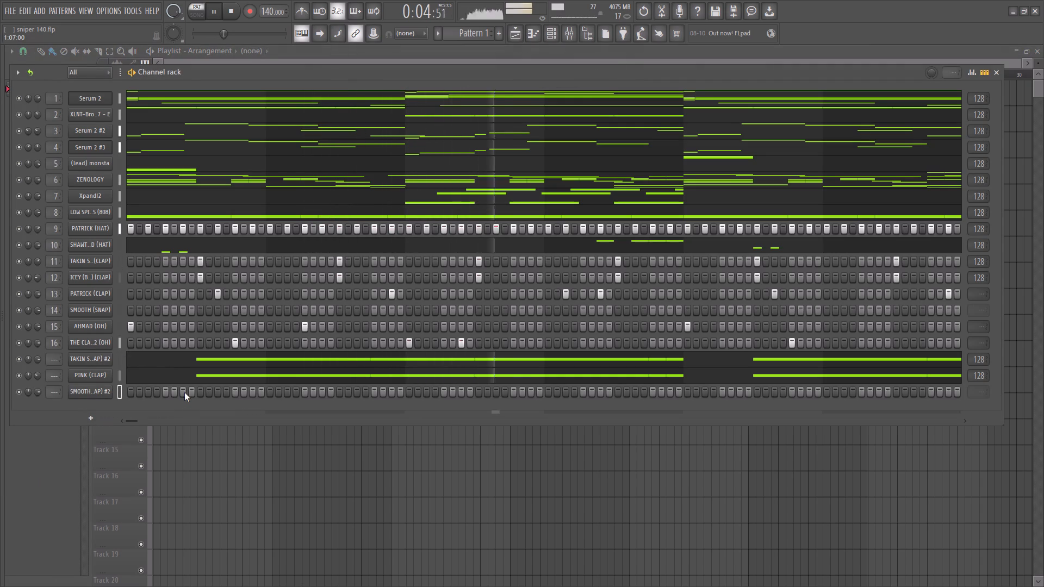
Place a SMOOTH (SNAP) #2 hit on step 7 of bar 1 and play the pattern from the start.
{"action": "key", "text": "space"}
{"action": "key", "text": "space"}
{"action": "left_click", "coordinate": [182, 391]}
{"action": "key", "text": "space"}
{"action": "key", "text": "space"}
{"action": "key", "text": "space"}
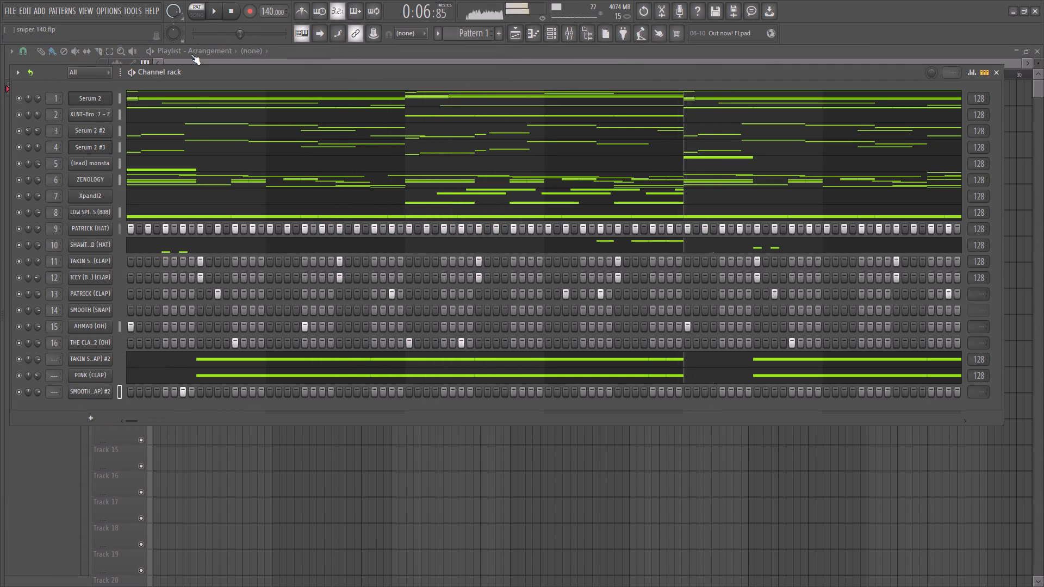
{"action": "left_click_drag", "start_coordinate": [239, 12], "coordinate": [234, 11]}
{"action": "left_click", "coordinate": [234, 10]}
{"action": "key", "text": "space"}
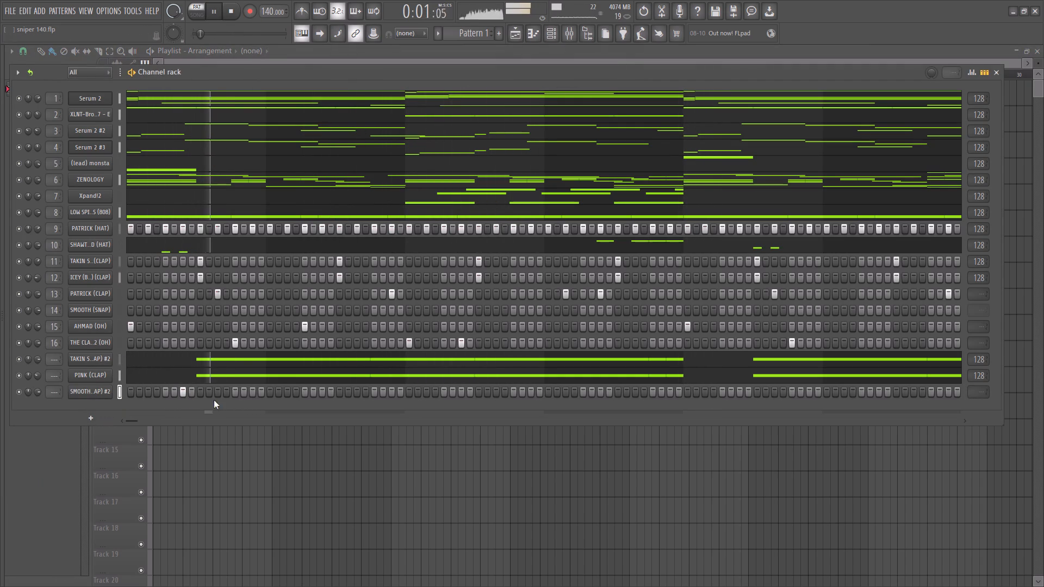
{"action": "key", "text": "space"}
Toggle SMOOTH (SNAP) #2's sample loop points option and set the channel to cut itself.
{"action": "left_click", "coordinate": [94, 396]}
{"action": "left_click", "coordinate": [111, 246]}
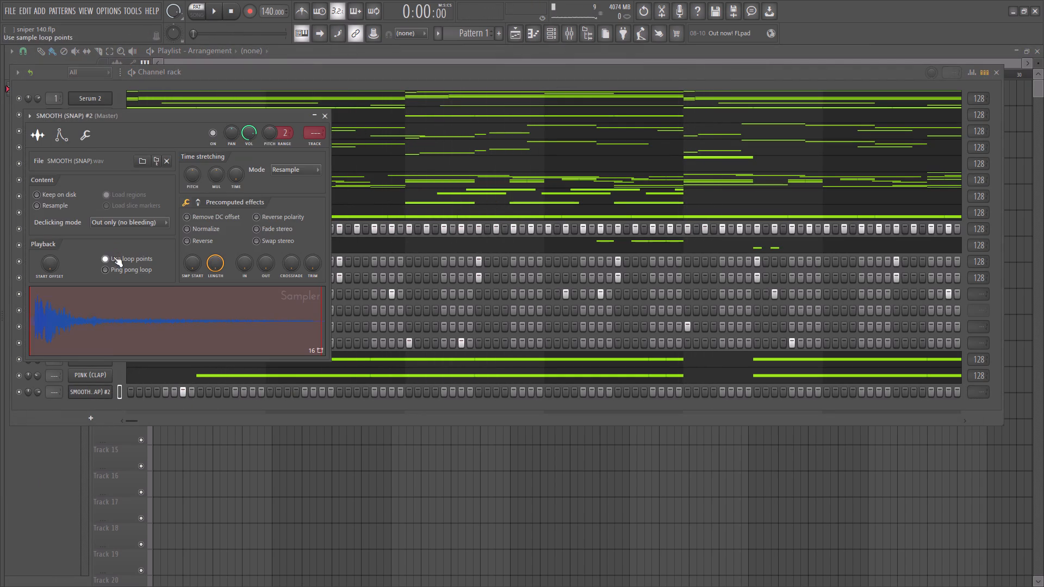
{"action": "left_click", "coordinate": [113, 257]}
{"action": "left_click", "coordinate": [79, 145]}
{"action": "left_click", "coordinate": [49, 258]}
{"action": "key", "text": "space"}
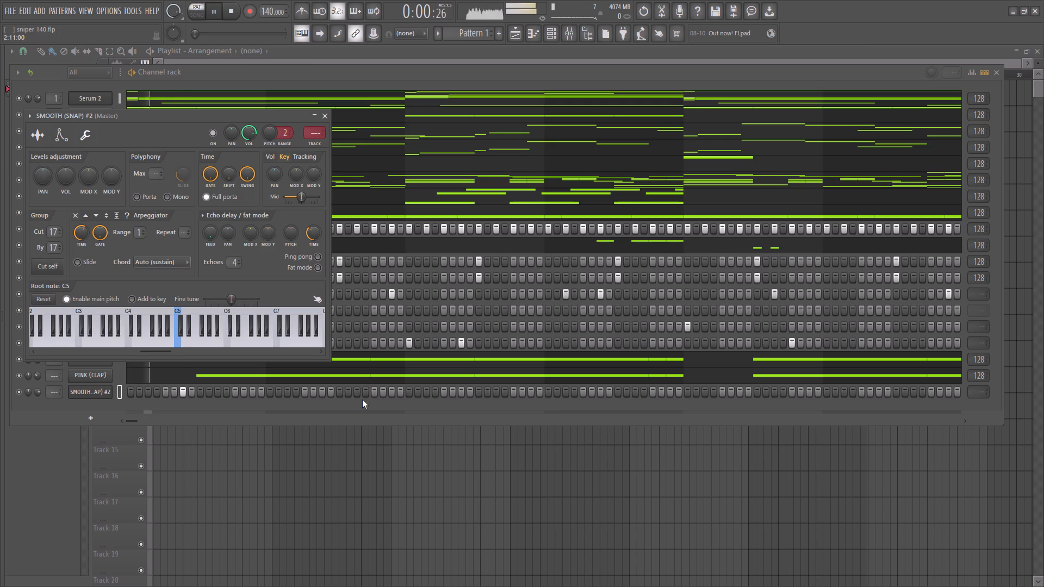
Add a SMOOTH (SNAP) #2 hit on step 11 of bar 1 and play it back.
{"action": "left_click", "coordinate": [230, 394]}
{"action": "right_click", "coordinate": [229, 394]}
{"action": "key", "text": "space"}
{"action": "key", "text": "space"}
{"action": "left_click", "coordinate": [216, 389]}
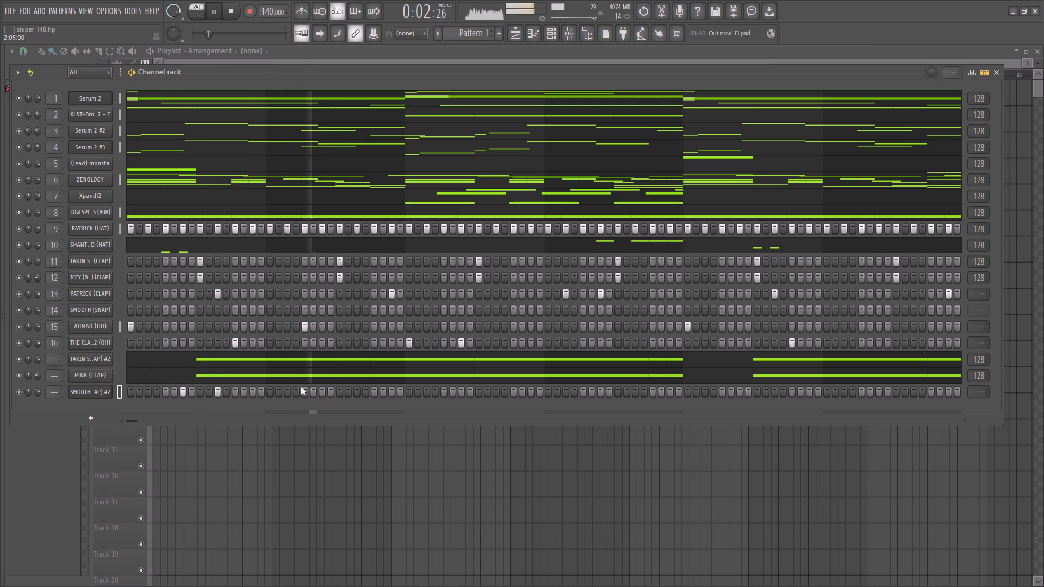
{"action": "key", "text": "space"}
{"action": "key", "text": "space"}
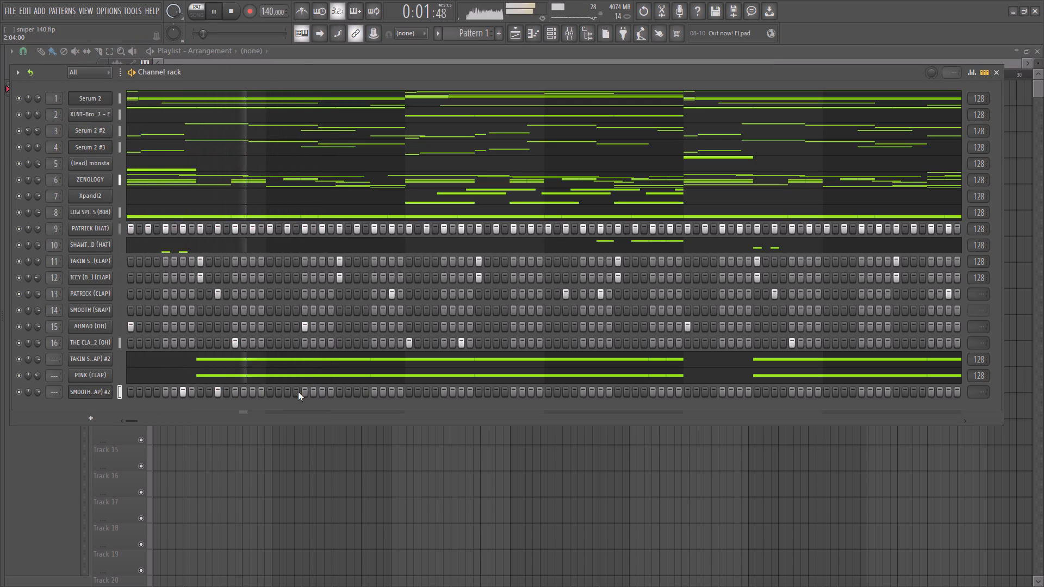
Add SMOOTH (SNAP) #2 hits on steps 3 and 9 of bar 2, checking the placement by playback.
{"action": "left_click", "coordinate": [290, 392]}
{"action": "key", "text": "space"}
{"action": "key", "text": "space"}
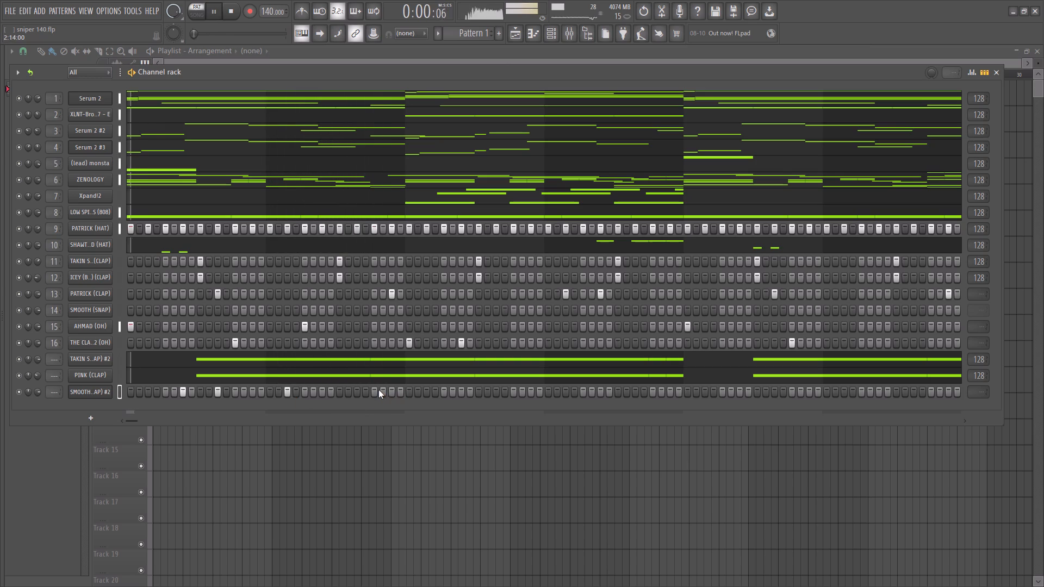
{"action": "left_click", "coordinate": [358, 392]}
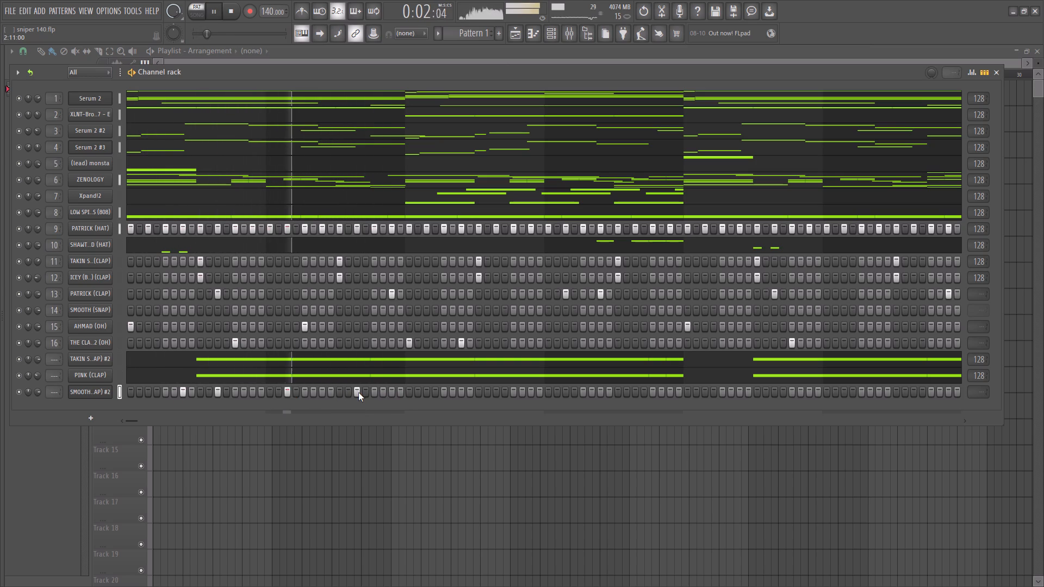
{"action": "right_click", "coordinate": [355, 394]}
{"action": "key", "text": "space"}
{"action": "key", "text": "space"}
{"action": "left_click", "coordinate": [339, 394]}
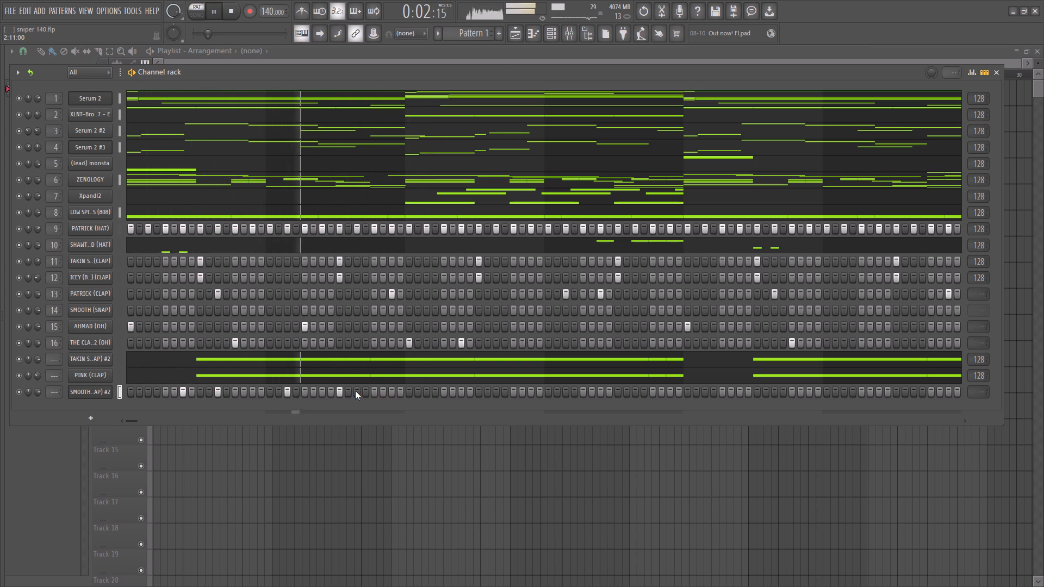
{"action": "key", "text": "space"}
{"action": "key", "text": "space"}
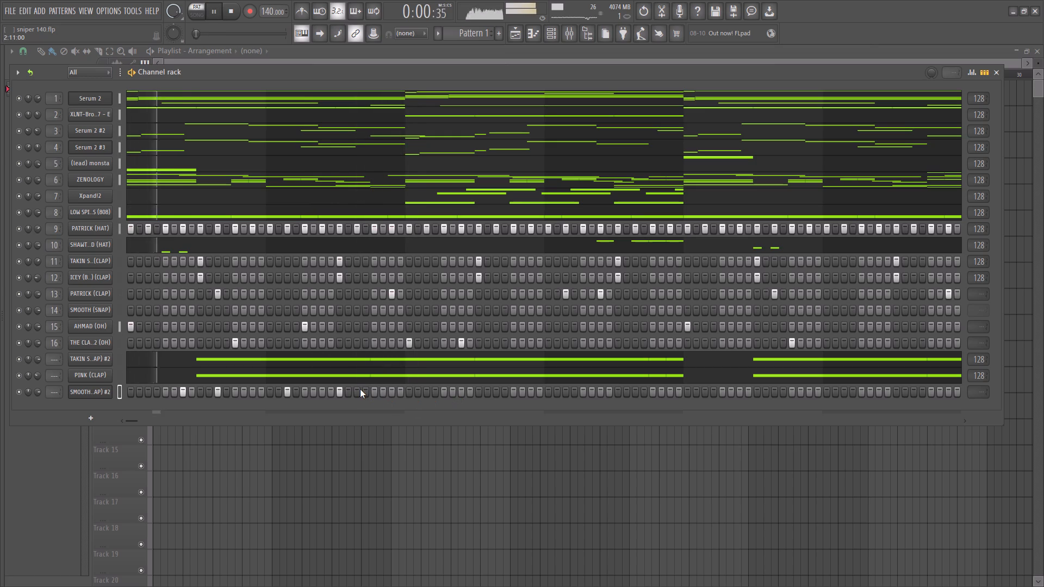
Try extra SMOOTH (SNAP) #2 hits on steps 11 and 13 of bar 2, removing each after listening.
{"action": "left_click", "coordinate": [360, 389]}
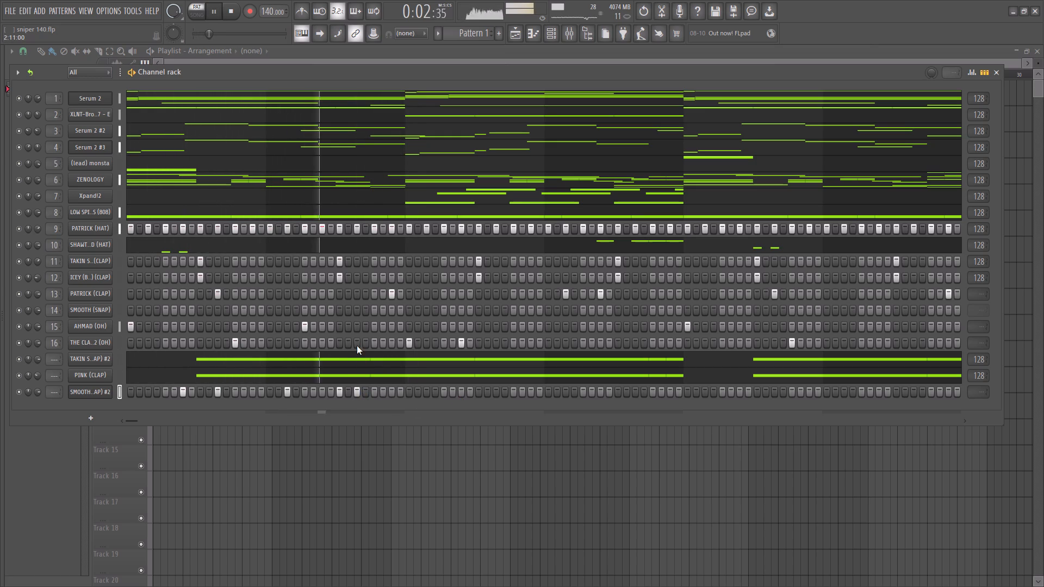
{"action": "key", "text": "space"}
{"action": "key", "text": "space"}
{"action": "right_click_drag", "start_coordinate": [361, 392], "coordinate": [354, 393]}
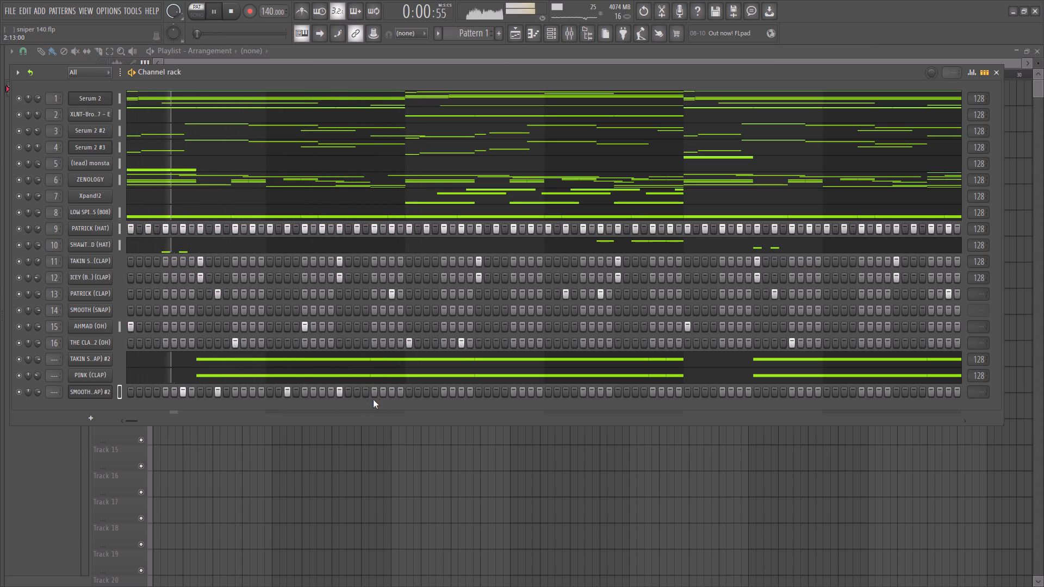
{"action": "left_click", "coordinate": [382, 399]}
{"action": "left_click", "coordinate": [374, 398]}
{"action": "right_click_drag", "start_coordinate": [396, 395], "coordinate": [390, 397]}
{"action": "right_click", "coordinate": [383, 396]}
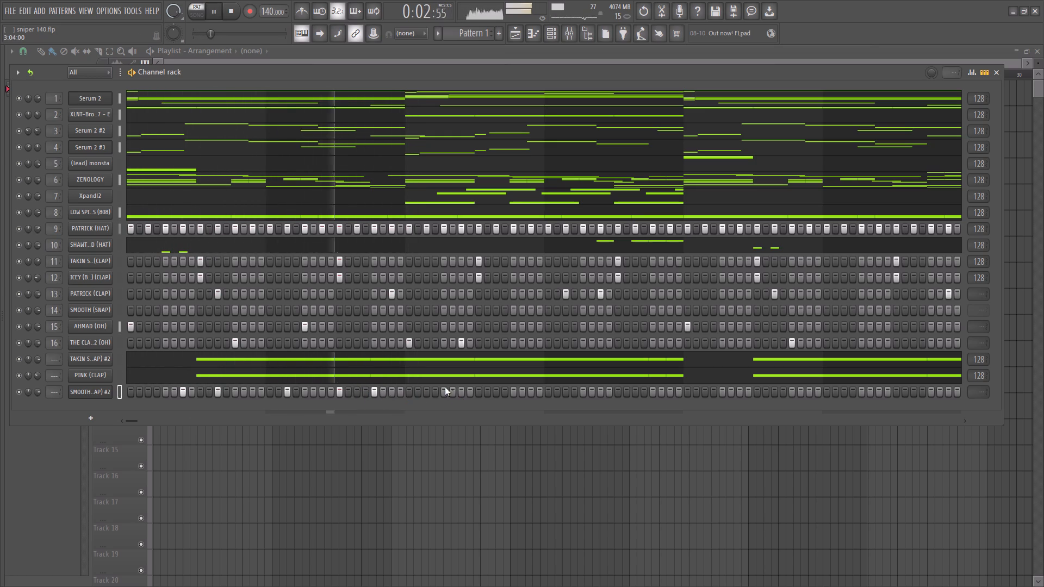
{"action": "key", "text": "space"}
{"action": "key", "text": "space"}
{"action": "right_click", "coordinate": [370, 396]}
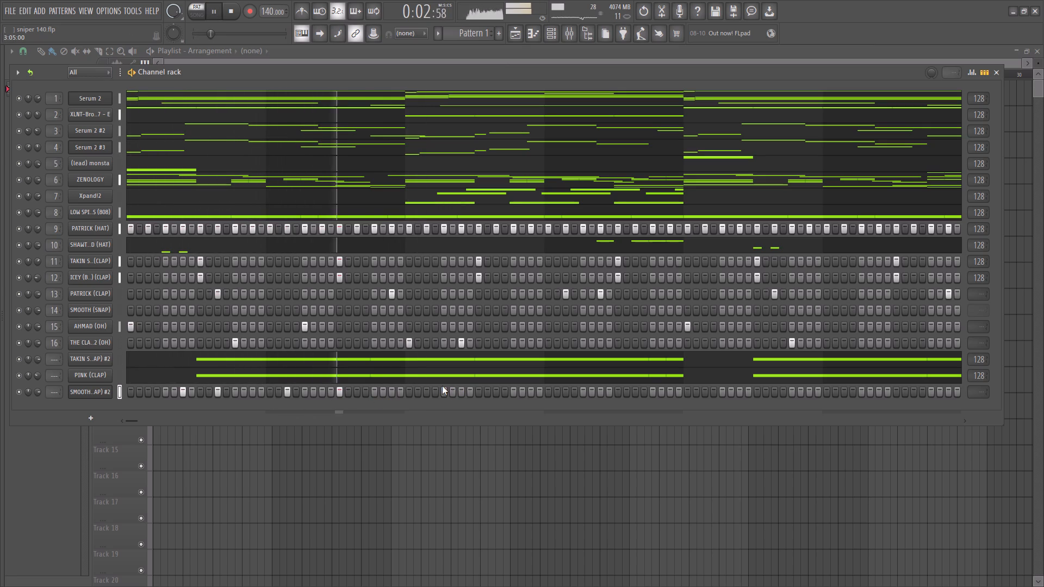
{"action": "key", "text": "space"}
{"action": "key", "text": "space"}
Switch SMOOTH (SNAP) #2 to the piano roll and make its four notes legato up to bar 3.
{"action": "right_click", "coordinate": [92, 392]}
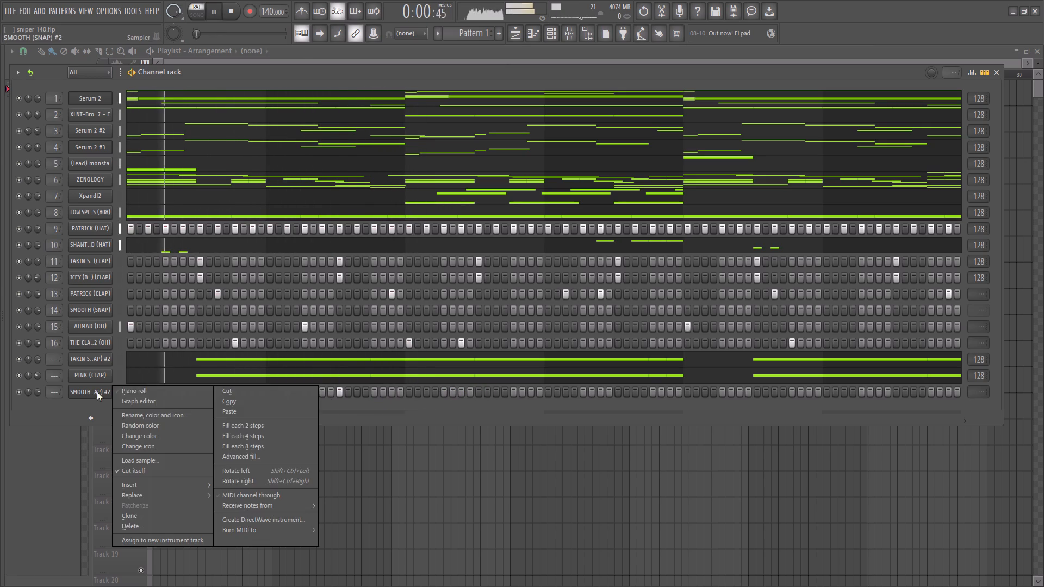
{"action": "left_click", "coordinate": [150, 393]}
{"action": "scroll", "coordinate": [171, 394], "scroll_direction": "down", "scroll_amount": 6, "text": "ctrl"}
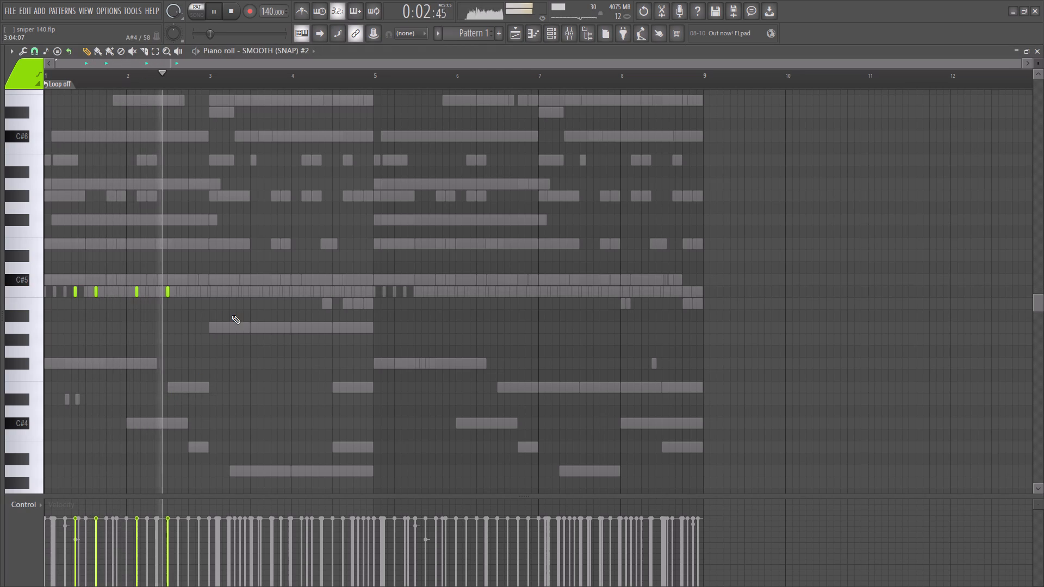
{"action": "key", "text": "space"}
{"action": "key", "text": "space"}
{"action": "left_click_drag", "start_coordinate": [238, 253], "coordinate": [64, 338], "text": "ctrl"}
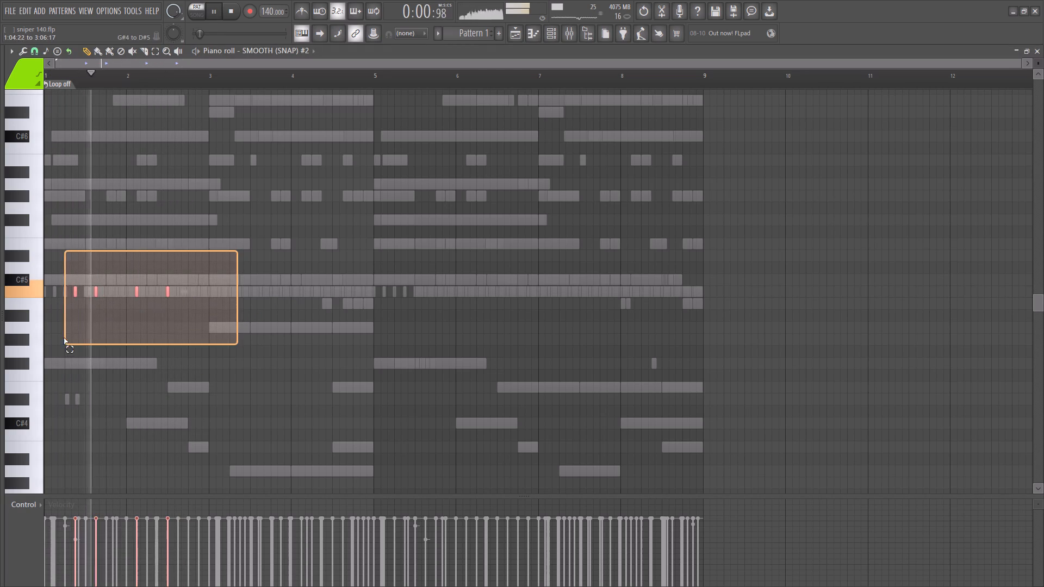
{"action": "left_click_drag", "start_coordinate": [64, 338], "coordinate": [61, 339], "text": "ctrl"}
{"action": "key", "text": "ctrl+l"}
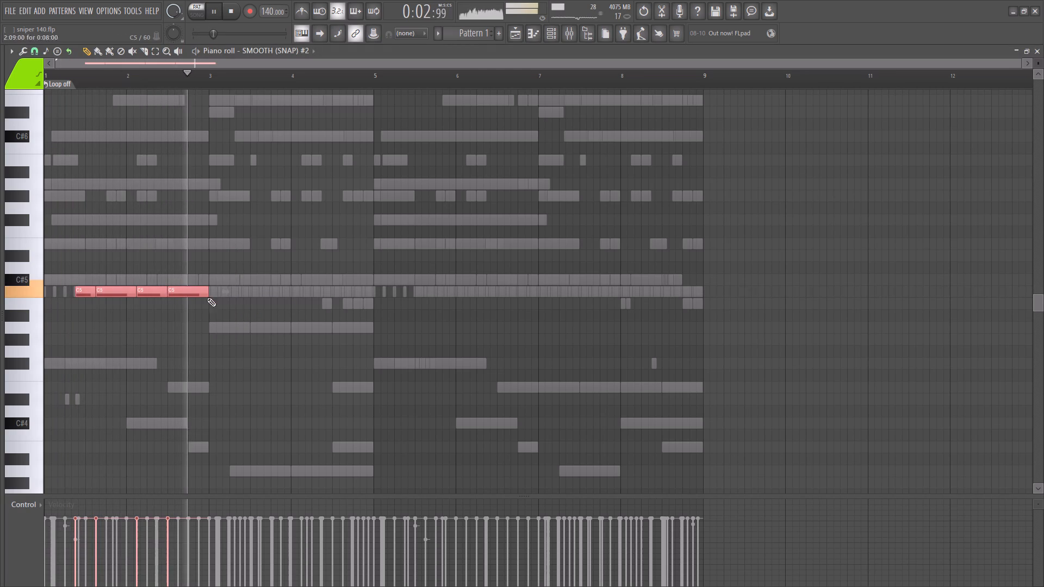
Repeat SMOOTH (SNAP) #2's two-bar note pattern at the same positions through bars 3 to 8, ending at bar 9.
{"action": "right_click", "coordinate": [257, 311]}
{"action": "key", "text": "ctrl+b"}
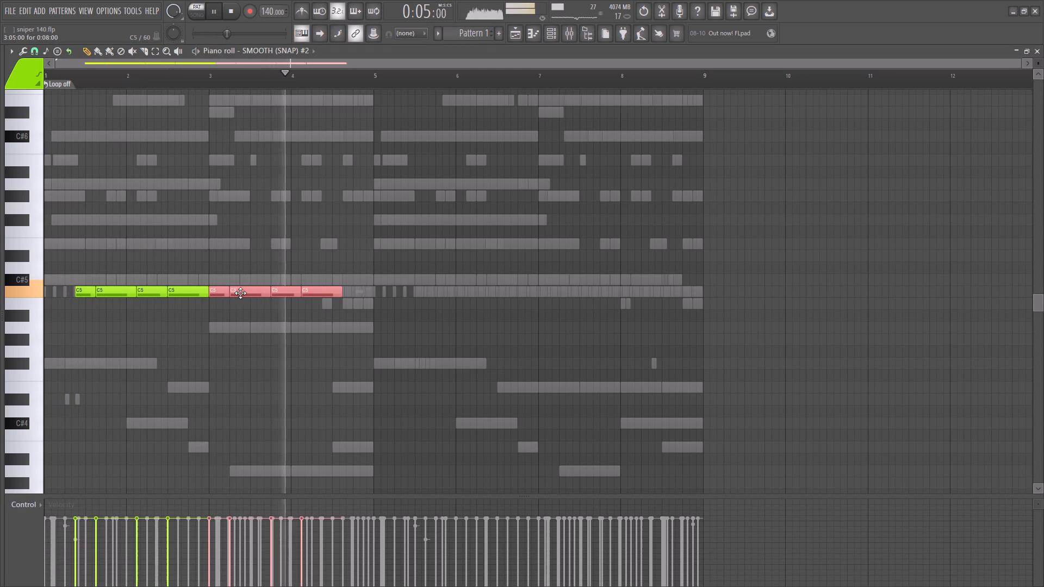
{"action": "left_click_drag", "start_coordinate": [241, 293], "coordinate": [272, 290]}
{"action": "key", "text": "space"}
{"action": "key", "text": "space"}
{"action": "right_click", "coordinate": [405, 315]}
{"action": "left_click_drag", "start_coordinate": [402, 272], "coordinate": [71, 330], "text": "ctrl"}
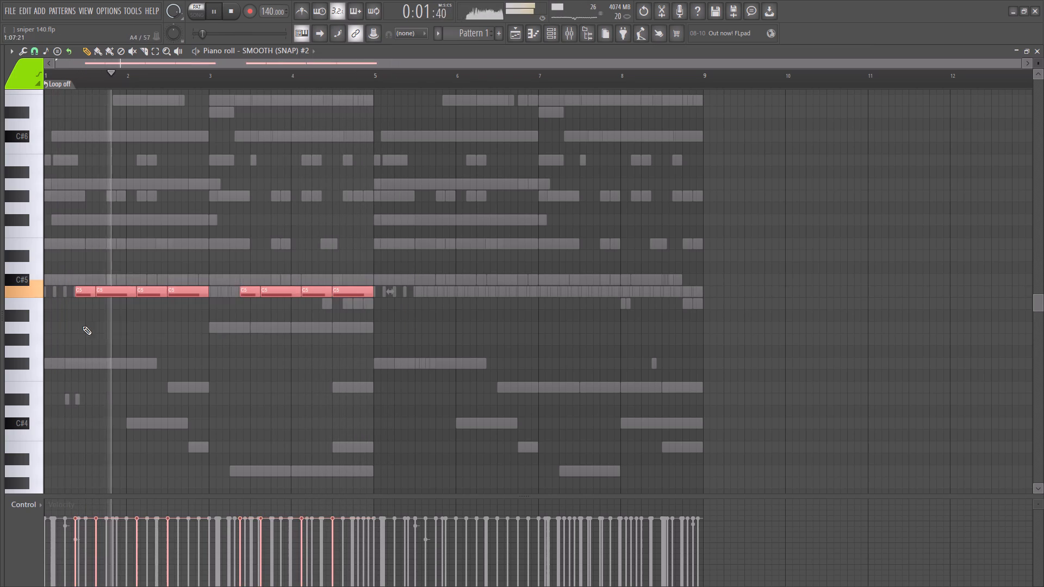
{"action": "left_click_drag", "start_coordinate": [83, 290], "coordinate": [412, 293], "text": "shift"}
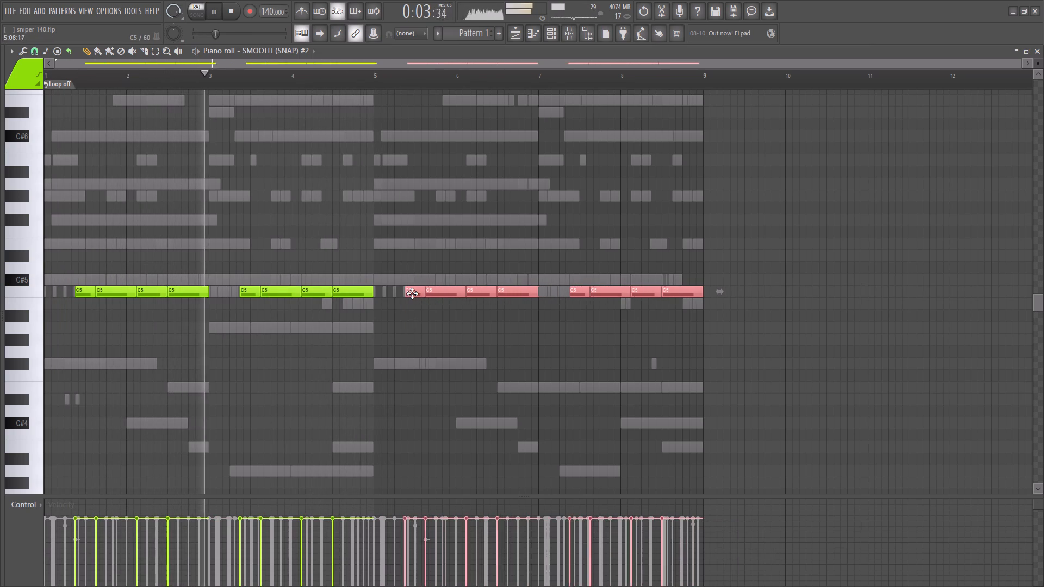
Play back the repeated SMOOTH (SNAP) #2 notes, restarting from the beginning of the pattern.
{"action": "left_click_drag", "start_coordinate": [412, 293], "coordinate": [413, 292], "text": "shift"}
{"action": "scroll", "coordinate": [556, 330], "scroll_direction": "down", "scroll_amount": 2, "text": "ctrl"}
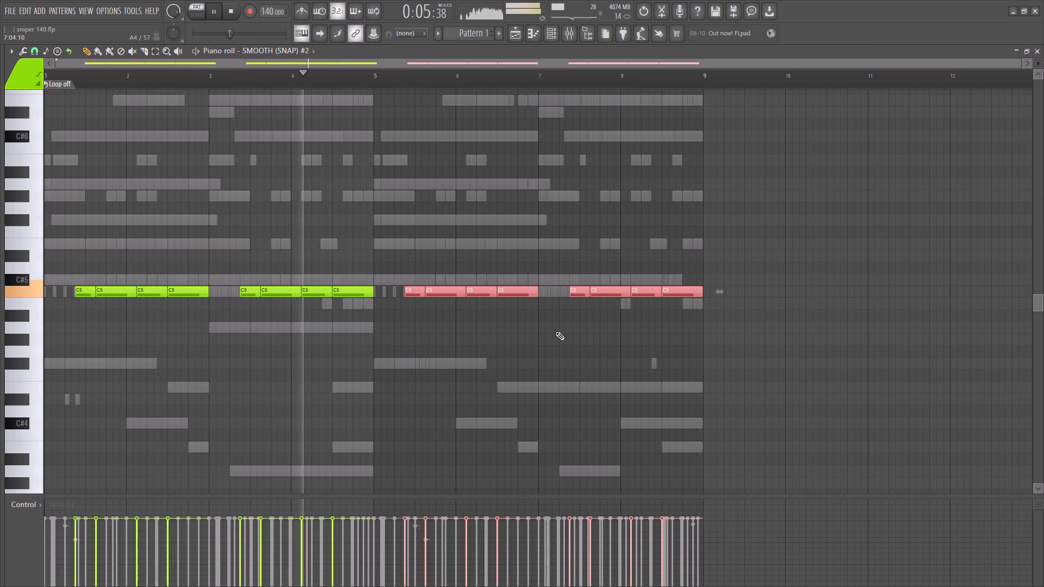
{"action": "scroll", "coordinate": [556, 332], "scroll_direction": "down", "scroll_amount": 2, "text": "ctrl"}
{"action": "right_click", "coordinate": [536, 346]}
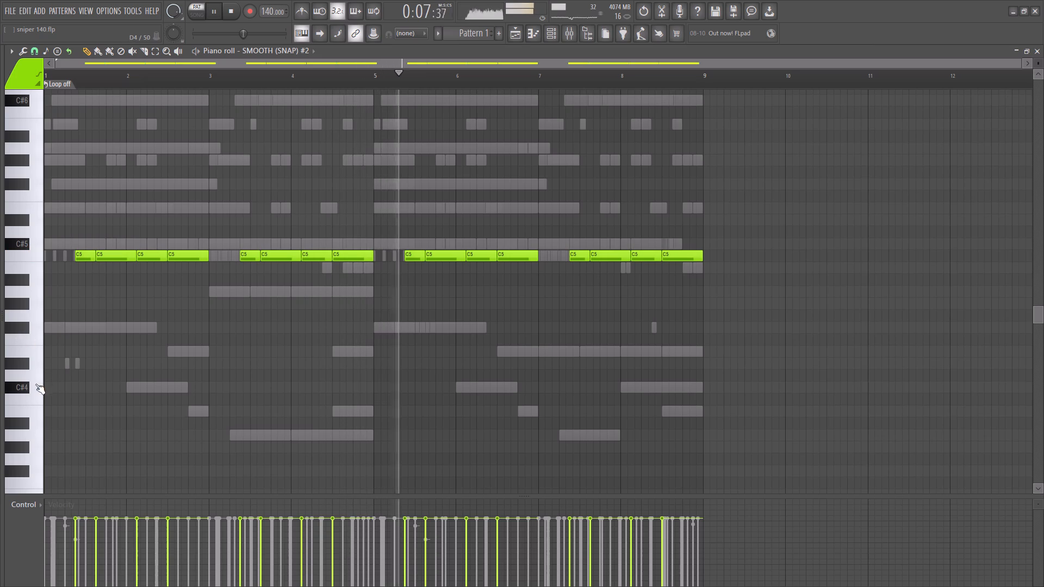
{"action": "right_click", "coordinate": [555, 83]}
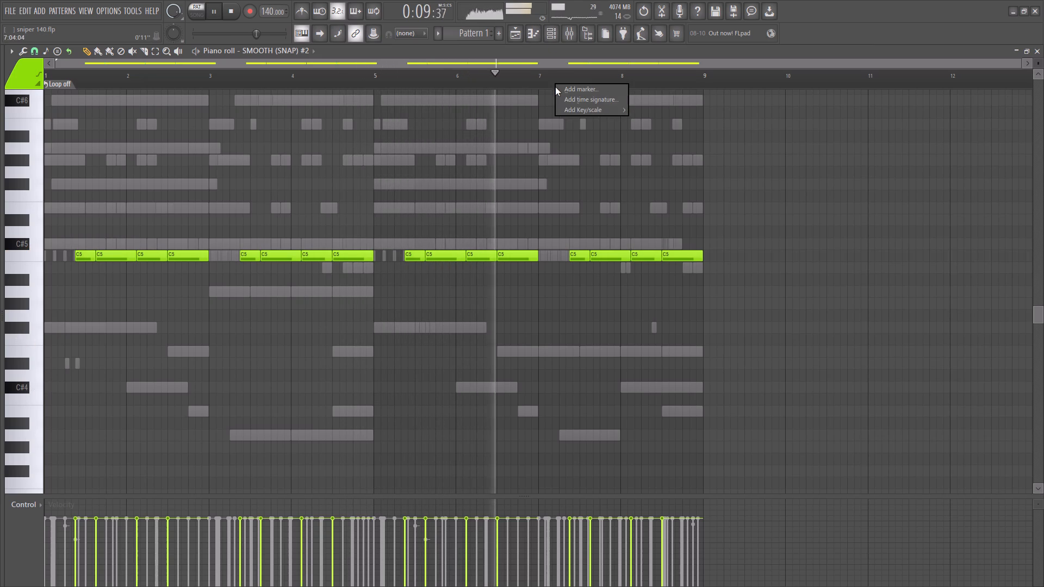
{"action": "right_click", "coordinate": [556, 134]}
{"action": "key", "text": "space"}
{"action": "key", "text": "space"}
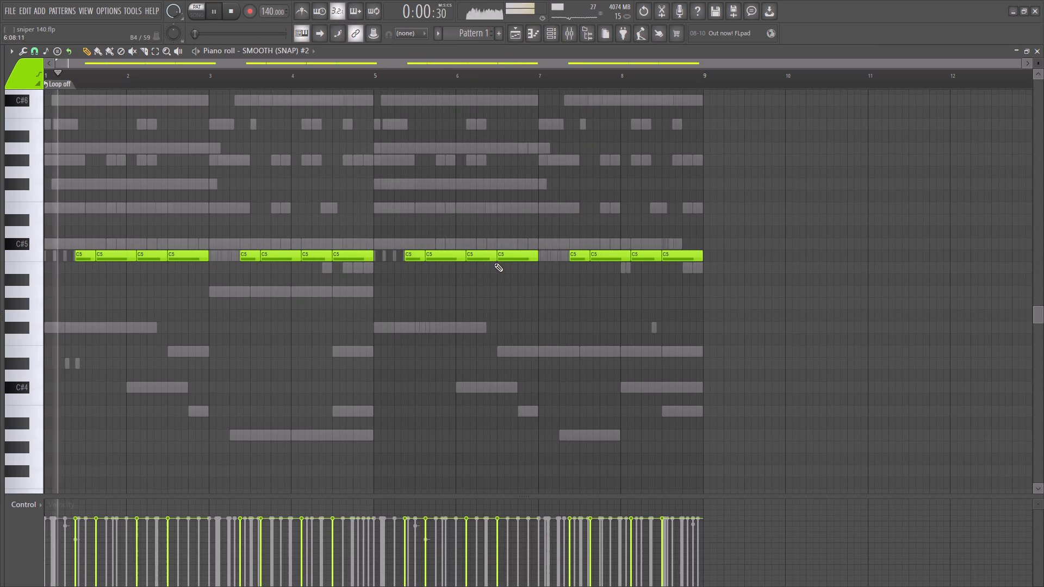
Resize SMOOTH (SNAP) #2's third and fourth notes so they meet at about step 11 of bar 2, checking by playback.
{"action": "left_click_drag", "start_coordinate": [167, 257], "coordinate": [180, 259], "text": "shift"}
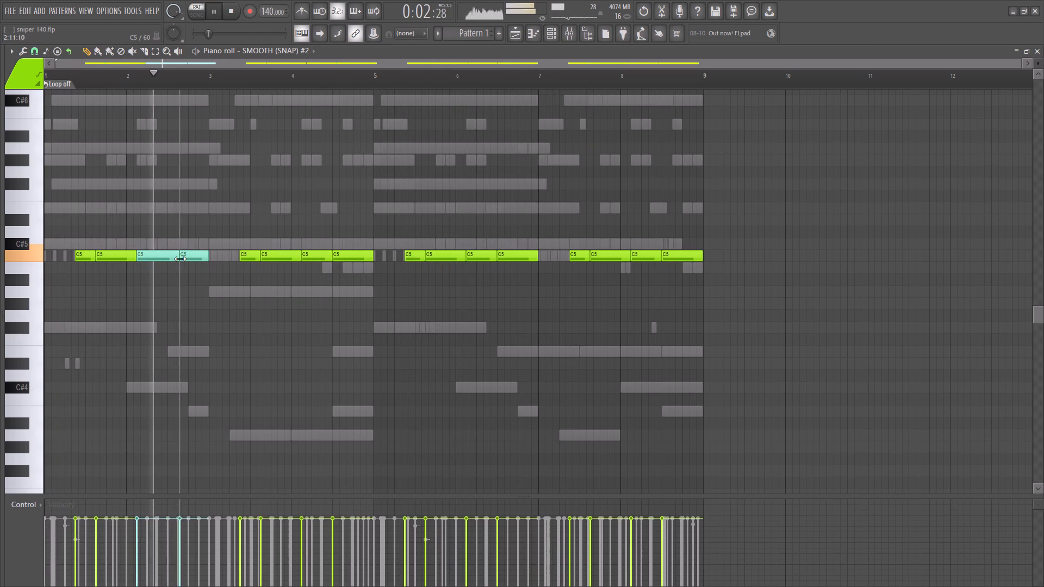
{"action": "left_click_drag", "start_coordinate": [180, 259], "coordinate": [183, 264], "text": "shift"}
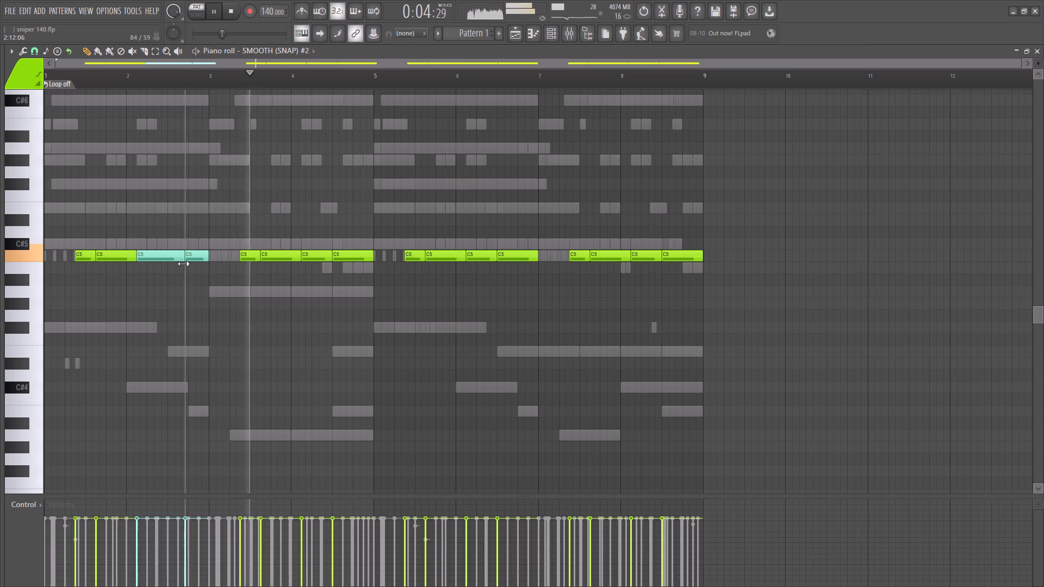
{"action": "left_click_drag", "start_coordinate": [183, 264], "coordinate": [178, 266], "text": "shift"}
{"action": "key", "text": "space"}
{"action": "key", "text": "space"}
{"action": "left_click_drag", "start_coordinate": [178, 259], "coordinate": [173, 261], "text": "shift"}
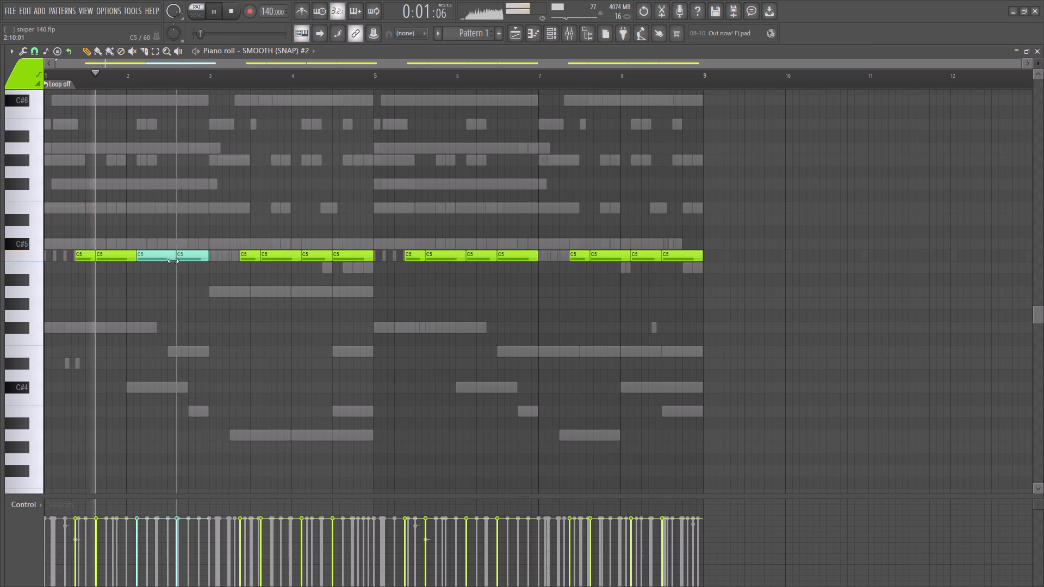
{"action": "left_click_drag", "start_coordinate": [173, 261], "coordinate": [178, 264], "text": "shift"}
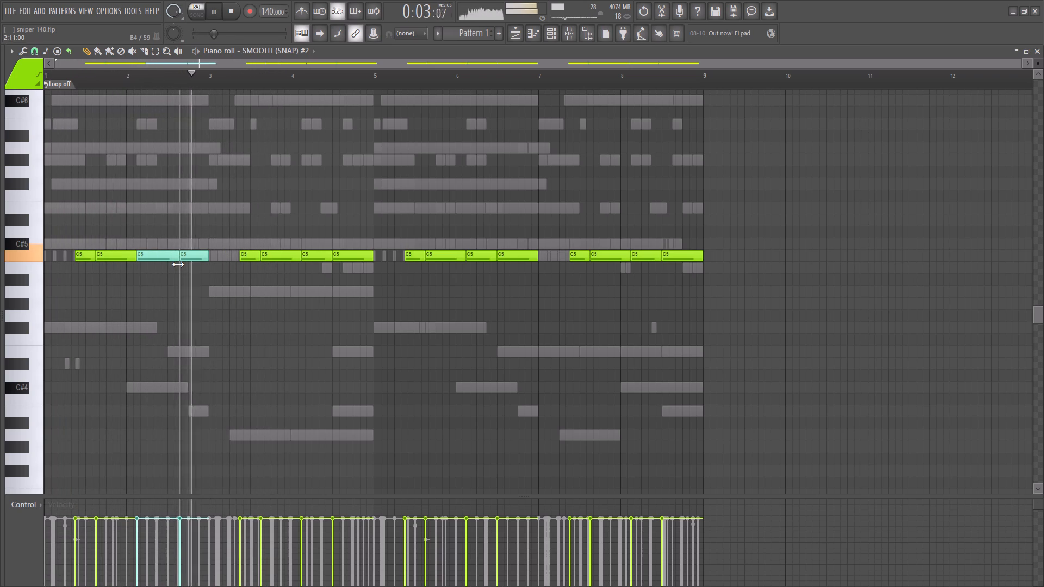
{"action": "left_click_drag", "start_coordinate": [178, 264], "coordinate": [178, 265], "text": "shift"}
Delete the last note of each SMOOTH (SNAP) #2 four-note group, in bars 2, 4, 6 and 8.
{"action": "right_click", "coordinate": [195, 259]}
{"action": "key", "text": "space"}
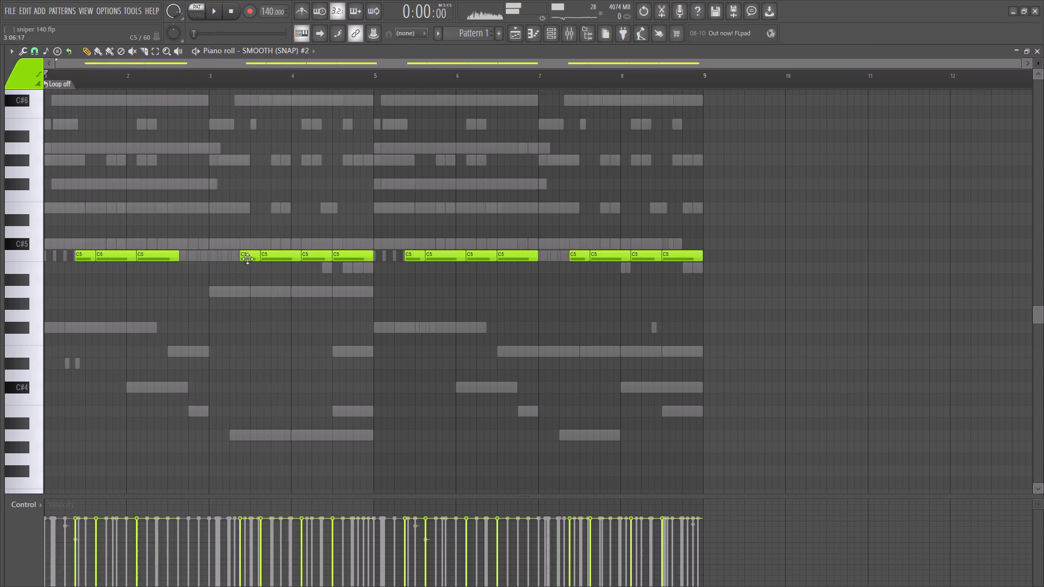
{"action": "key", "text": "space"}
{"action": "right_click_drag", "start_coordinate": [353, 247], "coordinate": [349, 258]}
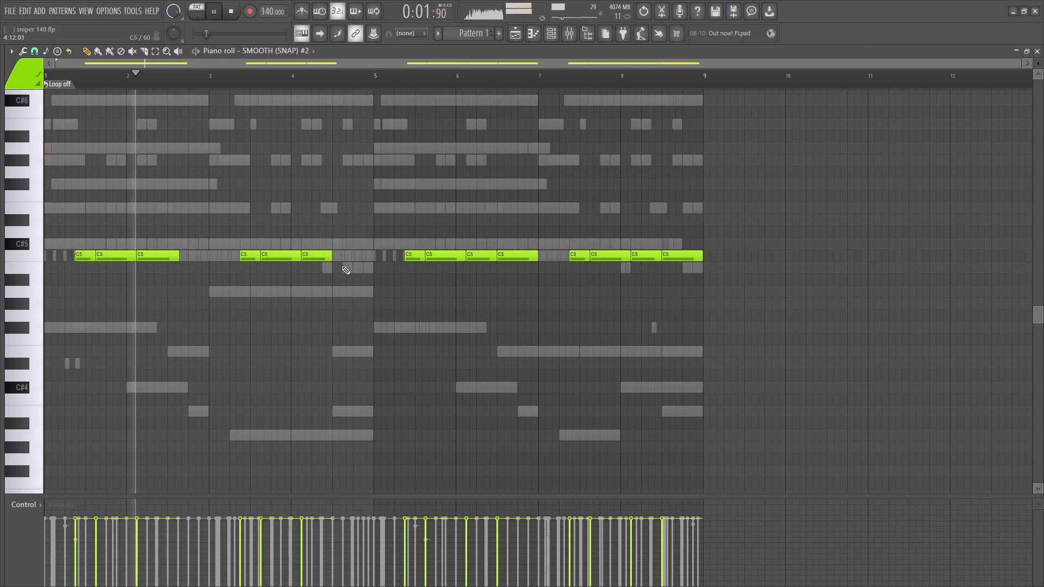
{"action": "right_click_drag", "start_coordinate": [542, 251], "coordinate": [517, 294]}
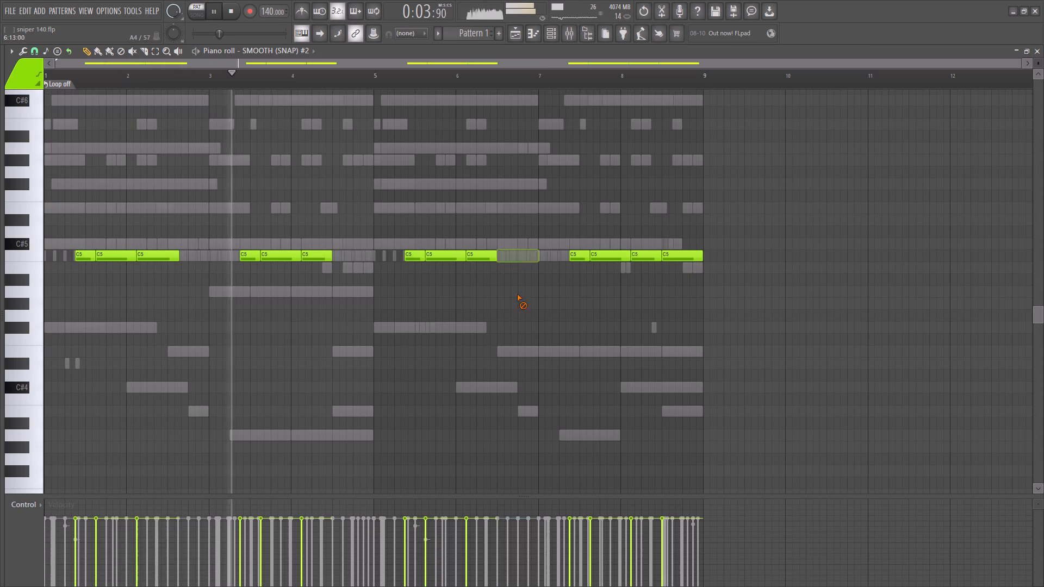
{"action": "right_click_drag", "start_coordinate": [517, 294], "coordinate": [521, 279]}
{"action": "right_click_drag", "start_coordinate": [683, 247], "coordinate": [691, 299]}
Audition the TAKIN SWAGG and TRAP claps and the WAVY 808 from EMOTIONS STASH KIT V2.
{"action": "left_click", "coordinate": [74, 467]}
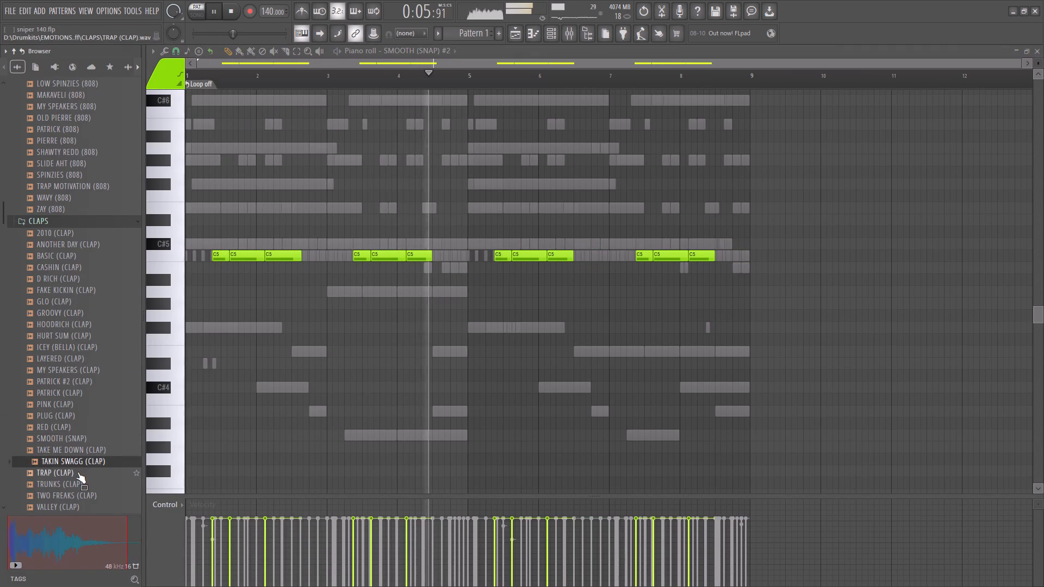
{"action": "left_click", "coordinate": [80, 475]}
{"action": "left_click_drag", "start_coordinate": [73, 467], "coordinate": [71, 472]}
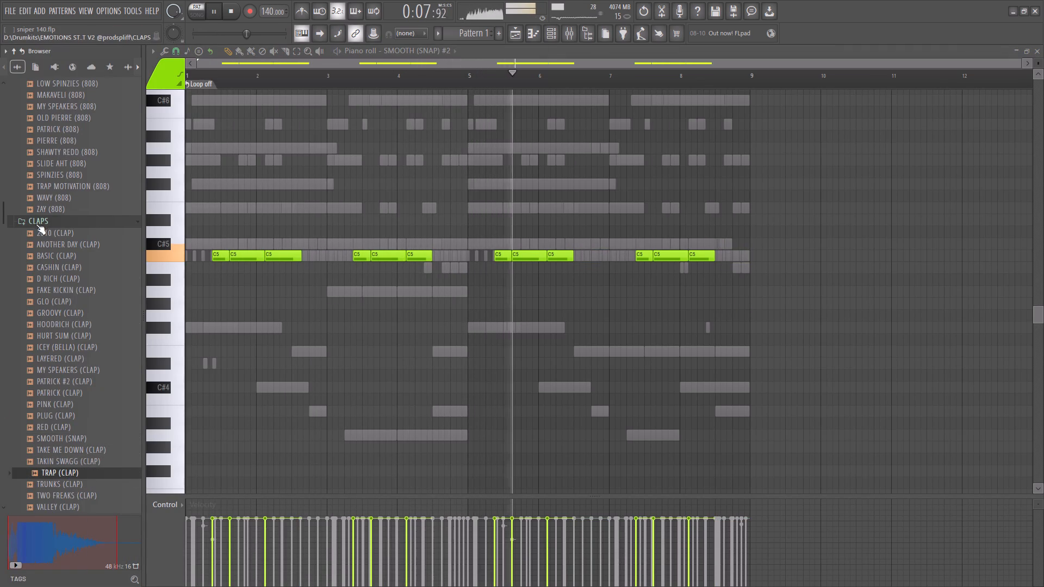
{"action": "left_click", "coordinate": [36, 223]}
{"action": "triple_click", "coordinate": [42, 197]}
{"action": "scroll", "coordinate": [54, 193], "scroll_direction": "up", "scroll_amount": 3}
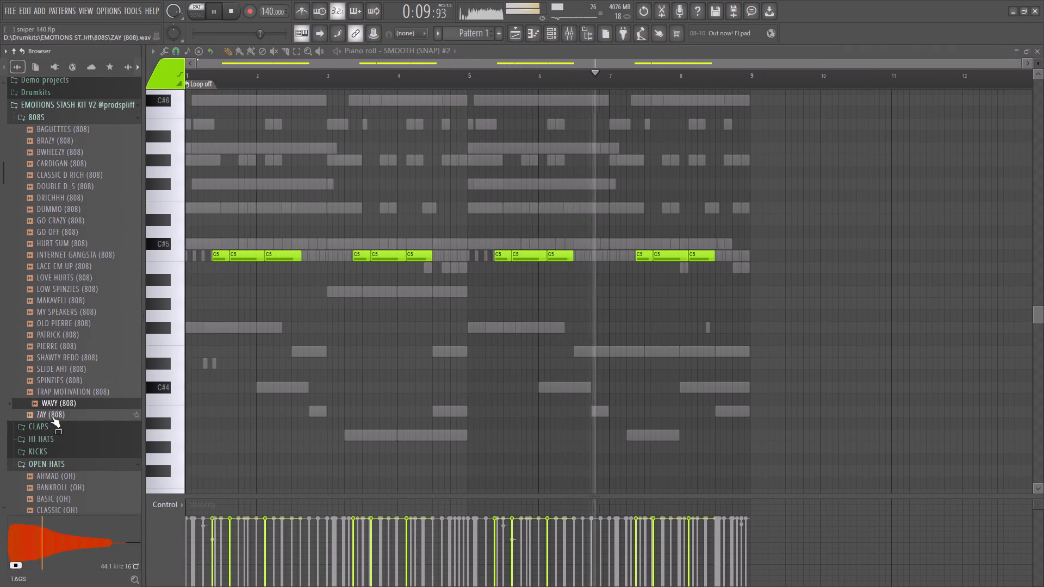
{"action": "double_click", "coordinate": [57, 399]}
{"action": "left_click", "coordinate": [60, 401]}
{"action": "left_click_drag", "start_coordinate": [61, 402], "coordinate": [0, 329]}
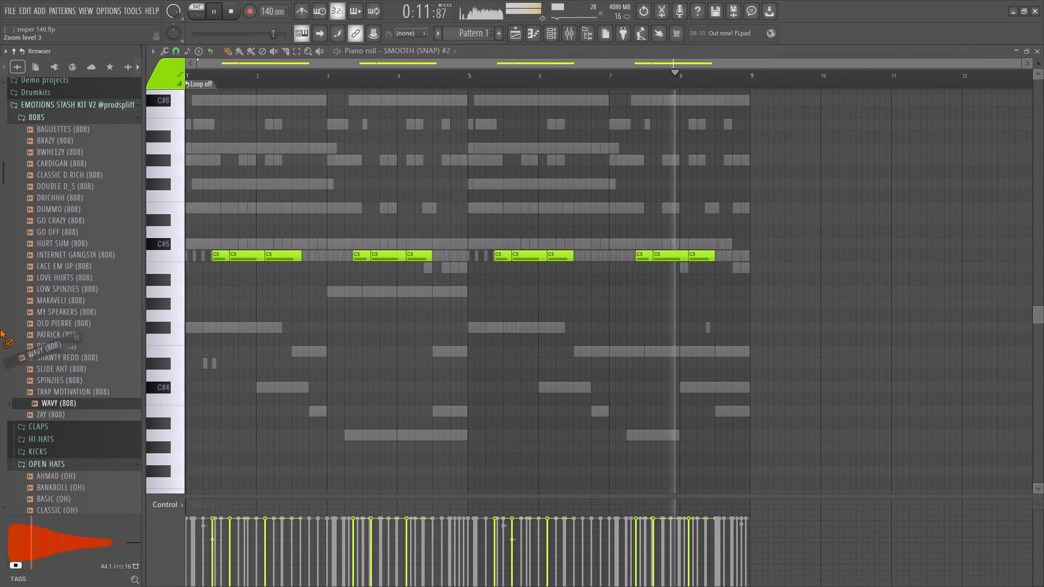
{"action": "left_click_drag", "start_coordinate": [0, 329], "coordinate": [25, 326]}
Audition more 808 samples, including LOVE HURTS, and add LACE EM UP (808) as a new channel below SMOOTH (SNAP) #2.
{"action": "left_click", "coordinate": [82, 275]}
{"action": "left_click", "coordinate": [74, 264]}
{"action": "left_click_drag", "start_coordinate": [65, 276], "coordinate": [62, 291]}
{"action": "left_click_drag", "start_coordinate": [71, 329], "coordinate": [72, 339]}
{"action": "left_click", "coordinate": [72, 274]}
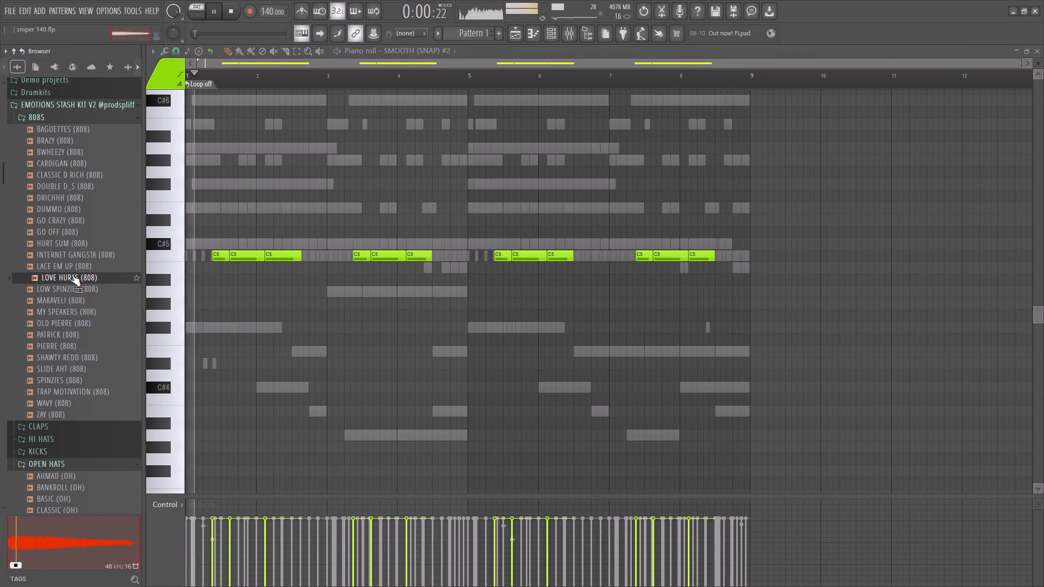
{"action": "left_click", "coordinate": [69, 287]}
{"action": "left_click", "coordinate": [71, 272]}
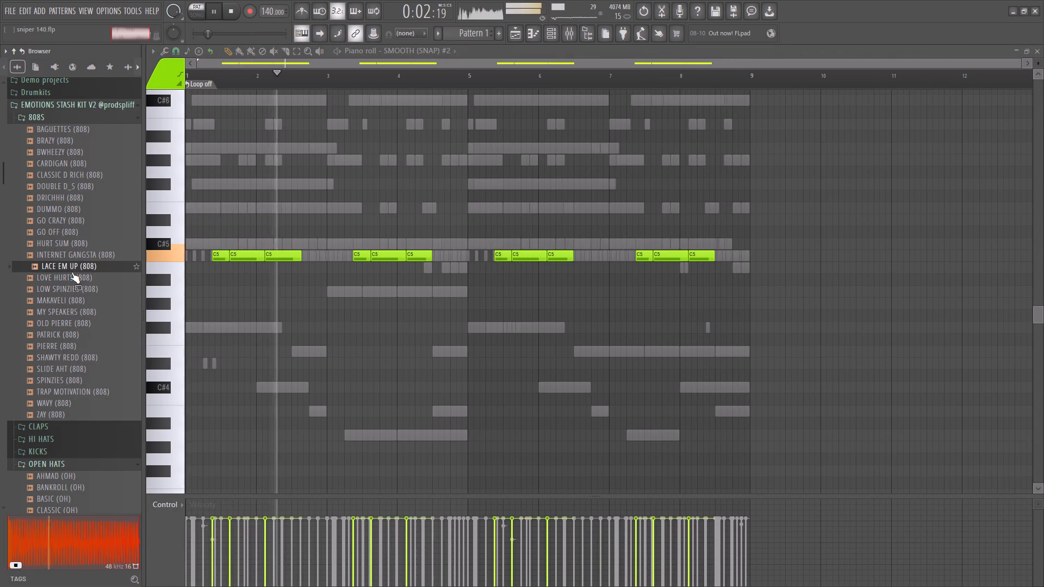
{"action": "left_click", "coordinate": [71, 272]}
{"action": "left_click_drag", "start_coordinate": [71, 271], "coordinate": [114, 366]}
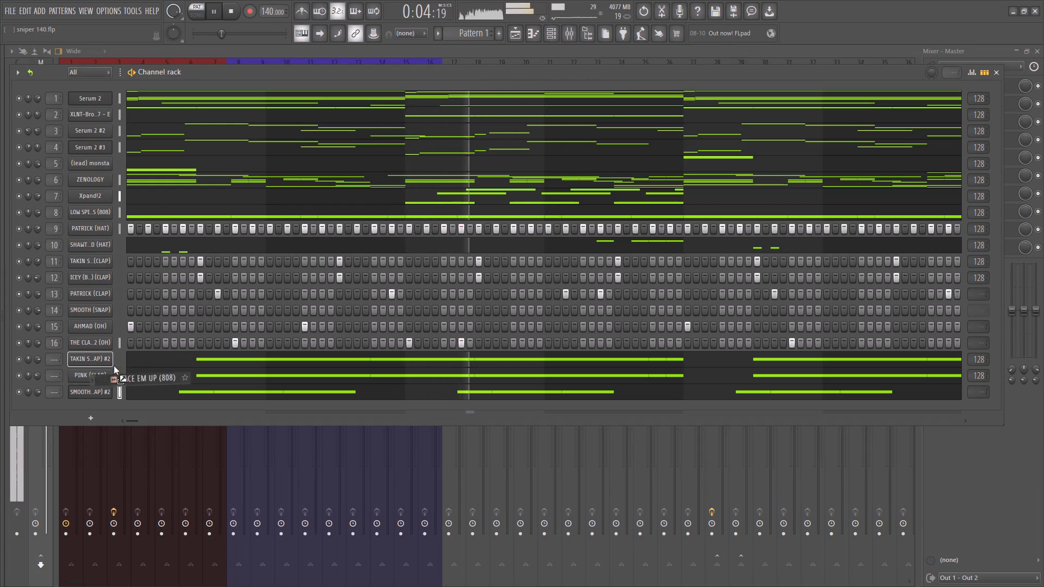
{"action": "left_click_drag", "start_coordinate": [114, 366], "coordinate": [110, 408]}
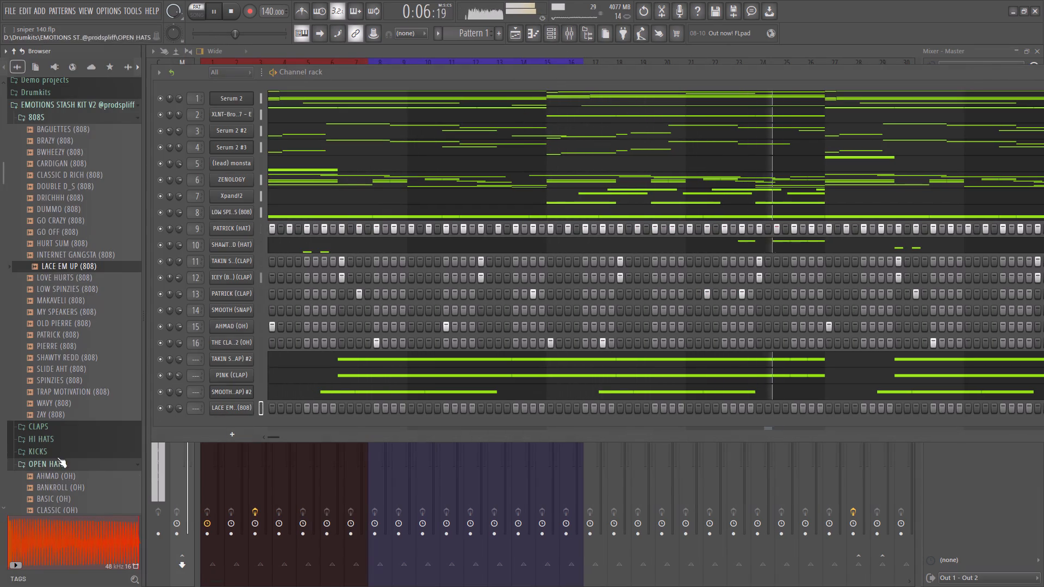
Add RAGING LOVE (HAT) from the kit's HI HATS folder as a new channel and open its piano roll.
{"action": "scroll", "coordinate": [43, 247], "scroll_direction": "up", "scroll_amount": 3}
{"action": "left_click", "coordinate": [31, 324]}
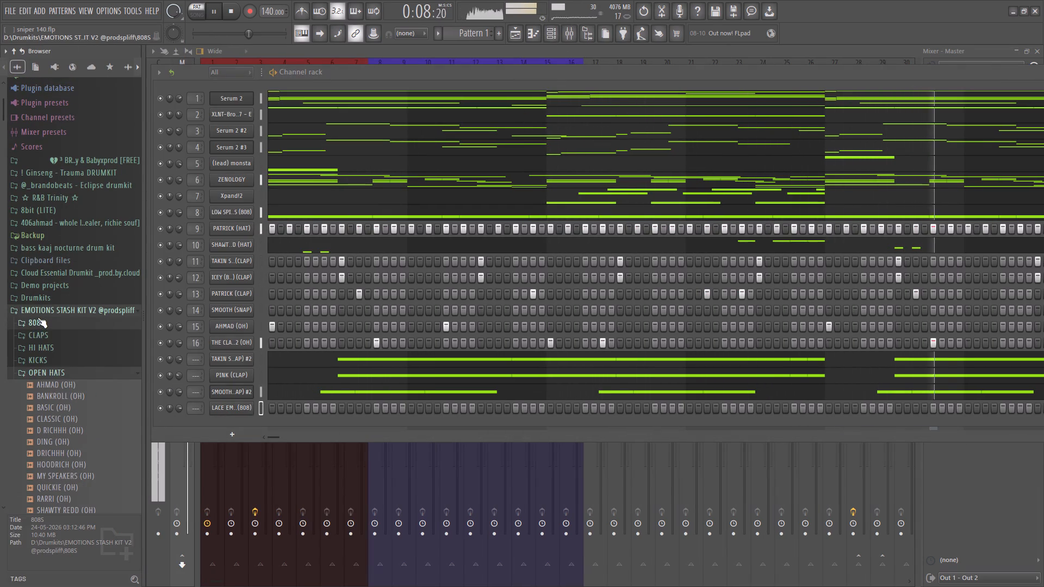
{"action": "left_click", "coordinate": [45, 349]}
{"action": "left_click", "coordinate": [72, 409]}
{"action": "left_click", "coordinate": [71, 415]}
{"action": "left_click_drag", "start_coordinate": [65, 406], "coordinate": [220, 415]}
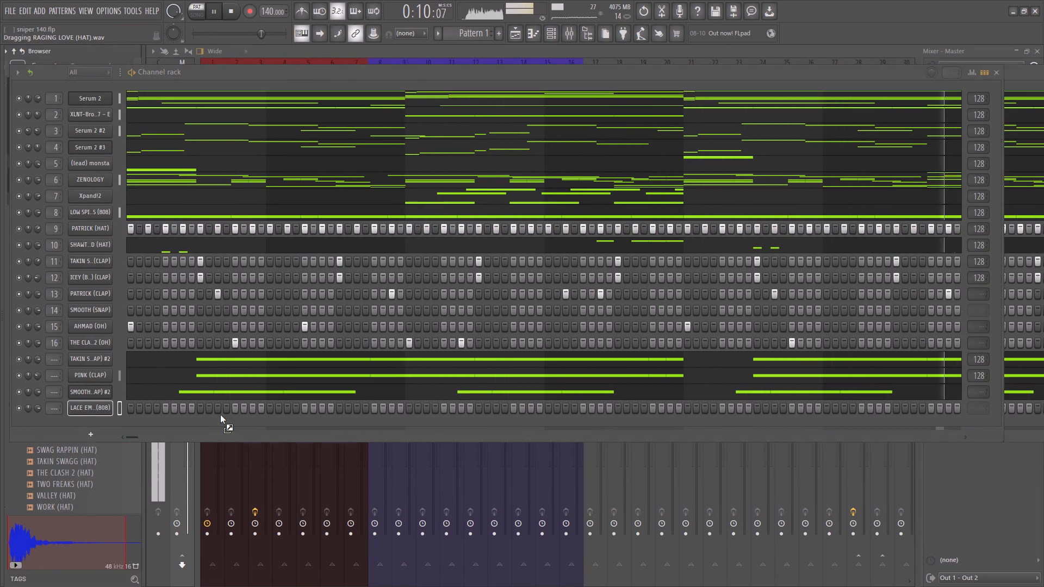
{"action": "left_click_drag", "start_coordinate": [220, 415], "coordinate": [78, 425]}
{"action": "right_click", "coordinate": [98, 424]}
{"action": "left_click", "coordinate": [130, 421]}
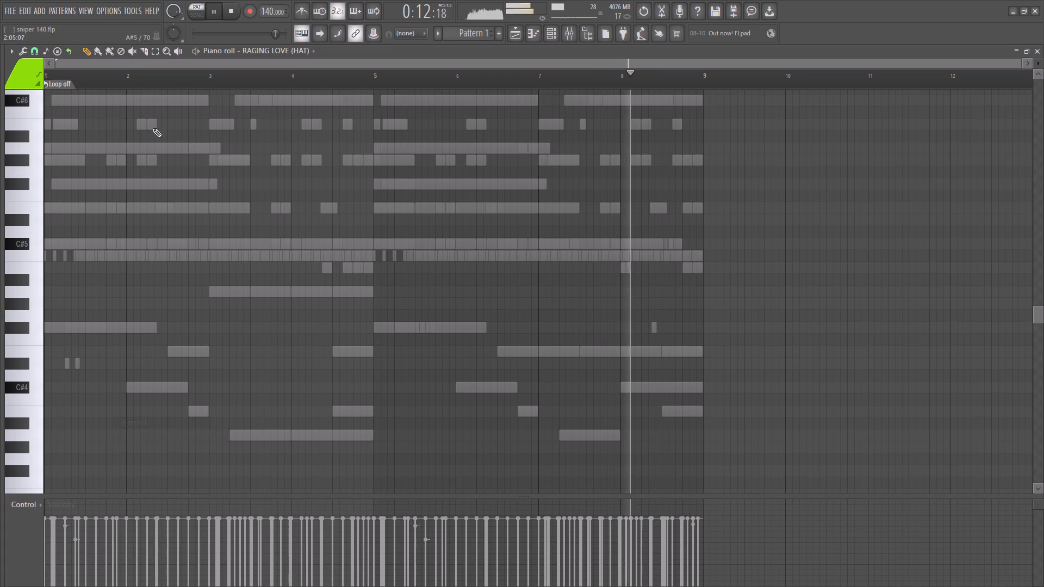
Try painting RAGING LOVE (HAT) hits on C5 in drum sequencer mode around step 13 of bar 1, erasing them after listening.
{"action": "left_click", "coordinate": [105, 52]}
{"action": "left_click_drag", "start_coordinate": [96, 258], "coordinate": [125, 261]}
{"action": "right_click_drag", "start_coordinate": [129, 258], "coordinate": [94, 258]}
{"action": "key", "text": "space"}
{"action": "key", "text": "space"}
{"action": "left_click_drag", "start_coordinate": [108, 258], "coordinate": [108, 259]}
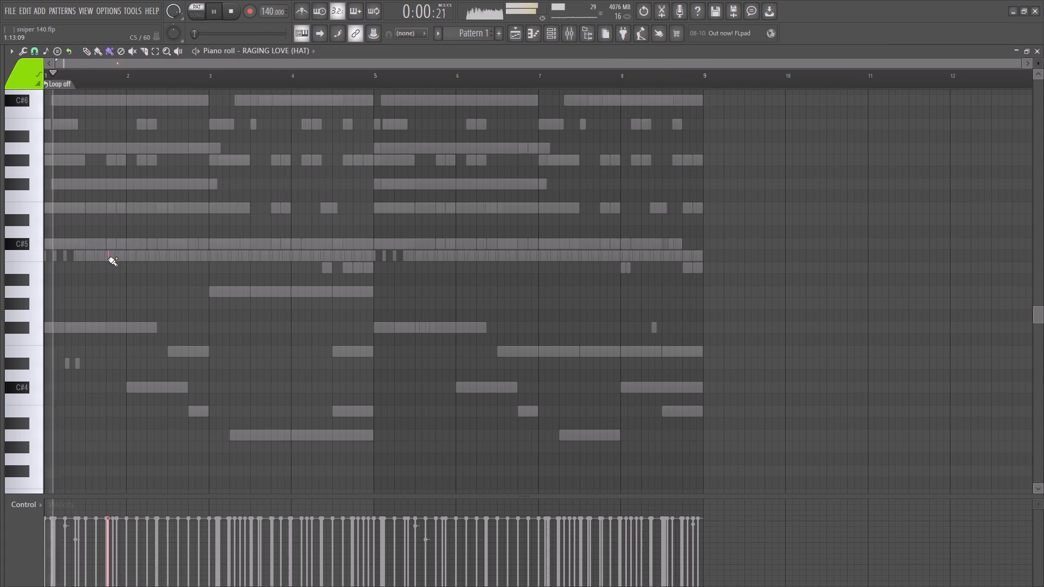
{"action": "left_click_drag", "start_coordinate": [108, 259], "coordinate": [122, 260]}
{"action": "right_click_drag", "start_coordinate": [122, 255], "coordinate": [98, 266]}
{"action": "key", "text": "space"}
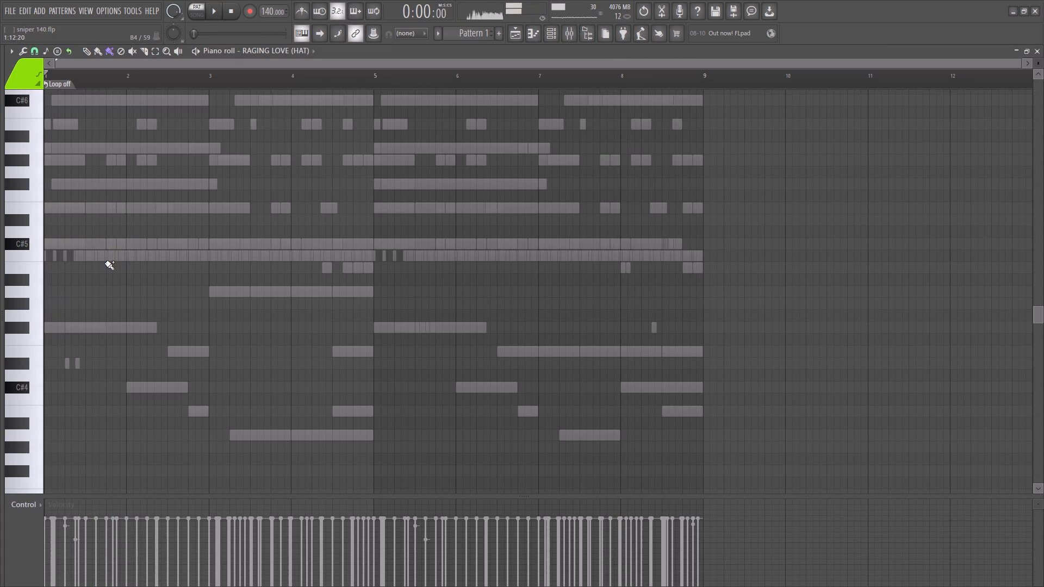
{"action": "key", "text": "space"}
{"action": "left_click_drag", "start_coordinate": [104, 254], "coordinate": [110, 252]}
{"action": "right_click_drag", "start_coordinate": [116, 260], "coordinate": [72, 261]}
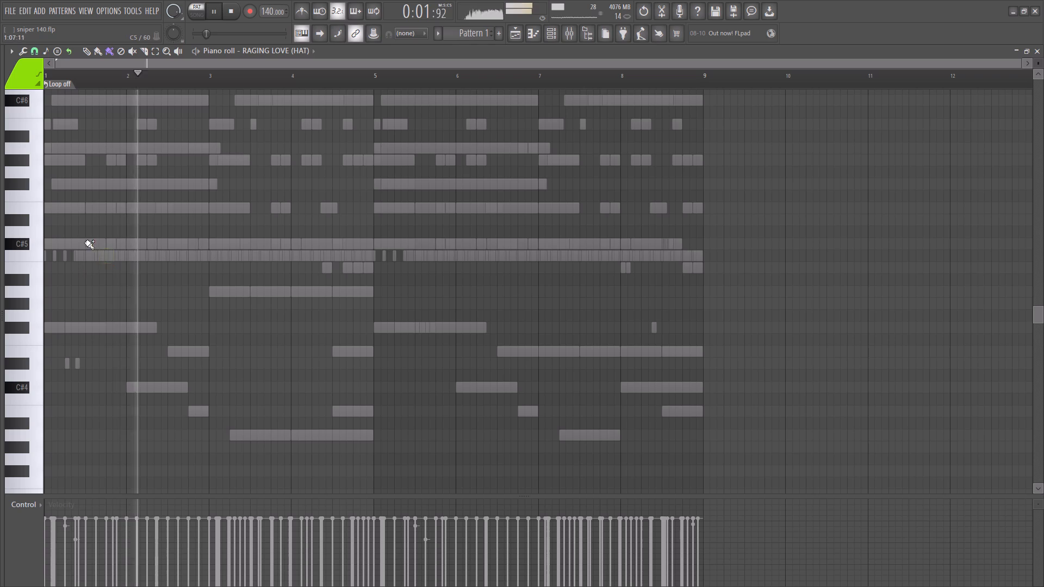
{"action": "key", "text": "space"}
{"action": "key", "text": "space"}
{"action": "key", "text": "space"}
Select the drum sequencer paint mode and set its stock note length to 1/2 step.
{"action": "right_click", "coordinate": [112, 58]}
{"action": "right_click", "coordinate": [113, 56]}
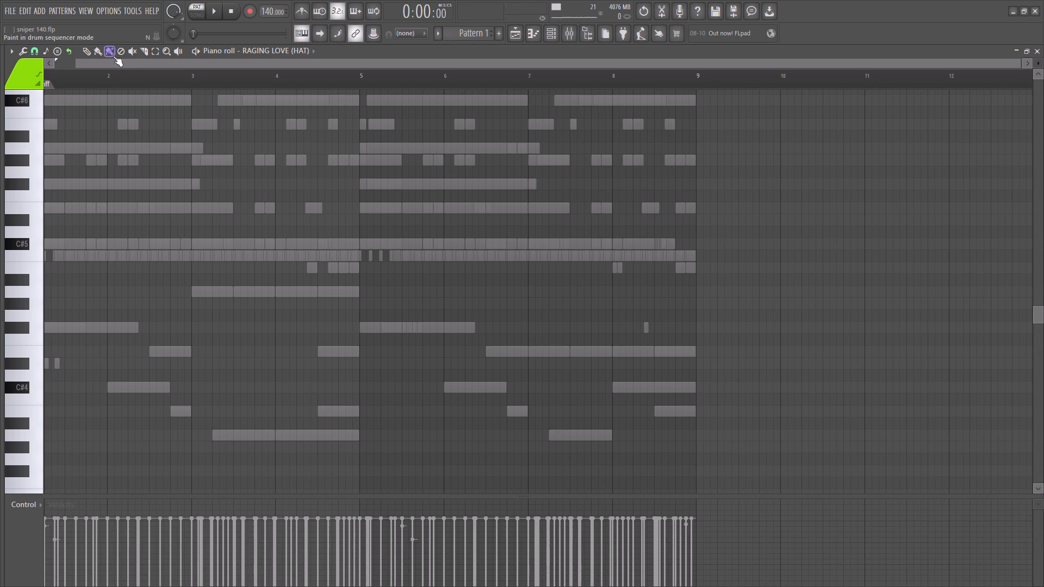
{"action": "left_click", "coordinate": [92, 52]}
{"action": "left_click", "coordinate": [83, 56]}
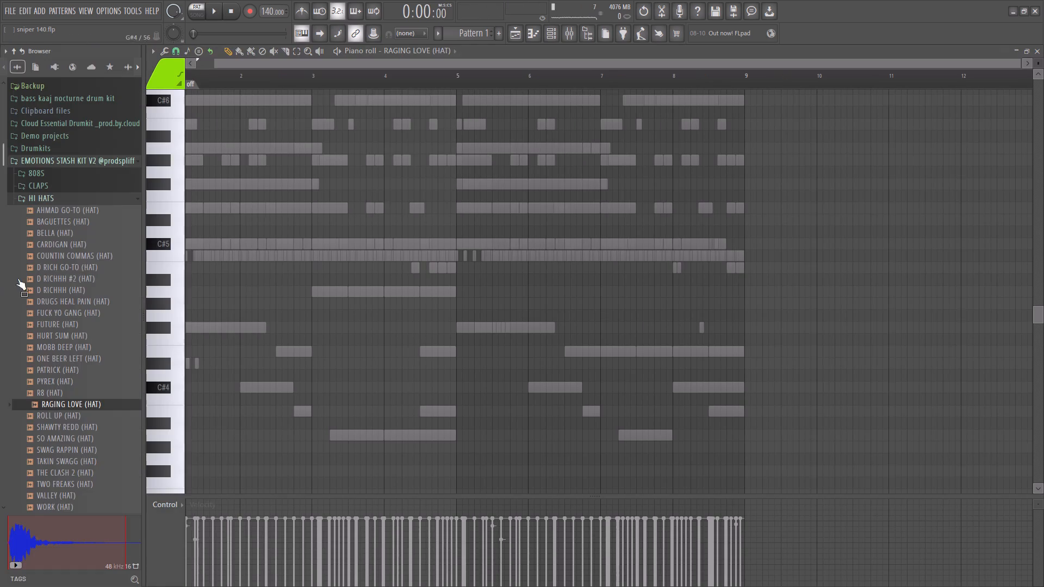
{"action": "scroll", "coordinate": [151, 260], "scroll_direction": "up", "scroll_amount": 4, "text": "ctrl"}
{"action": "scroll", "coordinate": [149, 261], "scroll_direction": "down", "scroll_amount": 11, "text": "ctrl"}
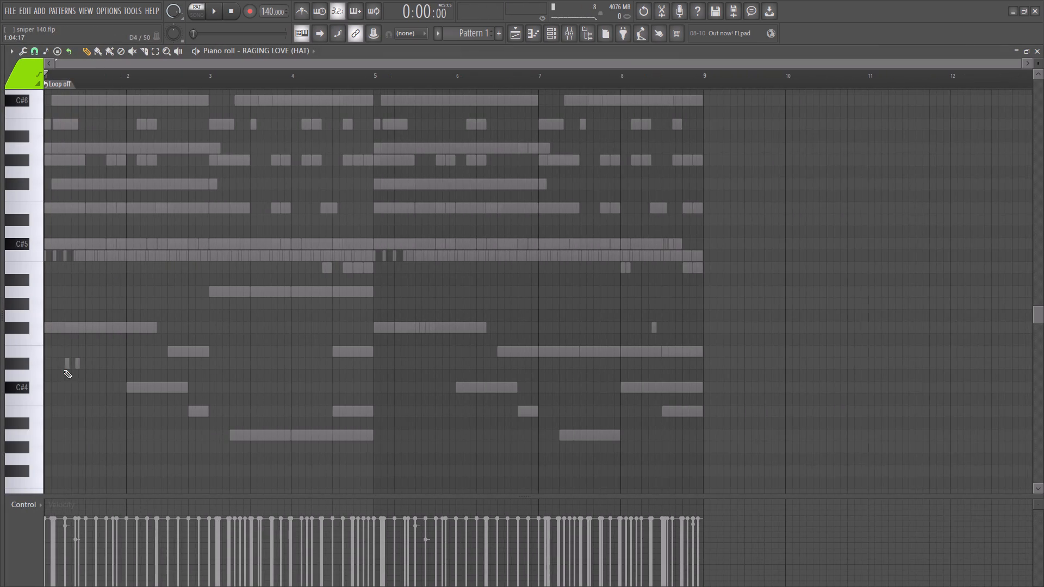
{"action": "left_click", "coordinate": [104, 50]}
{"action": "right_click", "coordinate": [107, 51]}
{"action": "right_click", "coordinate": [33, 50]}
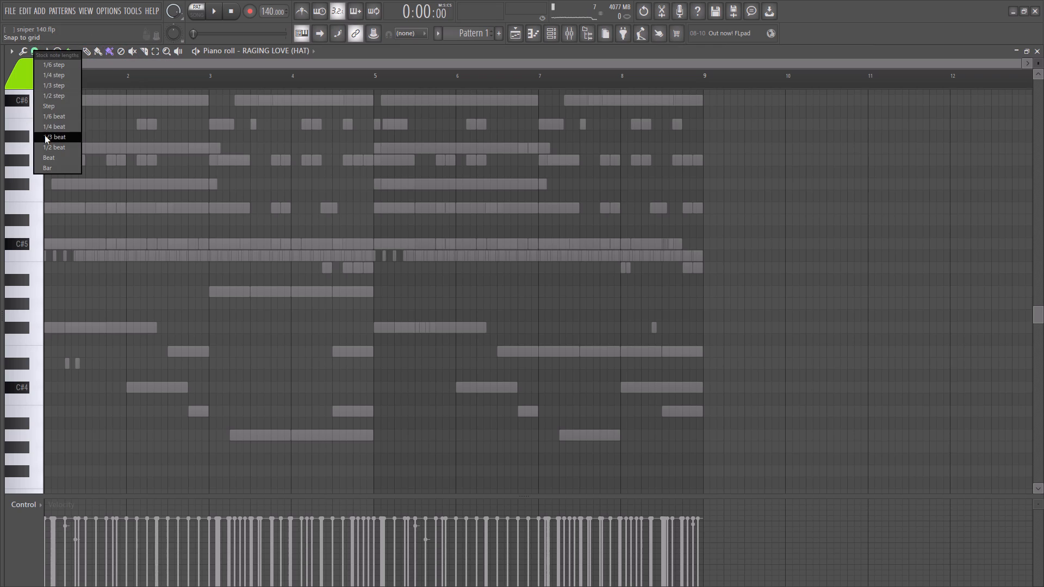
{"action": "left_click", "coordinate": [43, 97]}
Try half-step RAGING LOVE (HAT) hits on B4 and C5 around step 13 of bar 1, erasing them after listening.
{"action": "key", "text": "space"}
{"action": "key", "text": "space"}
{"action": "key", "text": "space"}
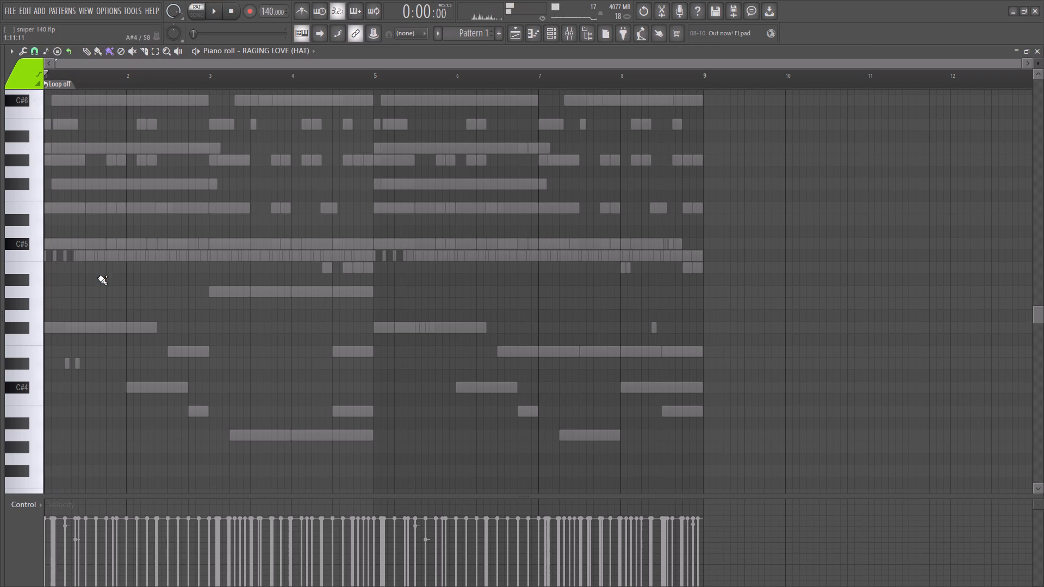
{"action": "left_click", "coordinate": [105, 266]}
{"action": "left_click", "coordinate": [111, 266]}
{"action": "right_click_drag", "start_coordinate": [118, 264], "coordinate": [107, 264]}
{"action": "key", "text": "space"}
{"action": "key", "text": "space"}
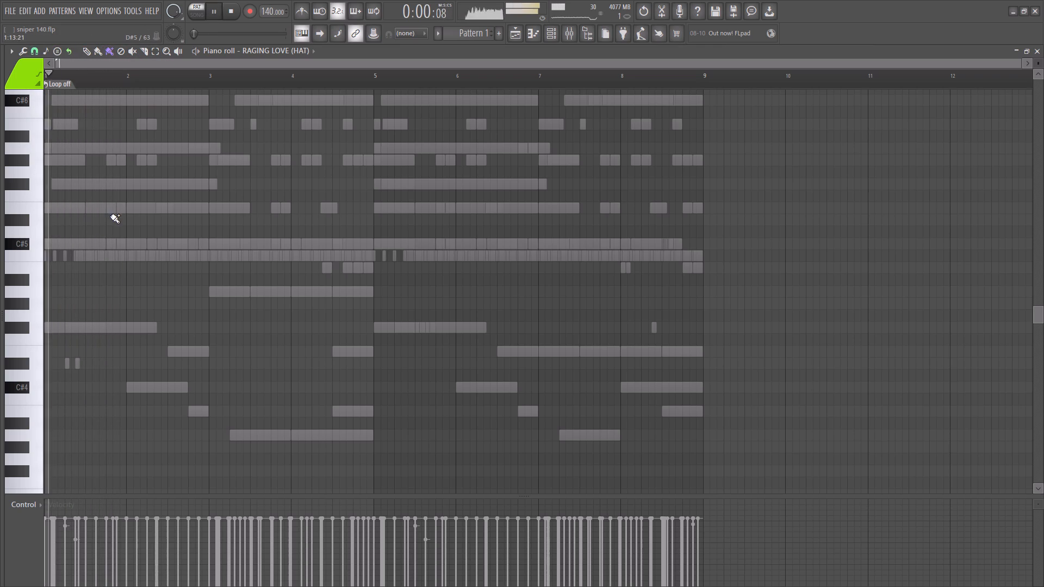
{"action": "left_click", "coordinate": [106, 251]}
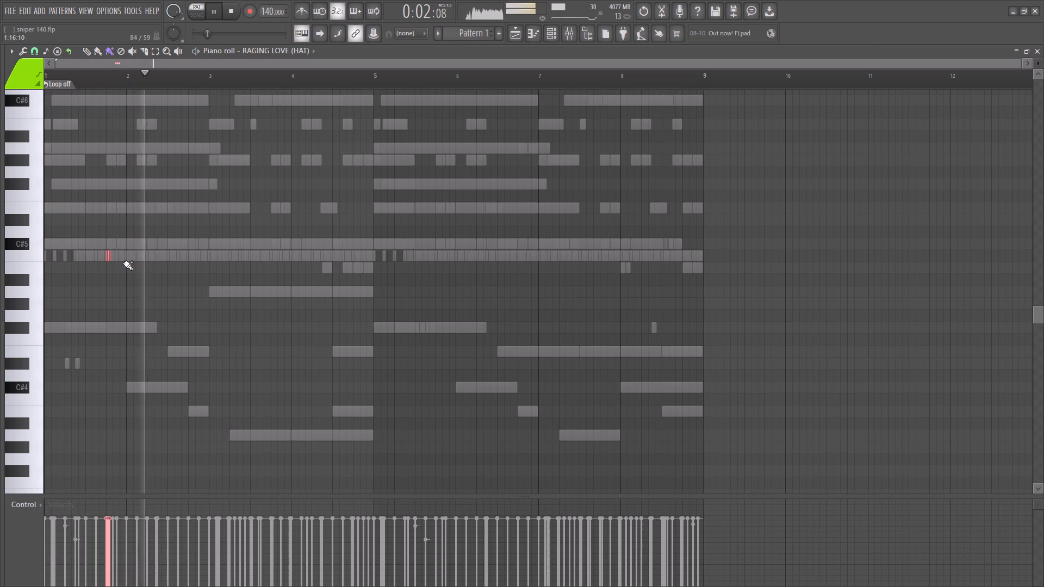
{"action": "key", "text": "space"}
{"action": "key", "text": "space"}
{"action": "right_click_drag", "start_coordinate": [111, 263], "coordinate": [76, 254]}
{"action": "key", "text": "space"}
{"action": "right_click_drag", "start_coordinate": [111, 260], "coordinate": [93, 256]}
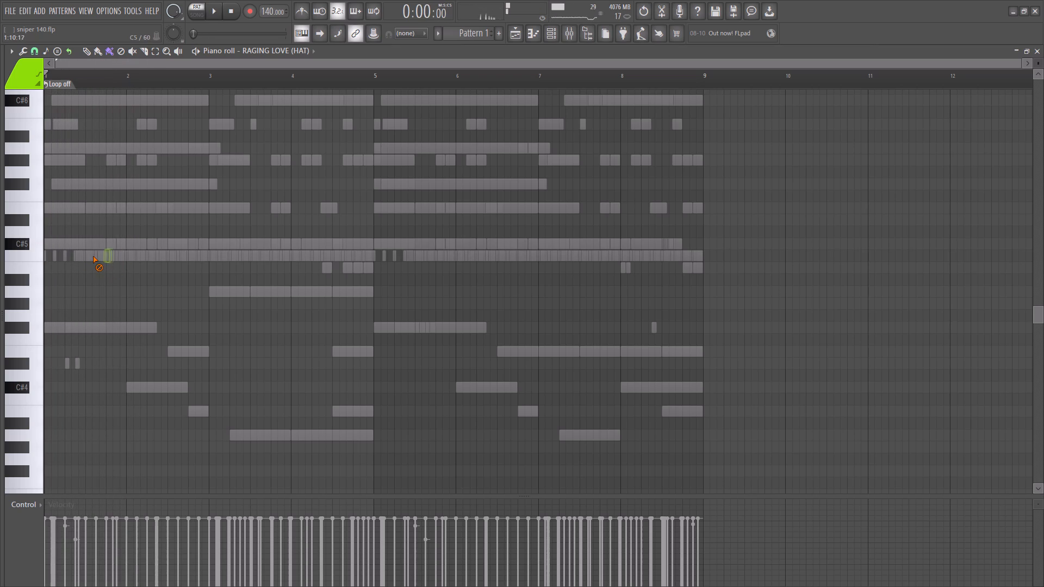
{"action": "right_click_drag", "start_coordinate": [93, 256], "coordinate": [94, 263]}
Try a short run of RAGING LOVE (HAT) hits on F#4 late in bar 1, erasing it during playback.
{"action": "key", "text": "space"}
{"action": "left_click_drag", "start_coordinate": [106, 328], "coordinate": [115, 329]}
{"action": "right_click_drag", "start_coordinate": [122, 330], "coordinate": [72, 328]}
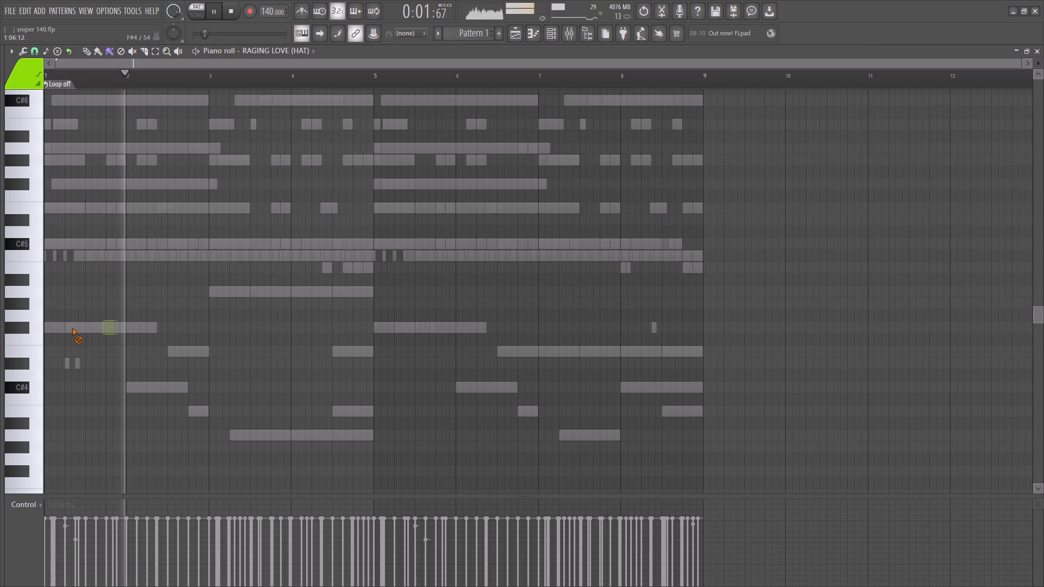
Paint a short run of RAGING LOVE (HAT) hits on F#4 from step 13 of bar 1 and erase its last hit.
{"action": "right_click_drag", "start_coordinate": [72, 328], "coordinate": [79, 330]}
{"action": "key", "text": "space"}
{"action": "key", "text": "space"}
{"action": "left_click_drag", "start_coordinate": [107, 330], "coordinate": [115, 330]}
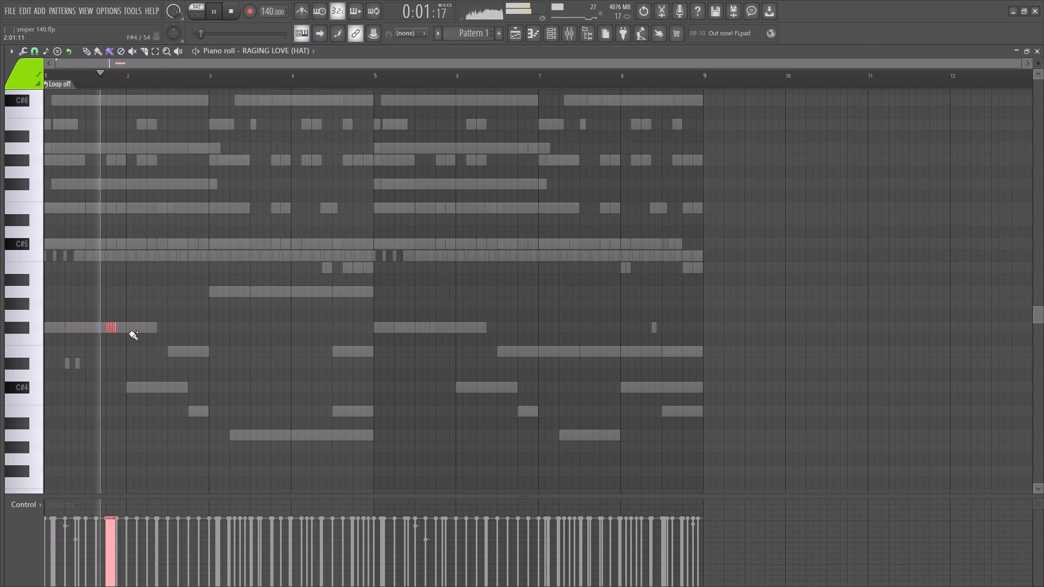
{"action": "right_click", "coordinate": [116, 330]}
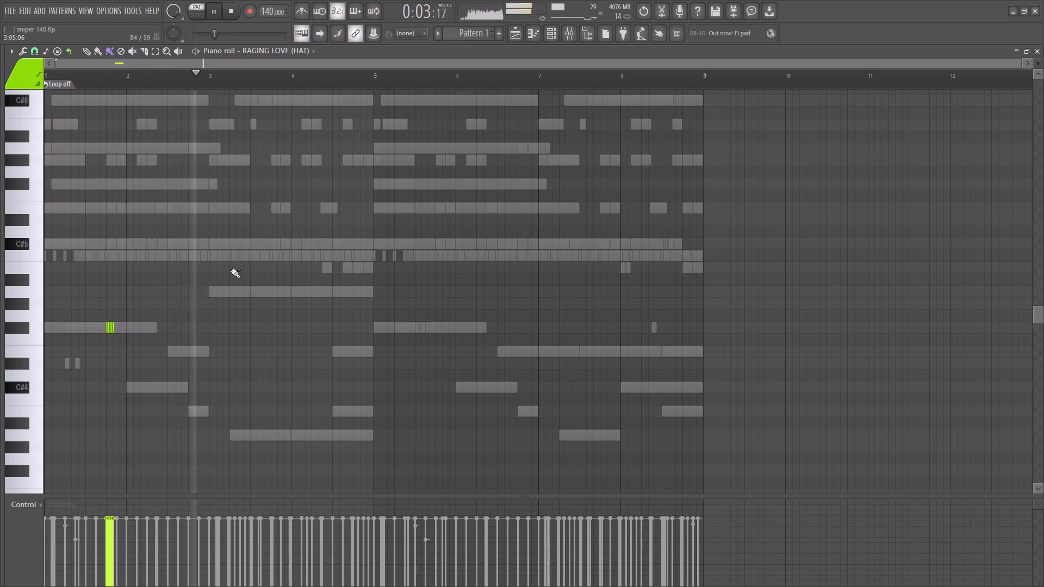
{"action": "key", "text": "space"}
{"action": "key", "text": "space"}
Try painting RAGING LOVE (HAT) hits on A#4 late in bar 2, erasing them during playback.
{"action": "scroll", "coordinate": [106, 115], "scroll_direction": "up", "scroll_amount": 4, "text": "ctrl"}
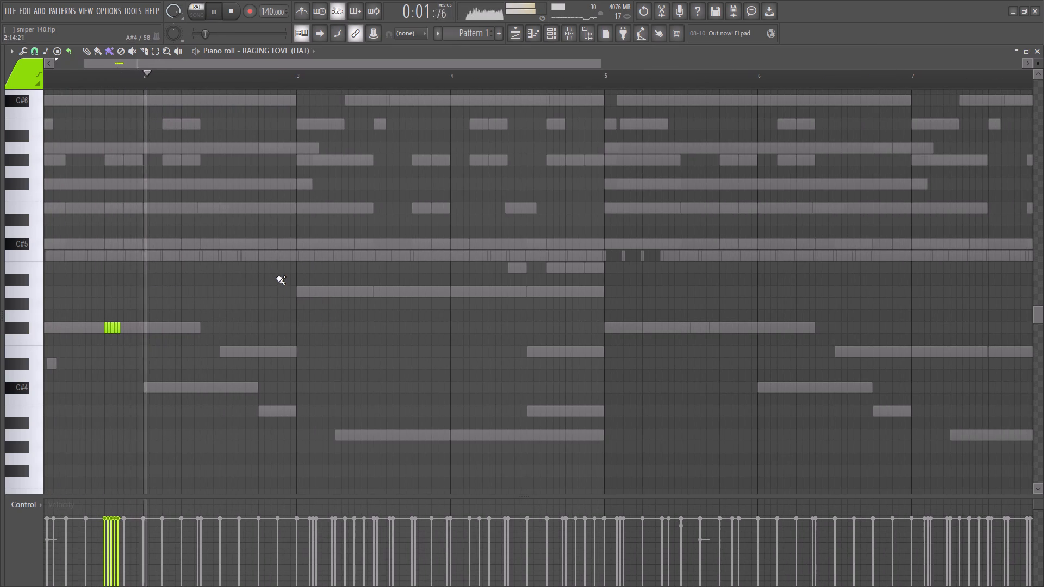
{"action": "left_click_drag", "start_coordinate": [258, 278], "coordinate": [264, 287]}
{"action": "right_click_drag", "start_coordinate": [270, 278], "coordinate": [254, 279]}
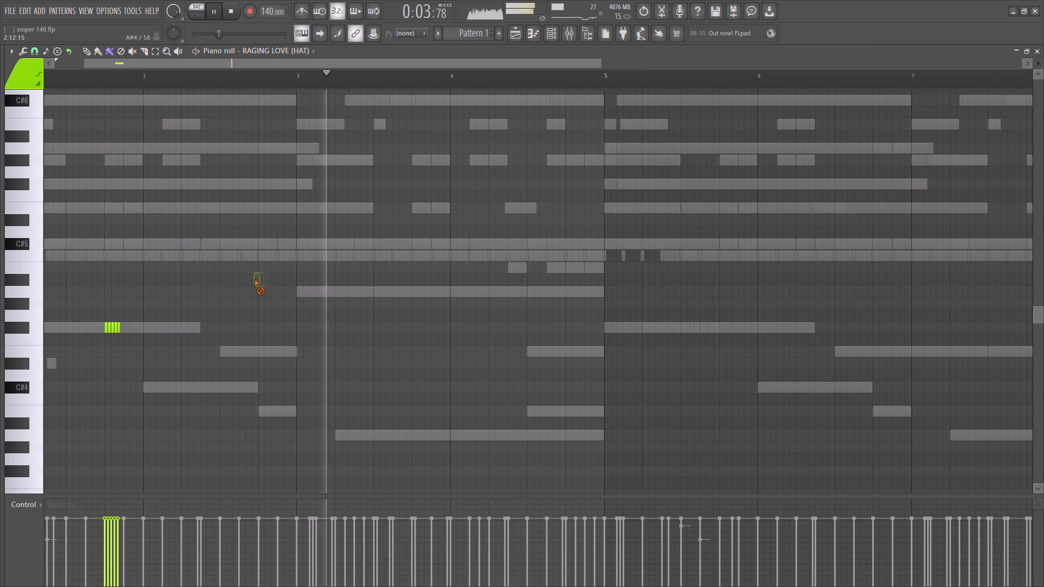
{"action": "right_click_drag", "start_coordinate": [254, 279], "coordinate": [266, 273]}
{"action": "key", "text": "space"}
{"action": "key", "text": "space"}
Paint a run of RAGING LOVE (HAT) hits on C5 around step 14 of bar 3 and listen back.
{"action": "scroll", "coordinate": [303, 237], "scroll_direction": "down", "scroll_amount": 6, "text": "ctrl"}
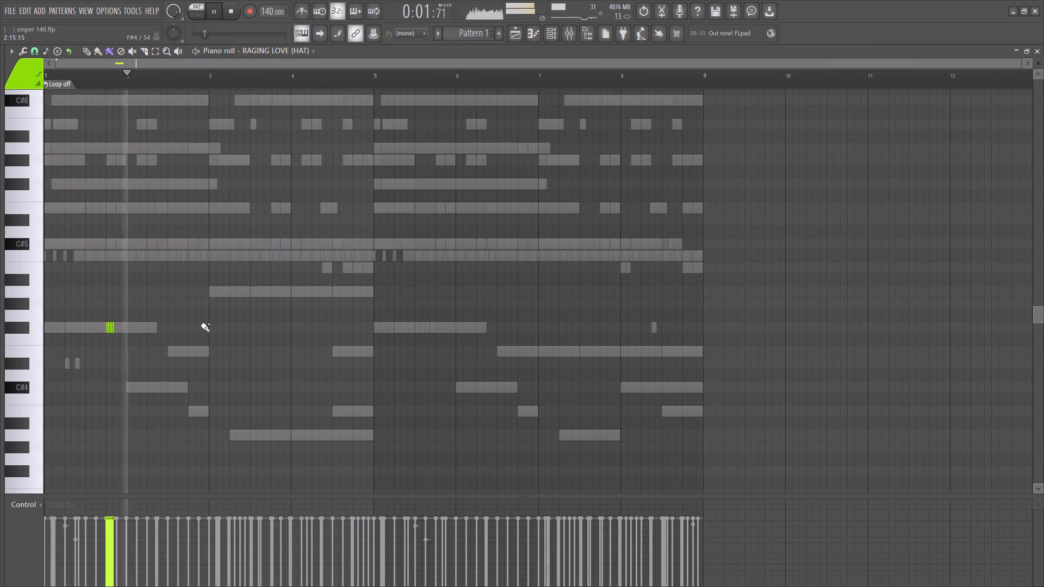
{"action": "left_click", "coordinate": [282, 259], "text": "ctrl"}
{"action": "right_click_drag", "start_coordinate": [287, 258], "coordinate": [281, 260]}
{"action": "left_click", "coordinate": [281, 260]}
{"action": "key", "text": "space"}
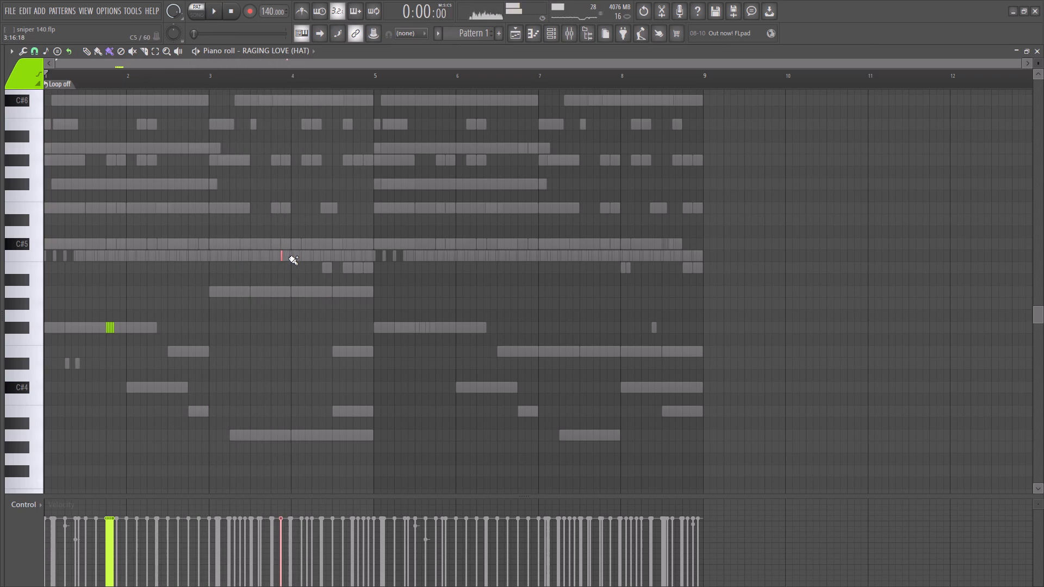
{"action": "key", "text": "space"}
{"action": "left_click", "coordinate": [286, 259]}
{"action": "left_click", "coordinate": [278, 261]}
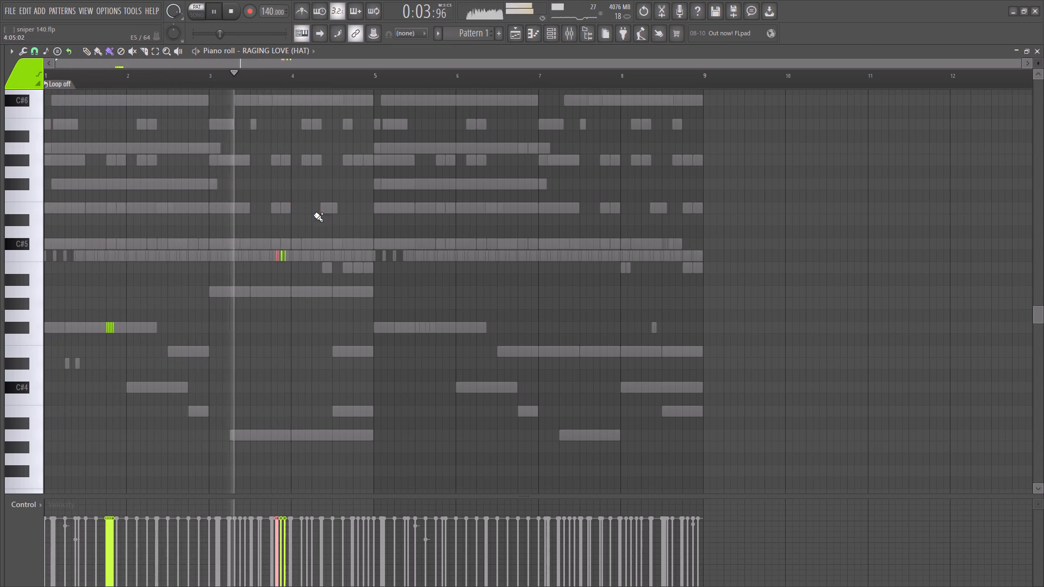
{"action": "key", "text": "space"}
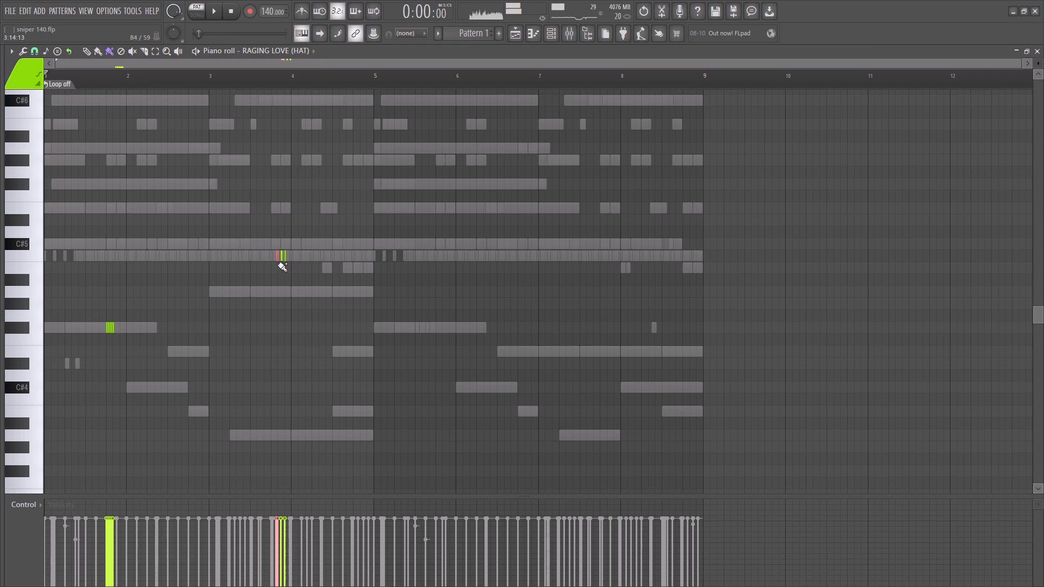
Apply quick legato to the C5 hat hits late in bar 3 and audition them from that bar.
{"action": "left_click_drag", "start_coordinate": [272, 247], "coordinate": [309, 271], "text": "ctrl"}
{"action": "key", "text": "ctrl+l"}
{"action": "key", "text": "space"}
{"action": "key", "text": "space"}
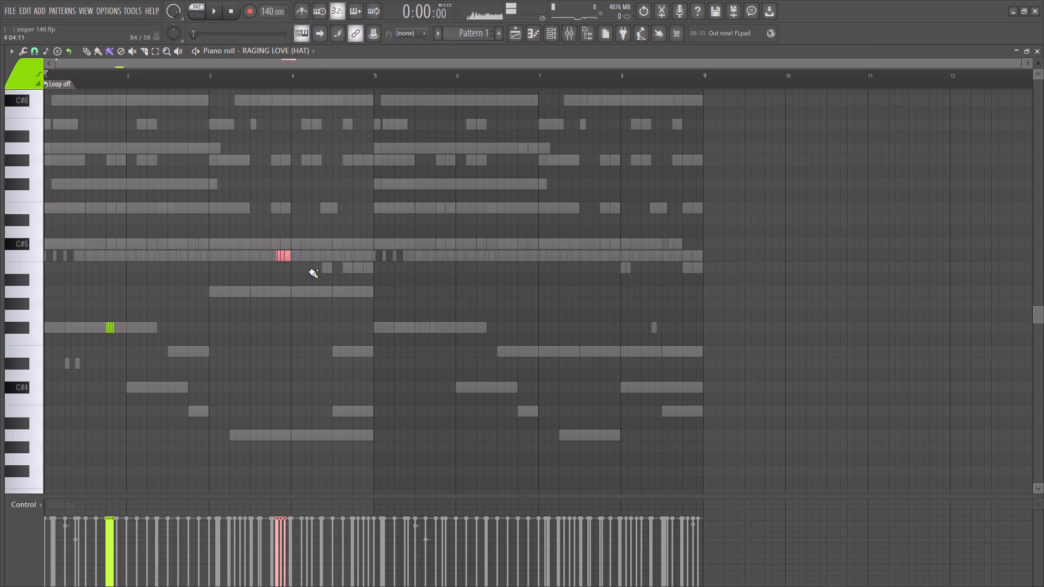
{"action": "key", "text": "space"}
{"action": "left_click", "coordinate": [268, 83]}
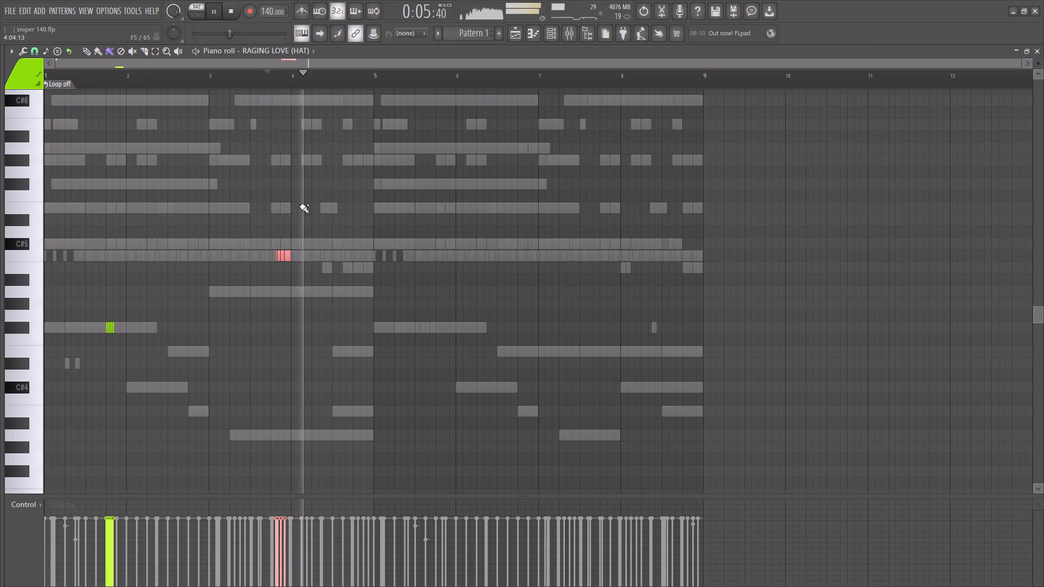
{"action": "key", "text": "space"}
{"action": "key", "text": "space"}
{"action": "key", "text": "space"}
{"action": "key", "text": "space"}
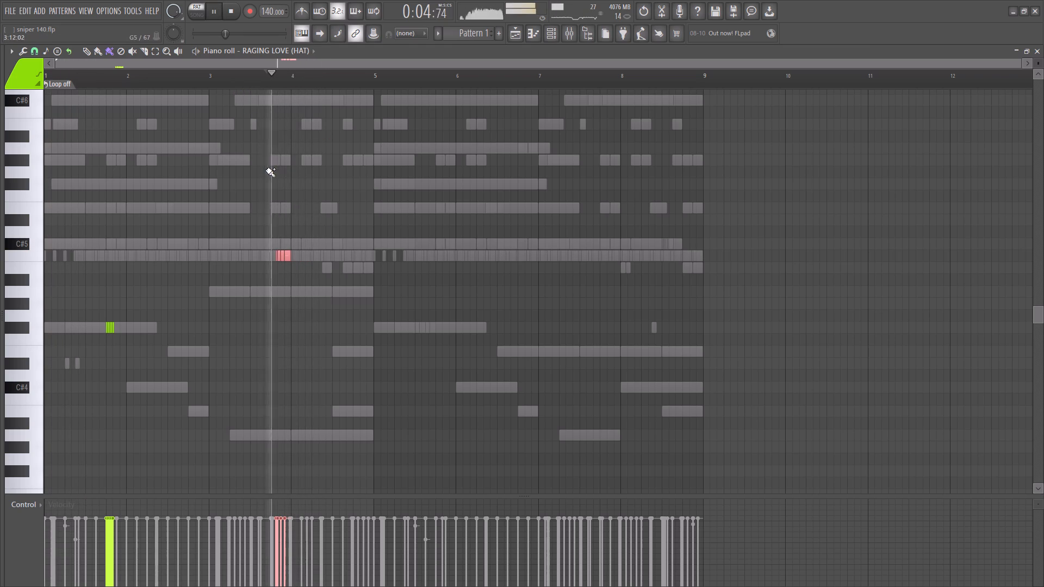
Erase the first hit of the C5 hat run late in bar 3 and replay that section.
{"action": "scroll", "coordinate": [265, 171], "scroll_direction": "up", "scroll_amount": 5, "text": "ctrl"}
{"action": "key", "text": "space"}
{"action": "key", "text": "space"}
{"action": "key", "text": "space"}
{"action": "right_click", "coordinate": [292, 253]}
{"action": "key", "text": "space"}
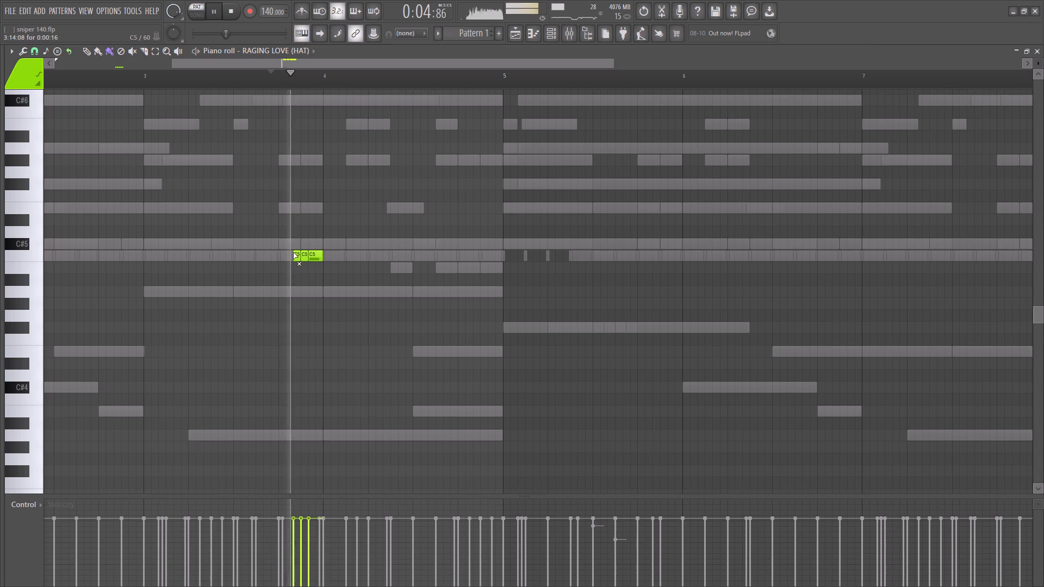
{"action": "scroll", "coordinate": [341, 246], "scroll_direction": "down", "scroll_amount": 5, "text": "ctrl"}
{"action": "key", "text": "space"}
{"action": "key", "text": "space"}
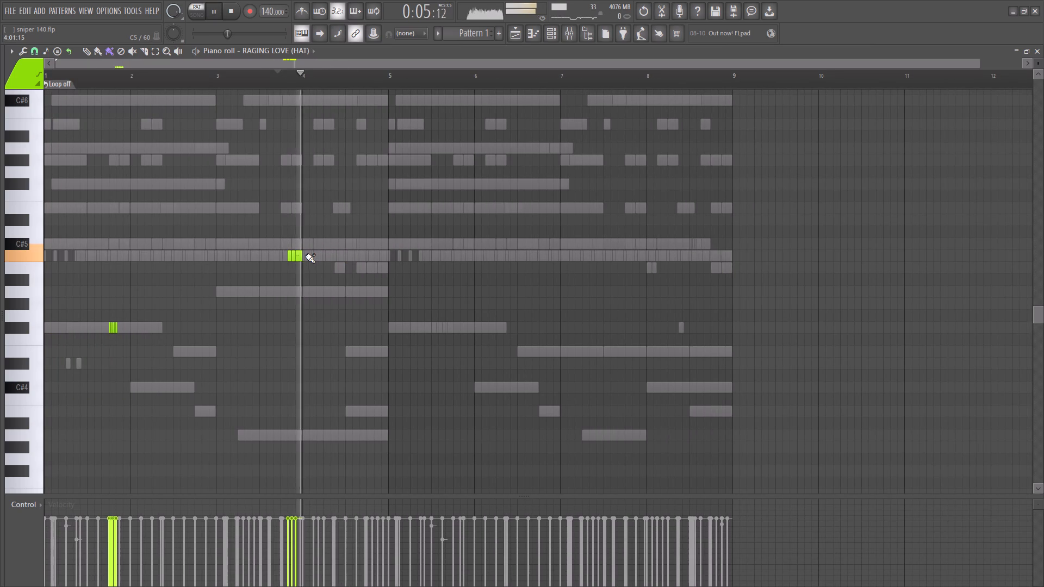
{"action": "scroll", "coordinate": [327, 245], "scroll_direction": "down", "scroll_amount": 4, "text": "ctrl"}
{"action": "right_click", "coordinate": [456, 204]}
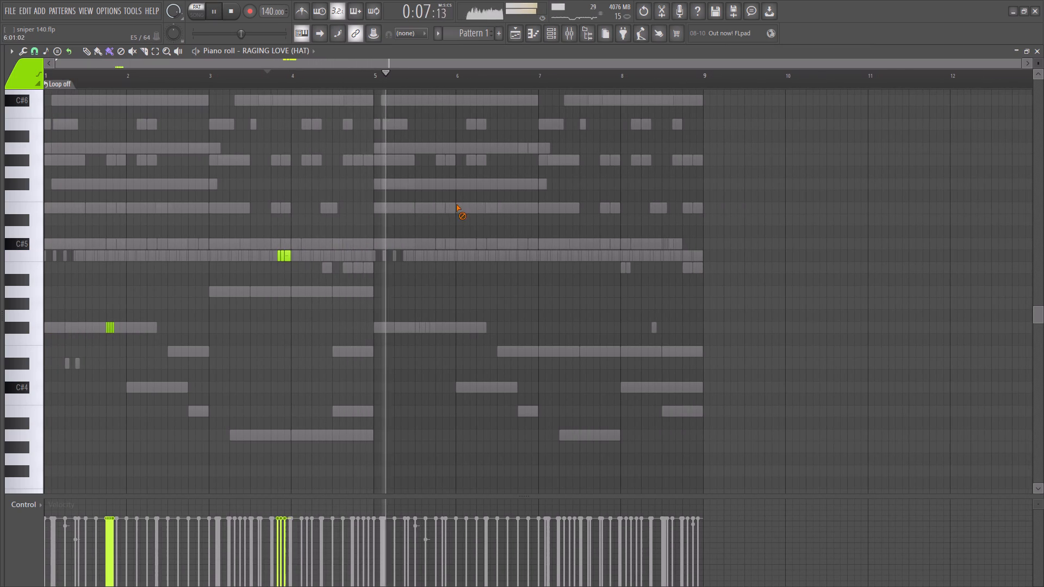
Remove the Loop off marker from the start of the piano roll timeline.
{"action": "key", "text": "space"}
{"action": "key", "text": "space"}
{"action": "key", "text": "space"}
{"action": "left_click_drag", "start_coordinate": [75, 68], "coordinate": [32, 79]}
{"action": "left_click_drag", "start_coordinate": [65, 79], "coordinate": [42, 77]}
{"action": "key", "text": "space"}
{"action": "double_click", "coordinate": [72, 59]}
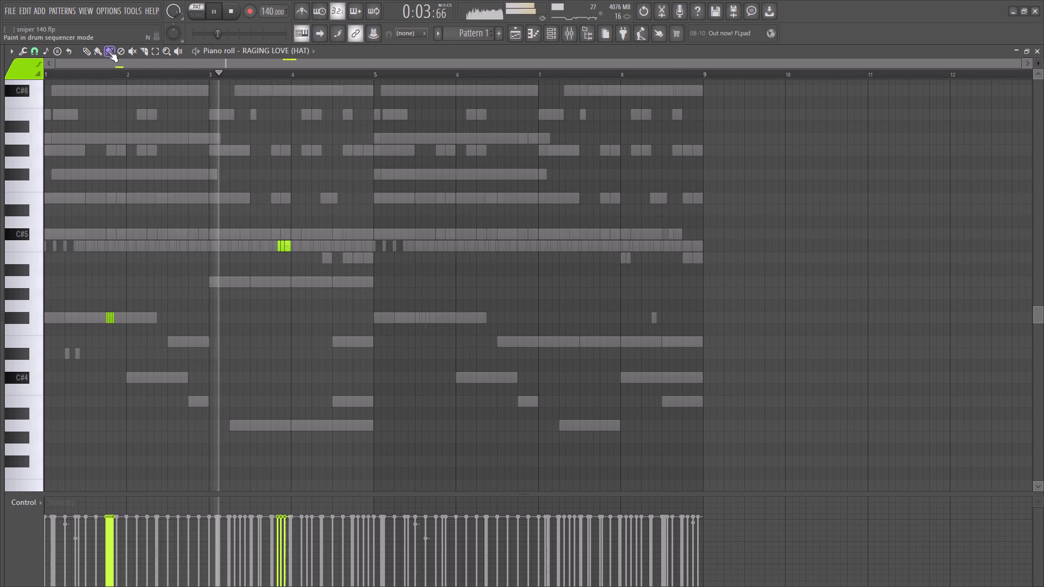
With the draw tool, shorten the last C5 hat hit in bar 3 and duplicate it to complete the bar.
{"action": "left_click", "coordinate": [85, 53]}
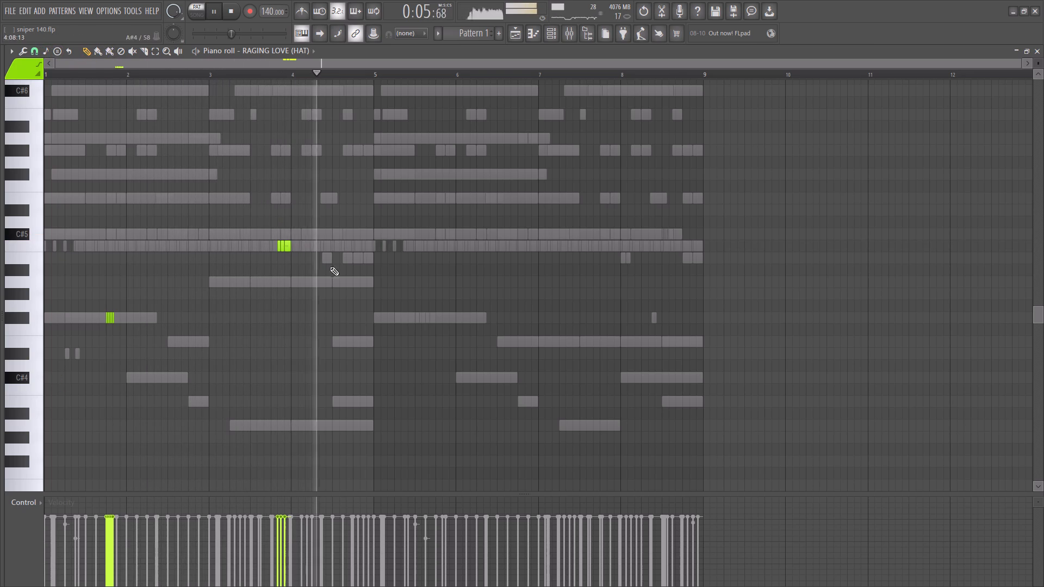
{"action": "right_click", "coordinate": [330, 268]}
{"action": "key", "text": "space"}
{"action": "key", "text": "space"}
{"action": "scroll", "coordinate": [284, 251], "scroll_direction": "up", "scroll_amount": 4, "text": "ctrl"}
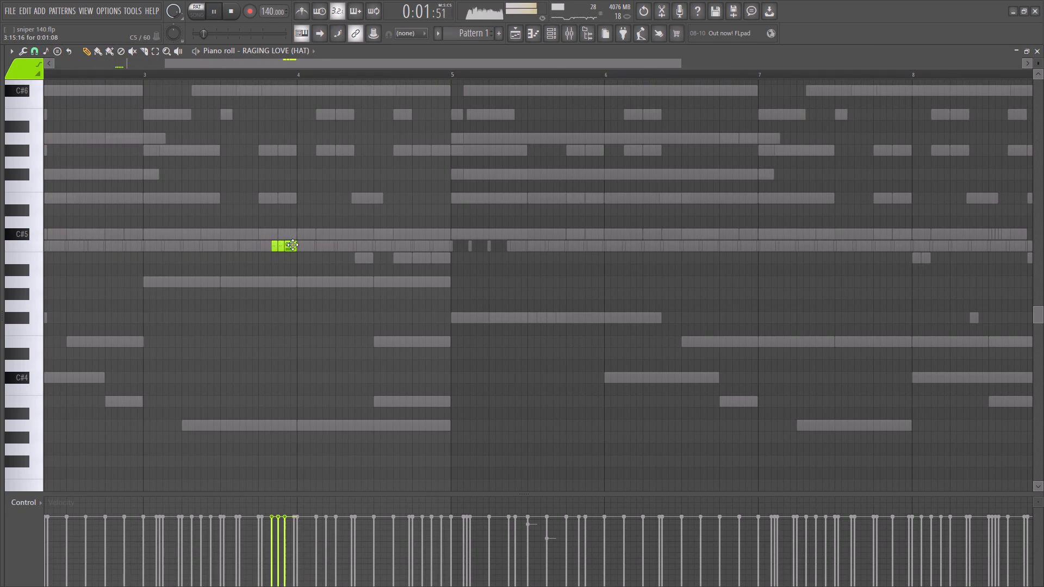
{"action": "left_click_drag", "start_coordinate": [295, 248], "coordinate": [288, 249]}
{"action": "left_click", "coordinate": [287, 249], "text": "ctrl"}
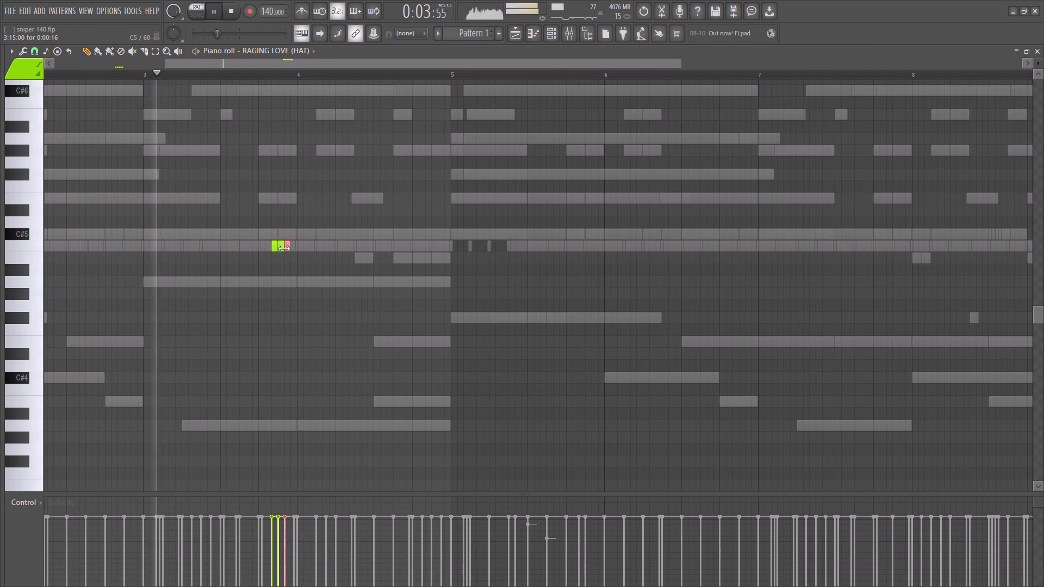
{"action": "key", "text": "ctrl+b"}
{"action": "key", "text": "ctrl+space"}
{"action": "key", "text": "space"}
{"action": "right_click", "coordinate": [316, 264]}
{"action": "scroll", "coordinate": [322, 259], "scroll_direction": "down", "scroll_amount": 4, "text": "ctrl"}
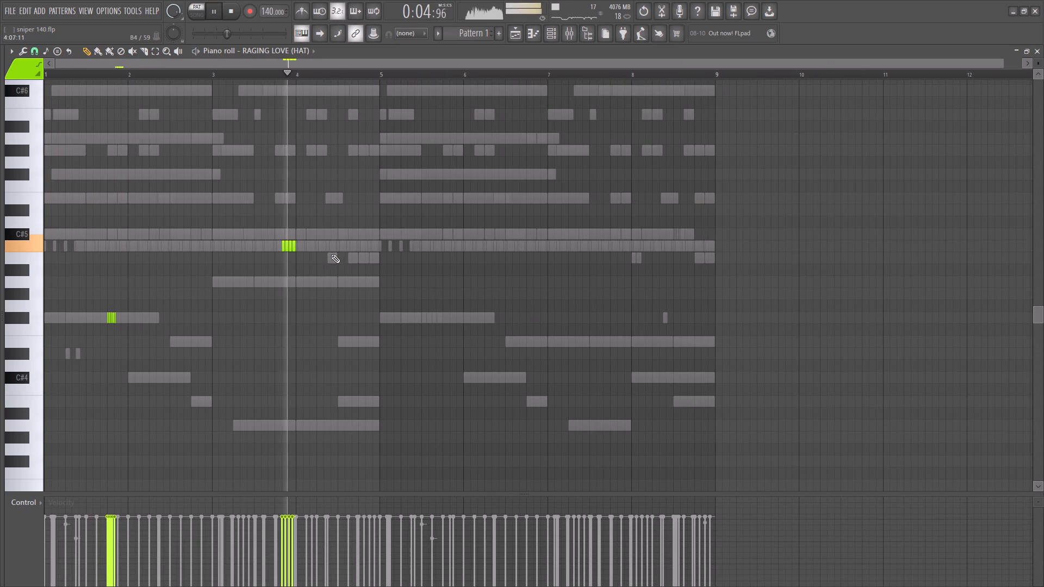
Erase the first of the four C5 hat hits late in bar 3 and replay the pattern.
{"action": "key", "text": "space"}
{"action": "key", "text": "space"}
{"action": "scroll", "coordinate": [279, 251], "scroll_direction": "up", "scroll_amount": 4, "text": "ctrl"}
{"action": "right_click", "coordinate": [288, 249]}
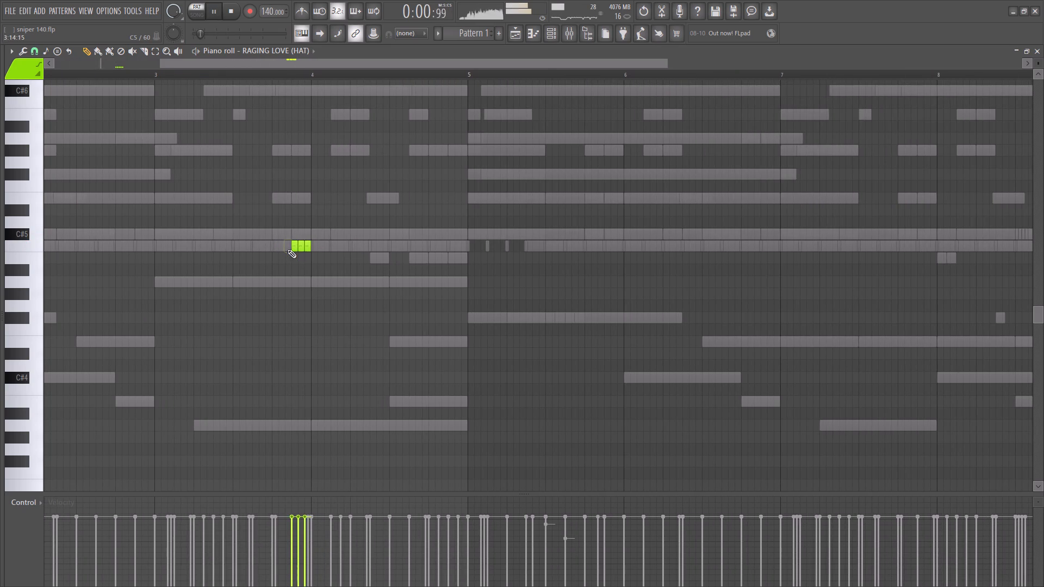
{"action": "scroll", "coordinate": [290, 248], "scroll_direction": "down", "scroll_amount": 4, "text": "ctrl"}
{"action": "scroll", "coordinate": [291, 250], "scroll_direction": "up", "scroll_amount": 5, "text": "ctrl"}
{"action": "left_click", "coordinate": [285, 248]}
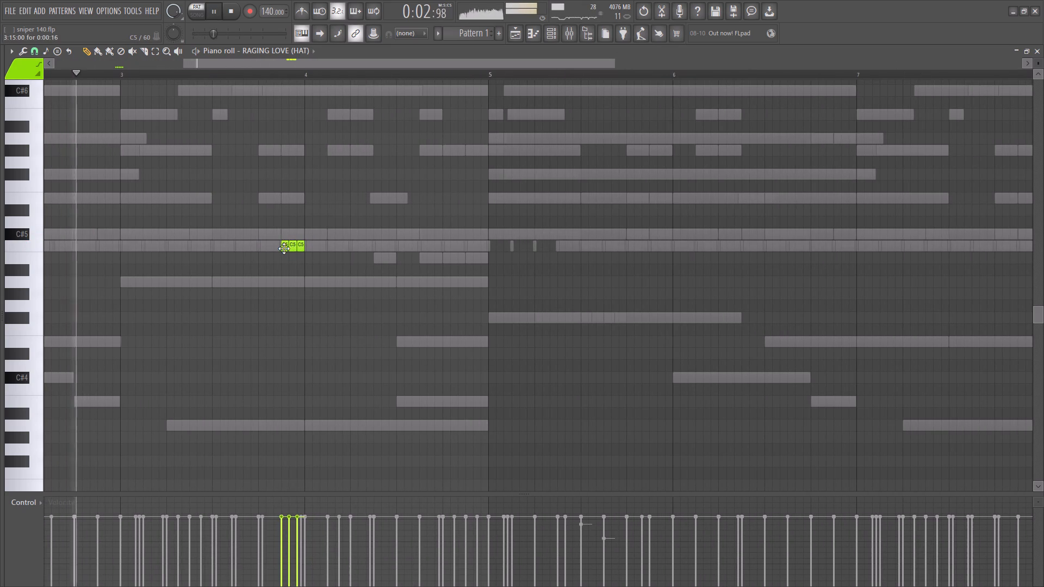
{"action": "scroll", "coordinate": [284, 249], "scroll_direction": "up", "scroll_amount": 11, "text": "ctrl"}
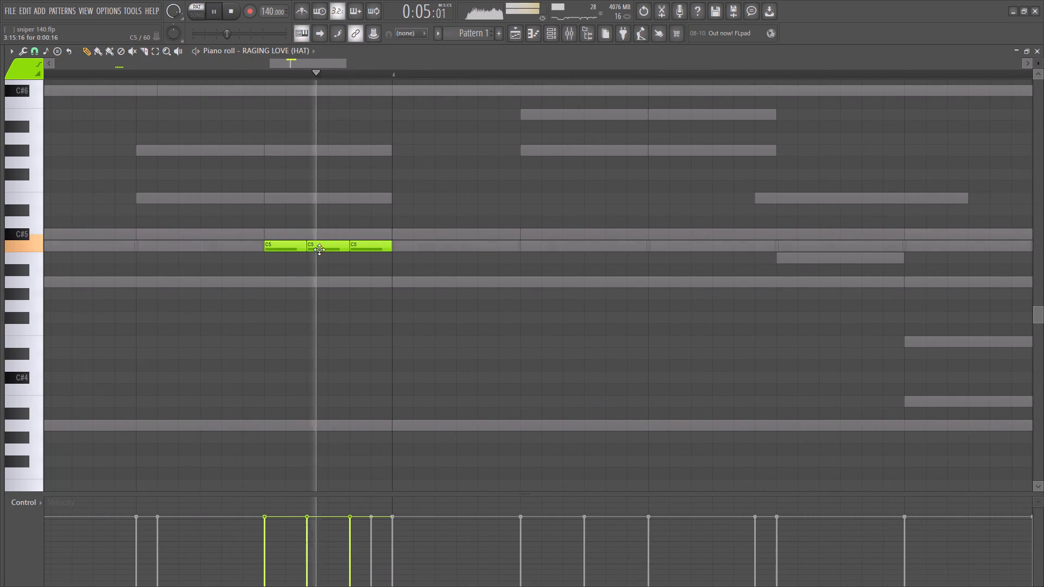
{"action": "scroll", "coordinate": [330, 248], "scroll_direction": "down", "scroll_amount": 13, "text": "ctrl"}
{"action": "key", "text": "space"}
{"action": "key", "text": "space"}
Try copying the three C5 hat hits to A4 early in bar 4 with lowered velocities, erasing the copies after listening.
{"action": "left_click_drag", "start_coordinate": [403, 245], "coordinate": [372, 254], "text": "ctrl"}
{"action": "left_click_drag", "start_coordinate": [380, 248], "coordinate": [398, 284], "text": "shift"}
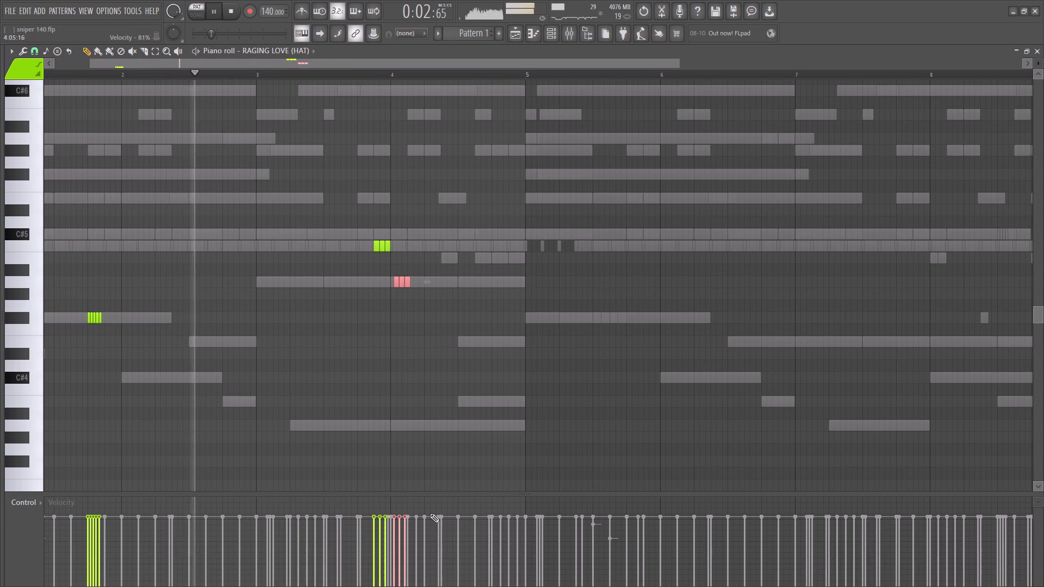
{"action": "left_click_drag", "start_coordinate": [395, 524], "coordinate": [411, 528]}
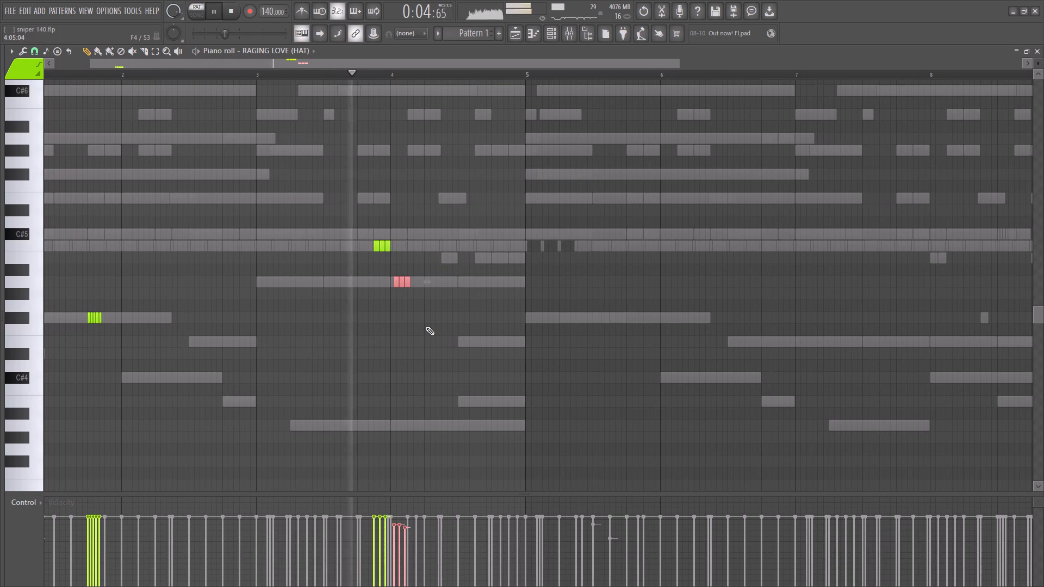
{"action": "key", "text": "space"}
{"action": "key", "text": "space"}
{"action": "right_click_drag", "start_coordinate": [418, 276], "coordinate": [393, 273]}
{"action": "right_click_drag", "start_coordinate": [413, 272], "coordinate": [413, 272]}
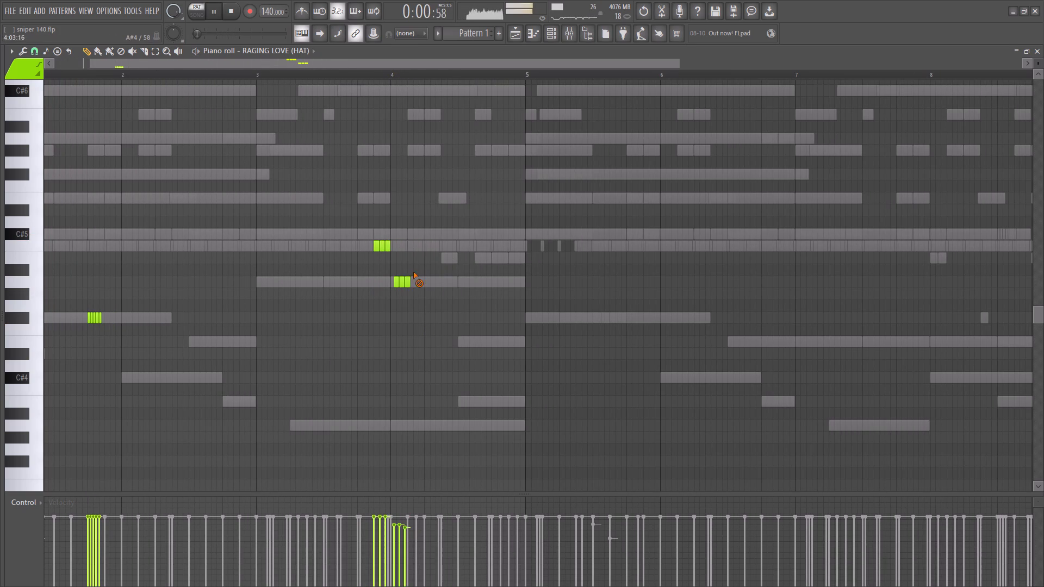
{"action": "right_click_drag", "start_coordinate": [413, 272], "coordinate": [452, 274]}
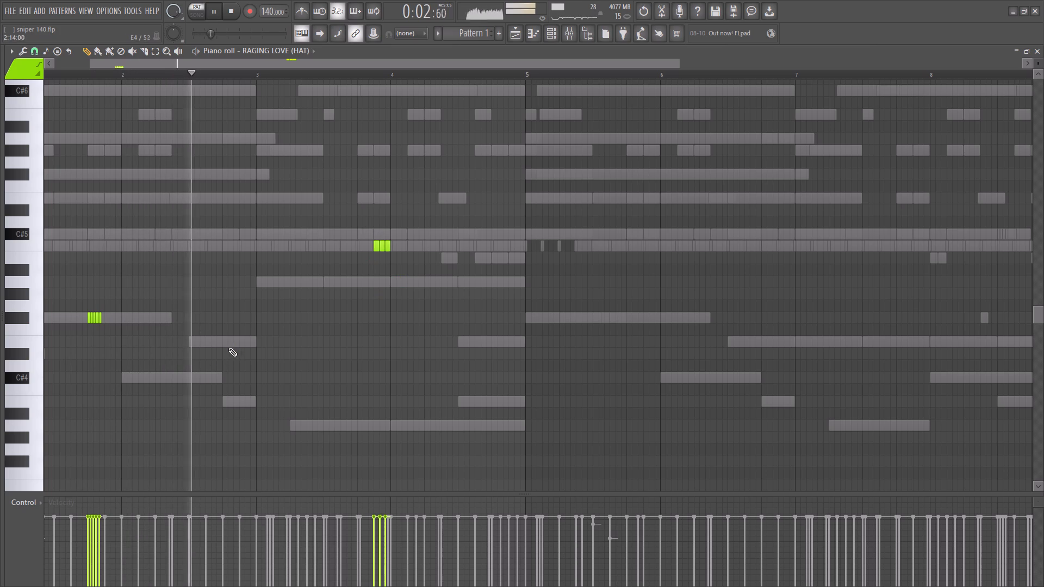
Draw three spaced RAGING LOVE (HAT) hits on D#4 from step 13 of bar 2 and raise the first one's velocity.
{"action": "left_click_drag", "start_coordinate": [227, 349], "coordinate": [221, 357]}
{"action": "key", "text": "space"}
{"action": "key", "text": "space"}
{"action": "left_click", "coordinate": [234, 354]}
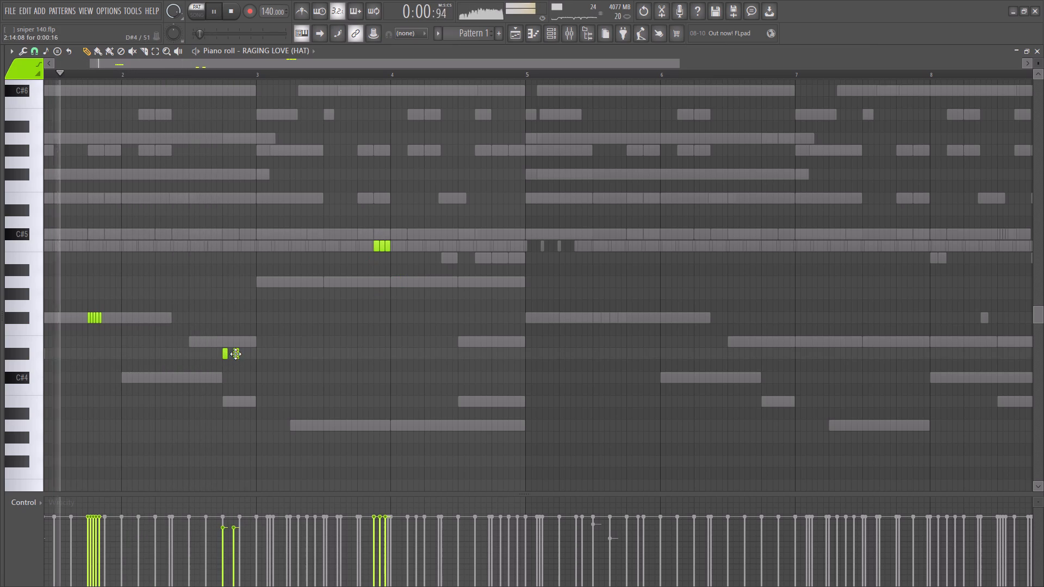
{"action": "left_click", "coordinate": [245, 353]}
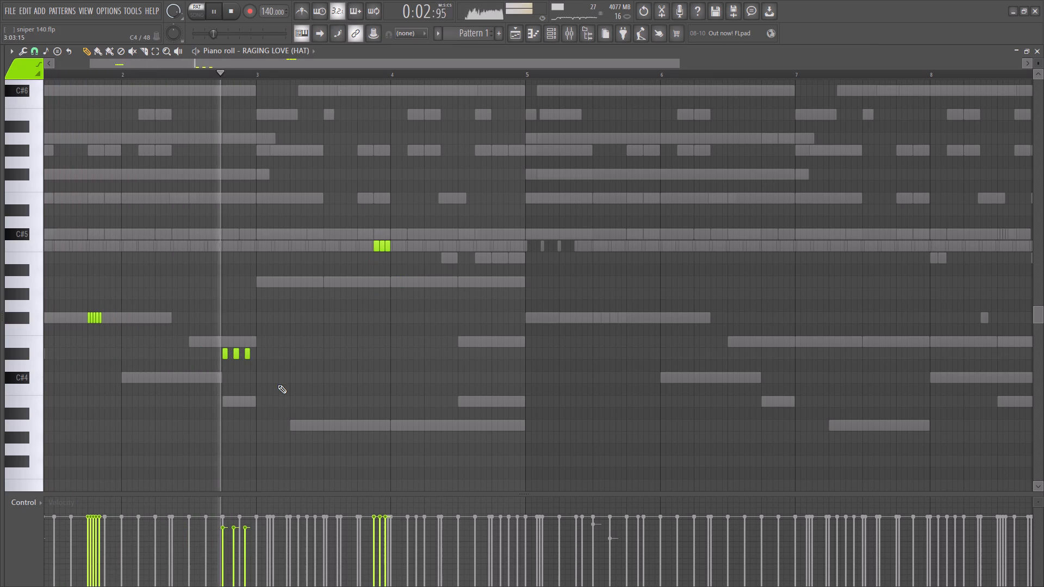
{"action": "left_click_drag", "start_coordinate": [222, 518], "coordinate": [228, 519]}
{"action": "key", "text": "space"}
{"action": "key", "text": "space"}
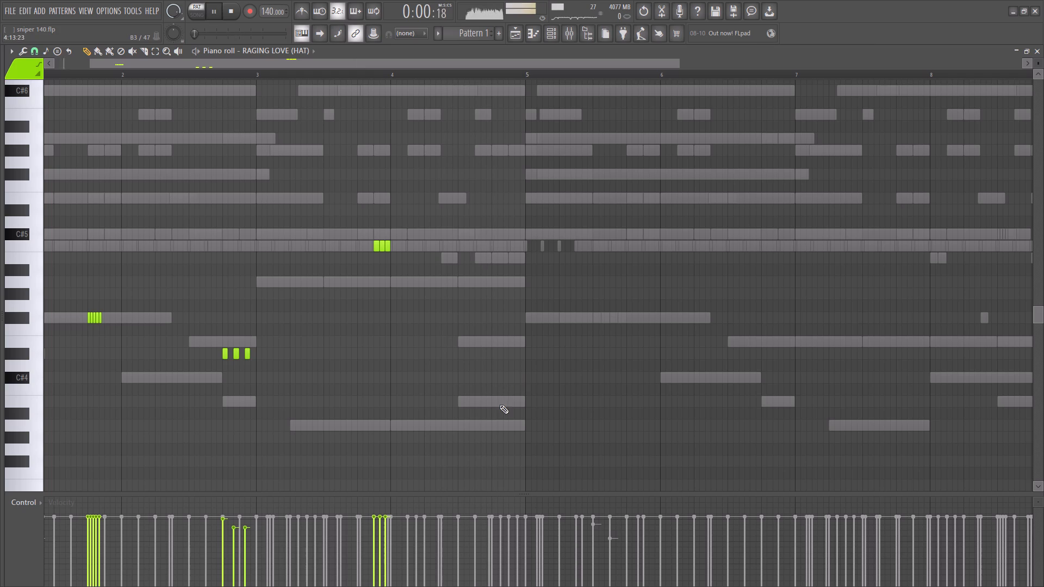
Draw three adjacent RAGING LOVE (HAT) hits on B3 from step 15 to the end of bar 4.
{"action": "left_click", "coordinate": [504, 404]}
{"action": "left_click", "coordinate": [513, 403]}
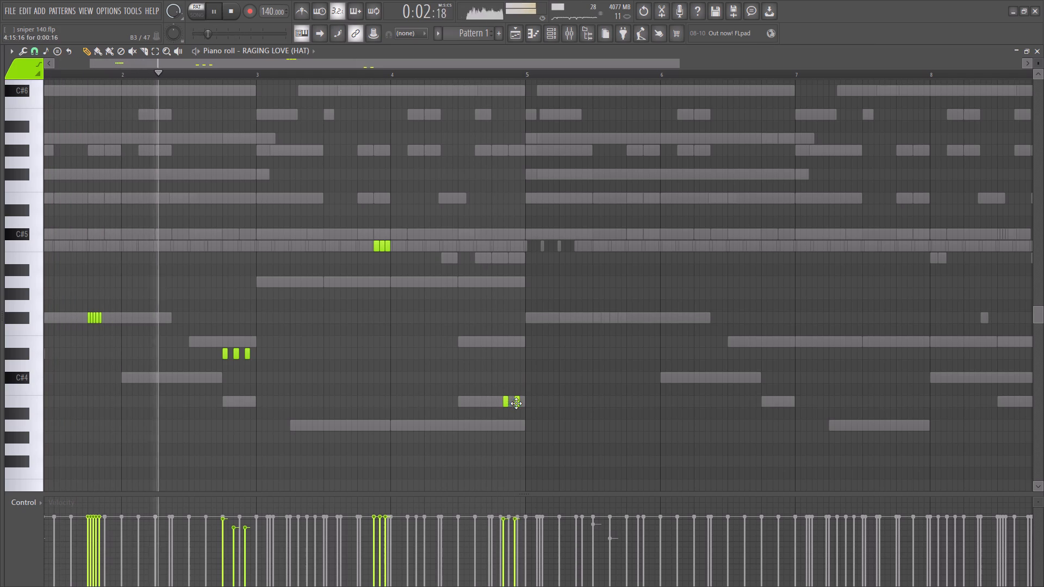
{"action": "left_click_drag", "start_coordinate": [516, 403], "coordinate": [511, 407]}
{"action": "left_click", "coordinate": [516, 404]}
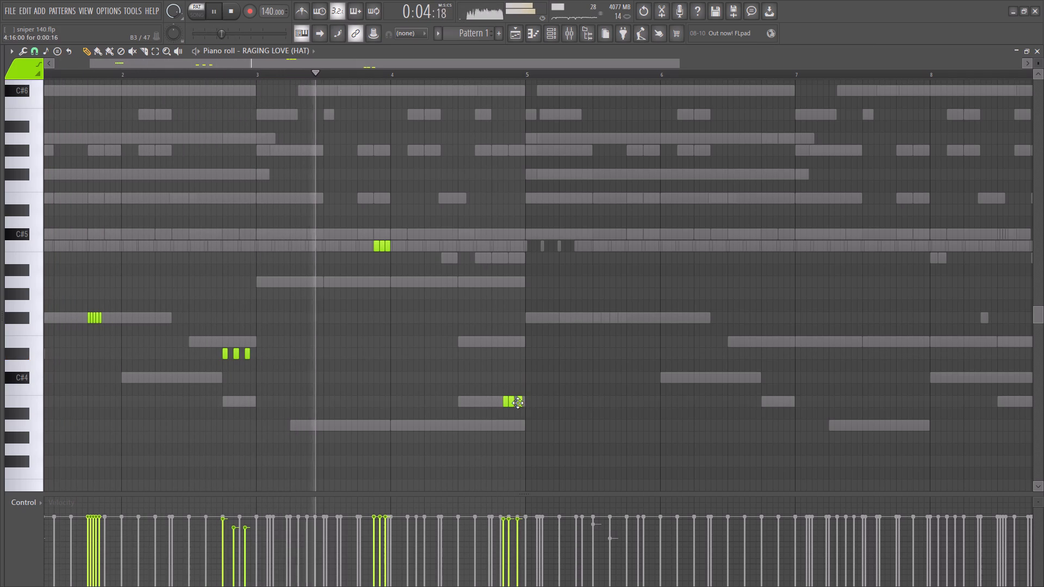
{"action": "left_click", "coordinate": [518, 403]}
{"action": "left_click", "coordinate": [511, 405]}
{"action": "left_click", "coordinate": [506, 405]}
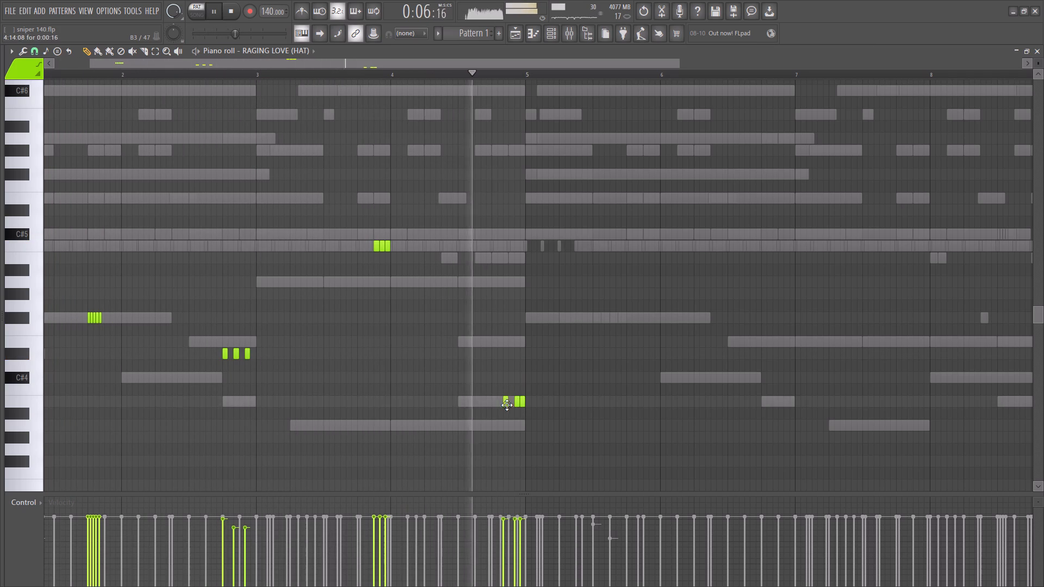
{"action": "key", "text": "space"}
{"action": "key", "text": "space"}
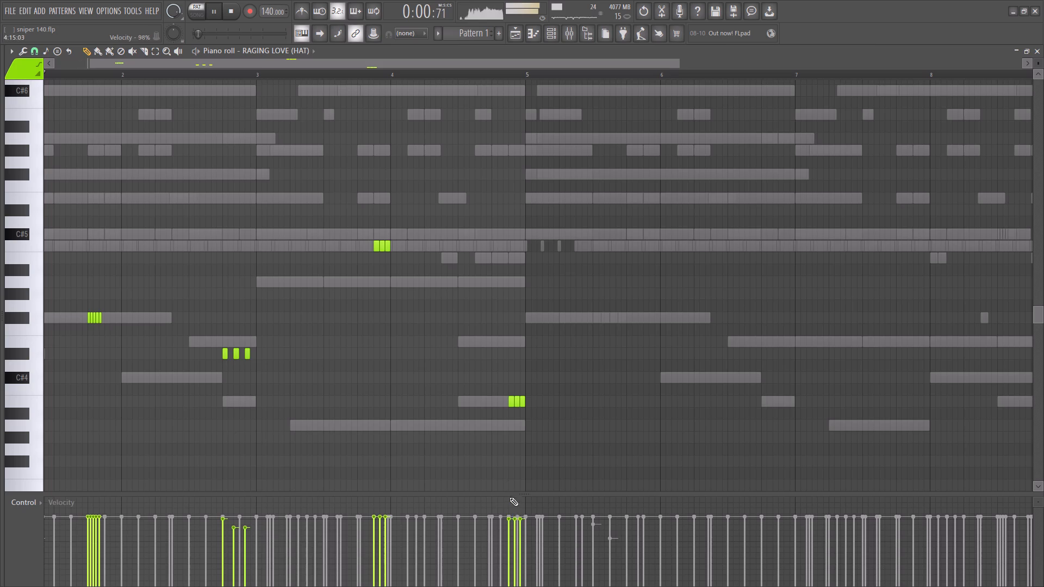
Duplicate the whole RAGING LOVE (HAT) hit sequence from bar 5 onward.
{"action": "scroll", "coordinate": [511, 484], "scroll_direction": "up", "scroll_amount": 6, "text": "ctrl"}
{"action": "scroll", "coordinate": [529, 405], "scroll_direction": "down", "scroll_amount": 14, "text": "ctrl"}
{"action": "right_click", "coordinate": [425, 394]}
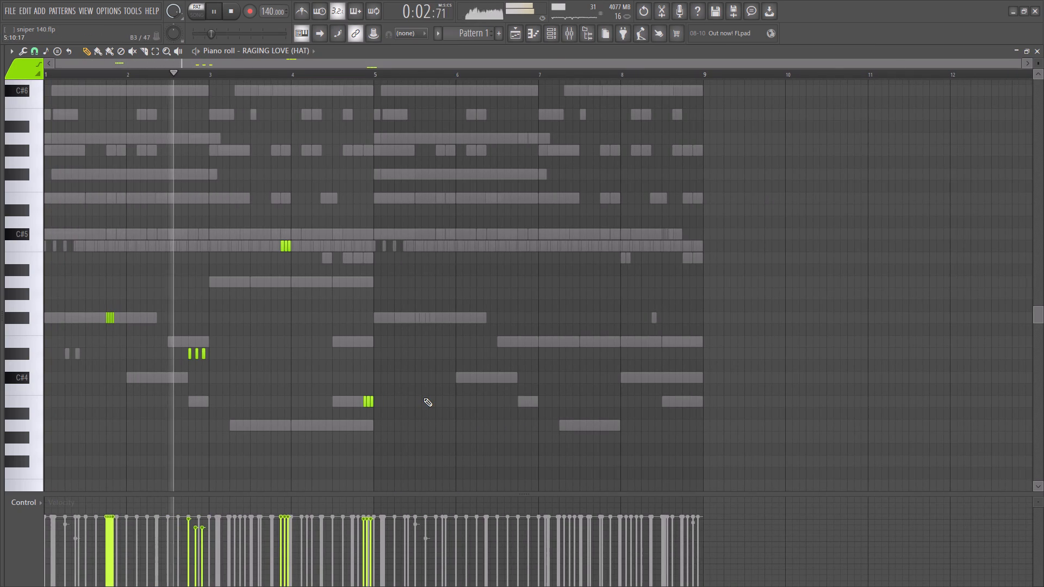
{"action": "key", "text": "ctrl+b"}
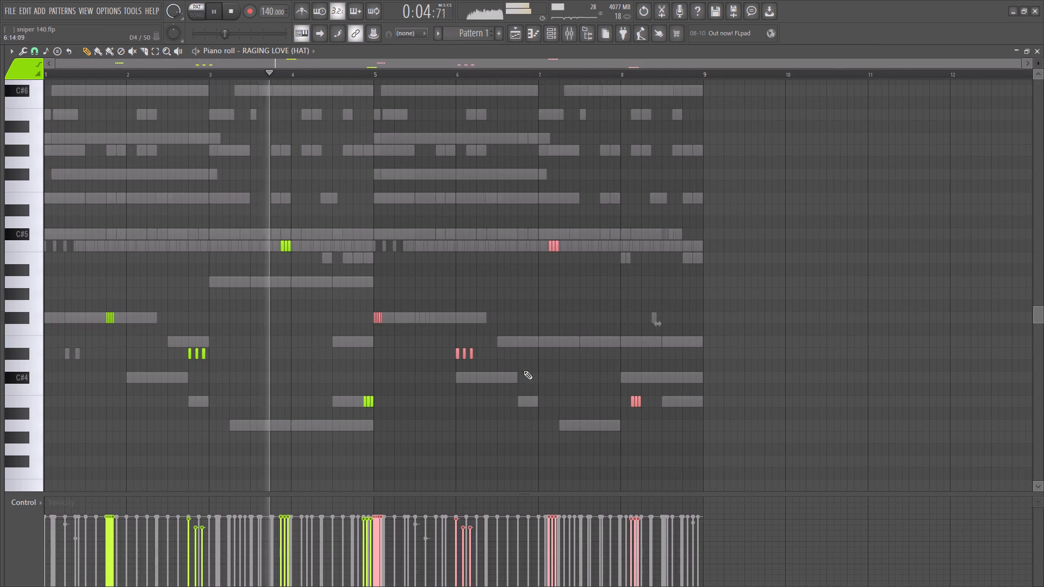
Shift the duplicated RAGING LOVE (HAT) hits later so bars 5 to 8 repeat the rhythm of bars 1 to 4.
{"action": "left_click_drag", "start_coordinate": [456, 353], "coordinate": [521, 357]}
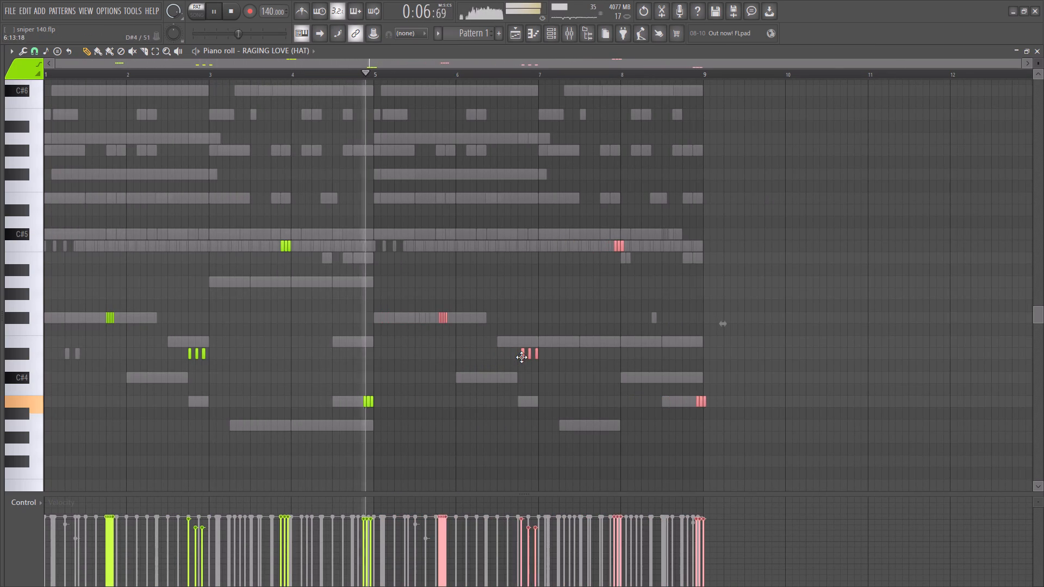
{"action": "left_click_drag", "start_coordinate": [521, 357], "coordinate": [518, 357]}
{"action": "scroll", "coordinate": [672, 353], "scroll_direction": "up", "scroll_amount": 6, "text": "ctrl"}
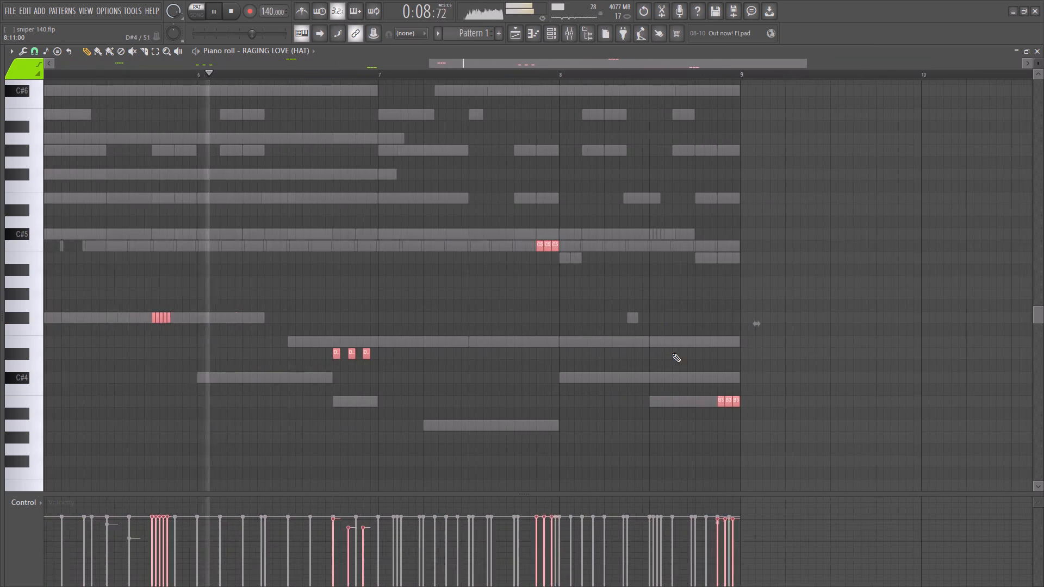
{"action": "scroll", "coordinate": [673, 355], "scroll_direction": "down", "scroll_amount": 6, "text": "ctrl"}
{"action": "scroll", "coordinate": [425, 394], "scroll_direction": "up", "scroll_amount": 4, "text": "ctrl"}
{"action": "scroll", "coordinate": [425, 394], "scroll_direction": "down", "scroll_amount": 7, "text": "ctrl"}
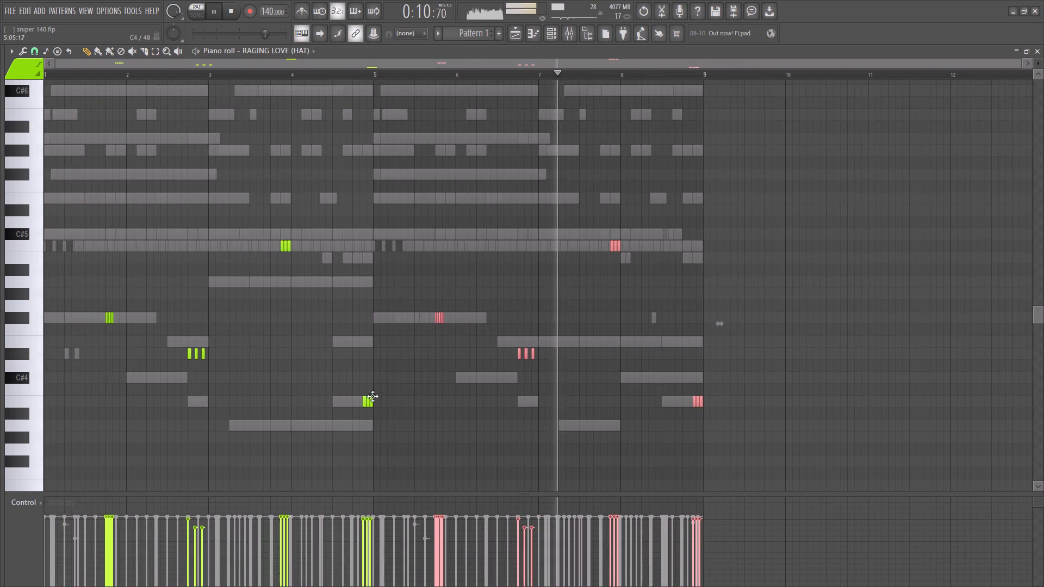
{"action": "scroll", "coordinate": [351, 397], "scroll_direction": "down", "scroll_amount": 6, "text": "ctrl"}
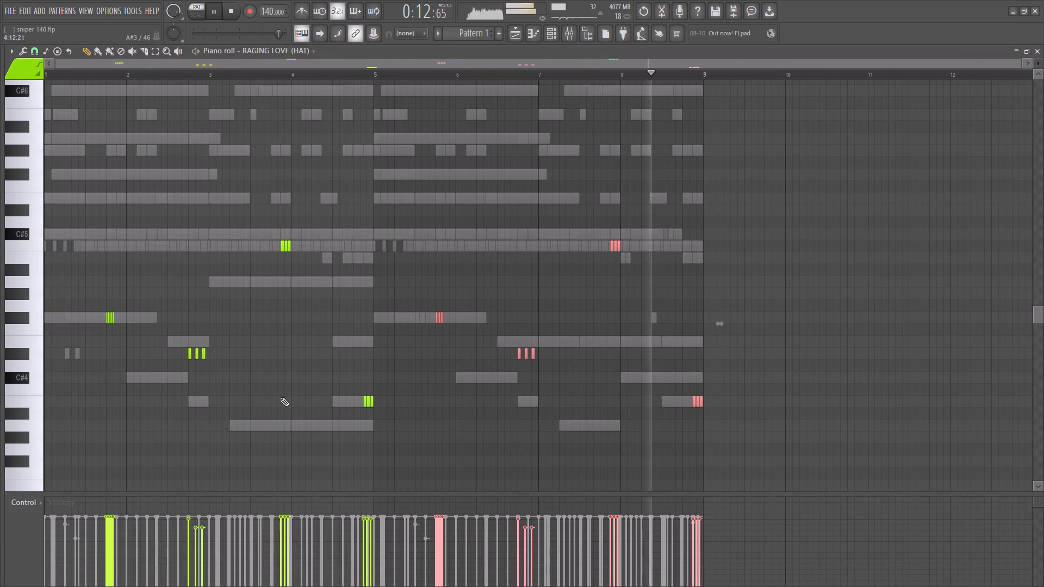
Add HURT SUM (HAT) from the EMOTIONS STASH KIT V2 hi-hats as a new channel below RAGING LOVE (HAT).
{"action": "left_click", "coordinate": [47, 330]}
{"action": "left_click_drag", "start_coordinate": [49, 336], "coordinate": [55, 333]}
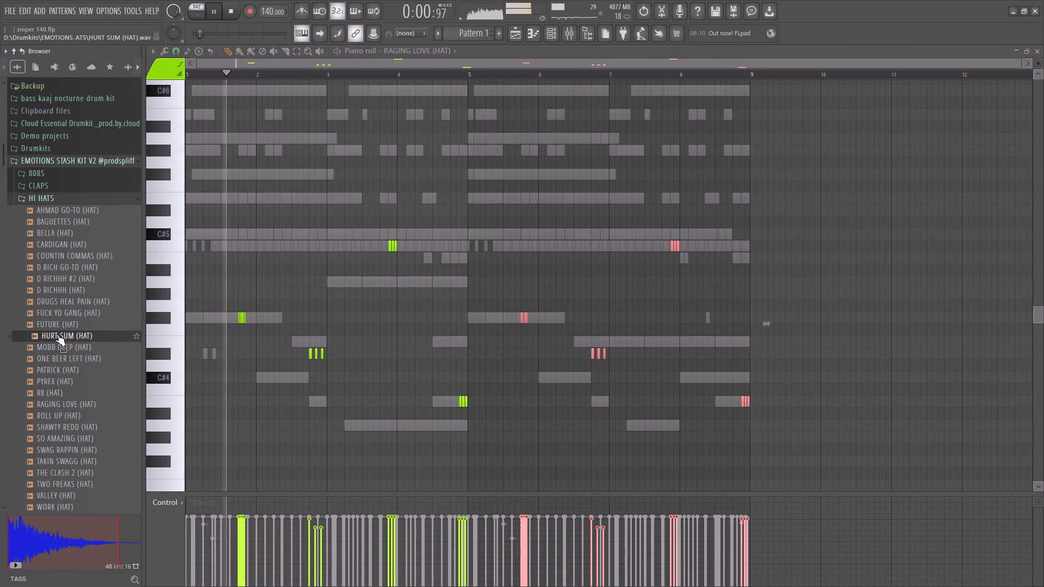
{"action": "left_click_drag", "start_coordinate": [57, 334], "coordinate": [109, 404]}
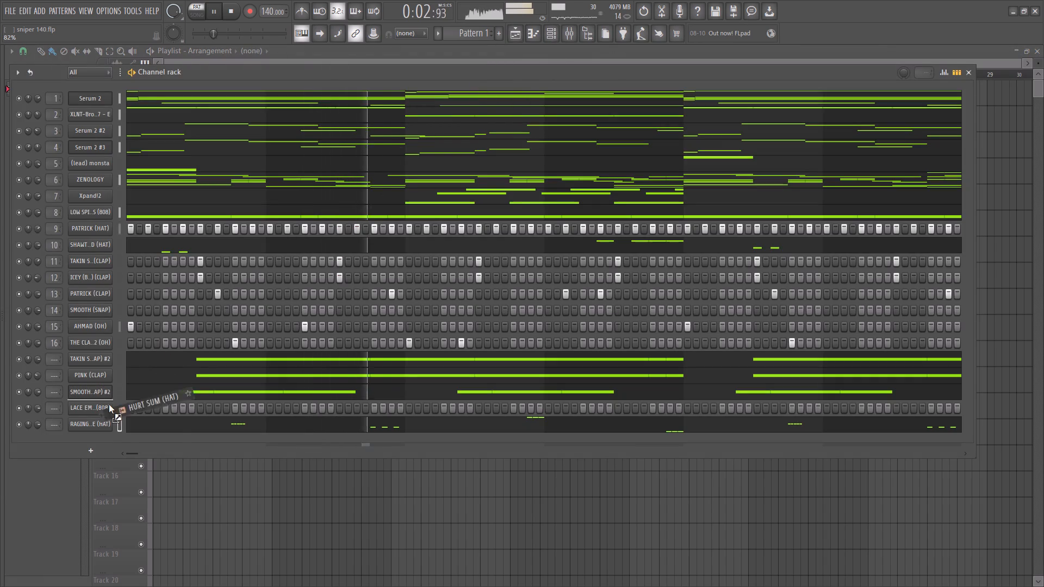
{"action": "left_click_drag", "start_coordinate": [109, 404], "coordinate": [102, 433]}
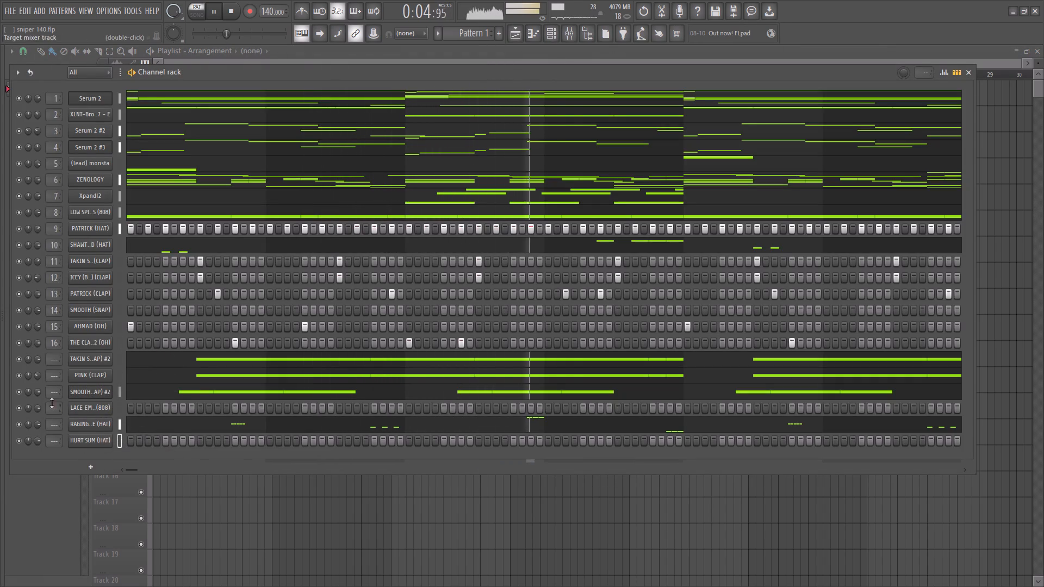
Mute the LACE EM (808) channel.
{"action": "left_click", "coordinate": [16, 404]}
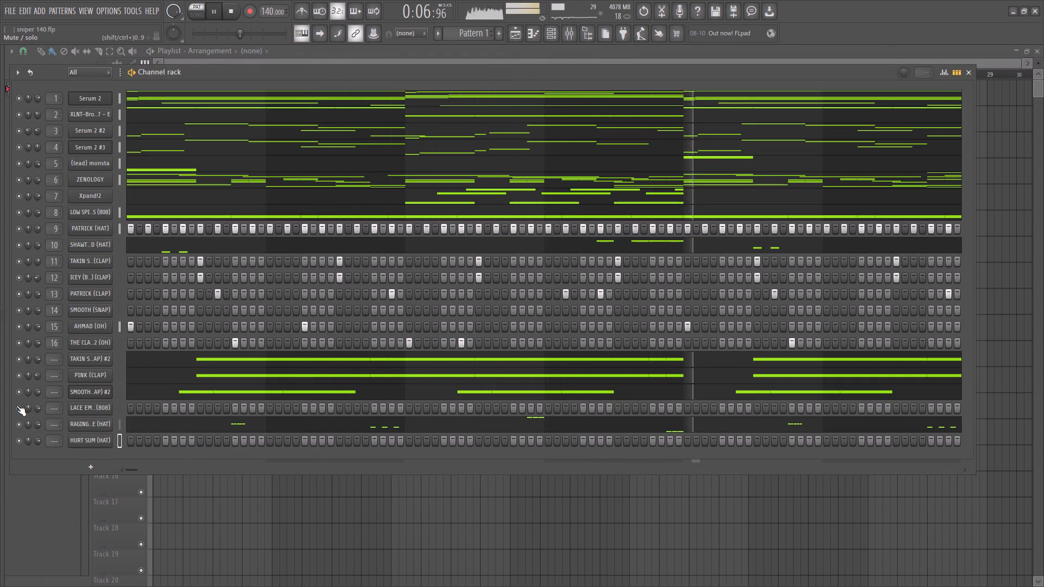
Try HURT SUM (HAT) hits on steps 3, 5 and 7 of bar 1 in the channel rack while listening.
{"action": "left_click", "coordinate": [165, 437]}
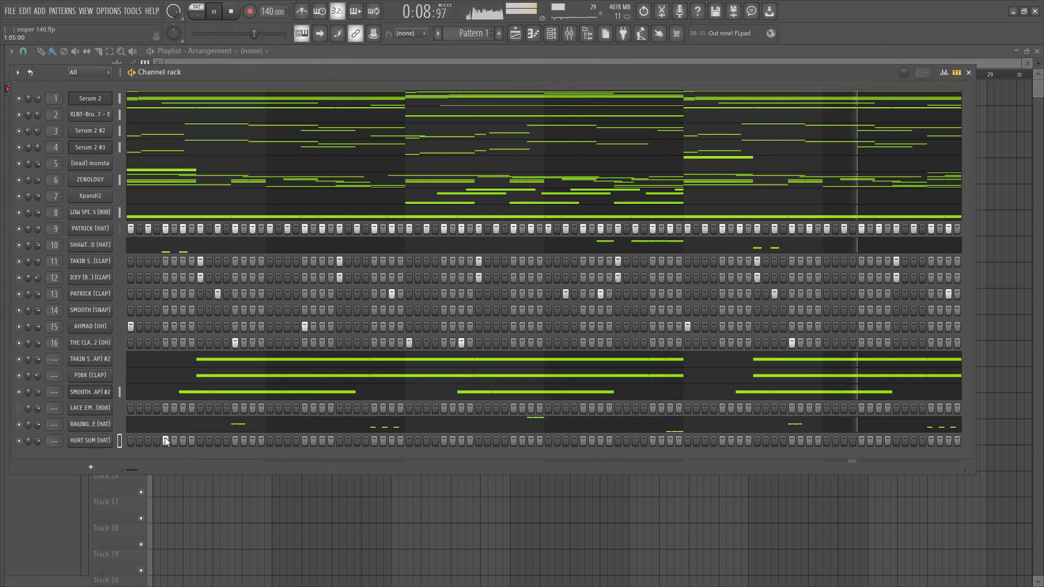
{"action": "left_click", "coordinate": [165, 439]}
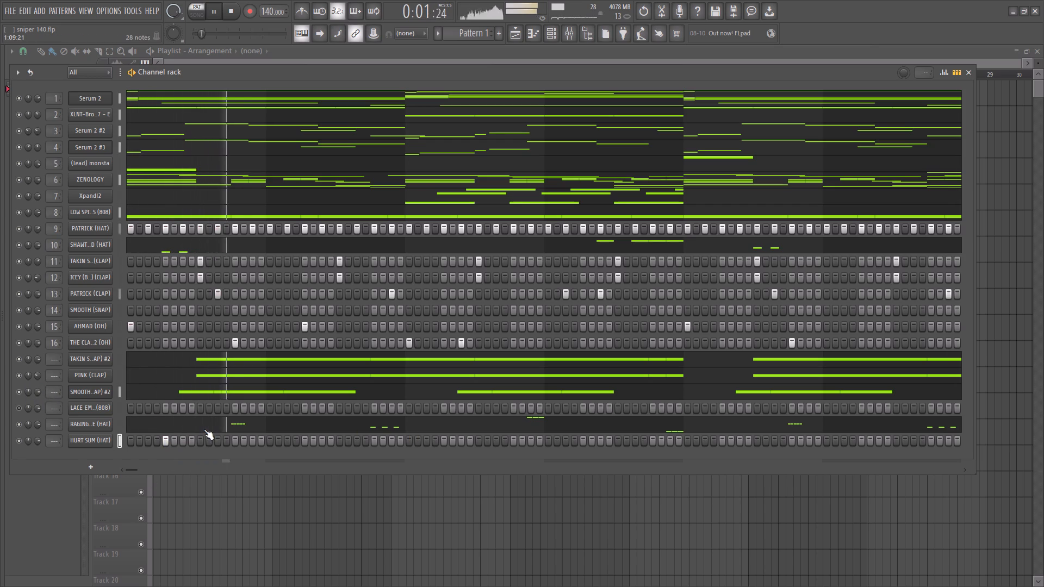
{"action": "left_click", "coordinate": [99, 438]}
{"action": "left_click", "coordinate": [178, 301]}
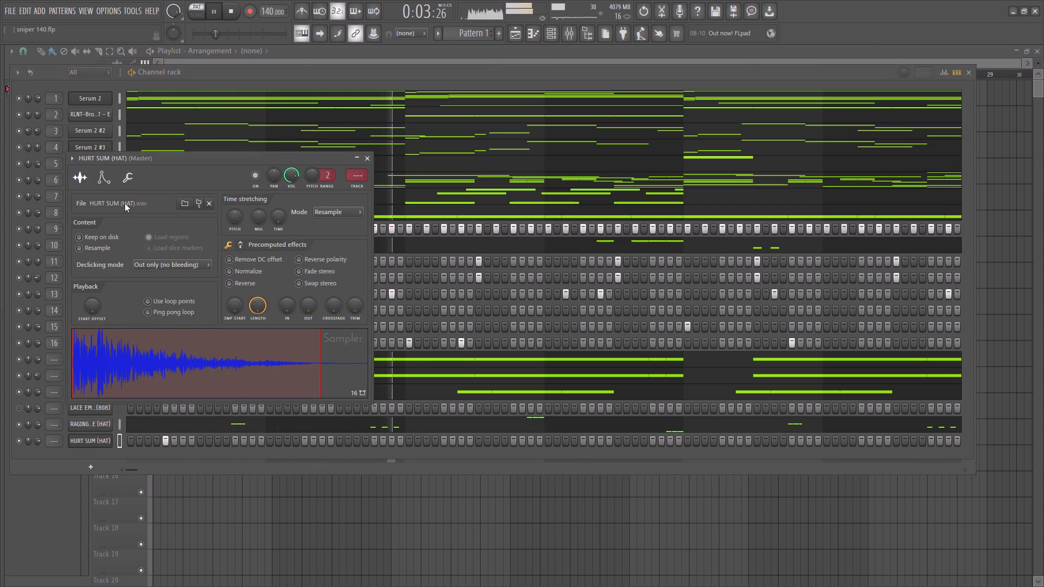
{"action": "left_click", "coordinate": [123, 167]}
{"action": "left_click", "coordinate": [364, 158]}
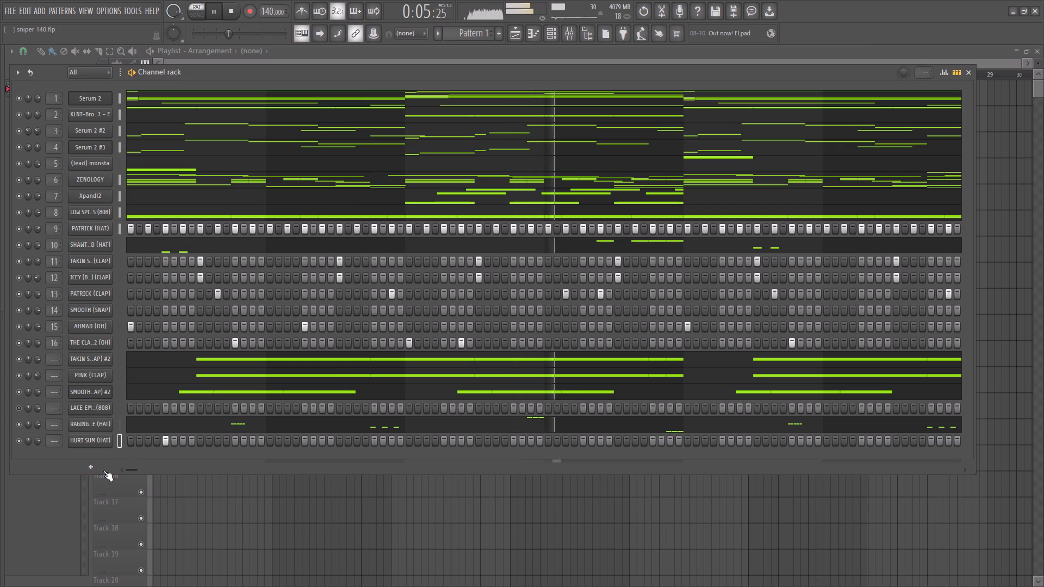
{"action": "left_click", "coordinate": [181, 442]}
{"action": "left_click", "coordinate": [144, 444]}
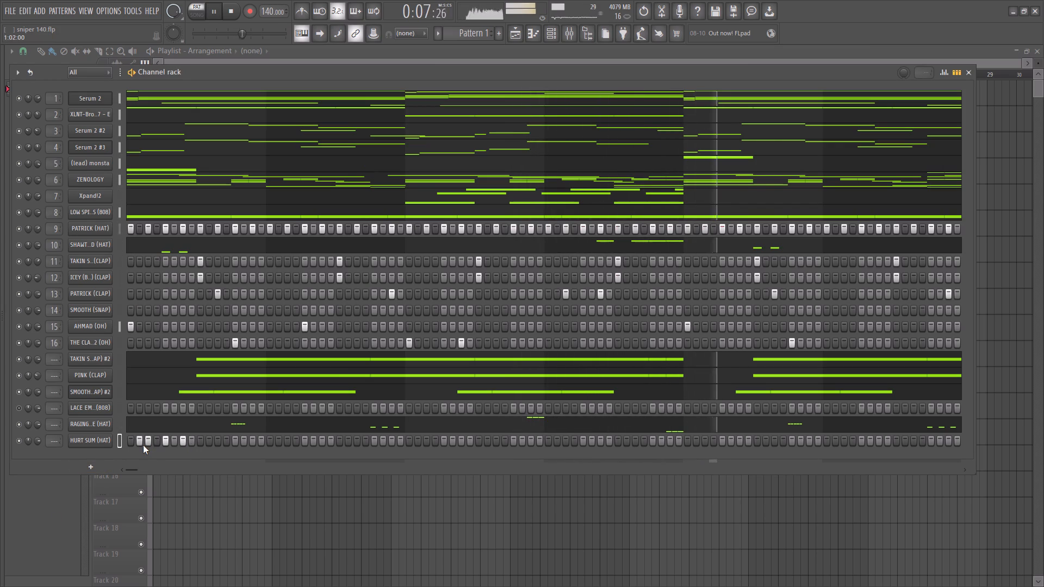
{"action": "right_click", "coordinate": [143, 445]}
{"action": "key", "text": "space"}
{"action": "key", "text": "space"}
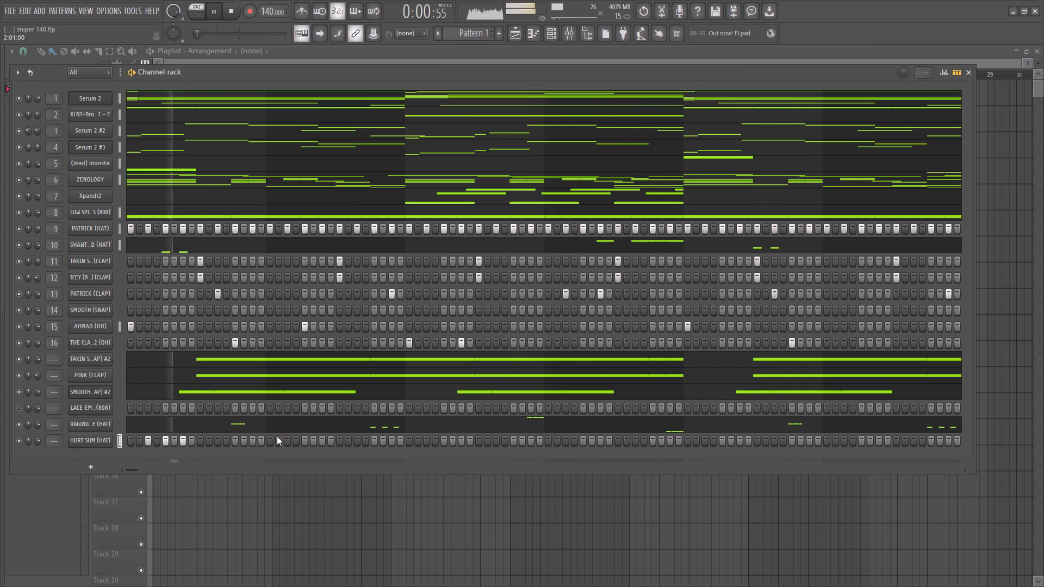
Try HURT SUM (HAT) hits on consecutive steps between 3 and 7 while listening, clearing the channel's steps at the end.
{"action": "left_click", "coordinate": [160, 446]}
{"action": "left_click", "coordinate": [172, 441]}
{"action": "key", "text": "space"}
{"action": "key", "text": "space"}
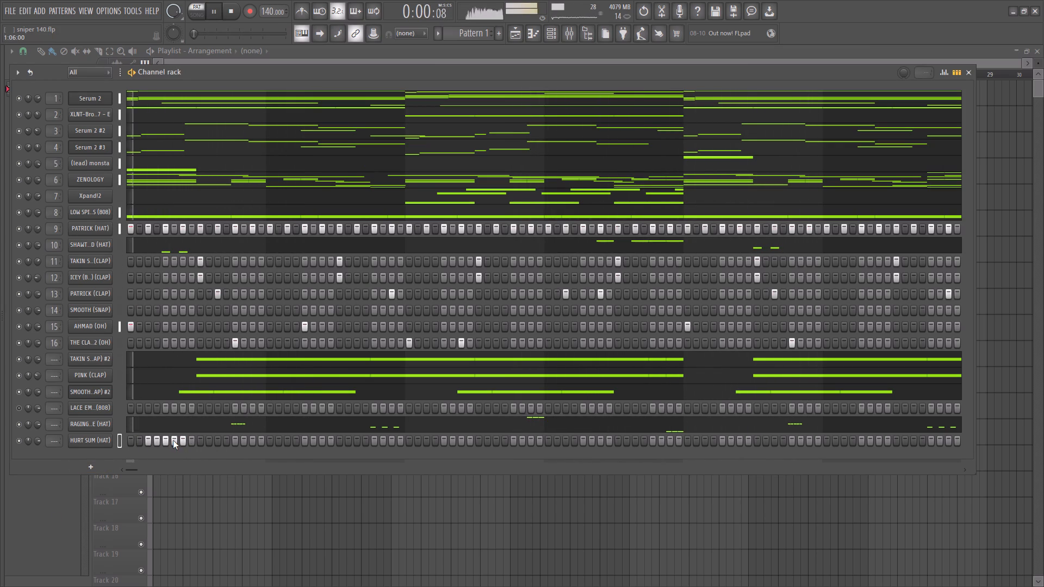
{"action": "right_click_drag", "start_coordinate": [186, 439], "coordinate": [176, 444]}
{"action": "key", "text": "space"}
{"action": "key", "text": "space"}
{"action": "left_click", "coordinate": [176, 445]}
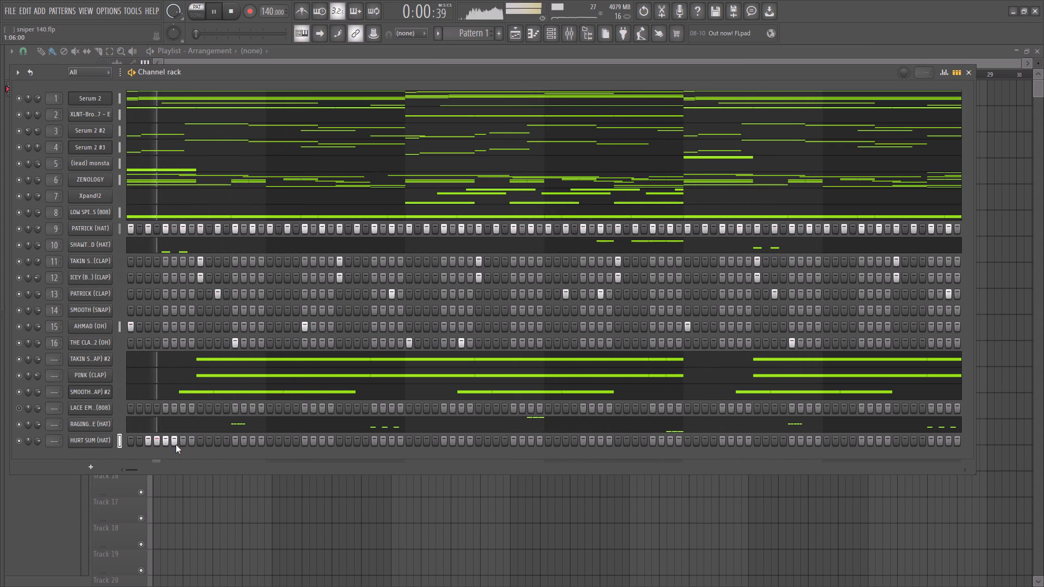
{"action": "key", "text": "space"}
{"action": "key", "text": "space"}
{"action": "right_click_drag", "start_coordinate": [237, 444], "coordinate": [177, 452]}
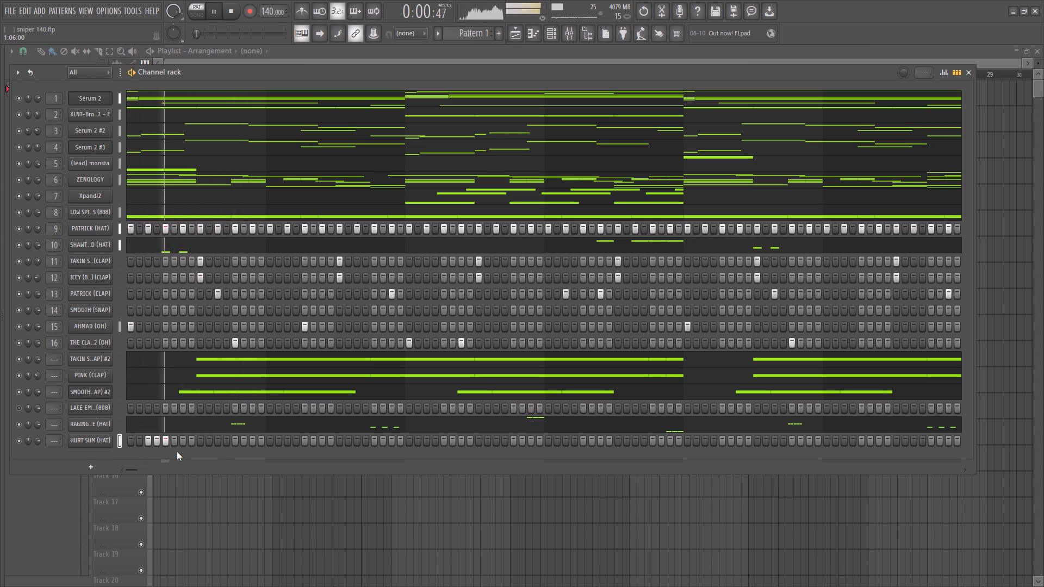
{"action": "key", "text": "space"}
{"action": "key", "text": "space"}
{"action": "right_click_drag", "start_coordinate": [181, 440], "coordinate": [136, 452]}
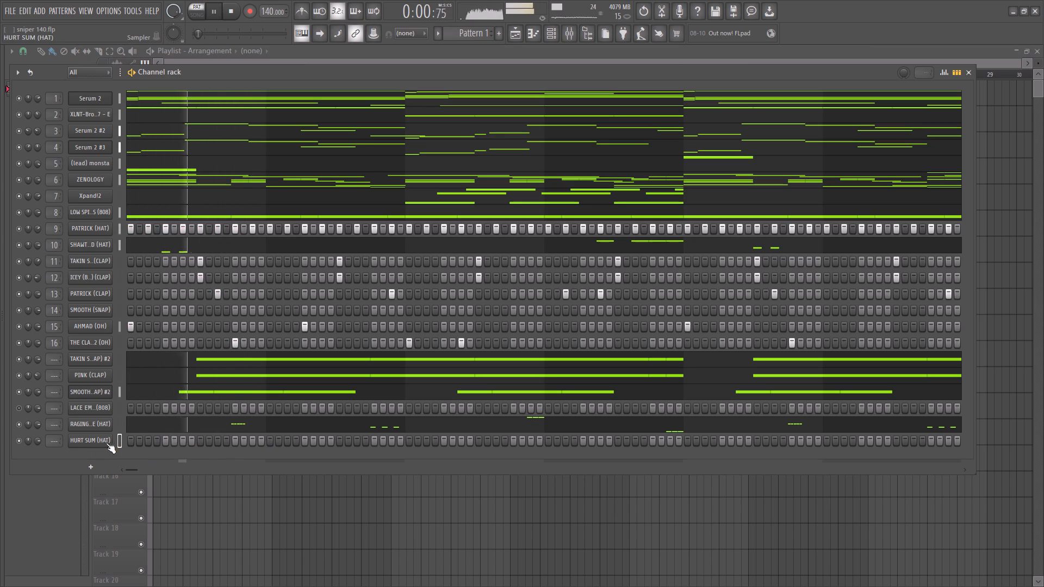
Open the piano roll for HURT SUM (HAT) and draw three spaced hits on C#5 in the first half of bar 1.
{"action": "right_click", "coordinate": [103, 444]}
{"action": "left_click", "coordinate": [147, 426]}
{"action": "key", "text": "space"}
{"action": "key", "text": "space"}
{"action": "scroll", "coordinate": [77, 376], "scroll_direction": "up", "scroll_amount": 4, "text": "ctrl"}
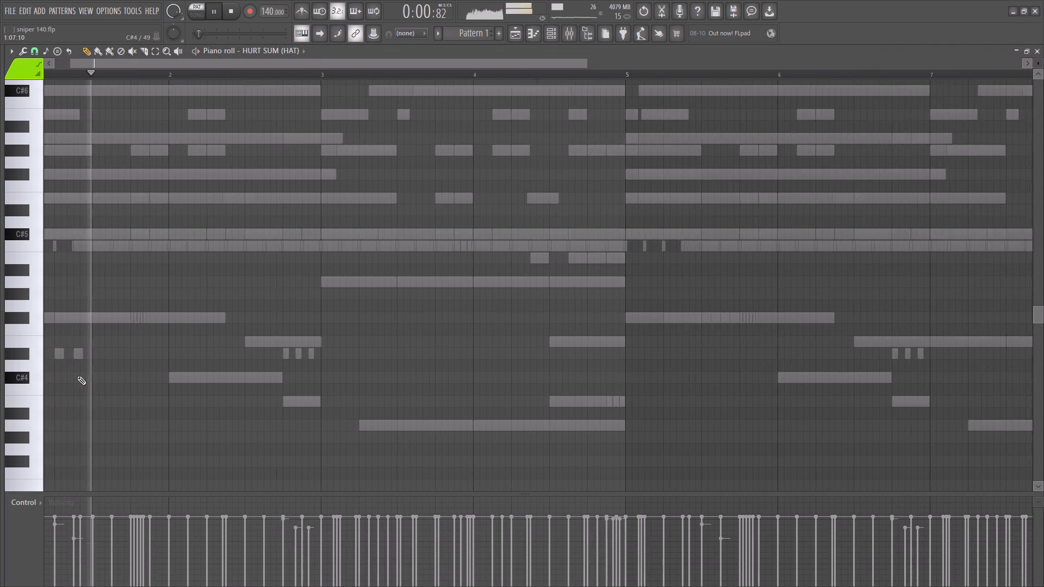
{"action": "scroll", "coordinate": [104, 361], "scroll_direction": "up", "scroll_amount": 3}
{"action": "key", "text": "space"}
{"action": "left_click", "coordinate": [91, 346]}
{"action": "left_click", "coordinate": [78, 346]}
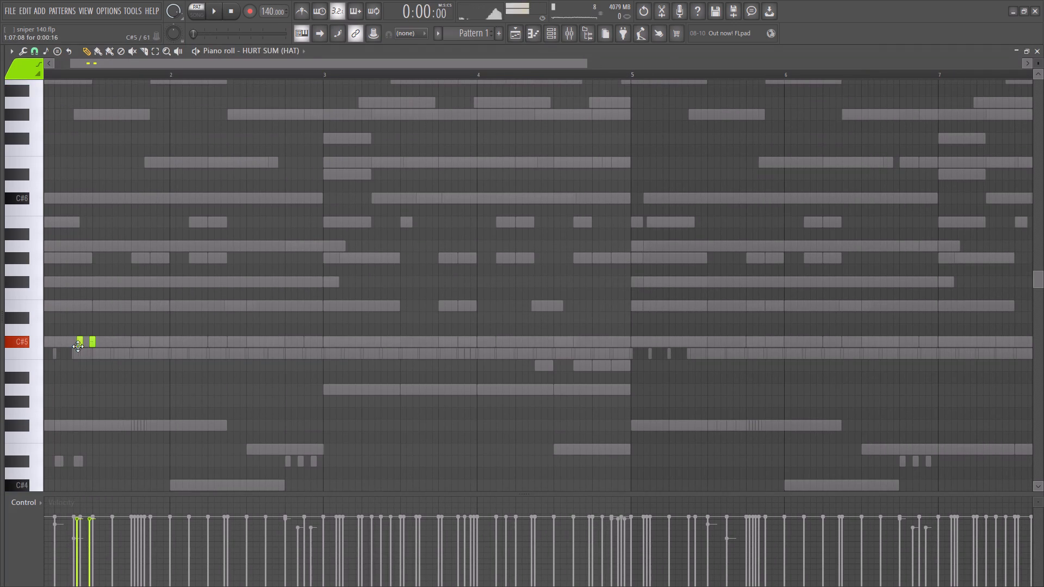
{"action": "left_click", "coordinate": [61, 343]}
{"action": "key", "text": "space"}
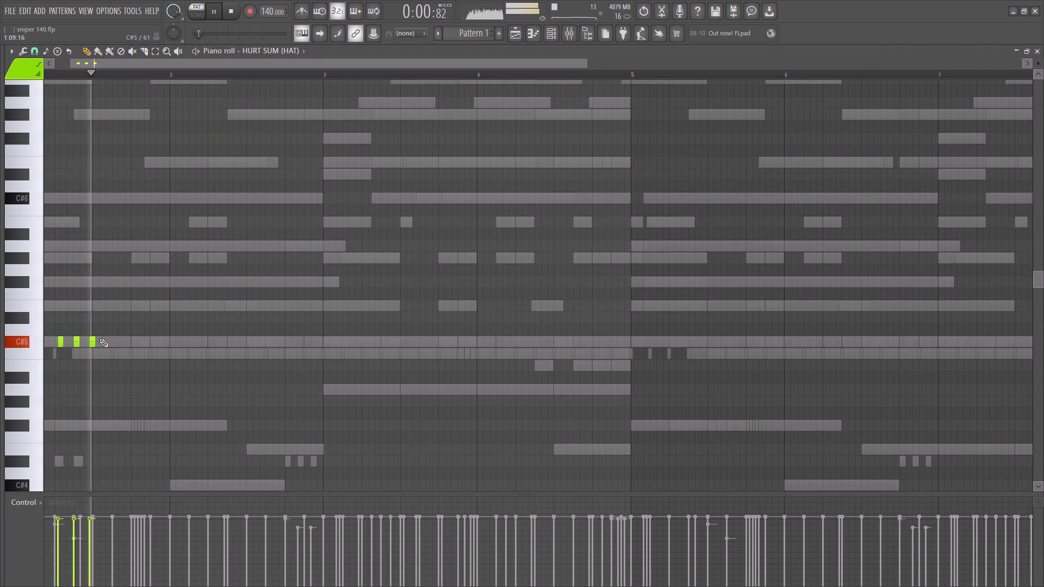
Shift the three C#5 HURT SUM (HAT) hits slightly earlier so the first starts on step 5 of bar 1.
{"action": "scroll", "coordinate": [101, 339], "scroll_direction": "down", "scroll_amount": 5, "text": "ctrl"}
{"action": "scroll", "coordinate": [51, 352], "scroll_direction": "down", "scroll_amount": 8, "text": "ctrl"}
{"action": "scroll", "coordinate": [39, 361], "scroll_direction": "up", "scroll_amount": 7, "text": "ctrl"}
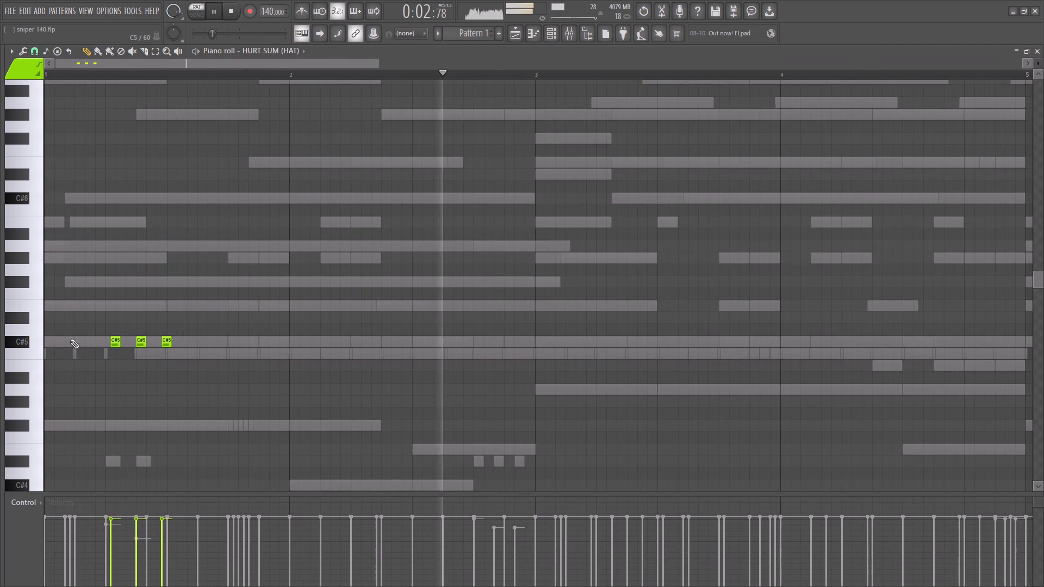
{"action": "key", "text": "space"}
{"action": "key", "text": "space"}
{"action": "left_click_drag", "start_coordinate": [104, 330], "coordinate": [189, 373], "text": "ctrl"}
{"action": "key", "text": "space"}
{"action": "key", "text": "space"}
{"action": "key", "text": "space"}
{"action": "left_click_drag", "start_coordinate": [113, 342], "coordinate": [108, 343]}
{"action": "key", "text": "space"}
{"action": "right_click", "coordinate": [158, 357]}
{"action": "key", "text": "space"}
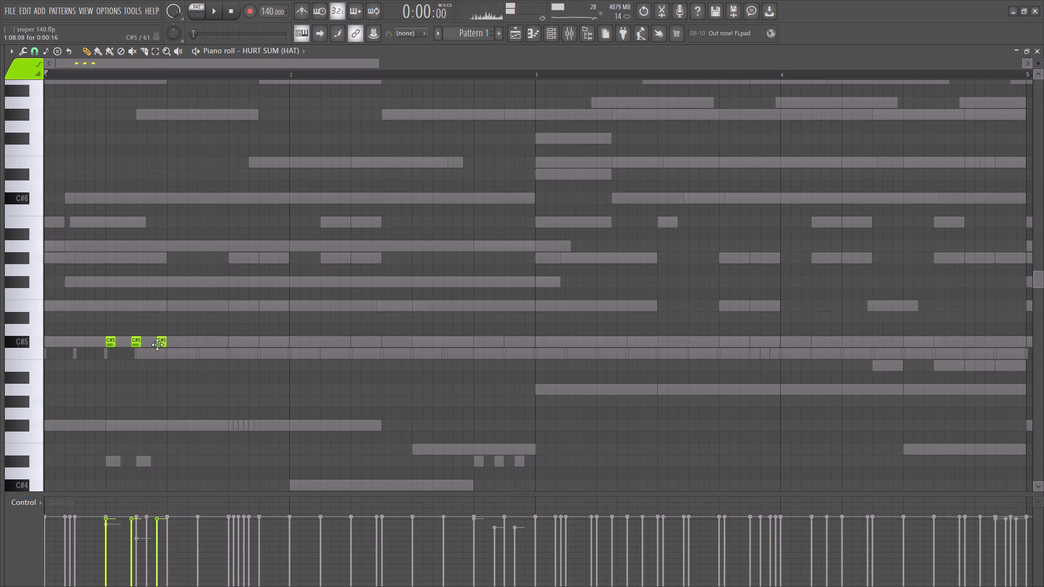
Replace the last C#5 hit with one on step 3, and place the remaining hits on steps 5 and 7.
{"action": "key", "text": "space"}
{"action": "right_click", "coordinate": [159, 342]}
{"action": "key", "text": "space"}
{"action": "key", "text": "space"}
{"action": "left_click_drag", "start_coordinate": [84, 345], "coordinate": [75, 345]}
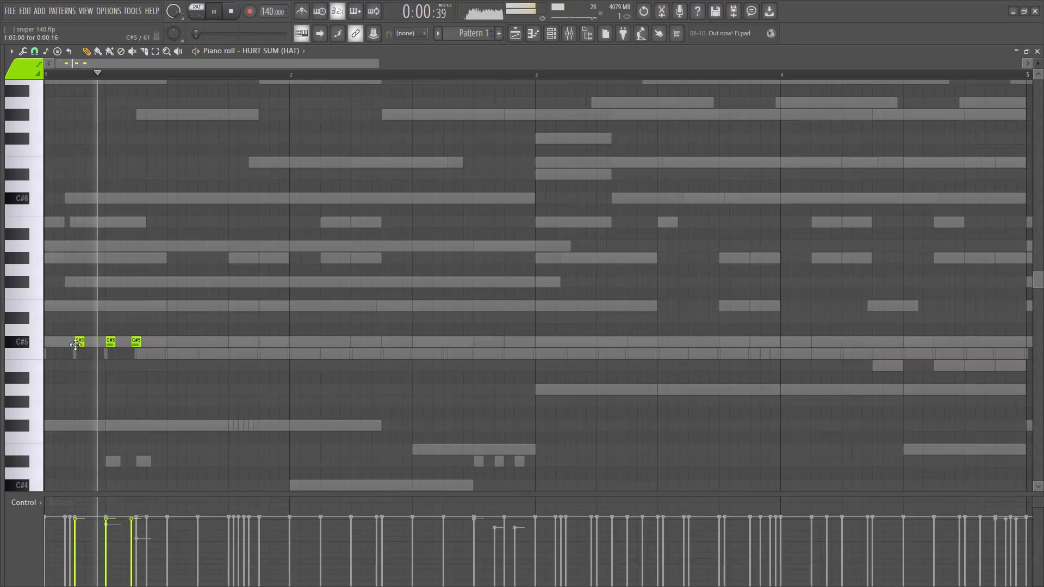
{"action": "left_click_drag", "start_coordinate": [75, 345], "coordinate": [71, 345]}
{"action": "key", "text": "space"}
{"action": "key", "text": "space"}
{"action": "key", "text": "space"}
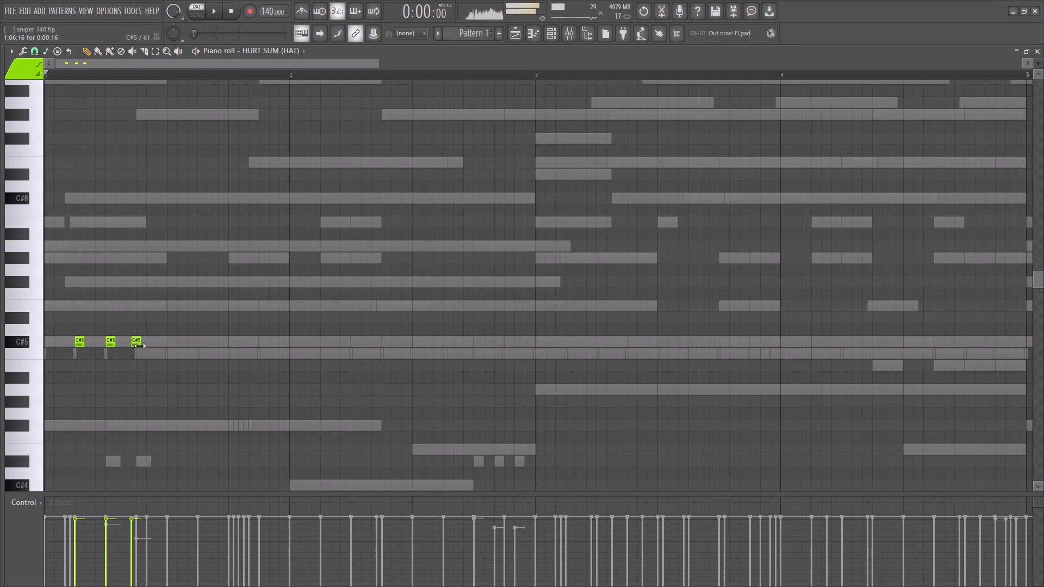
{"action": "key", "text": "space"}
{"action": "left_click", "coordinate": [138, 347]}
{"action": "key", "text": "space"}
{"action": "key", "text": "space"}
Draw two HURT SUM (HAT) hits on E4 at steps 11 and 13 of bar 1 and listen to them.
{"action": "left_click_drag", "start_coordinate": [172, 432], "coordinate": [166, 448]}
{"action": "key", "text": "space"}
{"action": "right_click_drag", "start_coordinate": [198, 442], "coordinate": [160, 453]}
{"action": "key", "text": "space"}
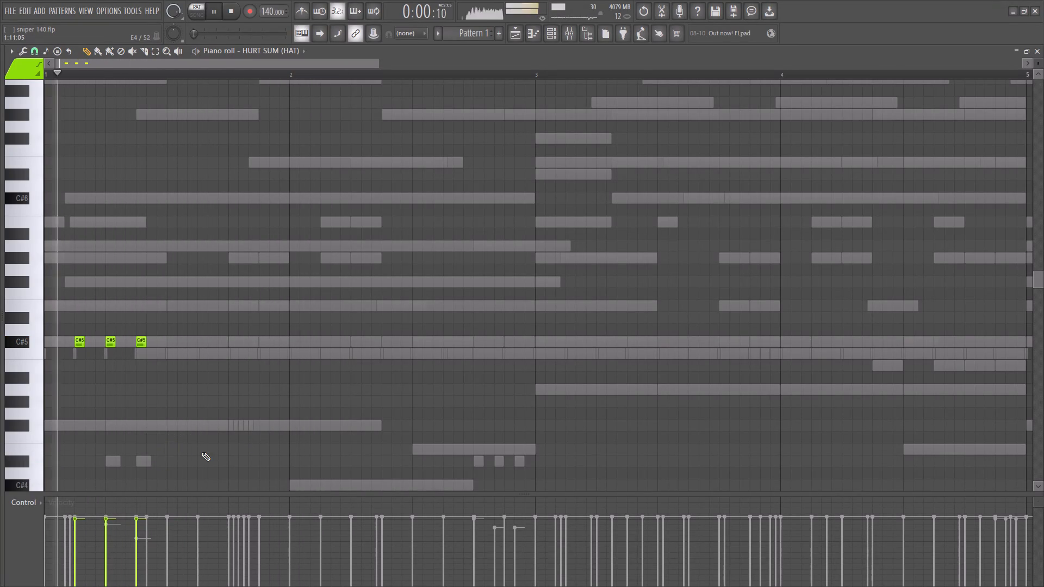
{"action": "left_click", "coordinate": [197, 449]}
{"action": "left_click", "coordinate": [225, 453]}
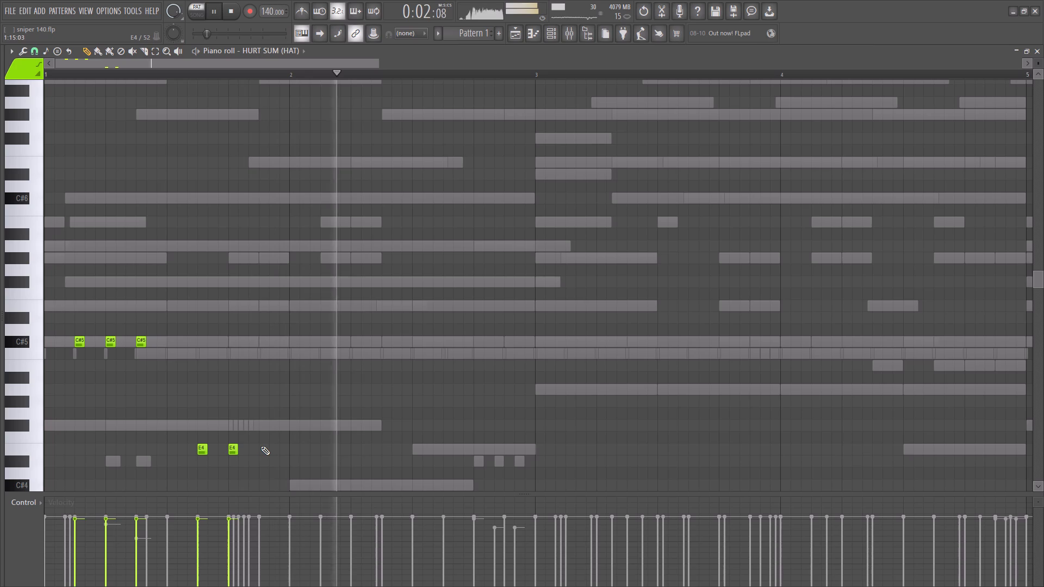
{"action": "key", "text": "space"}
{"action": "key", "text": "space"}
{"action": "scroll", "coordinate": [300, 417], "scroll_direction": "down", "scroll_amount": 6, "text": "ctrl"}
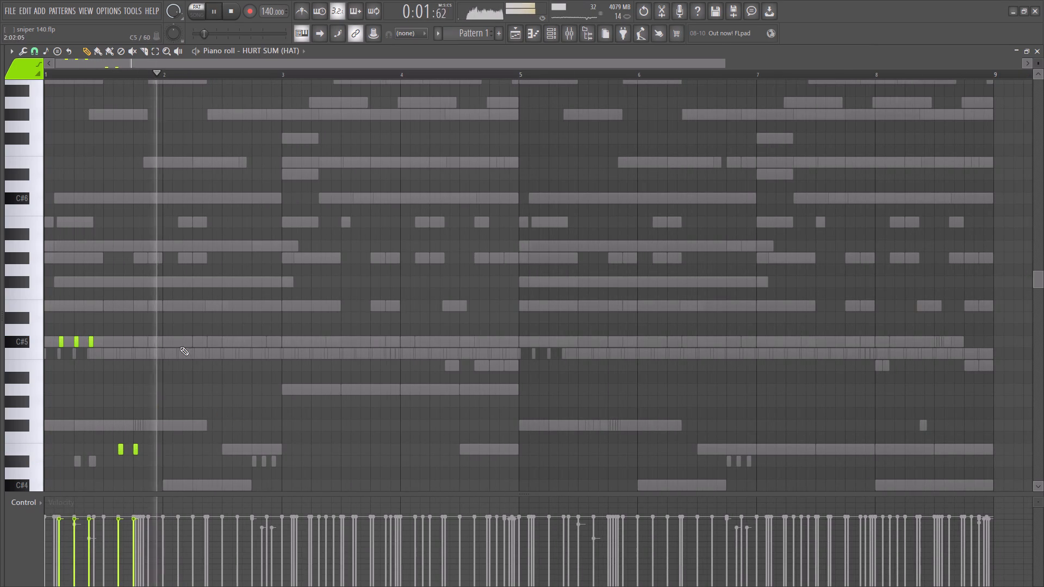
{"action": "key", "text": "space"}
{"action": "key", "text": "space"}
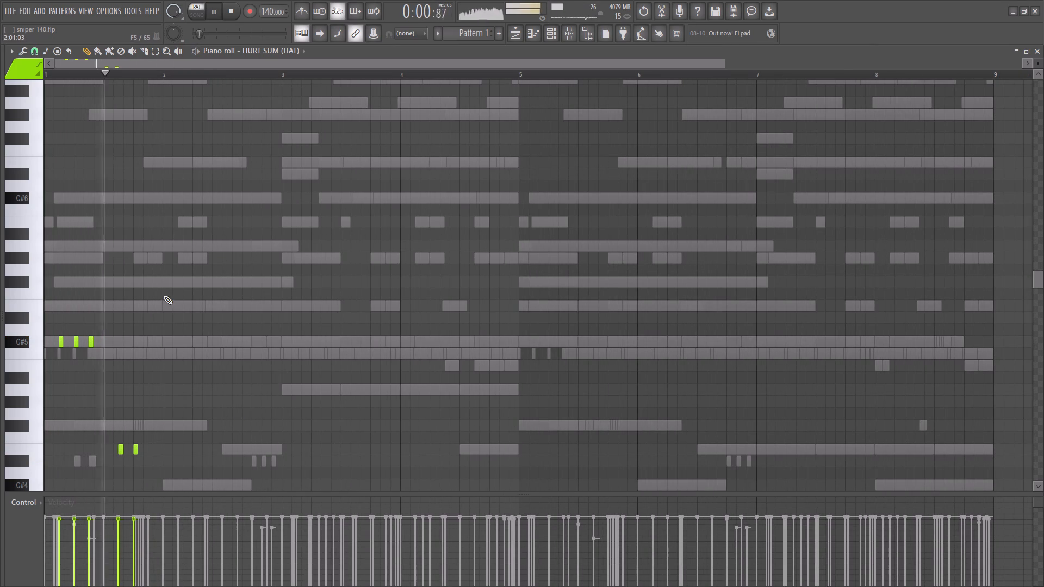
Draw two HURT SUM (HAT) hits on E5 at steps 1 and 3 of bar 1, adjusting the second's timing by ear.
{"action": "key", "text": "space"}
{"action": "key", "text": "space"}
{"action": "left_click_drag", "start_coordinate": [57, 304], "coordinate": [29, 312]}
{"action": "key", "text": "space"}
{"action": "key", "text": "space"}
{"action": "left_click", "coordinate": [53, 301]}
{"action": "right_click", "coordinate": [54, 303]}
{"action": "key", "text": "space"}
{"action": "key", "text": "space"}
{"action": "left_click", "coordinate": [55, 309]}
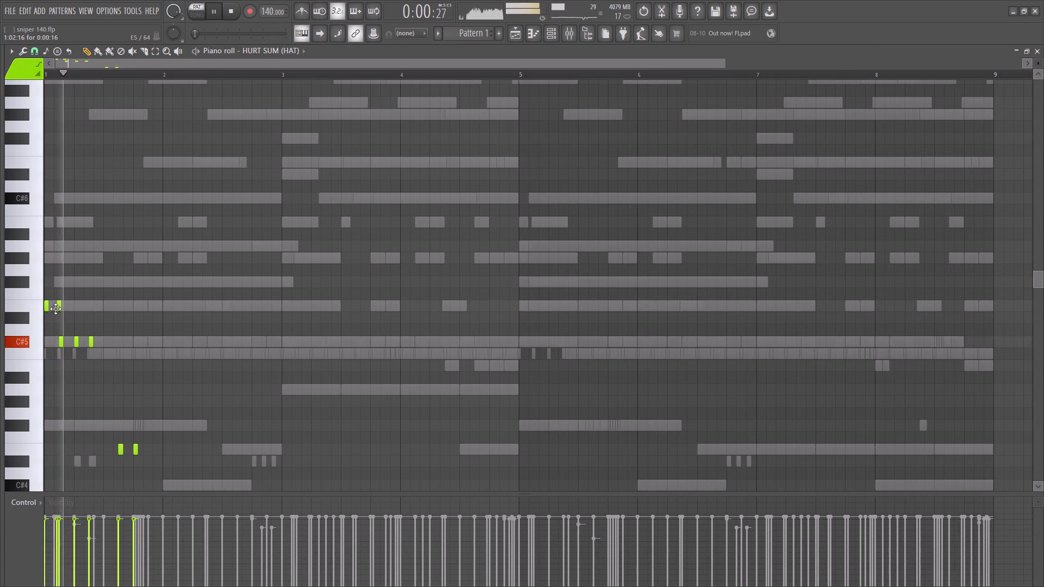
{"action": "key", "text": "space"}
{"action": "key", "text": "space"}
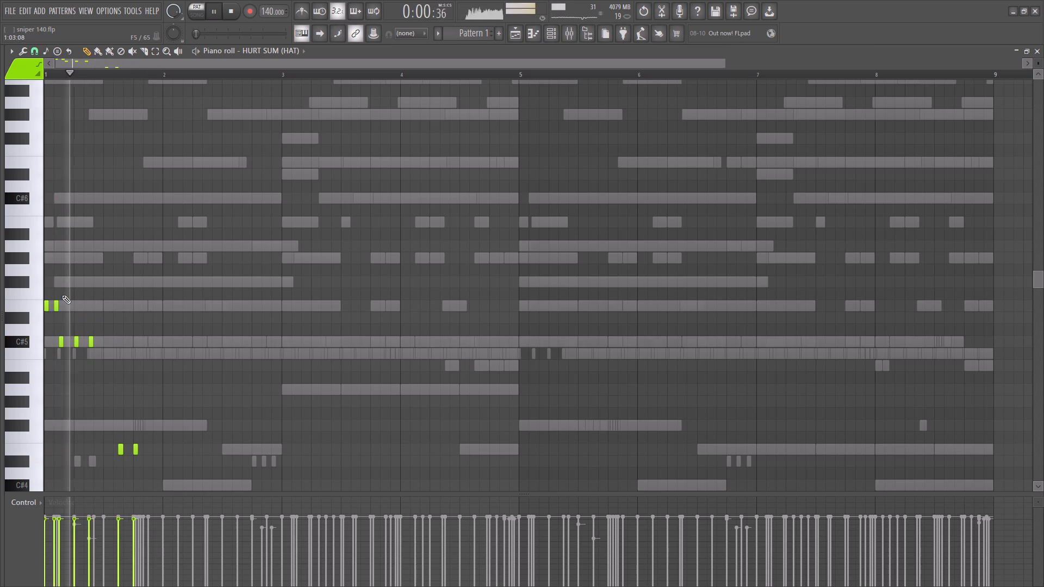
{"action": "key", "text": "space"}
{"action": "scroll", "coordinate": [52, 313], "scroll_direction": "up", "scroll_amount": 5, "text": "ctrl"}
{"action": "left_click_drag", "start_coordinate": [60, 307], "coordinate": [63, 307]}
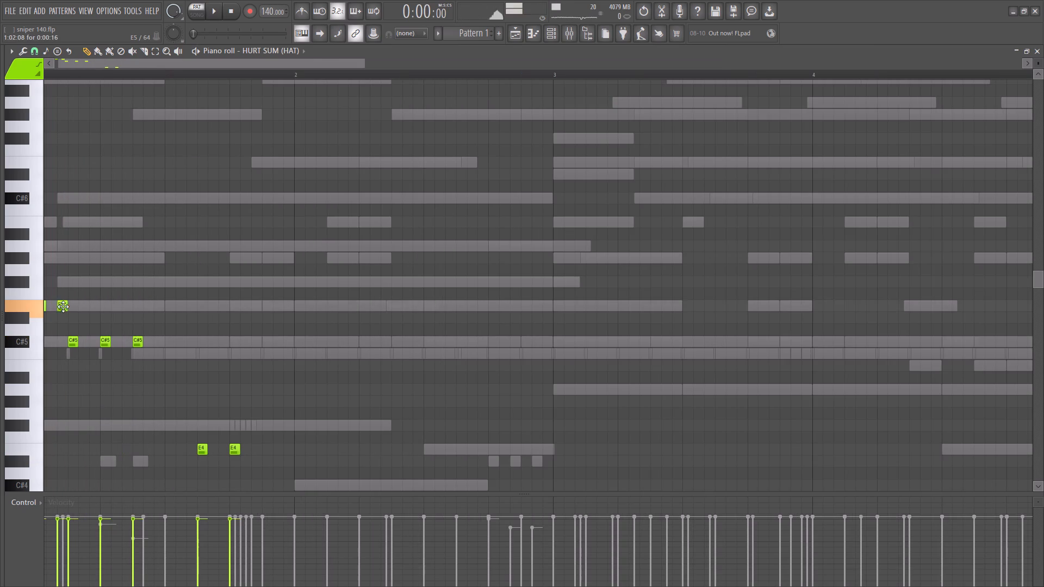
{"action": "left_click_drag", "start_coordinate": [63, 307], "coordinate": [69, 309]}
{"action": "key", "text": "space"}
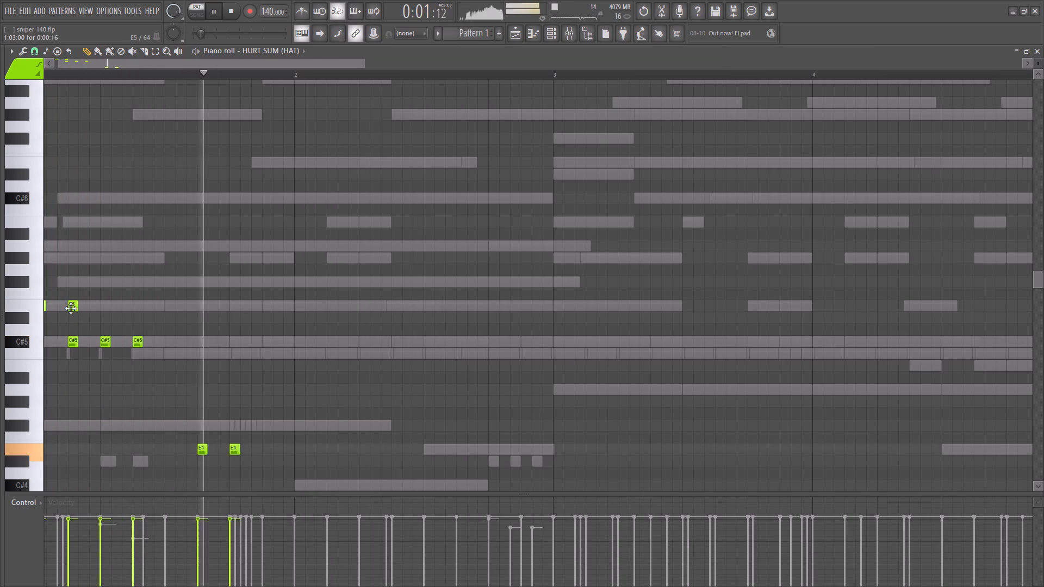
Duplicate the bar 1 HURT SUM (HAT) hits into bar 2.
{"action": "scroll", "coordinate": [350, 307], "scroll_direction": "down", "scroll_amount": 4, "text": "ctrl"}
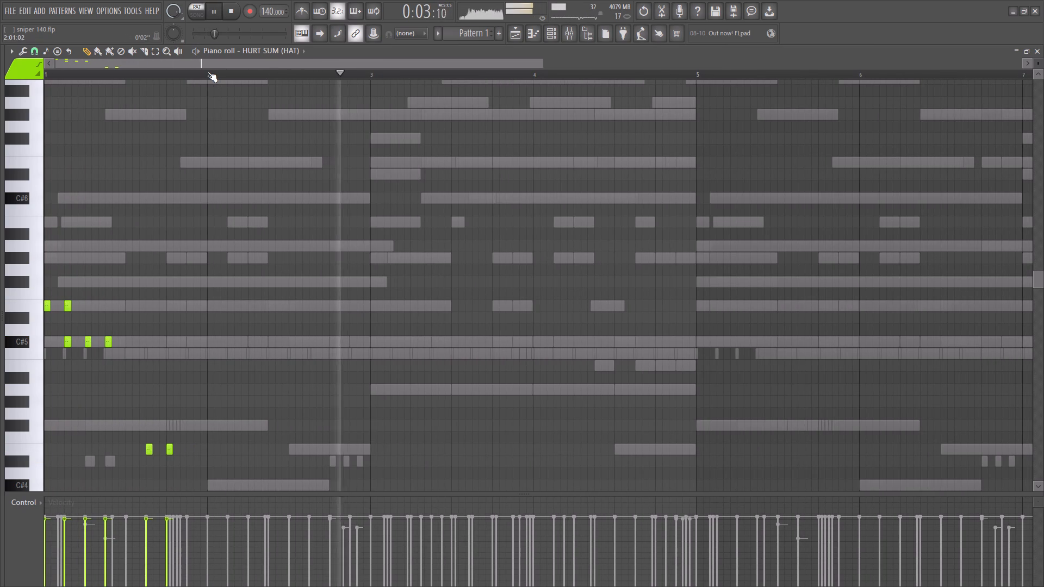
{"action": "left_click_drag", "start_coordinate": [207, 74], "coordinate": [0, 398], "text": "ctrl"}
{"action": "key", "text": "ctrl+space"}
{"action": "key", "text": "ctrl+b"}
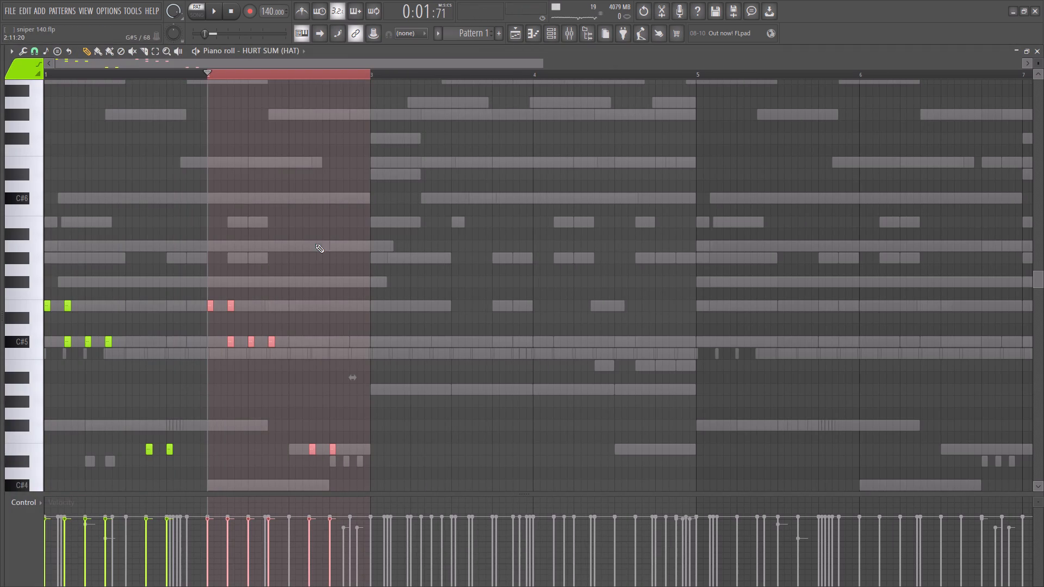
Duplicate the bar 2 HURT SUM (HAT) hits into bars 3 and 4, and clear the selection.
{"action": "left_click_drag", "start_coordinate": [305, 171], "coordinate": [309, 179], "text": "ctrl"}
{"action": "key", "text": "ctrl+b"}
{"action": "key", "text": "ctrl+b"}
{"action": "key", "text": "ctrl+space"}
{"action": "right_click", "coordinate": [474, 213], "text": "ctrl"}
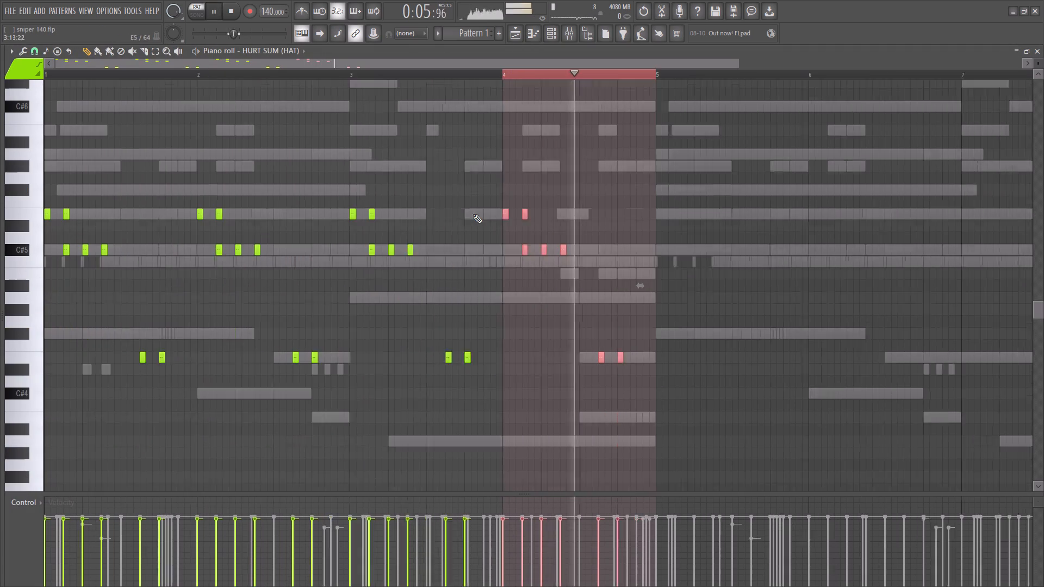
{"action": "key", "text": "space"}
{"action": "right_click", "coordinate": [480, 209]}
{"action": "key", "text": "space"}
{"action": "right_click", "coordinate": [437, 71], "text": "ctrl"}
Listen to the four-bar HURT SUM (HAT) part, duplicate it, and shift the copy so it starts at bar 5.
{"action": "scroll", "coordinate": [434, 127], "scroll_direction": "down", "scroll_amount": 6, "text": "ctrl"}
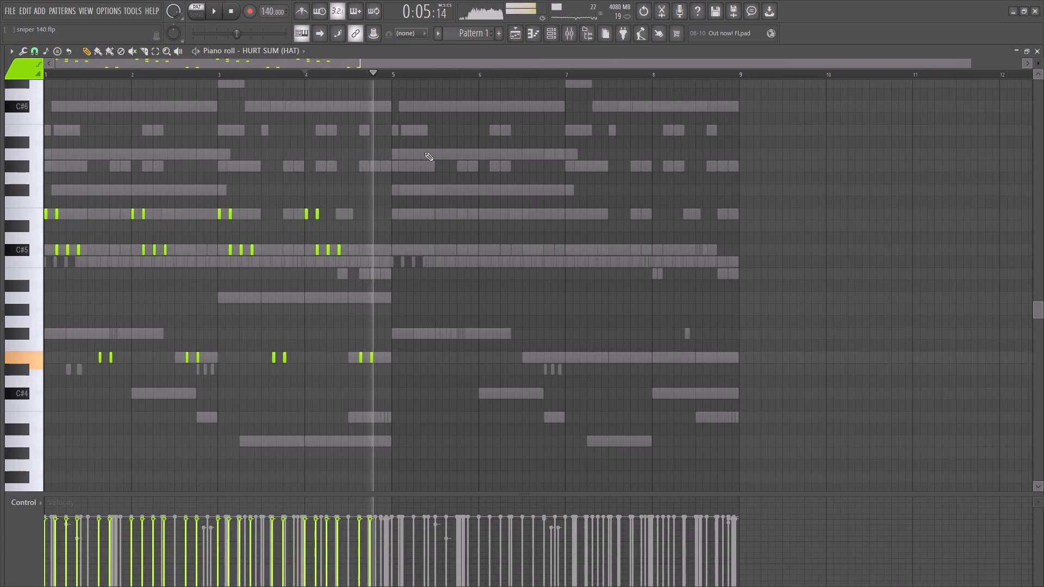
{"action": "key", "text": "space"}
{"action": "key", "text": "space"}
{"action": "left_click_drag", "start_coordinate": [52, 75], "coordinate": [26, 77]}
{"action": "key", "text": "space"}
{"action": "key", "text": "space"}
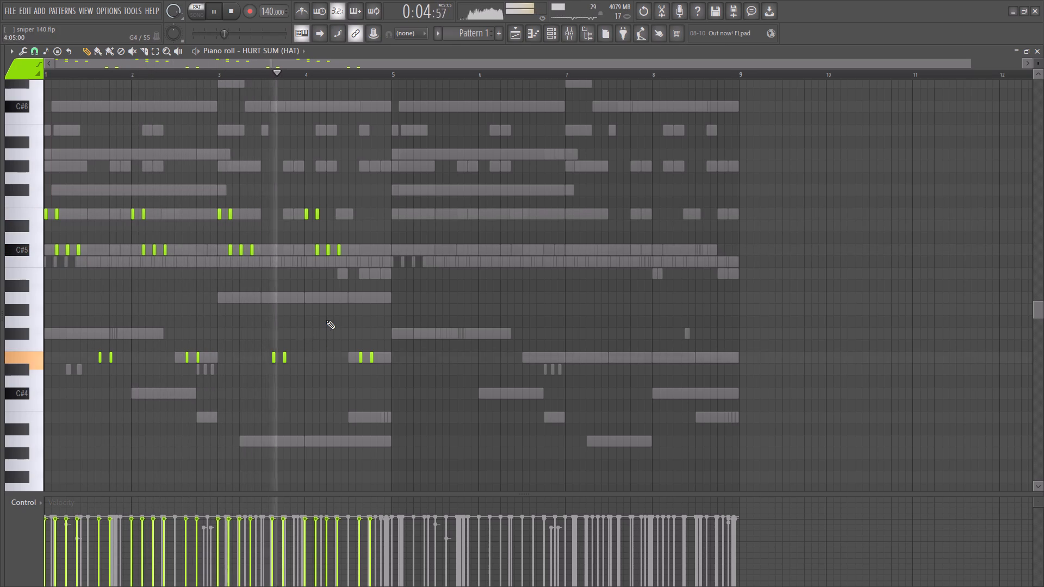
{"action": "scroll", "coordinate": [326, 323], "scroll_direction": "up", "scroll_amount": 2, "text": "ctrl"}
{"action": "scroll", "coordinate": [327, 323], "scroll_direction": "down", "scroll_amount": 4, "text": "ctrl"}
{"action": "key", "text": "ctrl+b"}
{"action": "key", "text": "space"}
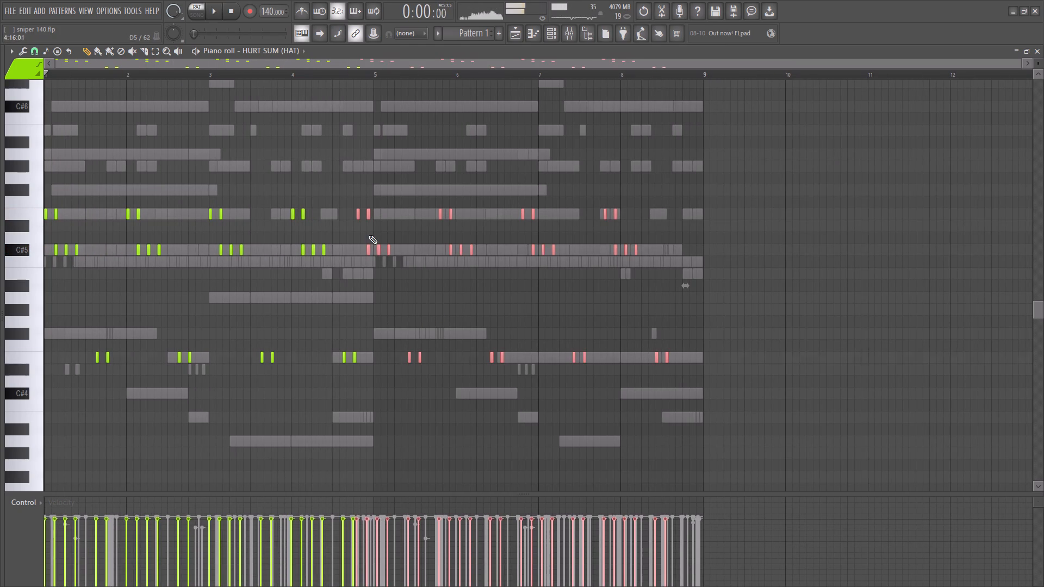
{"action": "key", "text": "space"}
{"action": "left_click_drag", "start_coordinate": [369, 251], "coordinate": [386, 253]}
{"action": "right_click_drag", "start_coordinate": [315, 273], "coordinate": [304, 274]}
Move the two E4 hits in bar 3 up to A4.
{"action": "scroll", "coordinate": [244, 283], "scroll_direction": "up", "scroll_amount": 2, "text": "ctrl"}
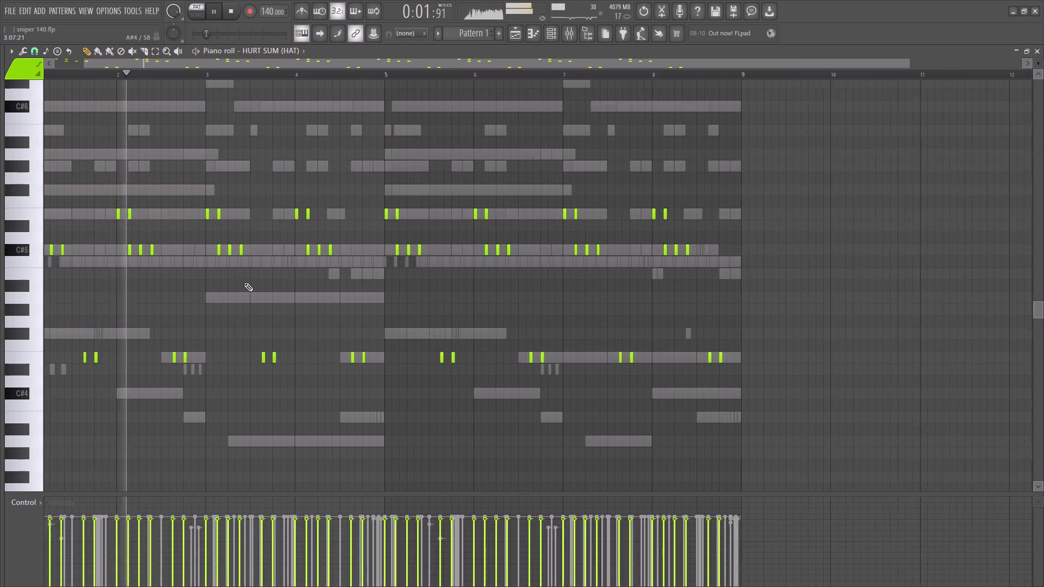
{"action": "scroll", "coordinate": [244, 283], "scroll_direction": "up", "scroll_amount": 1, "text": "ctrl"}
{"action": "left_click_drag", "start_coordinate": [268, 350], "coordinate": [286, 355], "text": "ctrl"}
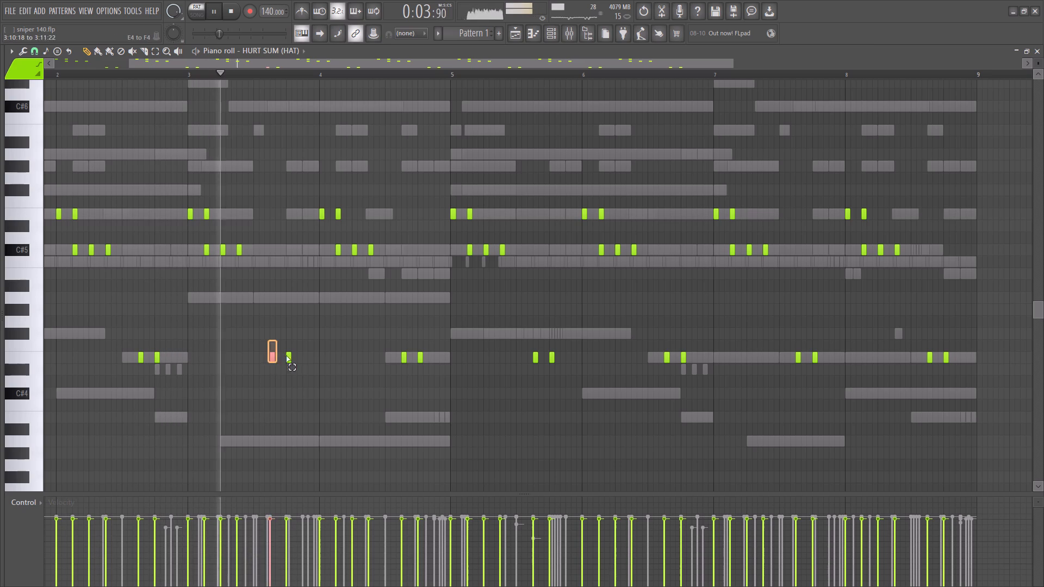
{"action": "left_click_drag", "start_coordinate": [286, 355], "coordinate": [330, 376], "text": "ctrl"}
{"action": "key", "text": "space"}
{"action": "key", "text": "space"}
{"action": "left_click_drag", "start_coordinate": [287, 357], "coordinate": [285, 298]}
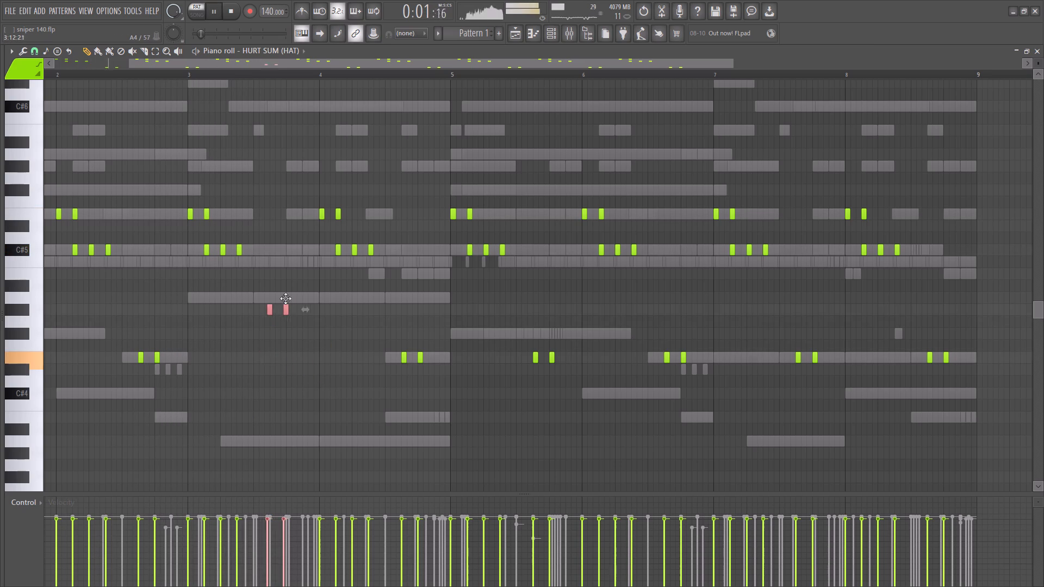
{"action": "left_click_drag", "start_coordinate": [285, 298], "coordinate": [288, 294]}
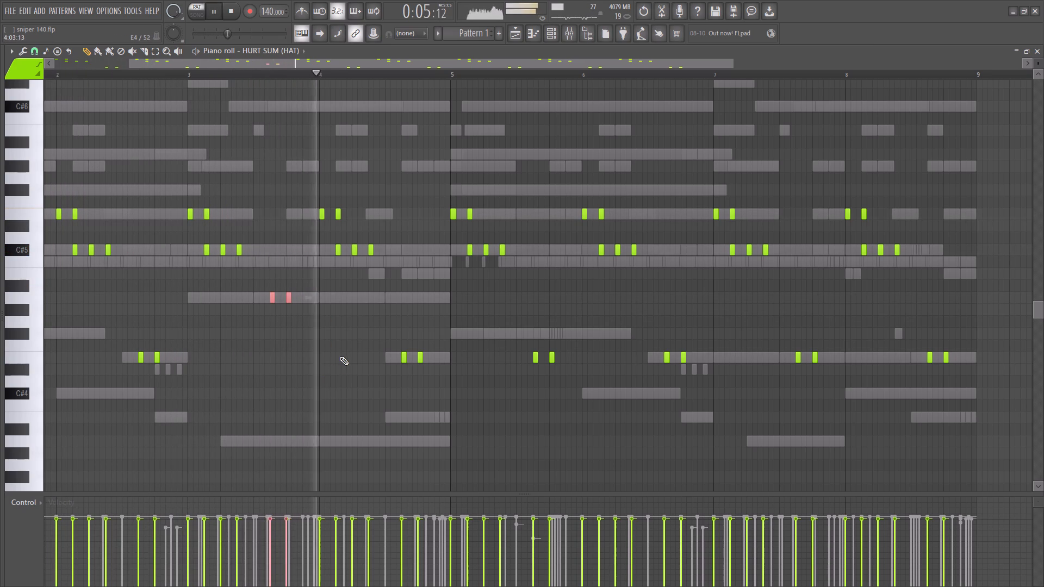
Add a third E4 hit at step 15 of bar 4, following the existing pair.
{"action": "right_click", "coordinate": [340, 357]}
{"action": "left_click_drag", "start_coordinate": [378, 327], "coordinate": [425, 362], "text": "ctrl"}
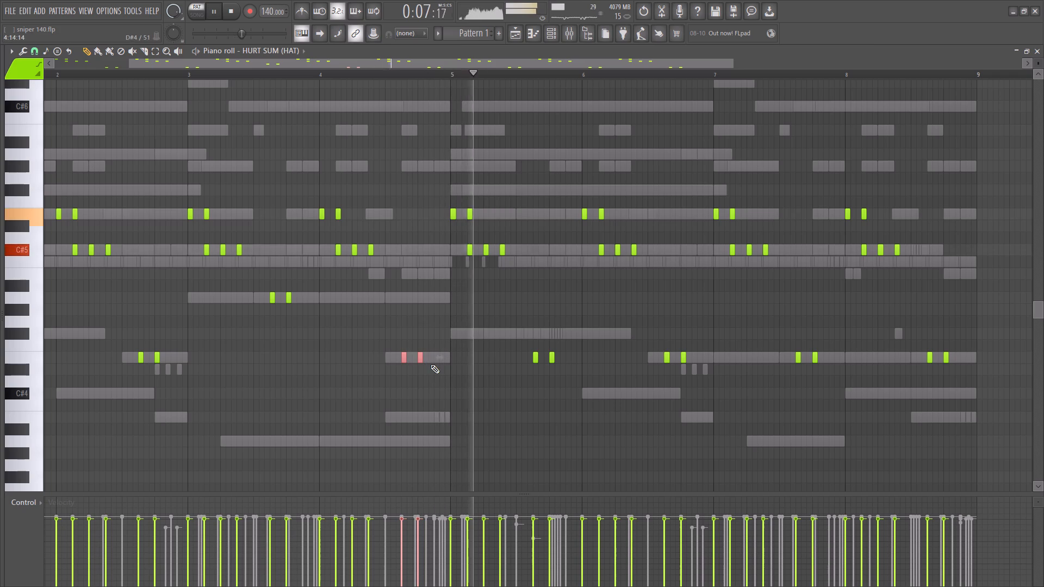
{"action": "left_click", "coordinate": [432, 373]}
{"action": "right_click_drag", "start_coordinate": [432, 366], "coordinate": [435, 372]}
{"action": "left_click", "coordinate": [437, 356]}
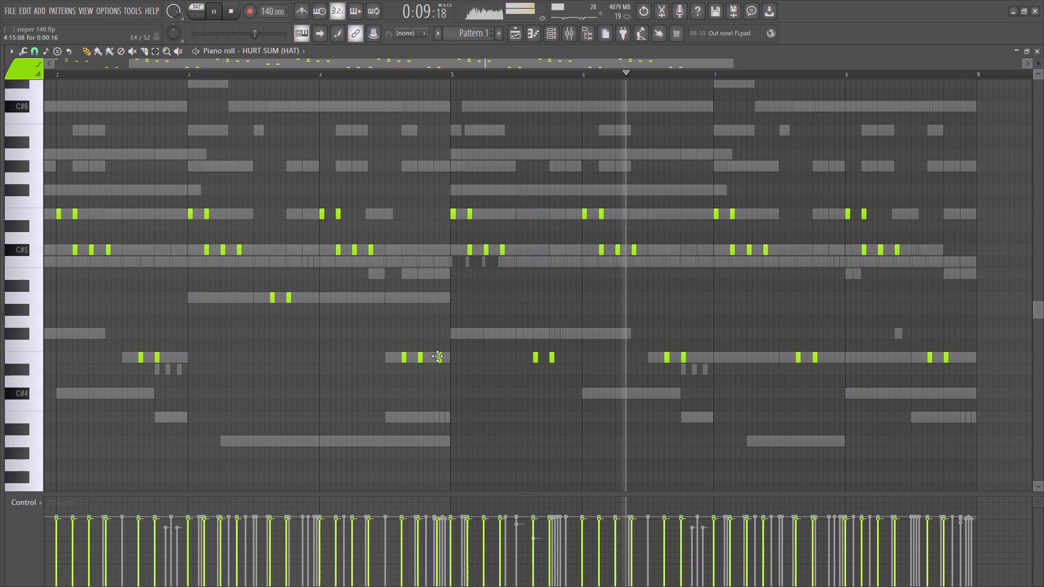
{"action": "left_click", "coordinate": [439, 357]}
{"action": "scroll", "coordinate": [437, 361], "scroll_direction": "down", "scroll_amount": 7, "text": "ctrl"}
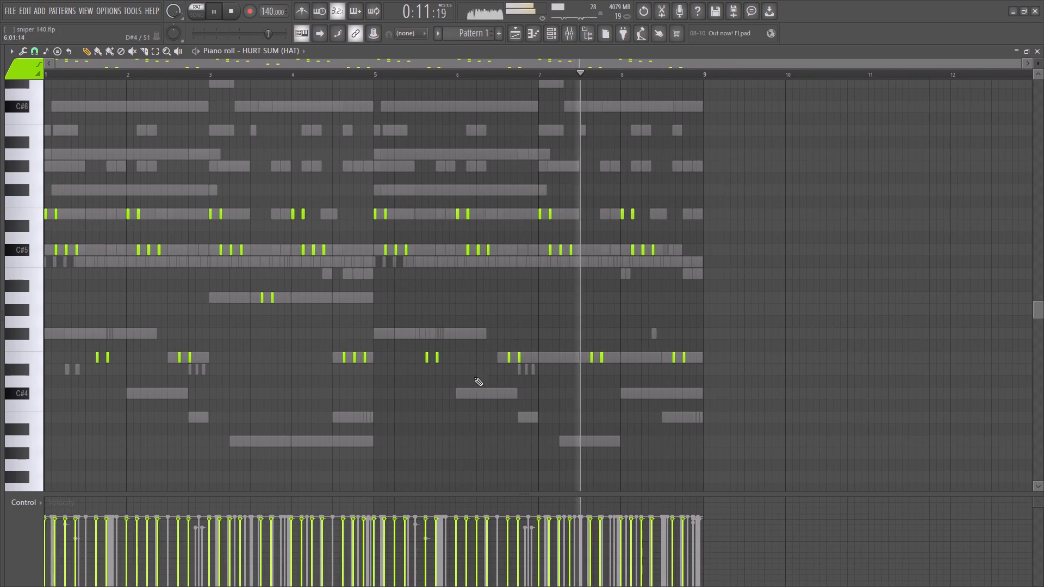
Delete the HURT SUM (HAT) hits in bars 5 to 8, undoing any deletion beyond those bars.
{"action": "scroll", "coordinate": [474, 377], "scroll_direction": "down", "scroll_amount": 2, "text": "ctrl"}
{"action": "left_click_drag", "start_coordinate": [671, 338], "coordinate": [699, 377], "text": "ctrl"}
{"action": "right_click_drag", "start_coordinate": [691, 347], "coordinate": [625, 397]}
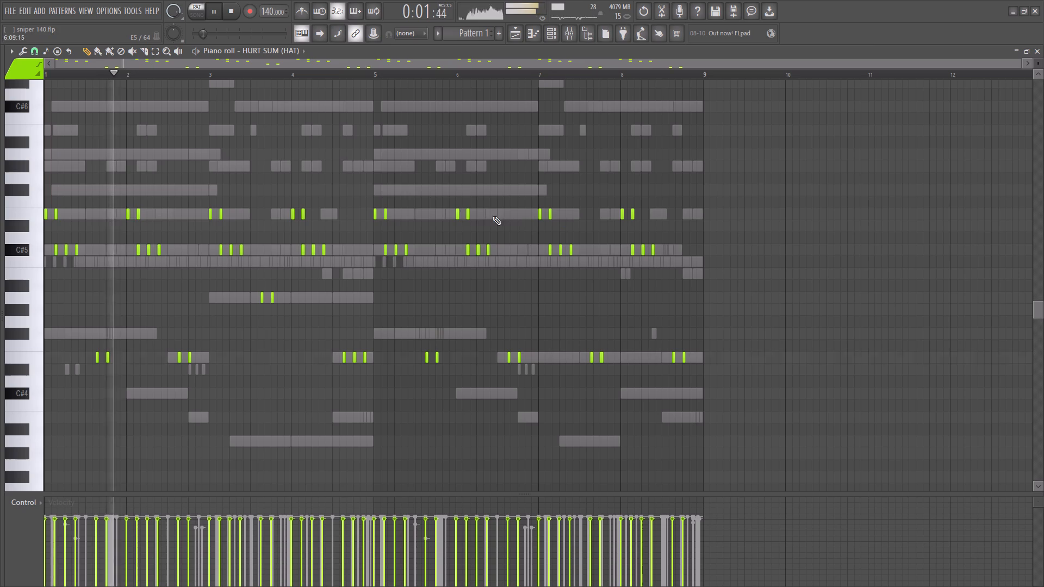
{"action": "left_click_drag", "start_coordinate": [375, 192], "coordinate": [702, 466], "text": "ctrl"}
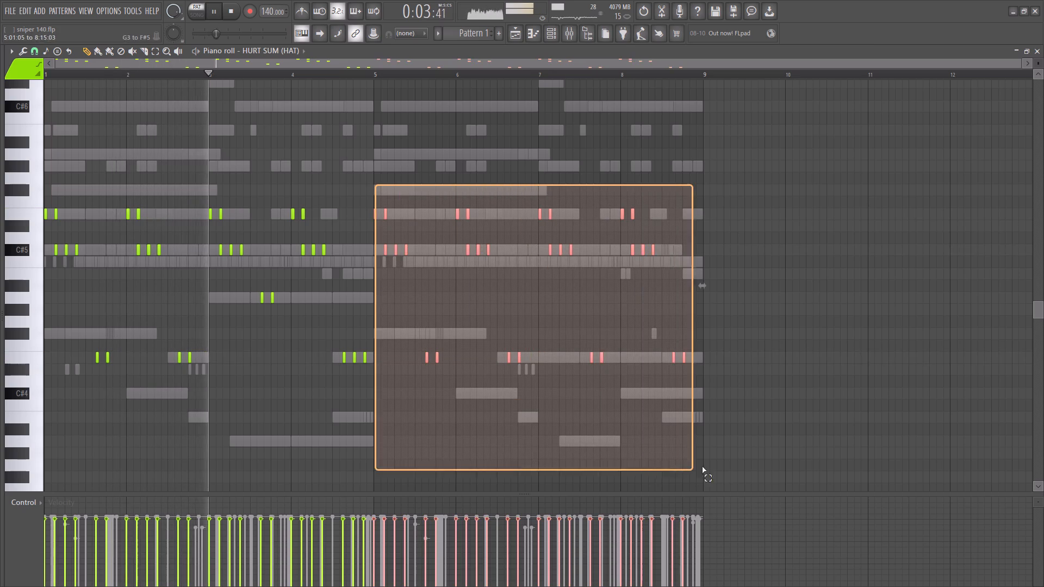
{"action": "left_click_drag", "start_coordinate": [702, 466], "coordinate": [720, 477], "text": "ctrl"}
{"action": "key", "text": "Delete"}
{"action": "key", "text": "Delete"}
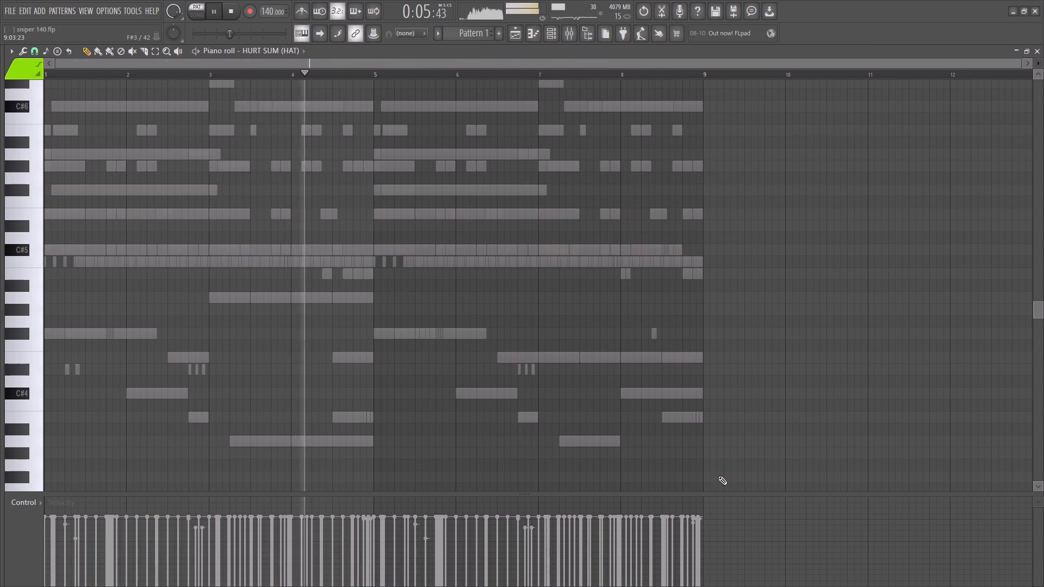
{"action": "key", "text": "ctrl+z"}
Apply quick legato to the hits in bars 1 to 4, duplicate them into bars 5 to 8, and listen.
{"action": "key", "text": "ctrl+l"}
{"action": "key", "text": "ctrl+b"}
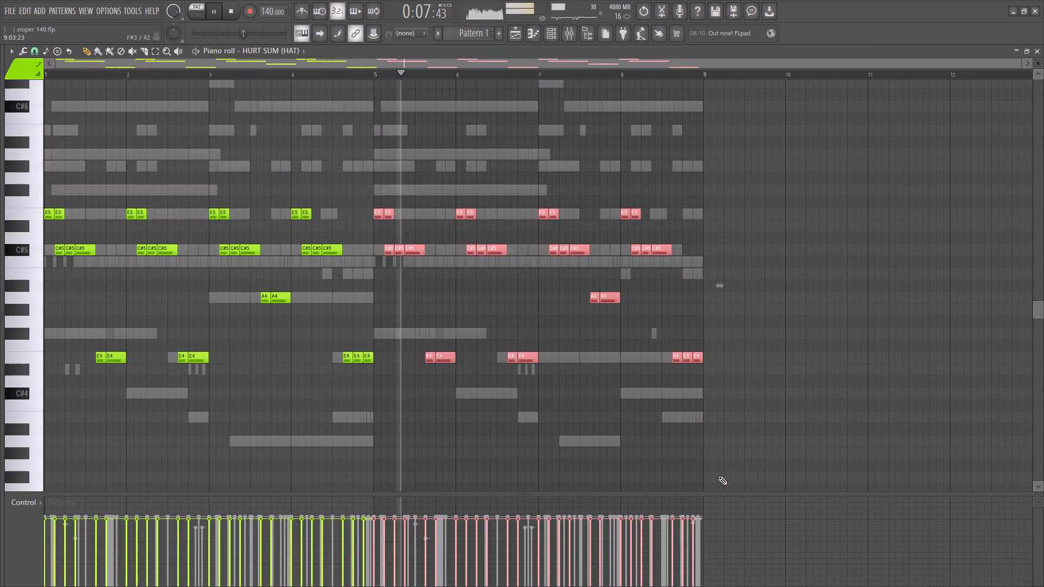
{"action": "key", "text": "space"}
{"action": "key", "text": "space"}
{"action": "right_click", "coordinate": [451, 472]}
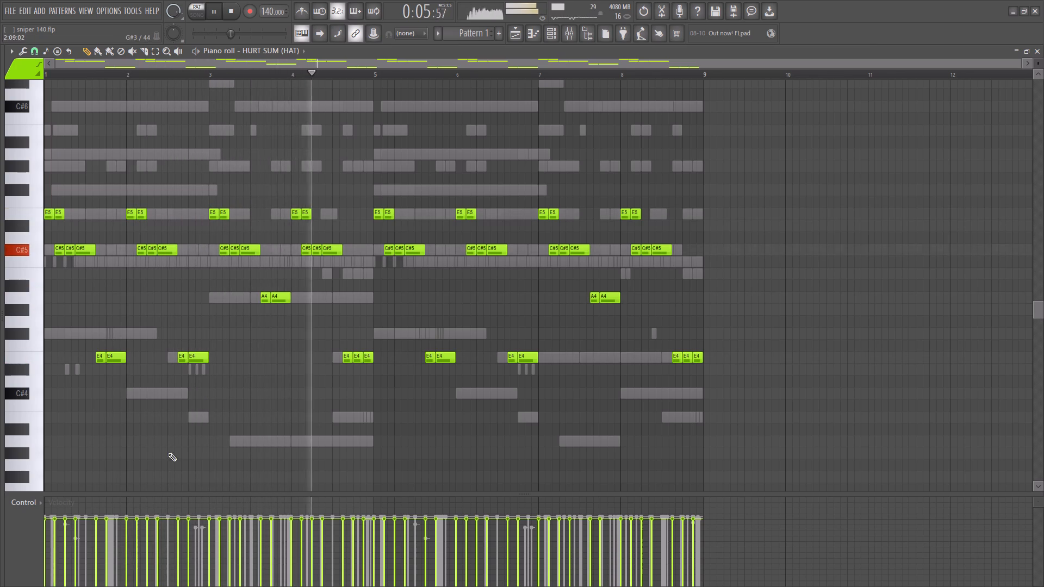
Audition the kit's open hats and add BASIC (OH) and BANKROLL (OH) as new channels below HURT SUM (HAT).
{"action": "left_click_drag", "start_coordinate": [38, 421], "coordinate": [39, 427]}
{"action": "left_click", "coordinate": [71, 421]}
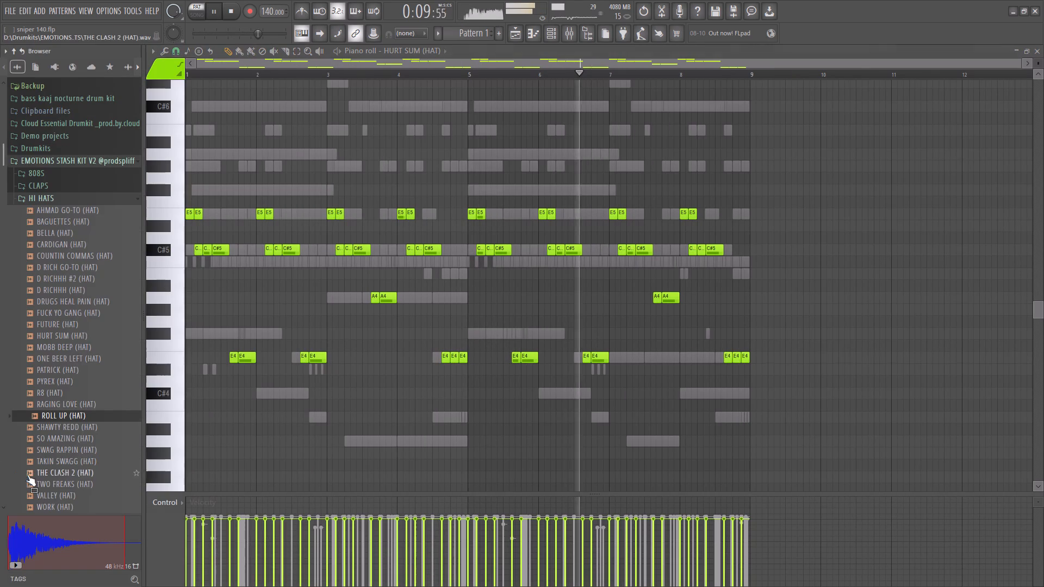
{"action": "left_click", "coordinate": [66, 198]}
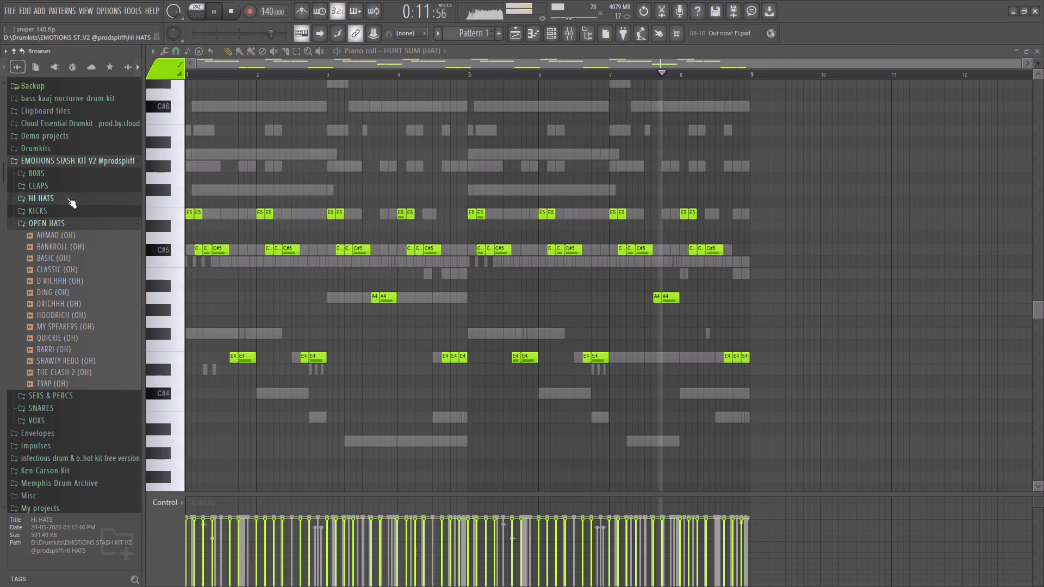
{"action": "left_click", "coordinate": [45, 252]}
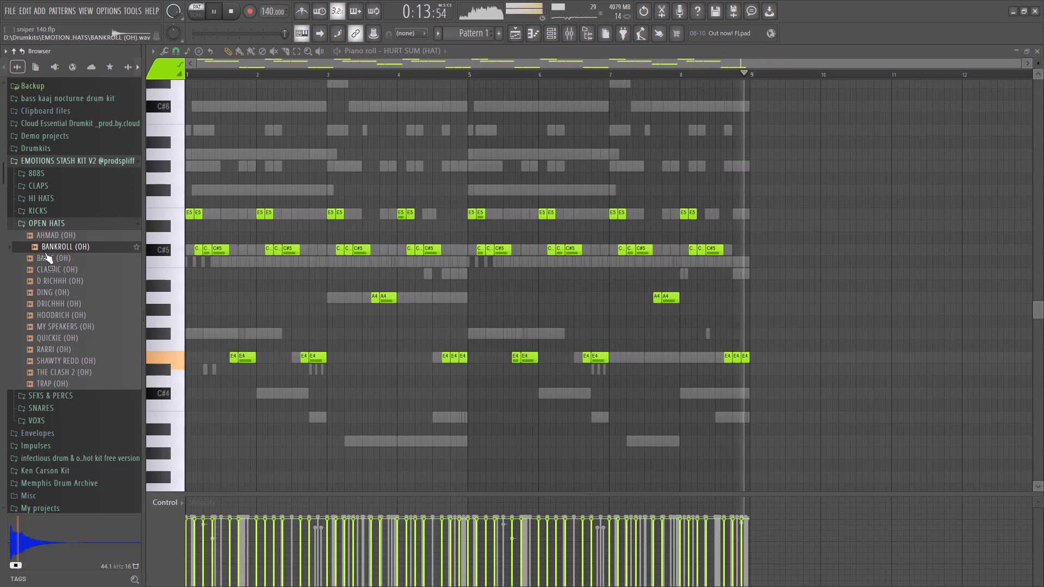
{"action": "left_click", "coordinate": [49, 255]}
{"action": "left_click", "coordinate": [54, 288]}
{"action": "double_click", "coordinate": [64, 249]}
{"action": "left_click_drag", "start_coordinate": [63, 255], "coordinate": [98, 461]}
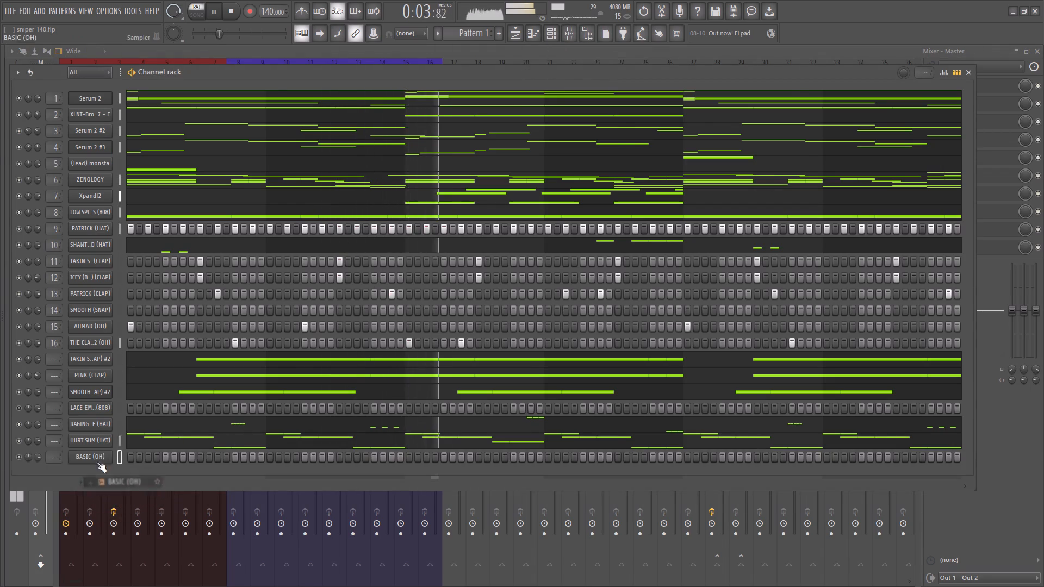
{"action": "left_click", "coordinate": [49, 248]}
{"action": "left_click_drag", "start_coordinate": [49, 248], "coordinate": [237, 497]}
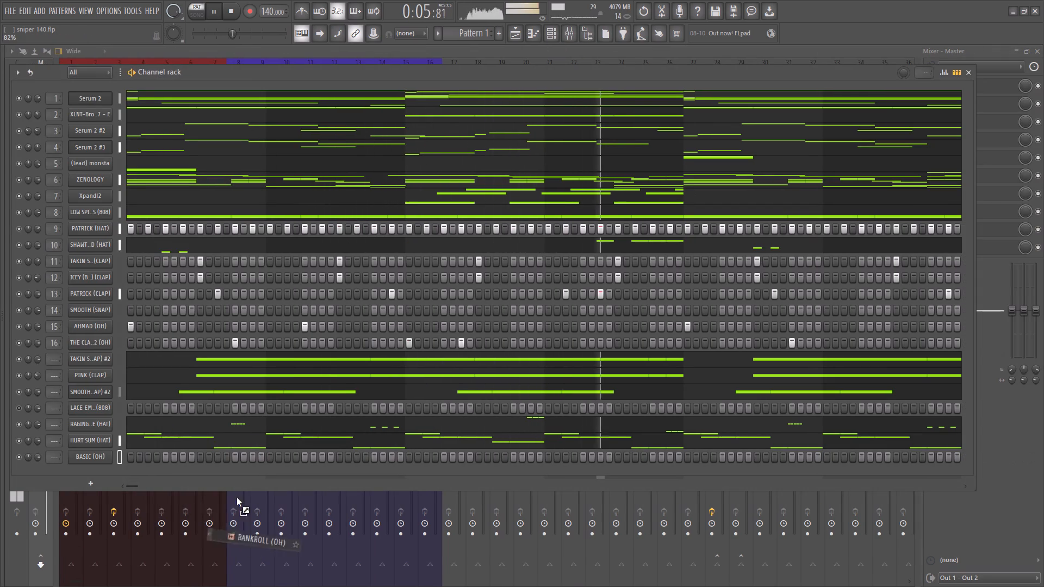
{"action": "left_click_drag", "start_coordinate": [237, 497], "coordinate": [134, 467]}
Place a BASIC (OH) hit on step 1 and, after trying steps 5 and 6, a BANKROLL (OH) hit on step 3.
{"action": "left_click", "coordinate": [132, 457]}
{"action": "left_click_drag", "start_coordinate": [172, 473], "coordinate": [167, 474]}
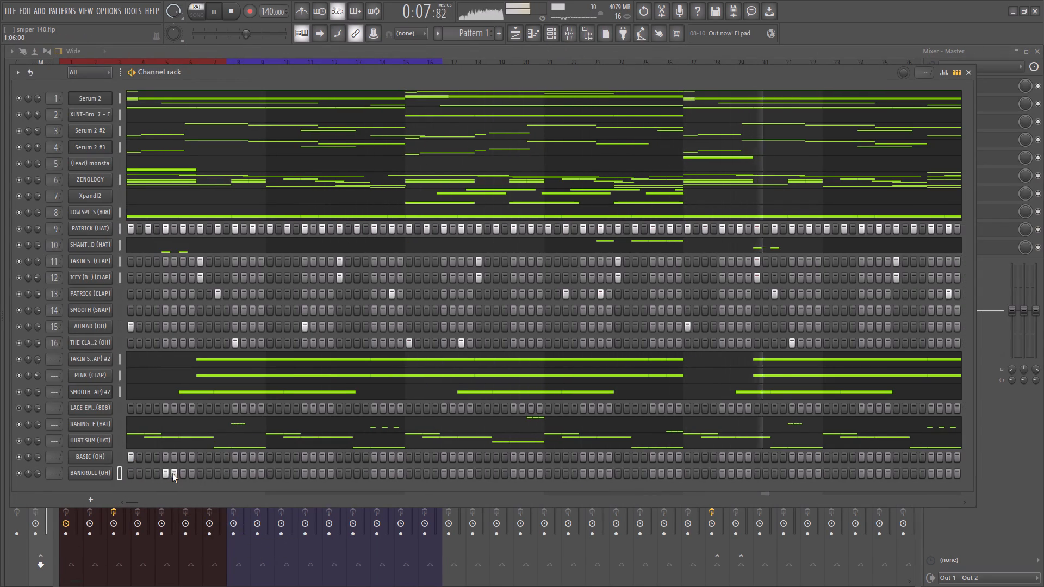
{"action": "right_click", "coordinate": [173, 473]}
{"action": "key", "text": "space"}
{"action": "key", "text": "space"}
{"action": "right_click", "coordinate": [167, 473]}
{"action": "key", "text": "space"}
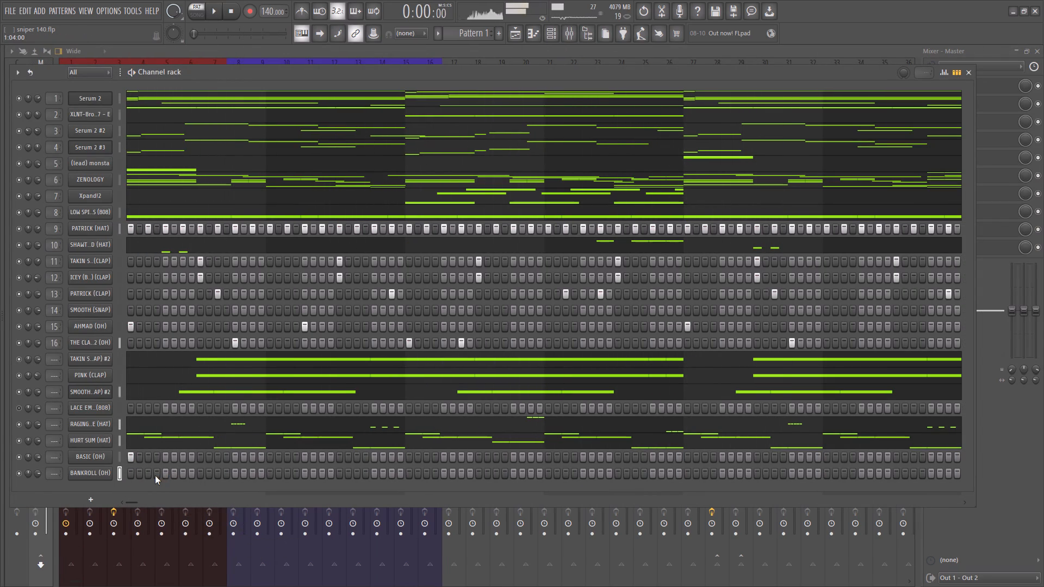
{"action": "key", "text": "space"}
{"action": "left_click", "coordinate": [150, 477]}
Turn off loop points for the BASIC (OH) sample, check the same setting on BANKROLL (OH), and listen.
{"action": "left_click", "coordinate": [97, 458]}
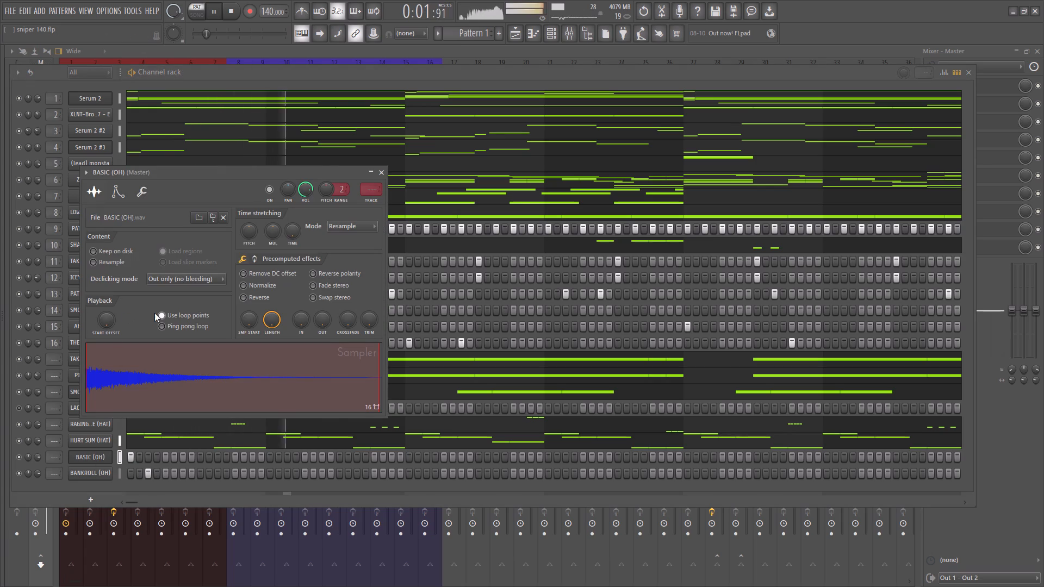
{"action": "left_click", "coordinate": [175, 310]}
{"action": "left_click", "coordinate": [80, 474]}
{"action": "left_click", "coordinate": [181, 325]}
{"action": "key", "text": "space"}
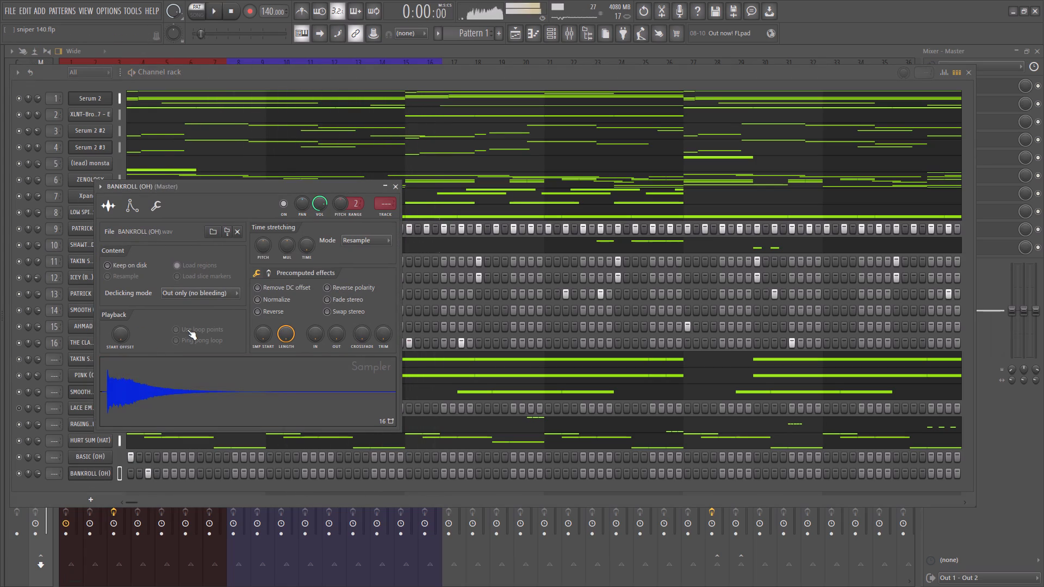
{"action": "key", "text": "space"}
{"action": "left_click", "coordinate": [397, 184]}
{"action": "key", "text": "space"}
{"action": "key", "text": "space"}
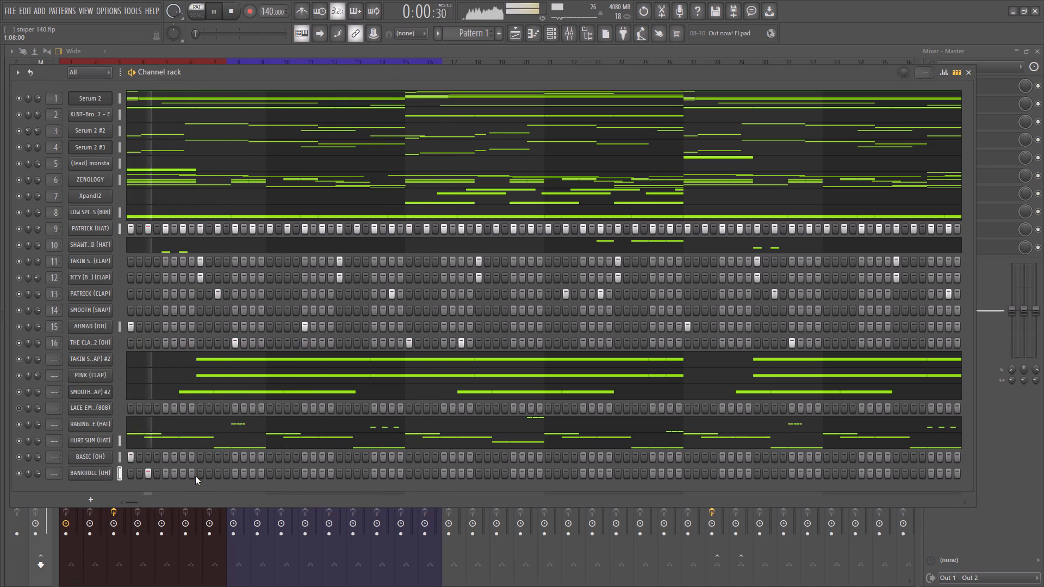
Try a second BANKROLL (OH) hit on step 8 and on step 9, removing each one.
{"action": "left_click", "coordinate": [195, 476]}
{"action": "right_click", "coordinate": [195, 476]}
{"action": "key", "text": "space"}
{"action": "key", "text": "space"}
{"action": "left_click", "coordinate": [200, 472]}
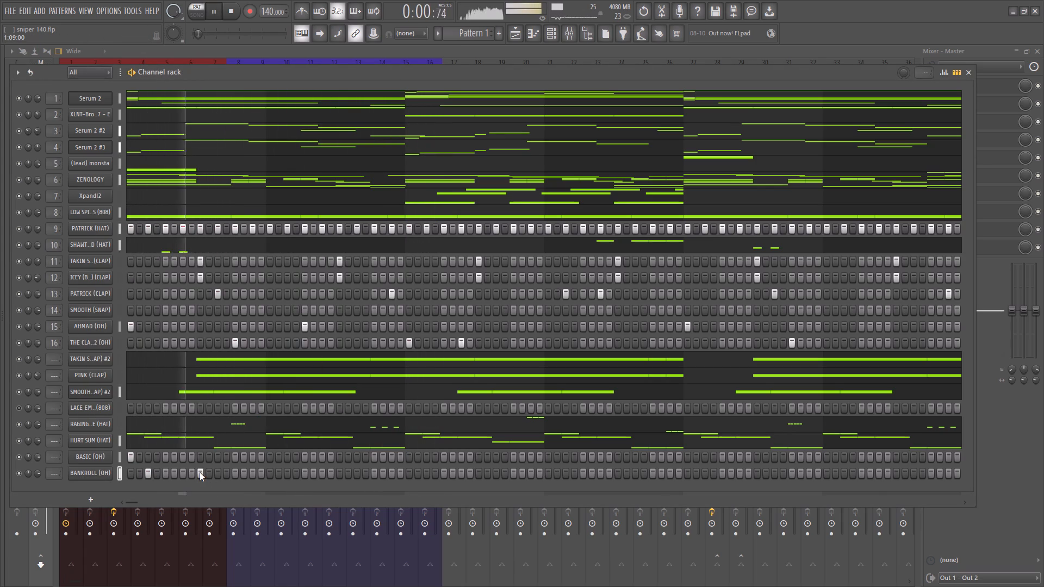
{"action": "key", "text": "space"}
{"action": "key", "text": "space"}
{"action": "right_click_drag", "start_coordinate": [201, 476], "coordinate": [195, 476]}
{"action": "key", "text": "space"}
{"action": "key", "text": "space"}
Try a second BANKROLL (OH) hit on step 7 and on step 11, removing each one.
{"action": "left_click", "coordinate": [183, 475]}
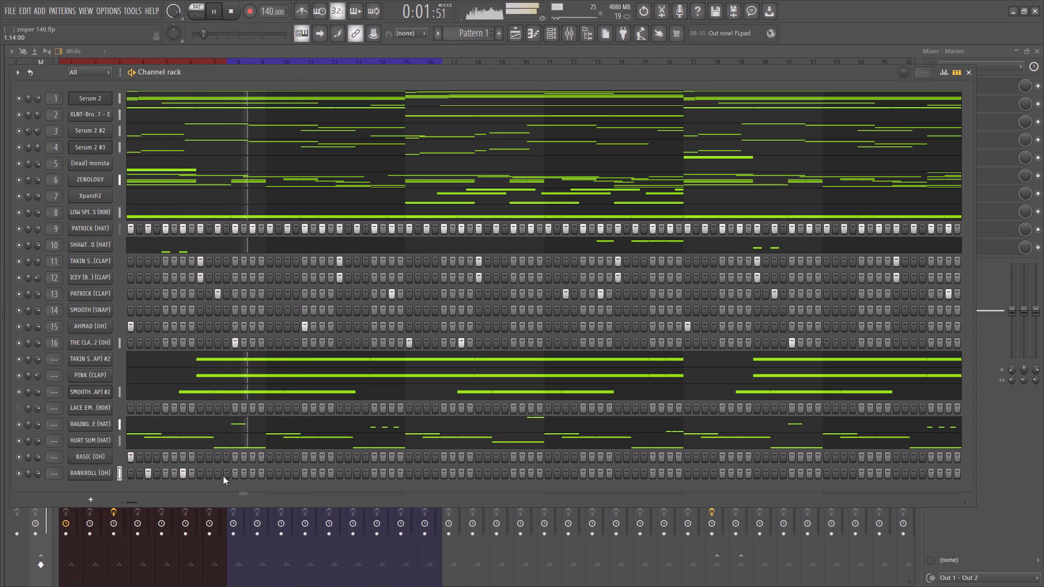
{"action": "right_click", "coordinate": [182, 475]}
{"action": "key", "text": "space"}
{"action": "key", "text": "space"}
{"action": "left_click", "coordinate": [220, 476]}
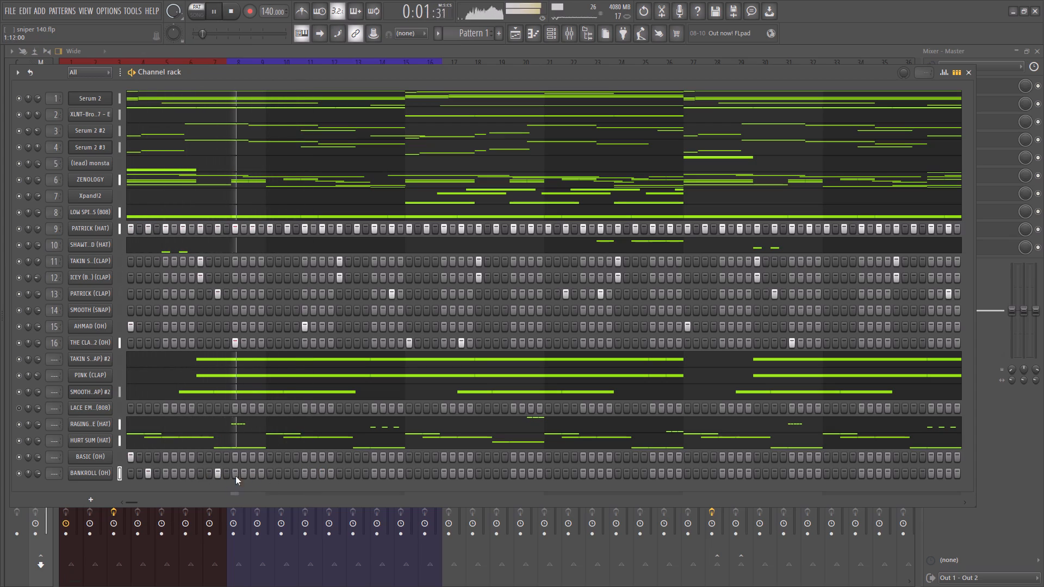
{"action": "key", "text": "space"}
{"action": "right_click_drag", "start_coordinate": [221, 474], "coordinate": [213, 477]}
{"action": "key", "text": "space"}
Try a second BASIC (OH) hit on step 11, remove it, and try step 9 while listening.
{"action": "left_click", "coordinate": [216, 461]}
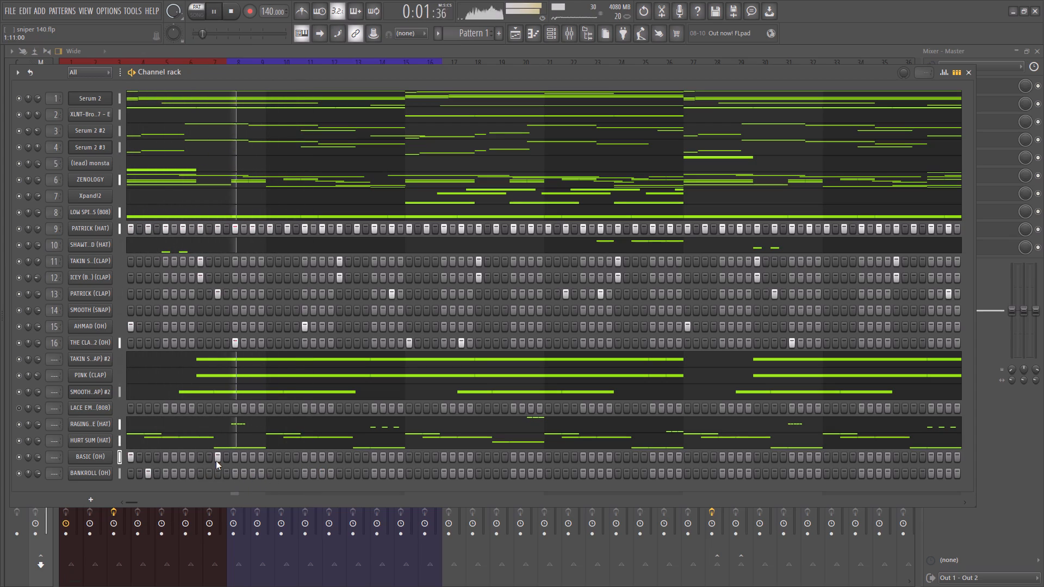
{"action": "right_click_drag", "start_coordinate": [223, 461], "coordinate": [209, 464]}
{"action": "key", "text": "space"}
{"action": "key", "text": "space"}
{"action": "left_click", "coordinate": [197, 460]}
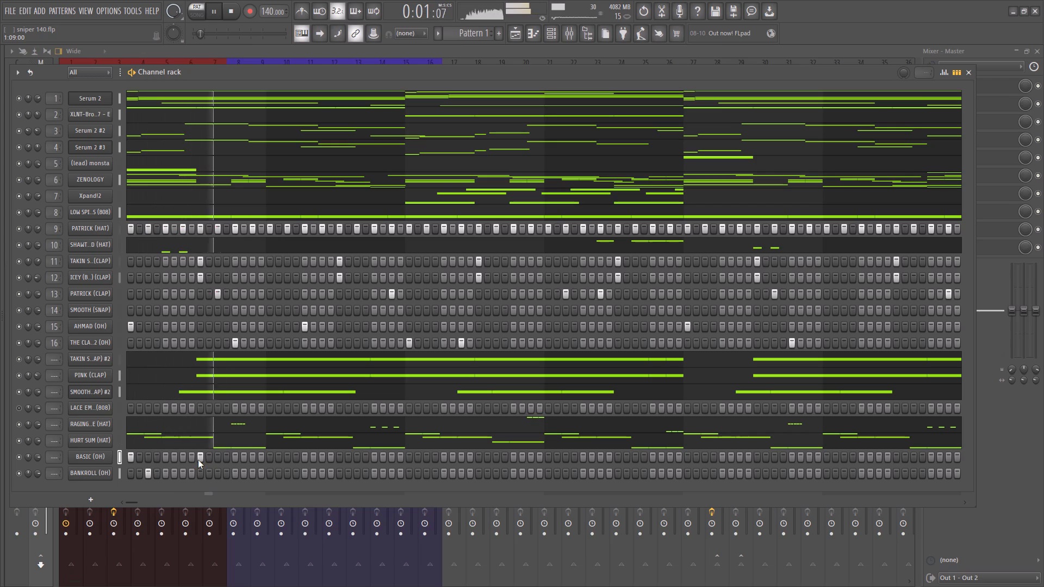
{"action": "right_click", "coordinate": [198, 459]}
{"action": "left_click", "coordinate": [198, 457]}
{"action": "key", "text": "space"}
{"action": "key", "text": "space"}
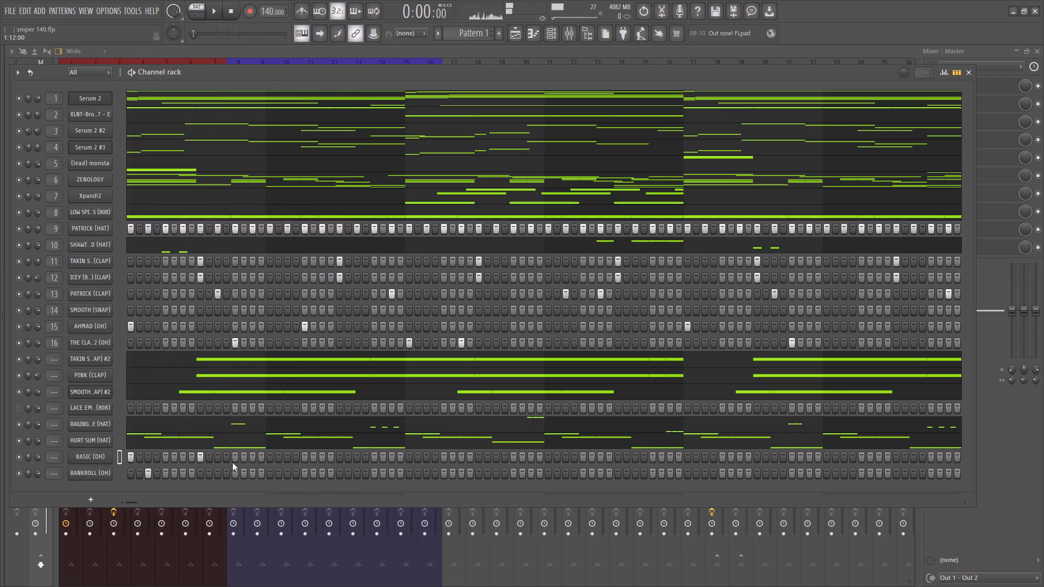
Add a BASIC (OH) hit on step 13 after trying step 14.
{"action": "left_click", "coordinate": [242, 459]}
{"action": "right_click", "coordinate": [241, 460]}
{"action": "key", "text": "space"}
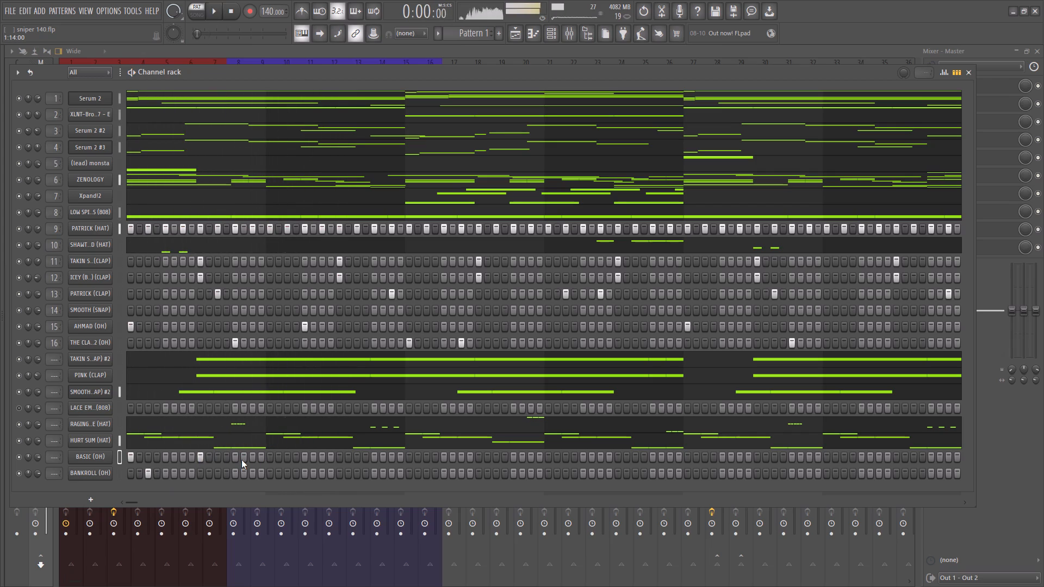
{"action": "key", "text": "space"}
{"action": "left_click", "coordinate": [235, 459]}
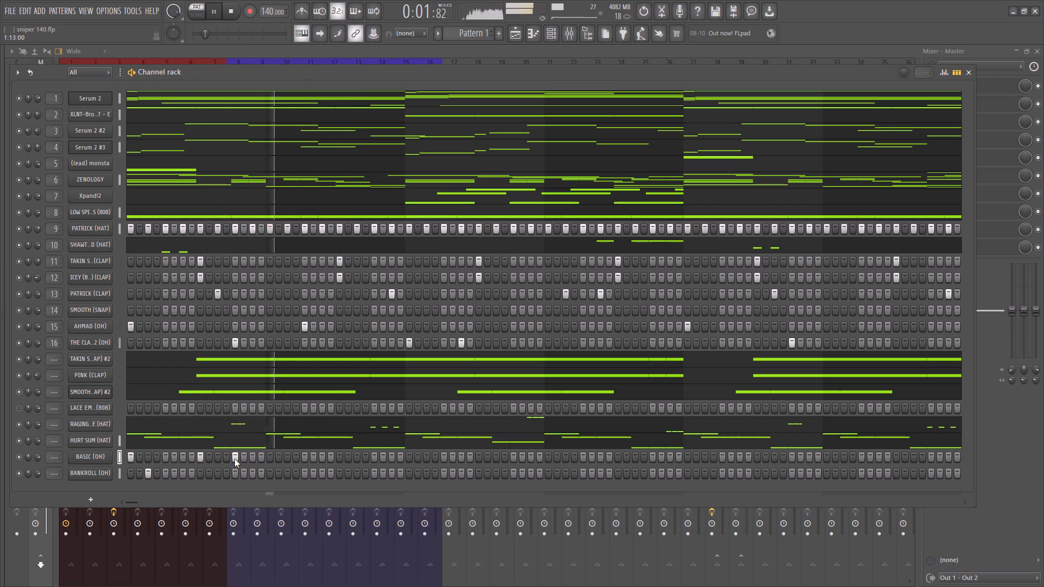
Replace the BASIC (OH) hit on step 9 with one on step 7.
{"action": "right_click_drag", "start_coordinate": [206, 459], "coordinate": [198, 459]}
{"action": "key", "text": "space"}
{"action": "key", "text": "space"}
{"action": "left_click", "coordinate": [183, 457]}
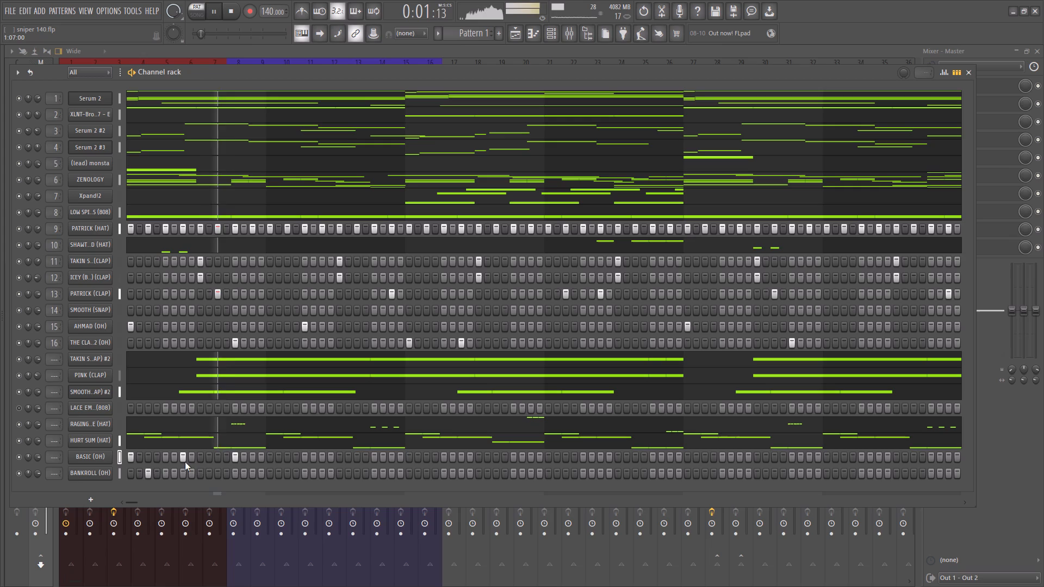
Remove the BASIC (OH) hit on step 7 and replay the pattern.
{"action": "right_click_drag", "start_coordinate": [190, 465], "coordinate": [176, 463]}
{"action": "key", "text": "space"}
{"action": "key", "text": "space"}
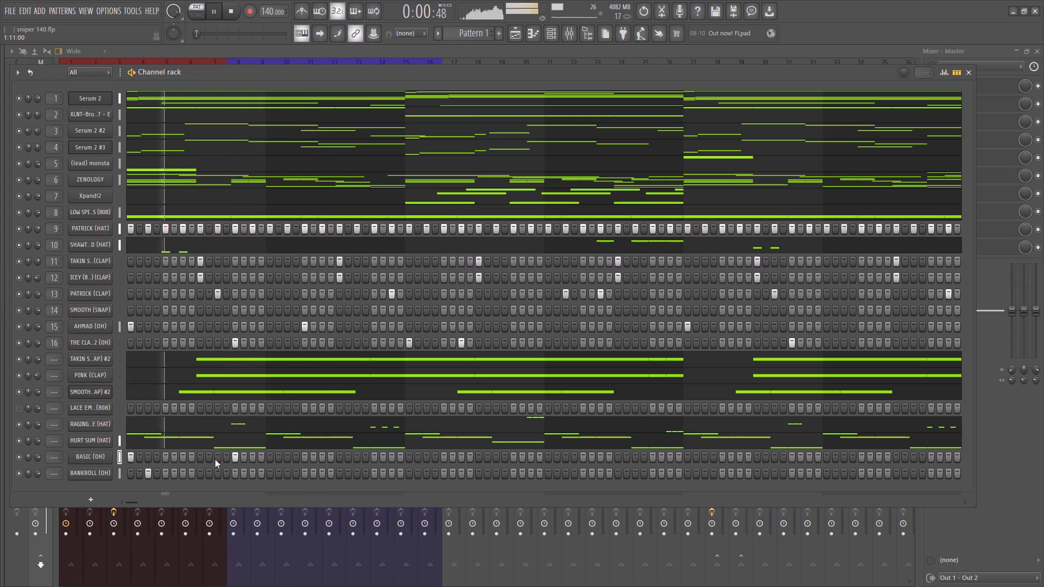
{"action": "key", "text": "space"}
{"action": "key", "text": "space"}
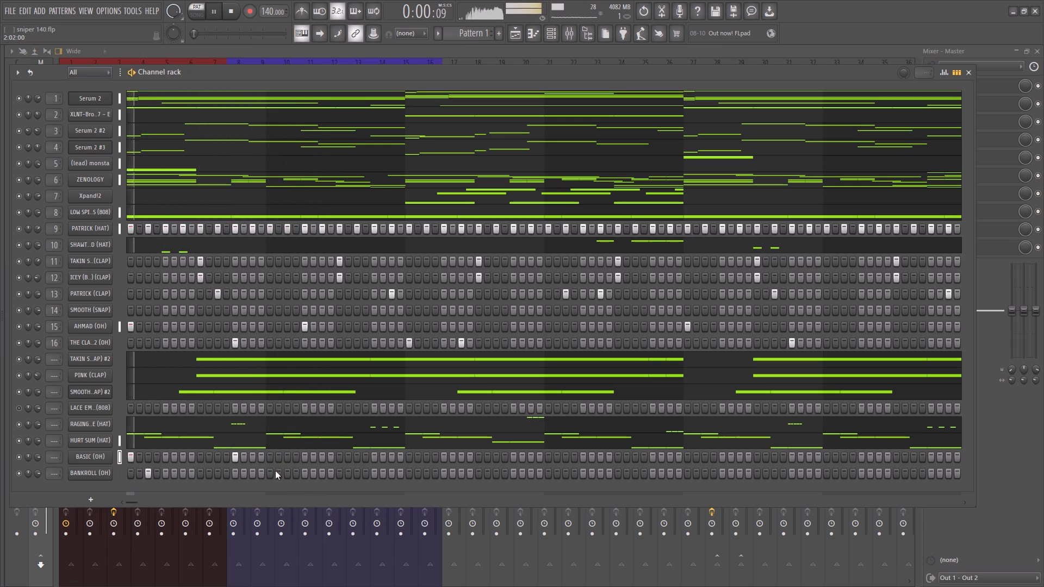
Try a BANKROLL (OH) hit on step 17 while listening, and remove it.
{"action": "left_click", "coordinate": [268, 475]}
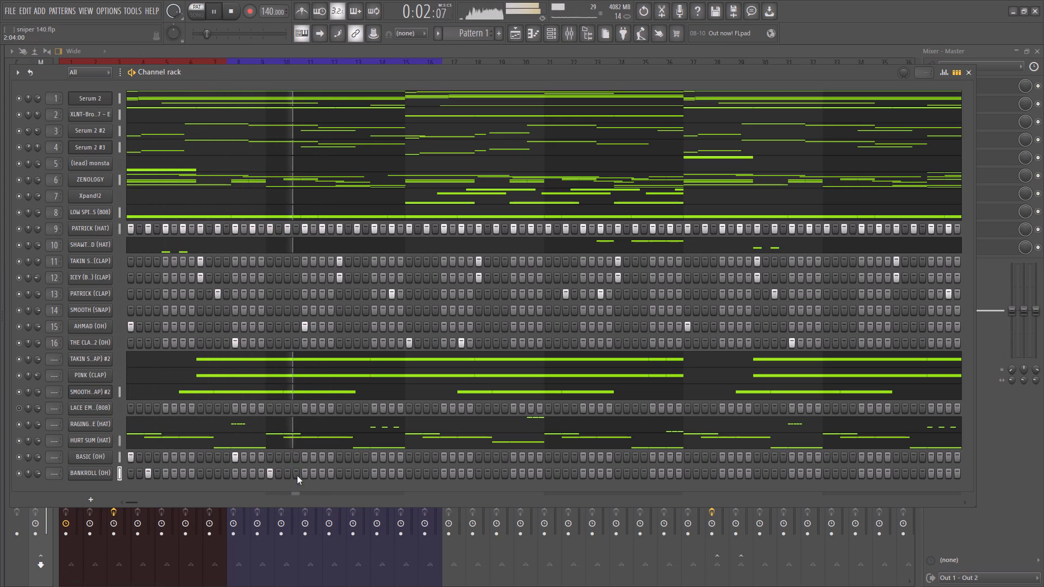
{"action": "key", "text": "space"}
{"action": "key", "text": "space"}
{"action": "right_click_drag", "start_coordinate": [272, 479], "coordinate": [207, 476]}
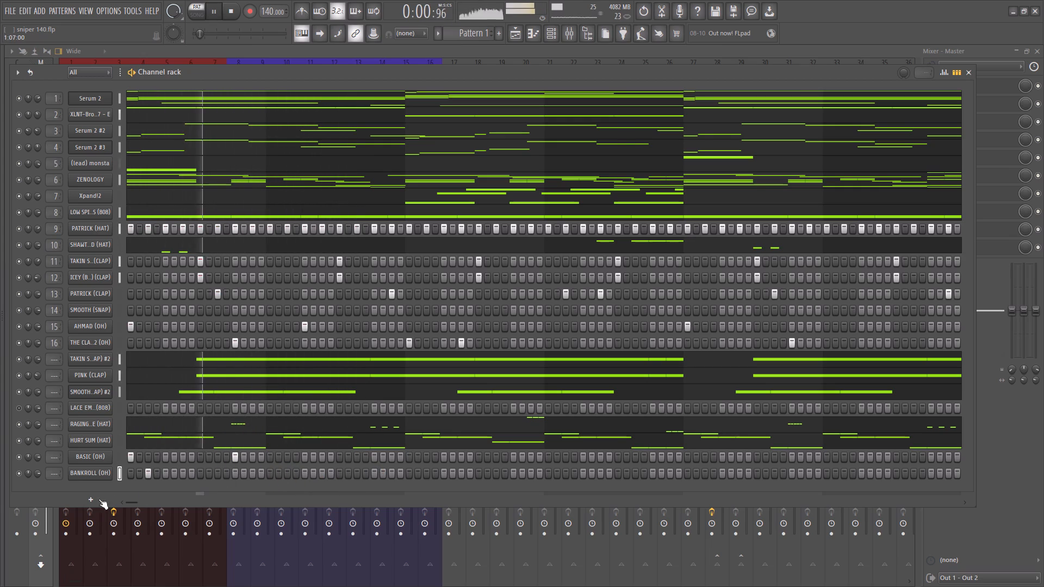
Add the SHAWTY REDD (OH) sample from the OPEN HATS folder as a new channel below BANKROLL (OH).
{"action": "left_click", "coordinate": [30, 466]}
{"action": "left_click", "coordinate": [60, 299]}
{"action": "left_click", "coordinate": [65, 310]}
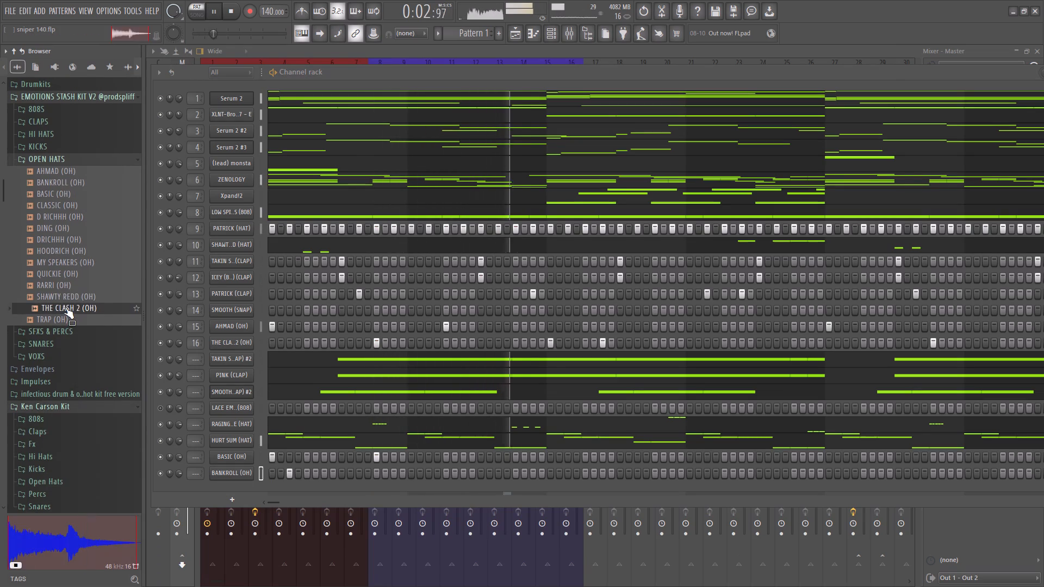
{"action": "left_click_drag", "start_coordinate": [74, 299], "coordinate": [103, 485]}
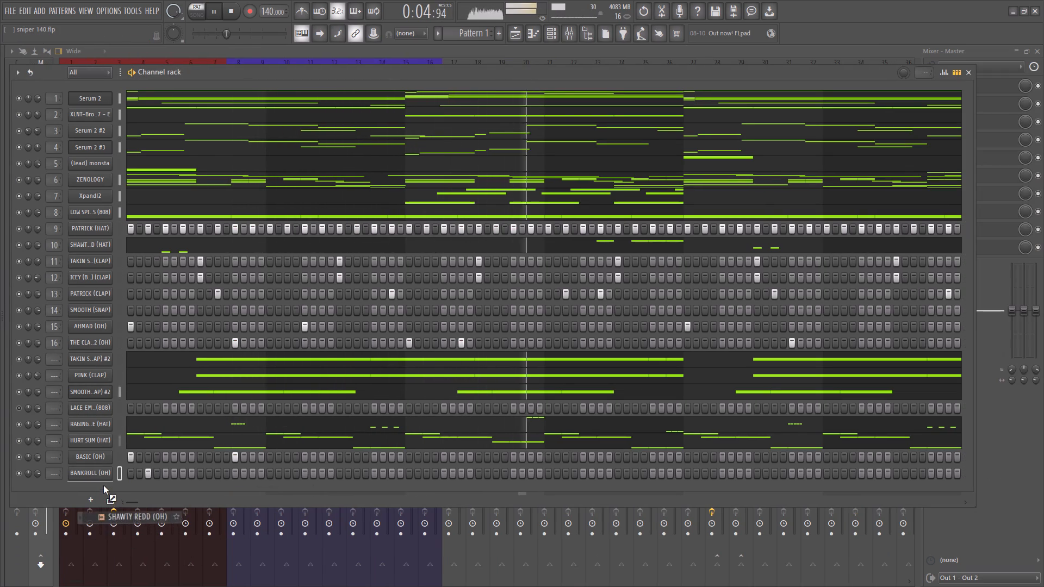
{"action": "left_click_drag", "start_coordinate": [103, 485], "coordinate": [104, 483]}
Place a SHAWTY REDD (OH) hit on step 17 while listening to the pattern.
{"action": "key", "text": "space"}
{"action": "key", "text": "space"}
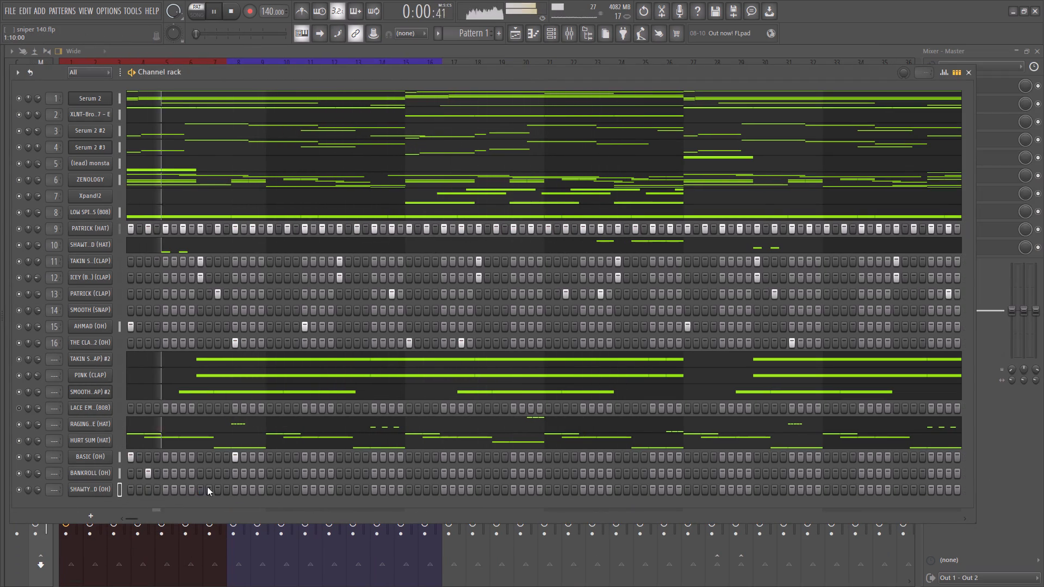
{"action": "key", "text": "space"}
{"action": "key", "text": "space"}
{"action": "left_click", "coordinate": [272, 491]}
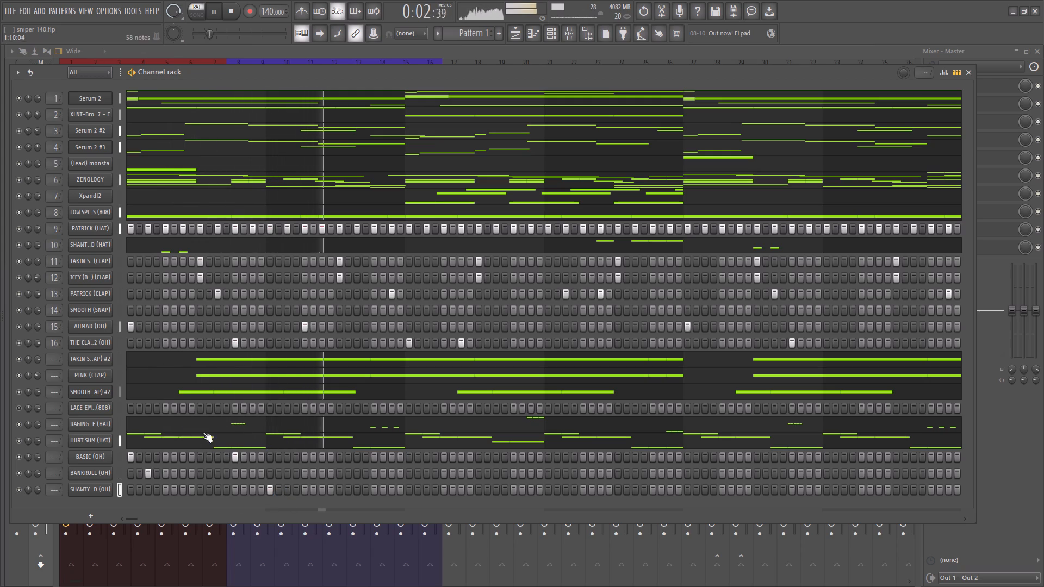
{"action": "key", "text": "space"}
Place a LACE EM UP (808) hit on step 1, unmute its channel and listen to the pattern.
{"action": "left_click", "coordinate": [132, 410]}
{"action": "key", "text": "space"}
{"action": "key", "text": "space"}
{"action": "key", "text": "space"}
{"action": "key", "text": "space"}
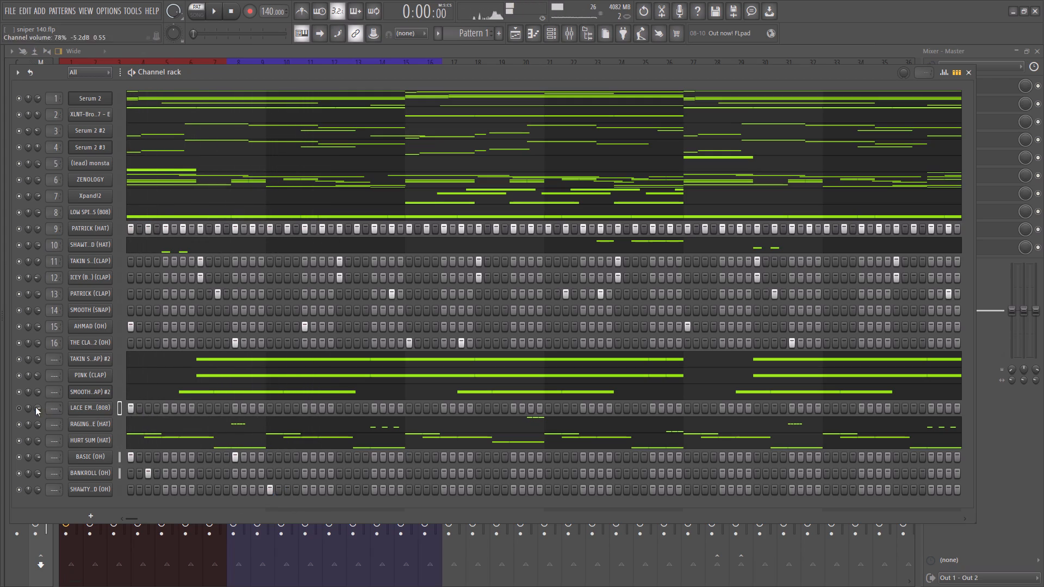
{"action": "left_click", "coordinate": [21, 411]}
{"action": "key", "text": "space"}
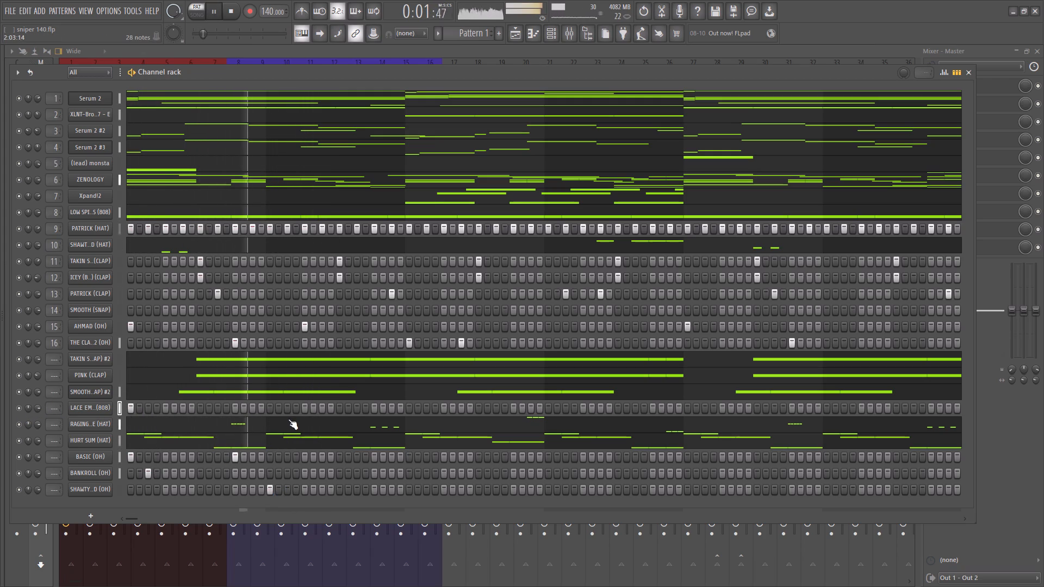
{"action": "key", "text": "space"}
{"action": "key", "text": "space"}
Turn on Use loop points and Cut self for the LACE EM UP (808) sampler channel.
{"action": "left_click", "coordinate": [92, 406]}
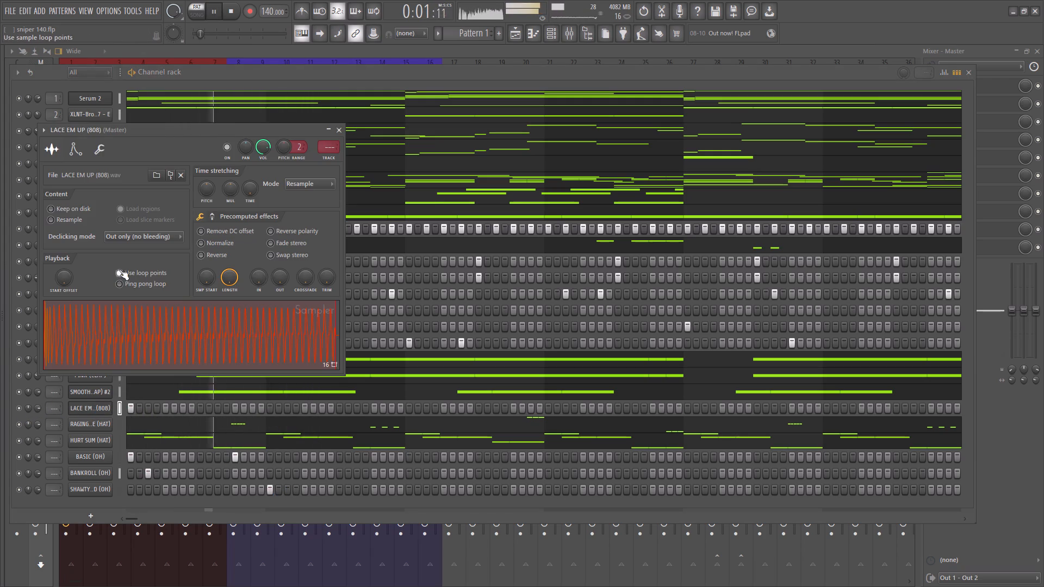
{"action": "left_click", "coordinate": [124, 272]}
{"action": "left_click", "coordinate": [94, 158]}
{"action": "left_click", "coordinate": [71, 274]}
{"action": "key", "text": "space"}
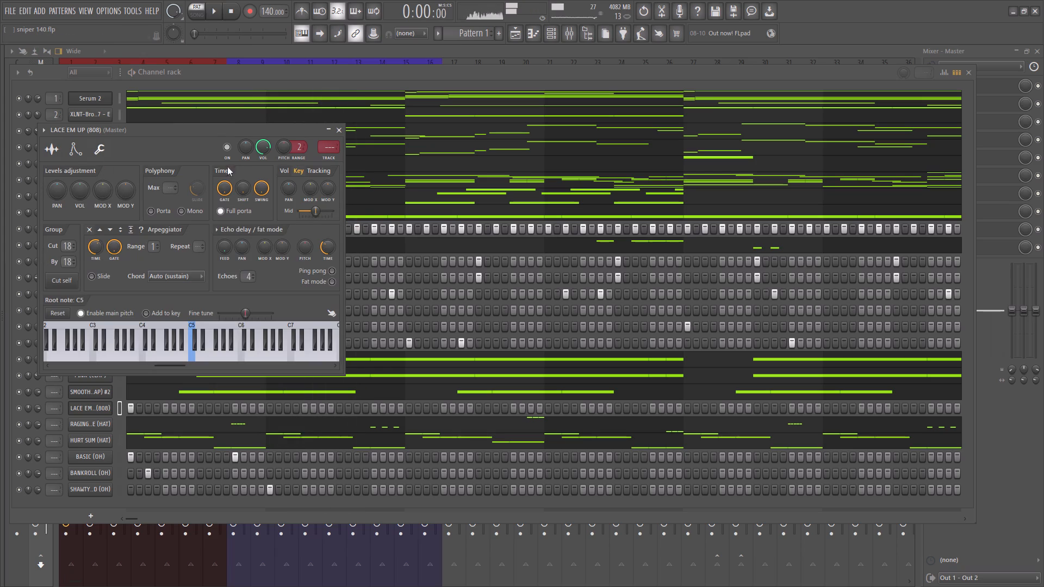
{"action": "key", "text": "space"}
{"action": "left_click", "coordinate": [339, 133]}
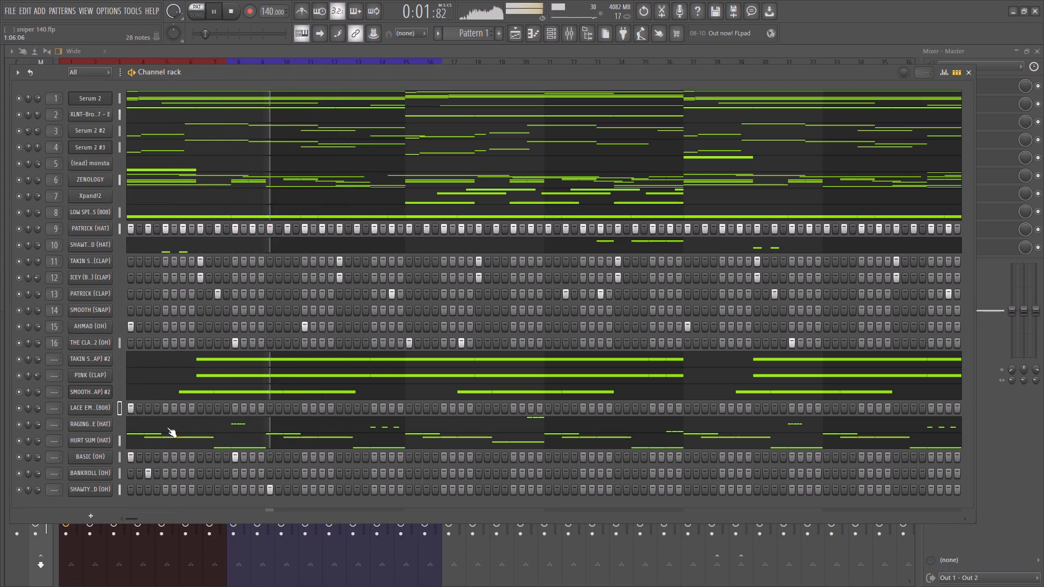
Clear the LACE EM UP (808) hit, audition samples in the 808S folder, and replace the channel's sample with BRAZY (808).
{"action": "right_click", "coordinate": [132, 407]}
{"action": "key", "text": "space"}
{"action": "left_click_drag", "start_coordinate": [21, 398], "coordinate": [28, 394]}
{"action": "left_click", "coordinate": [49, 310]}
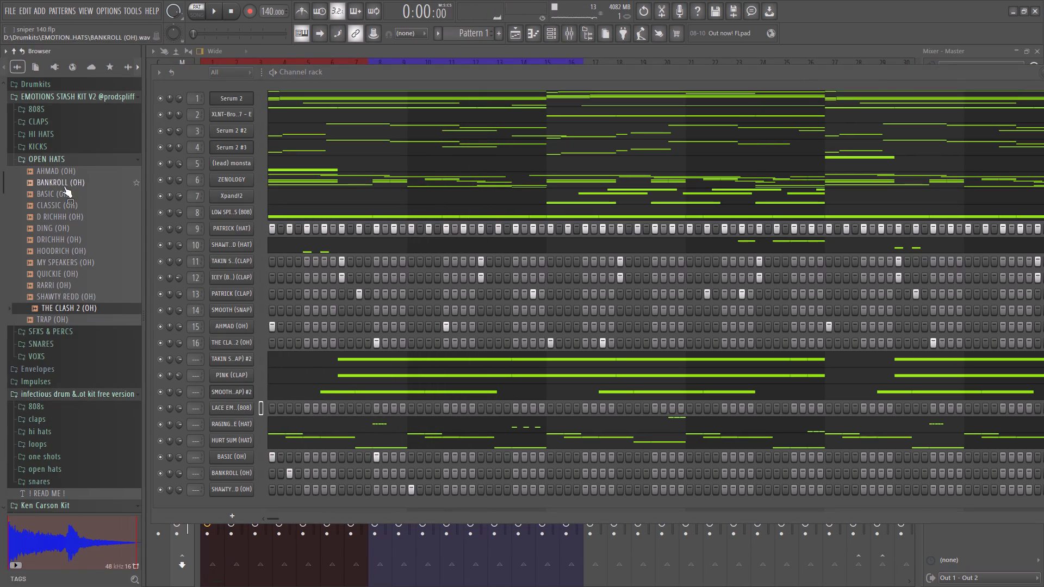
{"action": "scroll", "coordinate": [54, 222], "scroll_direction": "up", "scroll_amount": 1}
{"action": "left_click", "coordinate": [36, 183]}
{"action": "left_click_drag", "start_coordinate": [61, 271], "coordinate": [59, 277]}
{"action": "left_click", "coordinate": [67, 311]}
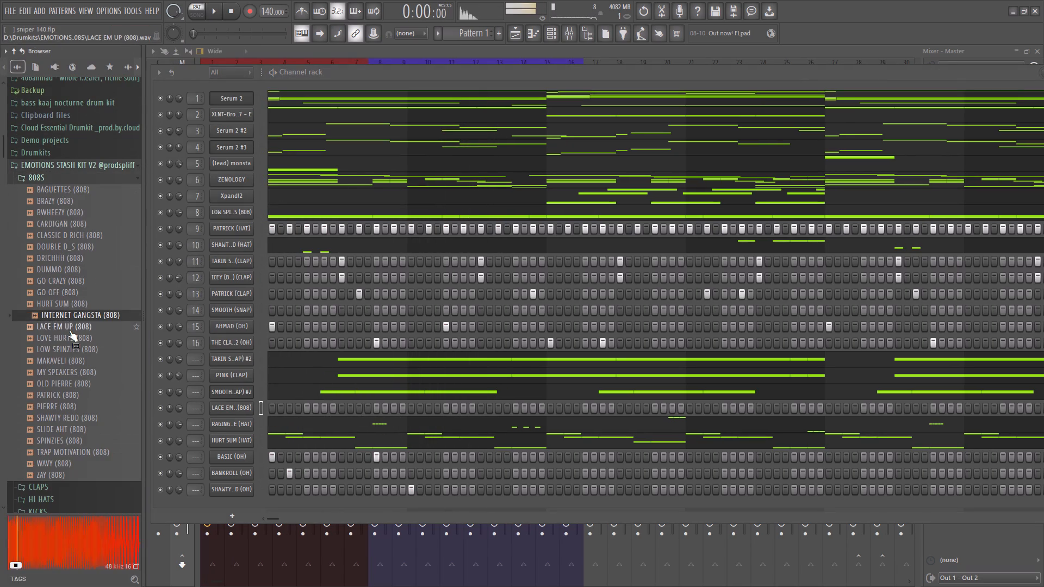
{"action": "left_click", "coordinate": [58, 270]}
{"action": "left_click", "coordinate": [58, 283]}
{"action": "left_click", "coordinate": [73, 224]}
{"action": "left_click", "coordinate": [73, 207]}
{"action": "left_click_drag", "start_coordinate": [73, 205], "coordinate": [68, 404]}
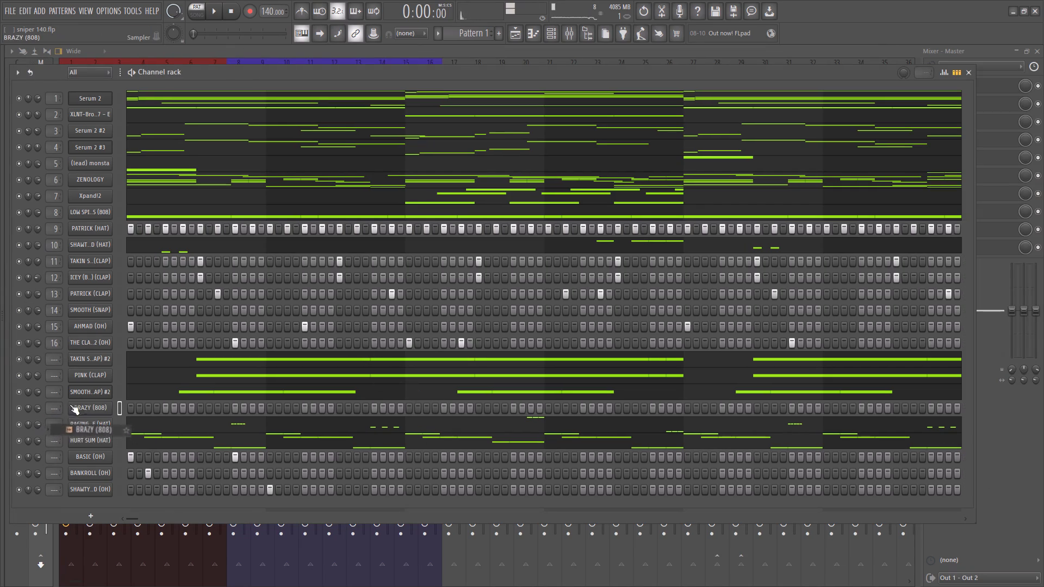
Place BRAZY (808) hits on steps 1 and 25 while listening to the pattern.
{"action": "key", "text": "space"}
{"action": "left_click", "coordinate": [128, 413]}
{"action": "key", "text": "space"}
{"action": "key", "text": "space"}
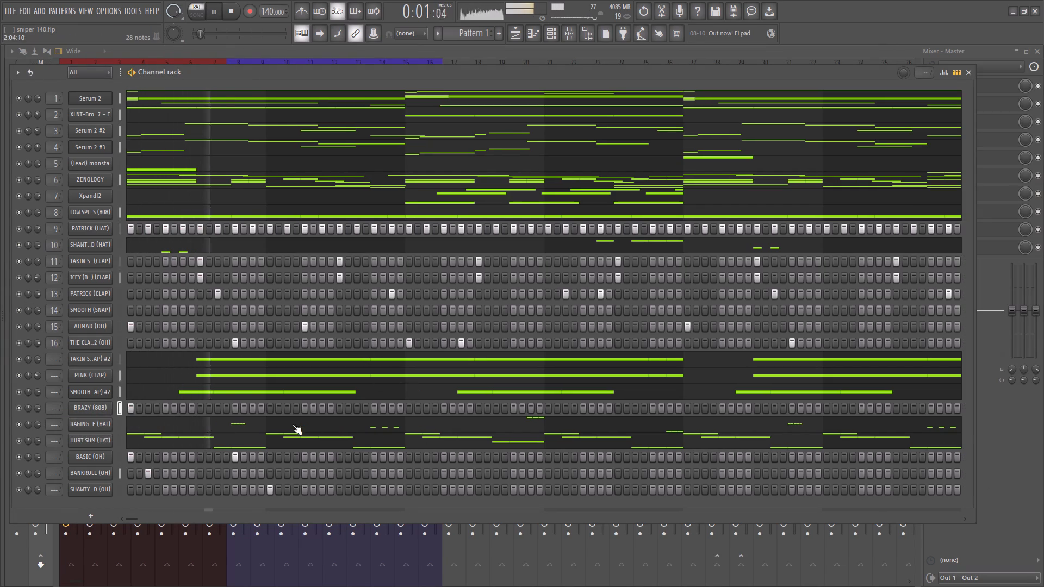
{"action": "key", "text": "space"}
{"action": "key", "text": "space"}
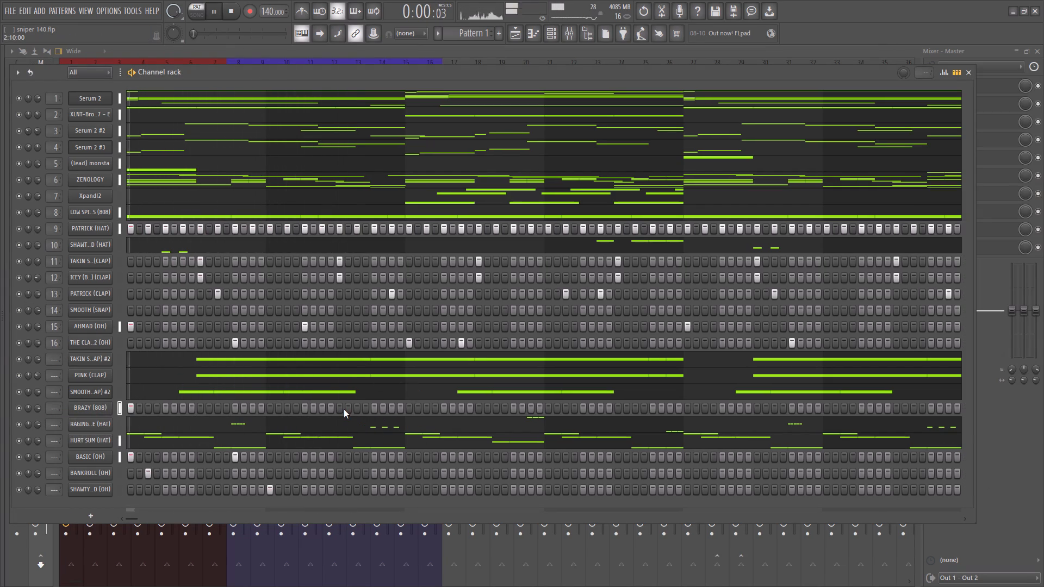
{"action": "left_click", "coordinate": [339, 409]}
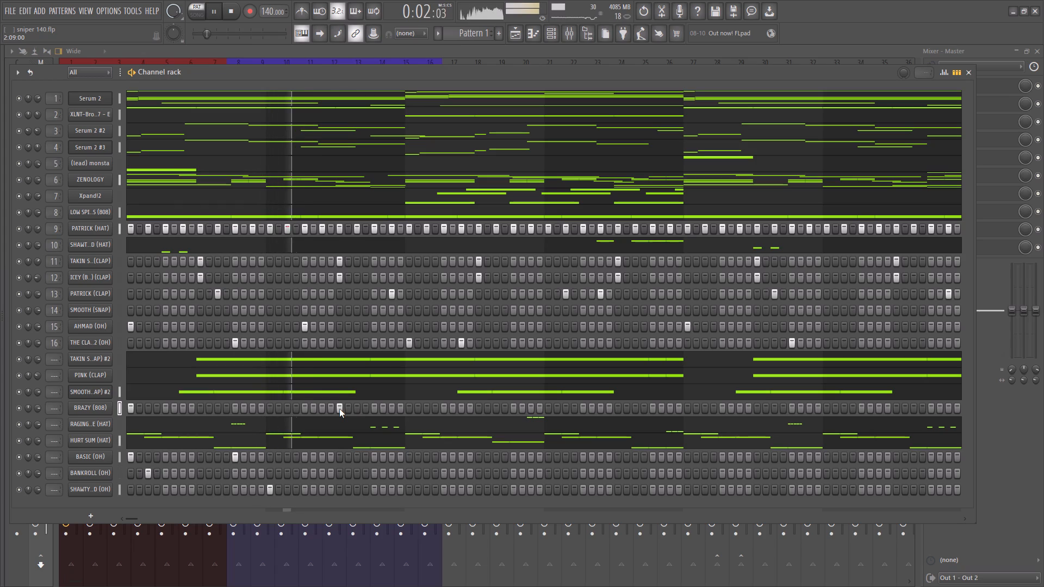
{"action": "key", "text": "space"}
{"action": "key", "text": "space"}
In the BRAZY (808) piano roll, add two short C5 notes in the last quarter of bar 2.
{"action": "right_click", "coordinate": [94, 410]}
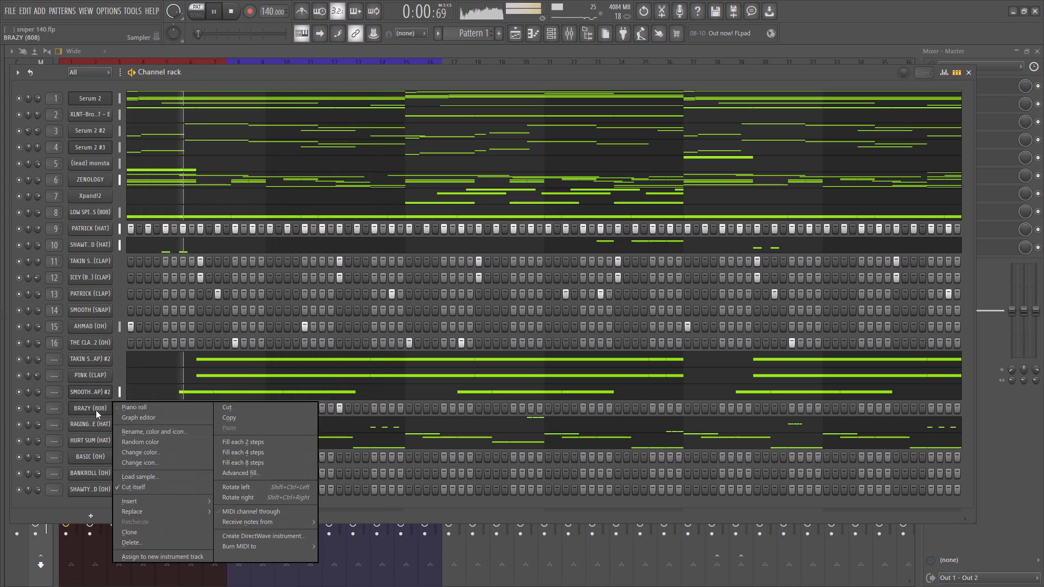
{"action": "left_click", "coordinate": [127, 403]}
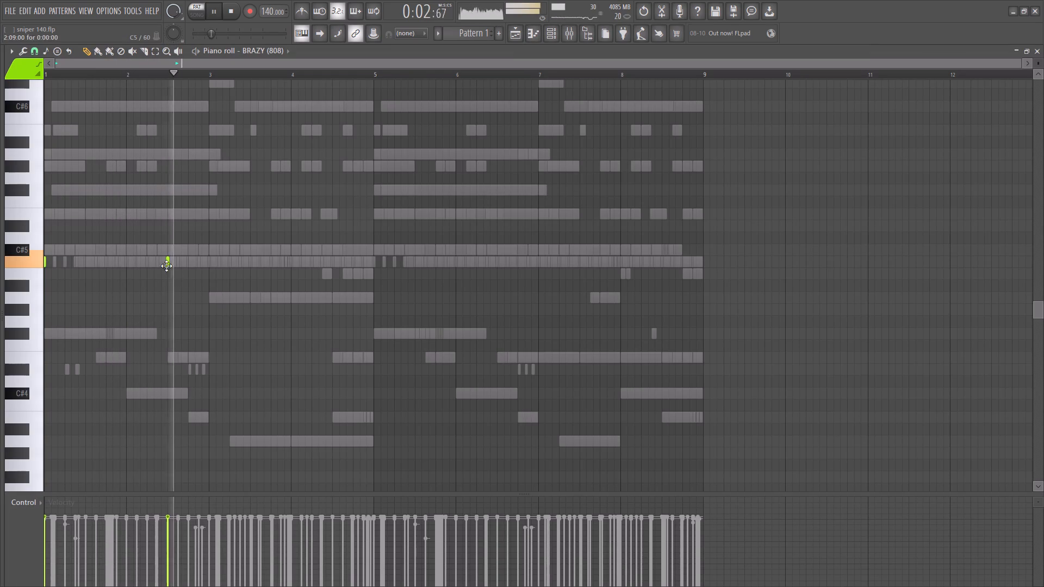
{"action": "key", "text": "space"}
{"action": "key", "text": "space"}
{"action": "left_click_drag", "start_coordinate": [190, 263], "coordinate": [188, 267]}
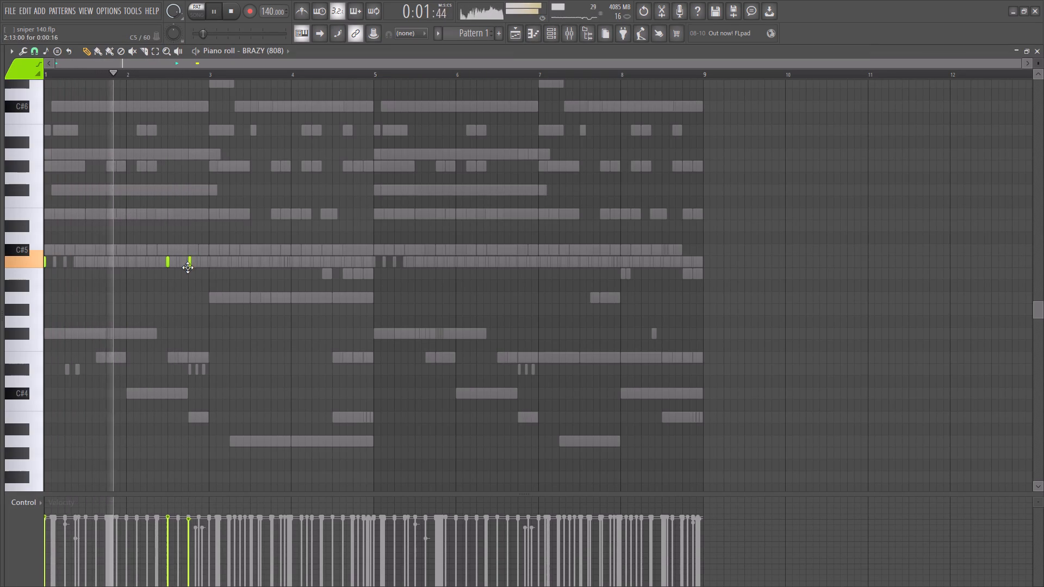
{"action": "left_click_drag", "start_coordinate": [188, 267], "coordinate": [187, 269]}
{"action": "left_click", "coordinate": [192, 262]}
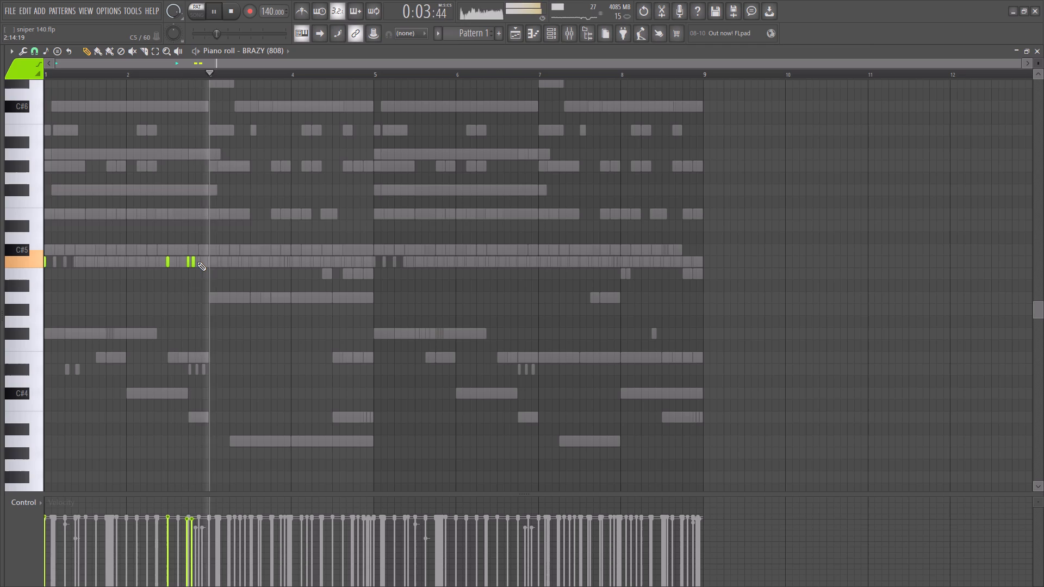
{"action": "key", "text": "space"}
{"action": "key", "text": "space"}
Move the BRAZY (808) note in the middle of bar 2 to G#4 after trying E5.
{"action": "scroll", "coordinate": [196, 263], "scroll_direction": "up", "scroll_amount": 1, "text": "ctrl"}
{"action": "left_click_drag", "start_coordinate": [161, 263], "coordinate": [162, 210]}
{"action": "key", "text": "space"}
{"action": "key", "text": "space"}
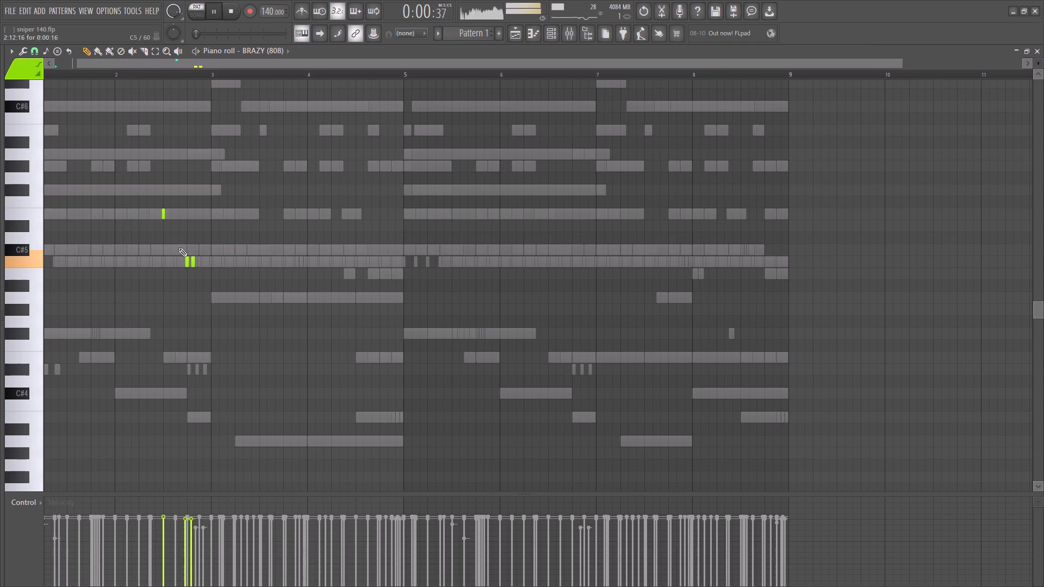
{"action": "left_click_drag", "start_coordinate": [161, 217], "coordinate": [161, 316]}
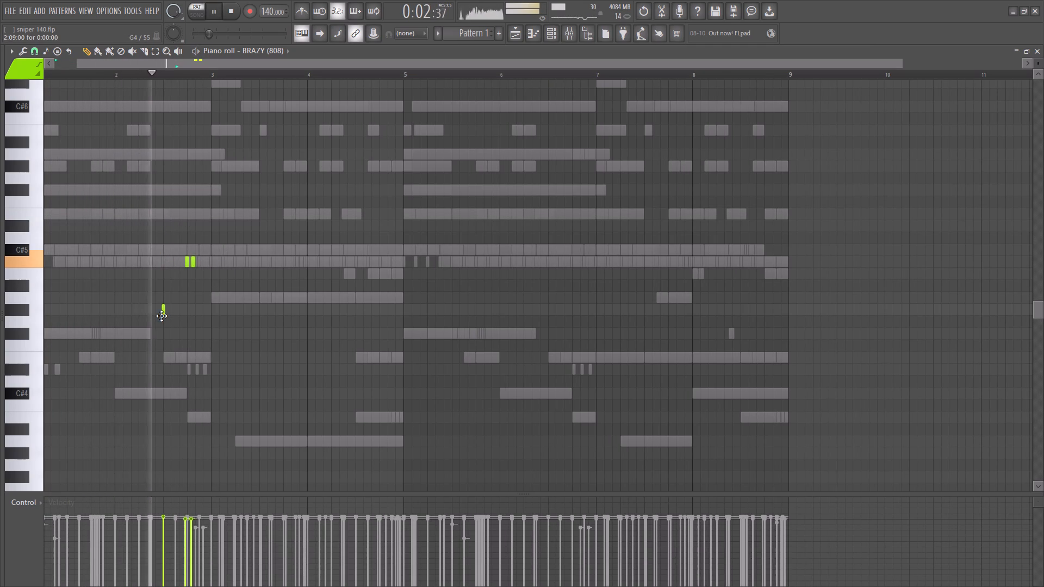
{"action": "left_click_drag", "start_coordinate": [161, 316], "coordinate": [161, 316]}
Move the two short notes at the end of bar 2 up to F#5 and add a third F#5 after them.
{"action": "left_click_drag", "start_coordinate": [178, 259], "coordinate": [197, 259], "text": "ctrl"}
{"action": "left_click_drag", "start_coordinate": [194, 264], "coordinate": [195, 197]}
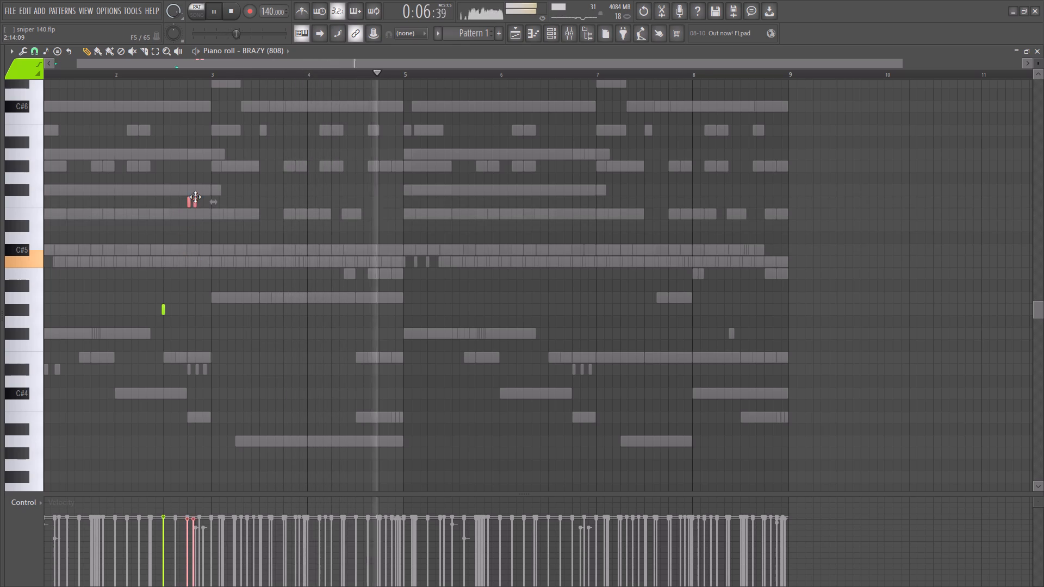
{"action": "left_click_drag", "start_coordinate": [195, 197], "coordinate": [196, 191]}
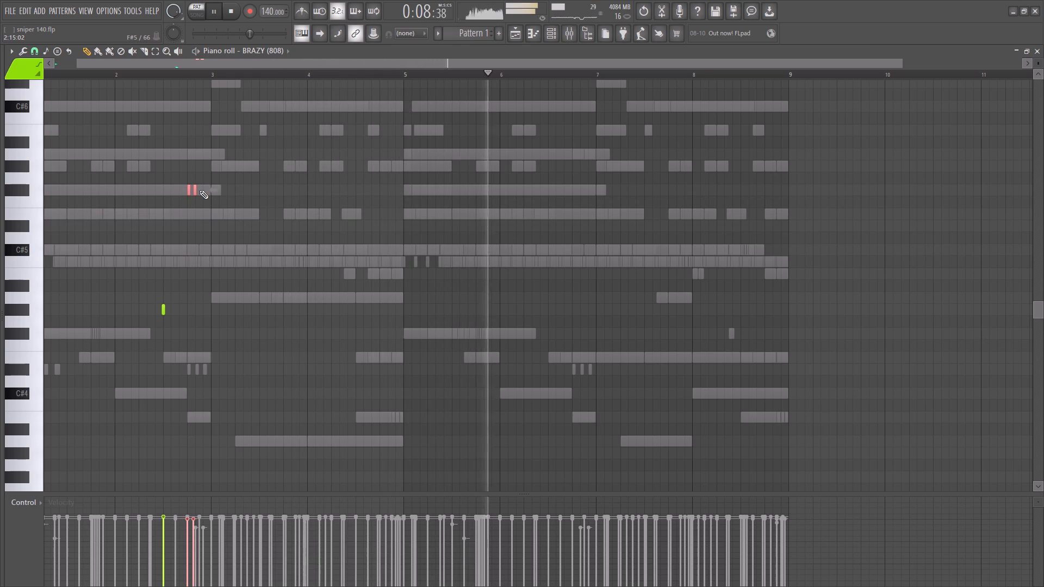
{"action": "left_click", "coordinate": [200, 189]}
Apply quick legato so each BRAZY (808) note extends to the start of the following one.
{"action": "key", "text": "ctrl+l"}
{"action": "key", "text": "ctrl+space"}
{"action": "key", "text": "space"}
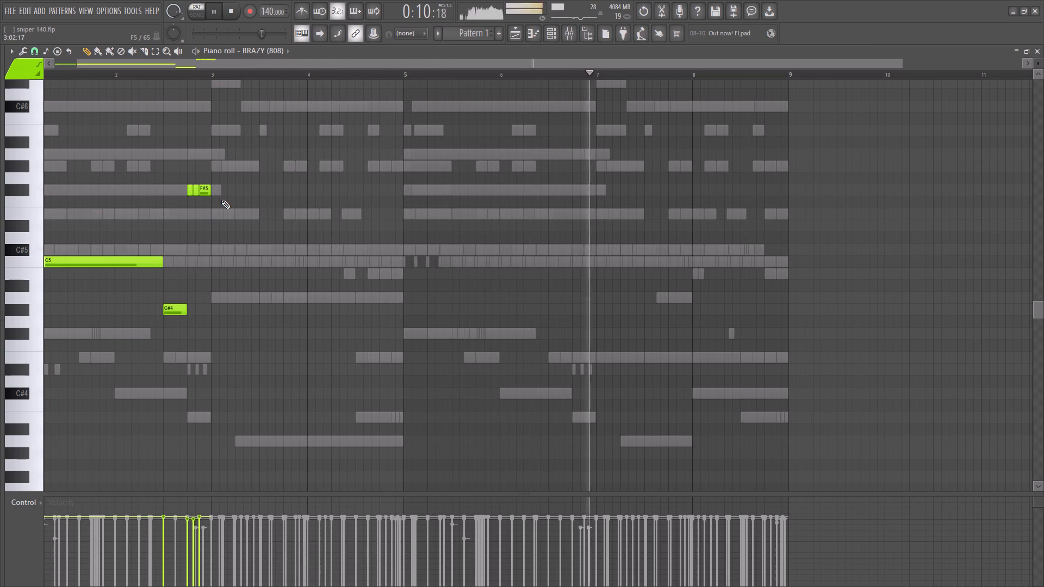
Duplicate the two-bar BRAZY (808) phrase three times to fill all eight bars.
{"action": "scroll", "coordinate": [173, 319], "scroll_direction": "down", "scroll_amount": 5, "text": "ctrl"}
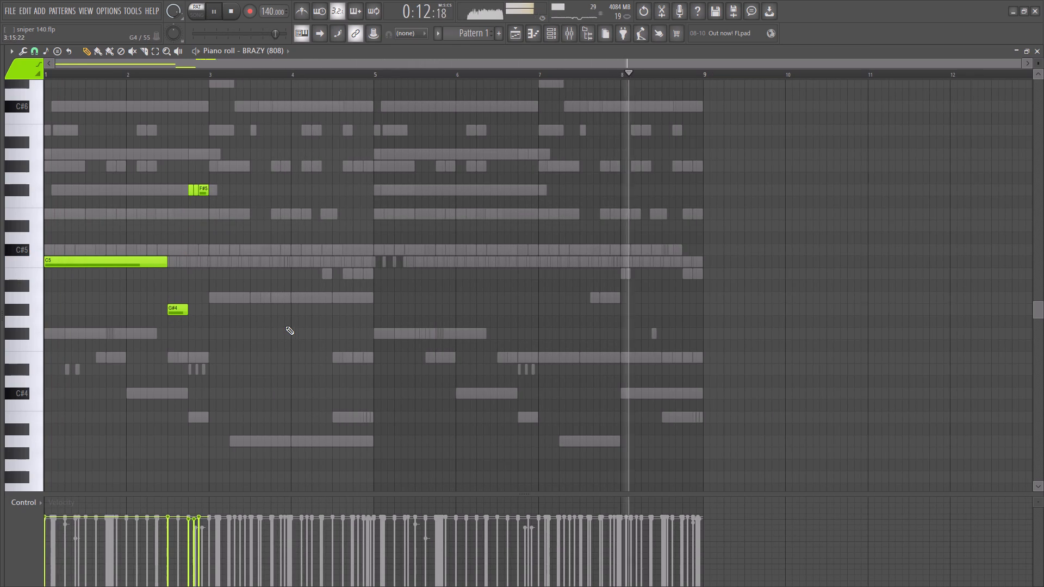
{"action": "key", "text": "ctrl+b"}
{"action": "key", "text": "ctrl+b"}
{"action": "key", "text": "ctrl+b"}
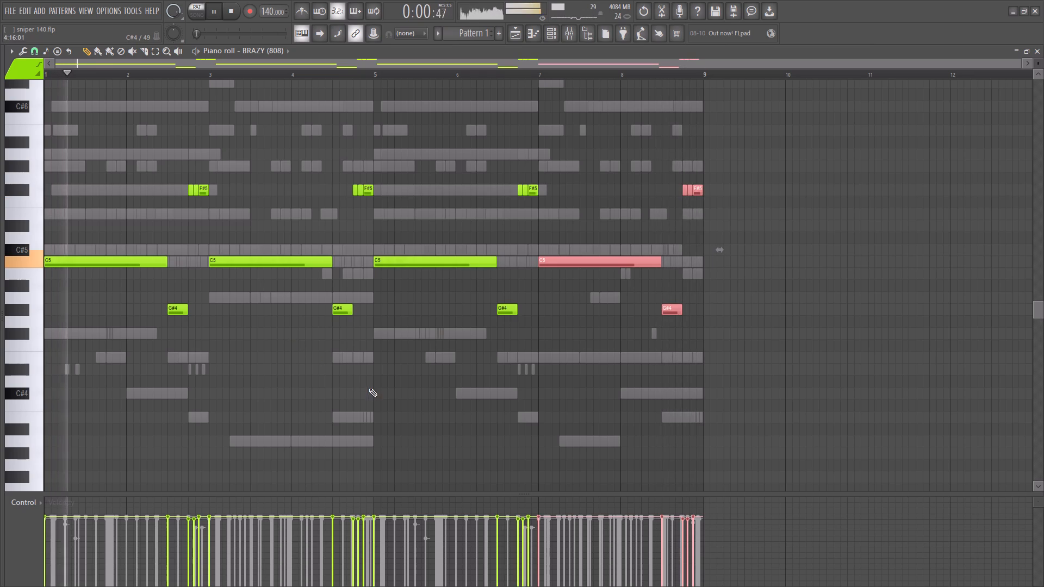
{"action": "right_click", "coordinate": [369, 385]}
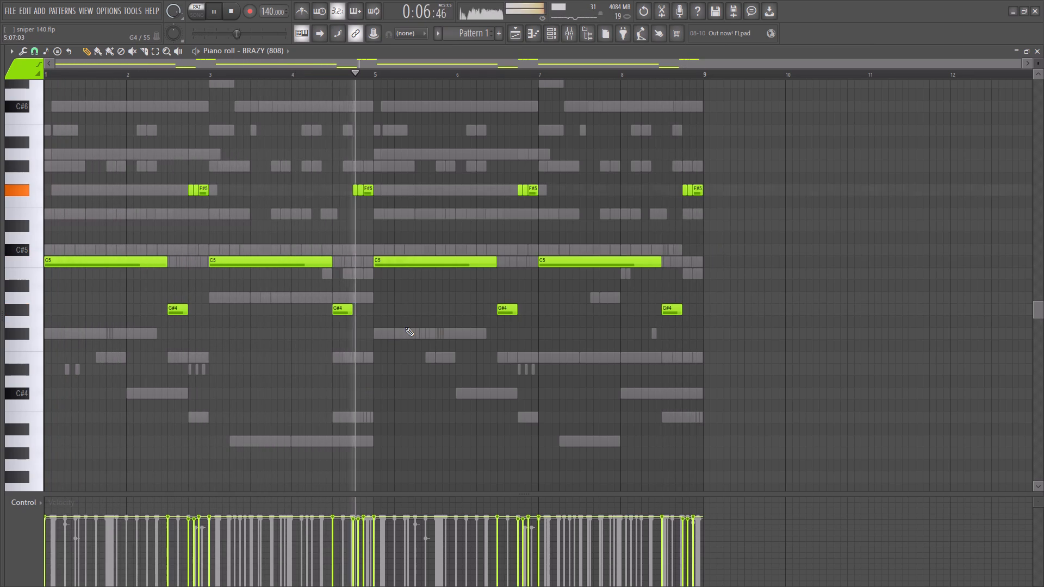
Replace the F#5 notes at the end of bar 4 with one C#5 note lasting until bar 5.
{"action": "key", "text": "space"}
{"action": "key", "text": "space"}
{"action": "right_click_drag", "start_coordinate": [375, 187], "coordinate": [330, 199]}
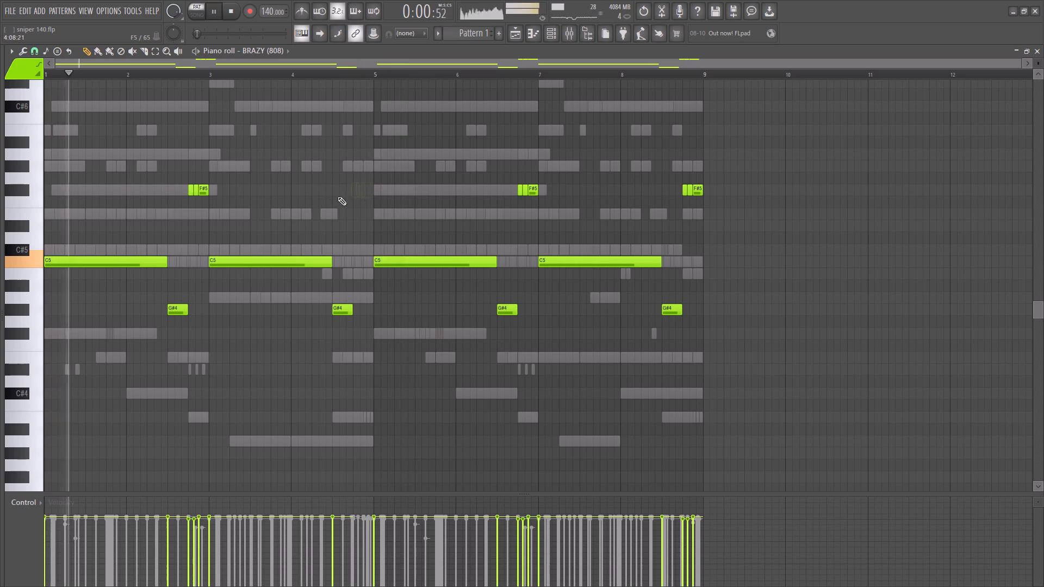
{"action": "left_click_drag", "start_coordinate": [356, 194], "coordinate": [352, 255]}
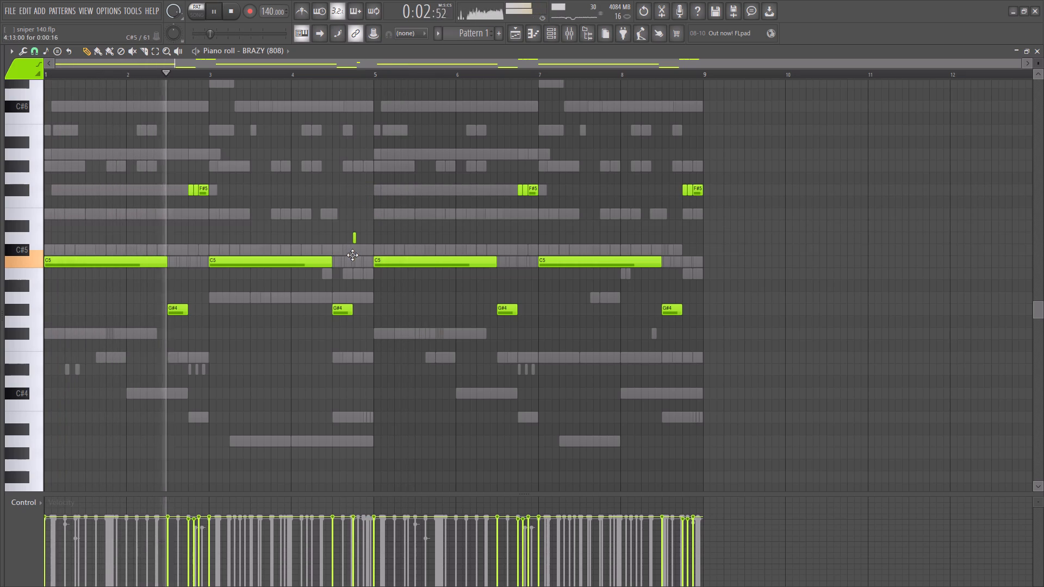
{"action": "left_click_drag", "start_coordinate": [352, 255], "coordinate": [352, 260]}
{"action": "left_click_drag", "start_coordinate": [357, 250], "coordinate": [377, 249]}
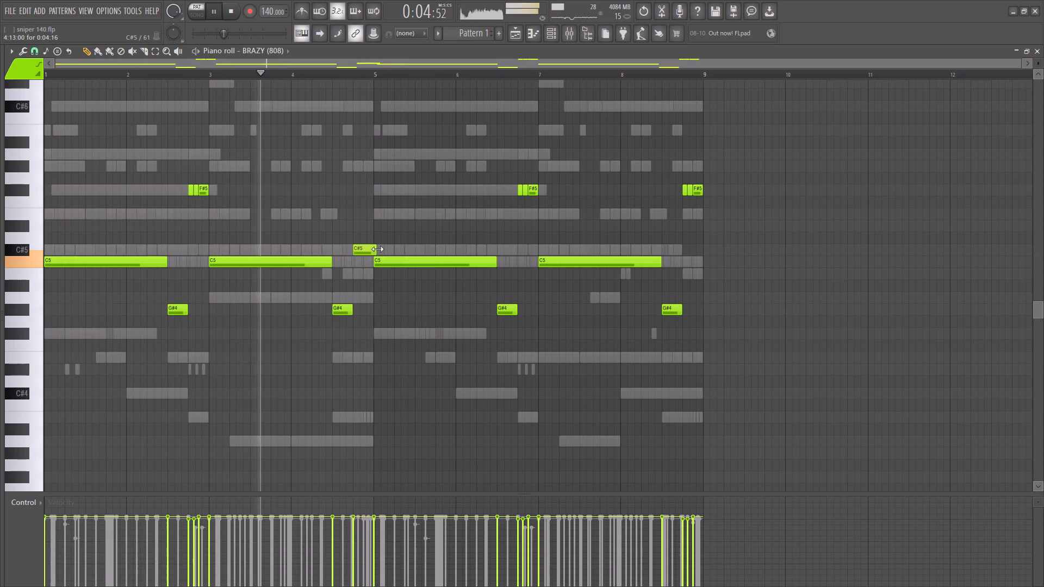
{"action": "left_click_drag", "start_coordinate": [377, 249], "coordinate": [374, 254]}
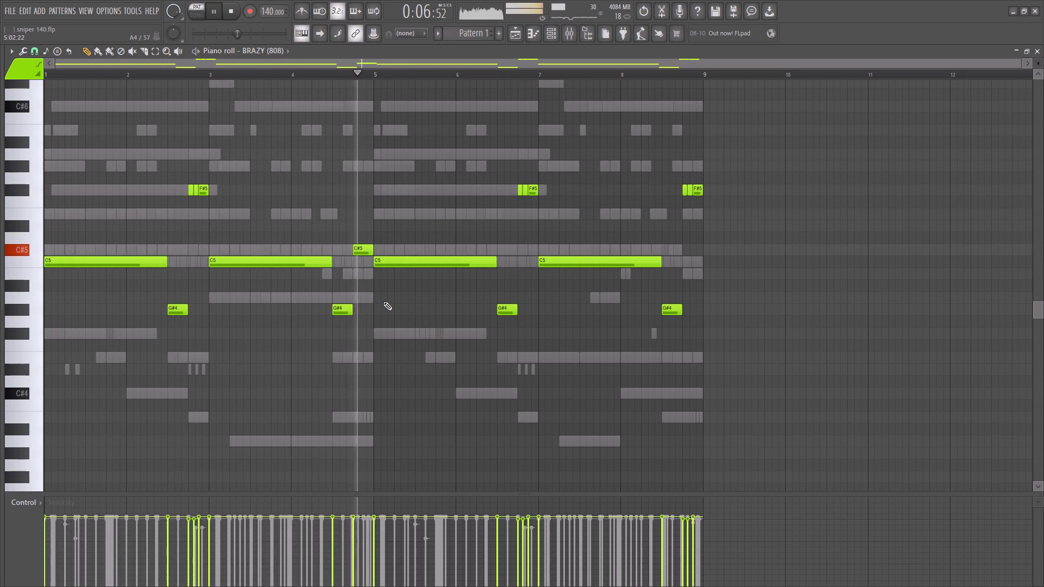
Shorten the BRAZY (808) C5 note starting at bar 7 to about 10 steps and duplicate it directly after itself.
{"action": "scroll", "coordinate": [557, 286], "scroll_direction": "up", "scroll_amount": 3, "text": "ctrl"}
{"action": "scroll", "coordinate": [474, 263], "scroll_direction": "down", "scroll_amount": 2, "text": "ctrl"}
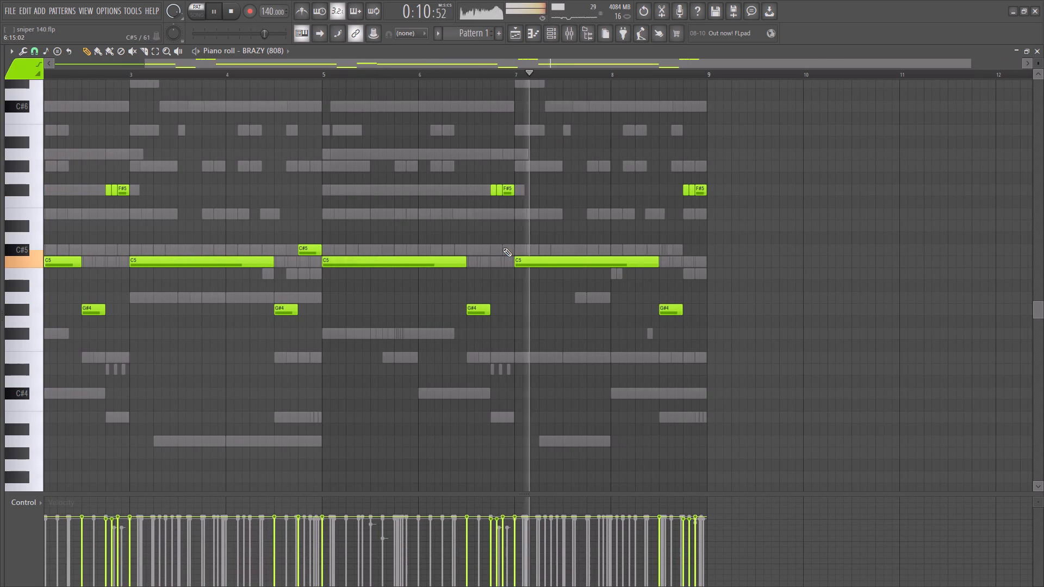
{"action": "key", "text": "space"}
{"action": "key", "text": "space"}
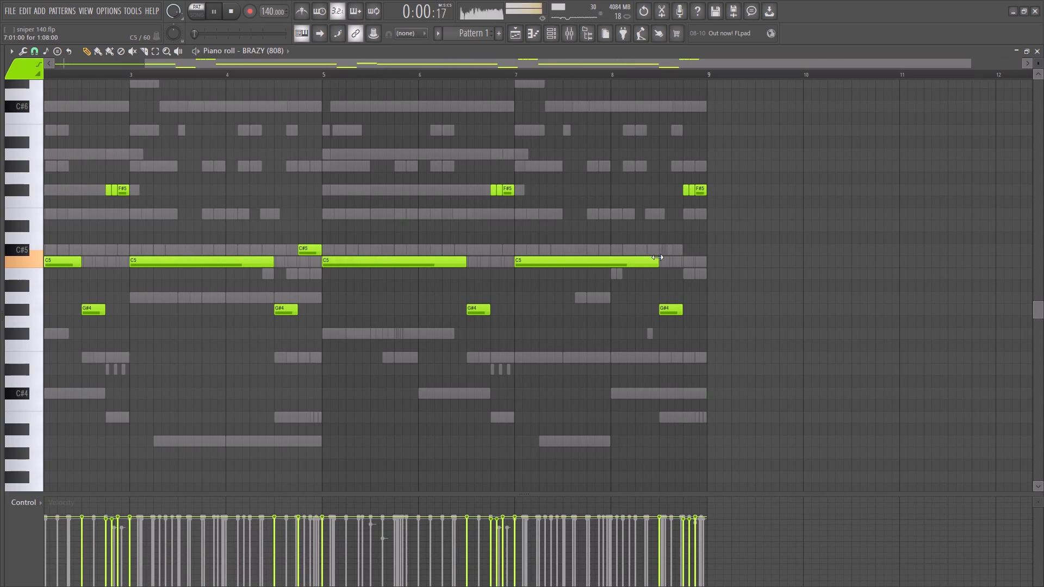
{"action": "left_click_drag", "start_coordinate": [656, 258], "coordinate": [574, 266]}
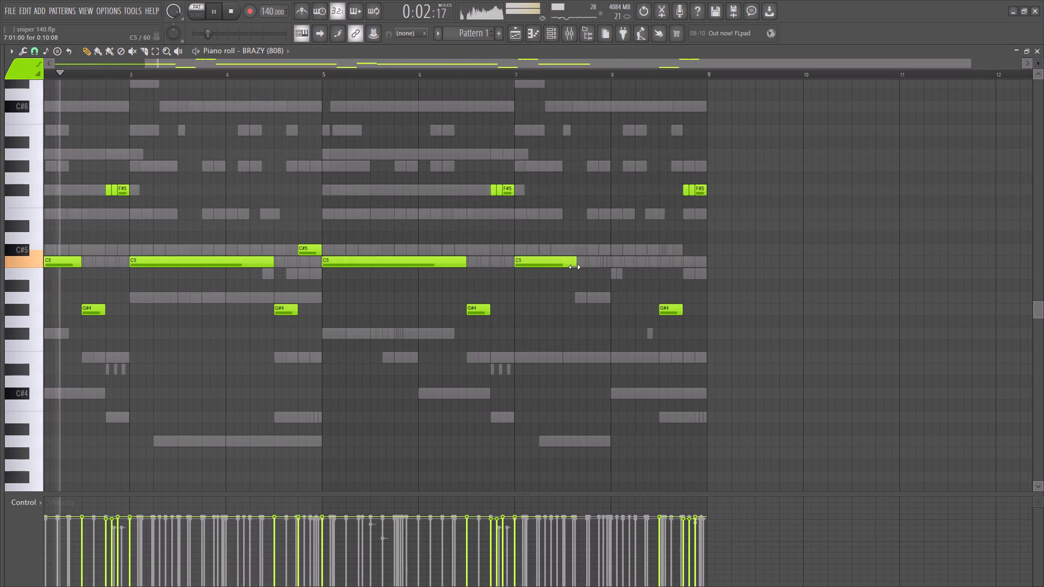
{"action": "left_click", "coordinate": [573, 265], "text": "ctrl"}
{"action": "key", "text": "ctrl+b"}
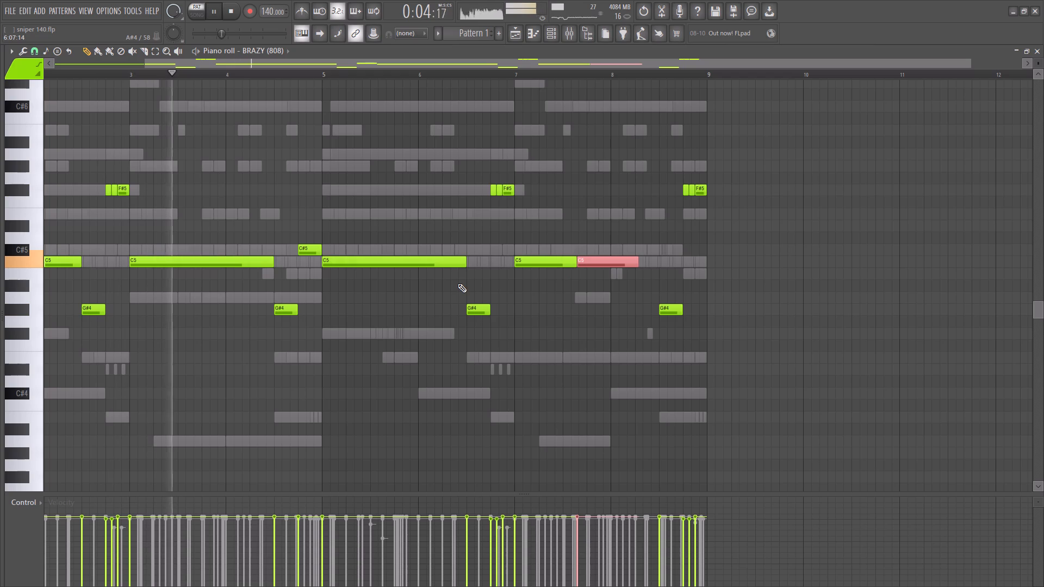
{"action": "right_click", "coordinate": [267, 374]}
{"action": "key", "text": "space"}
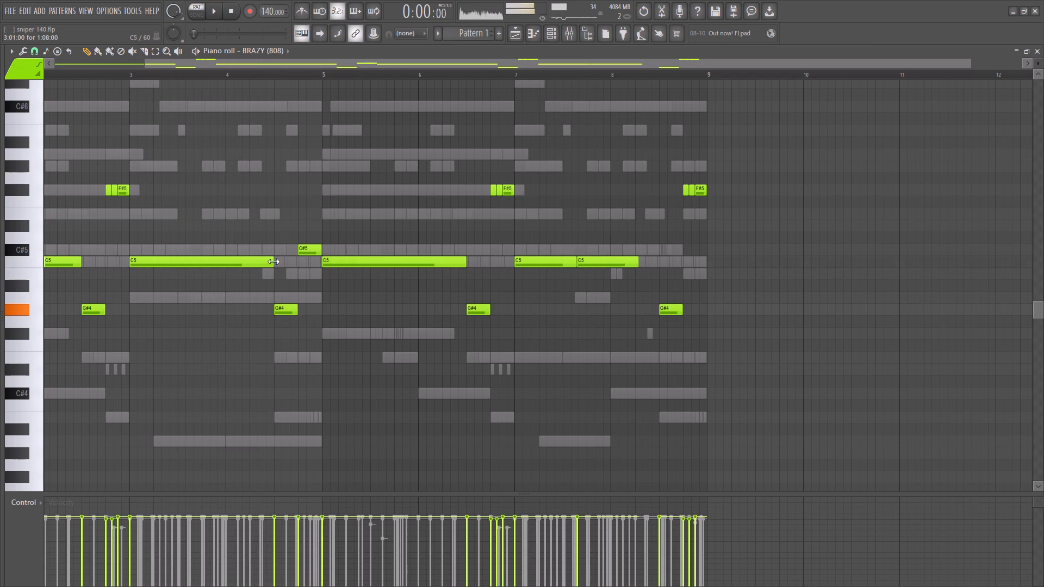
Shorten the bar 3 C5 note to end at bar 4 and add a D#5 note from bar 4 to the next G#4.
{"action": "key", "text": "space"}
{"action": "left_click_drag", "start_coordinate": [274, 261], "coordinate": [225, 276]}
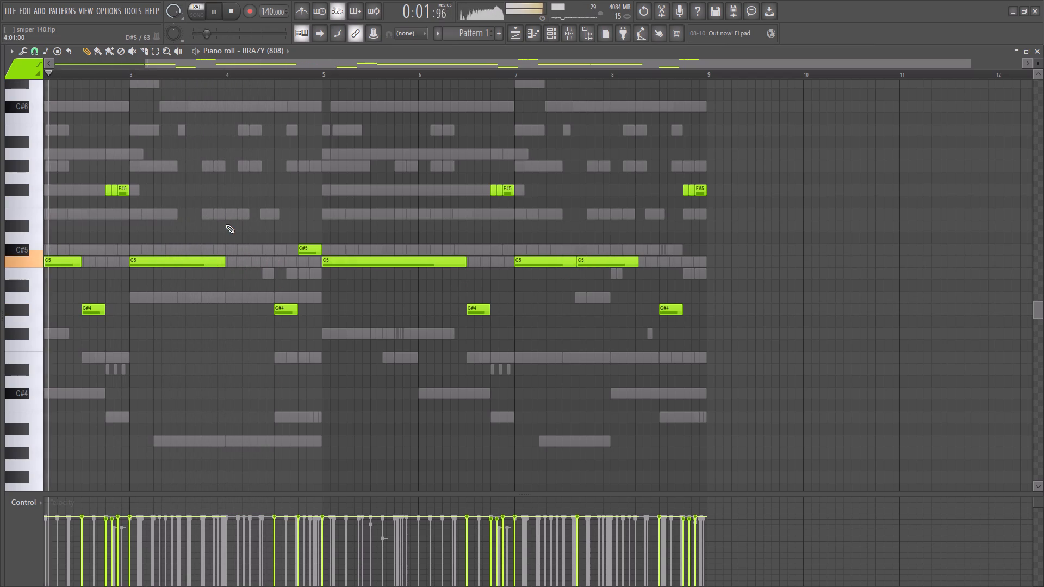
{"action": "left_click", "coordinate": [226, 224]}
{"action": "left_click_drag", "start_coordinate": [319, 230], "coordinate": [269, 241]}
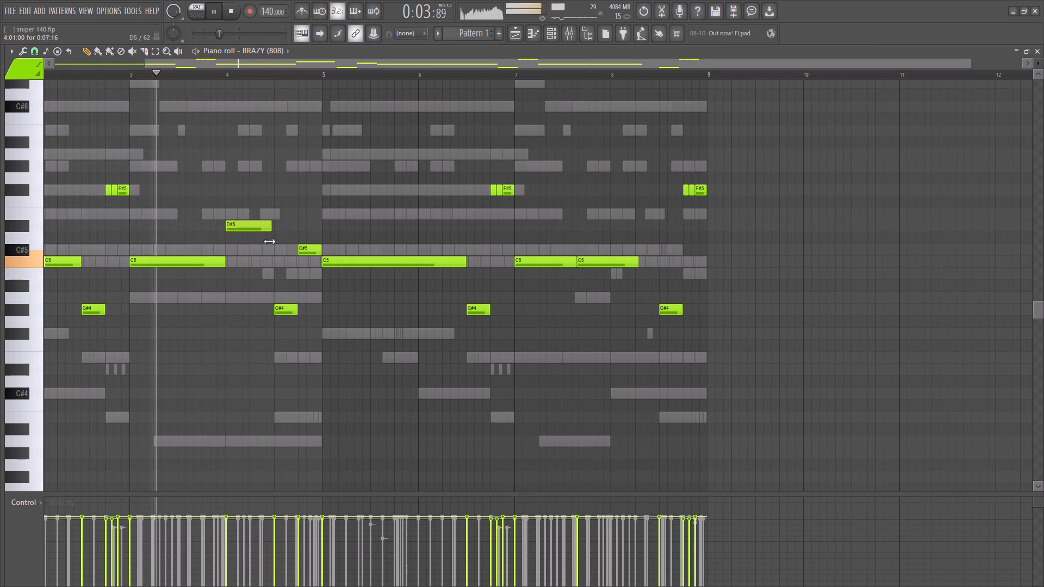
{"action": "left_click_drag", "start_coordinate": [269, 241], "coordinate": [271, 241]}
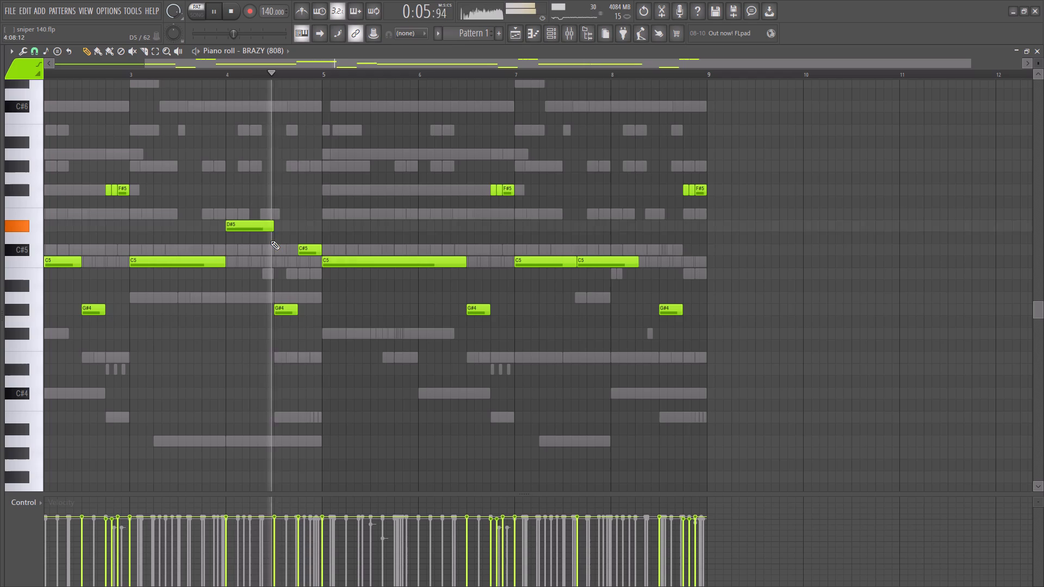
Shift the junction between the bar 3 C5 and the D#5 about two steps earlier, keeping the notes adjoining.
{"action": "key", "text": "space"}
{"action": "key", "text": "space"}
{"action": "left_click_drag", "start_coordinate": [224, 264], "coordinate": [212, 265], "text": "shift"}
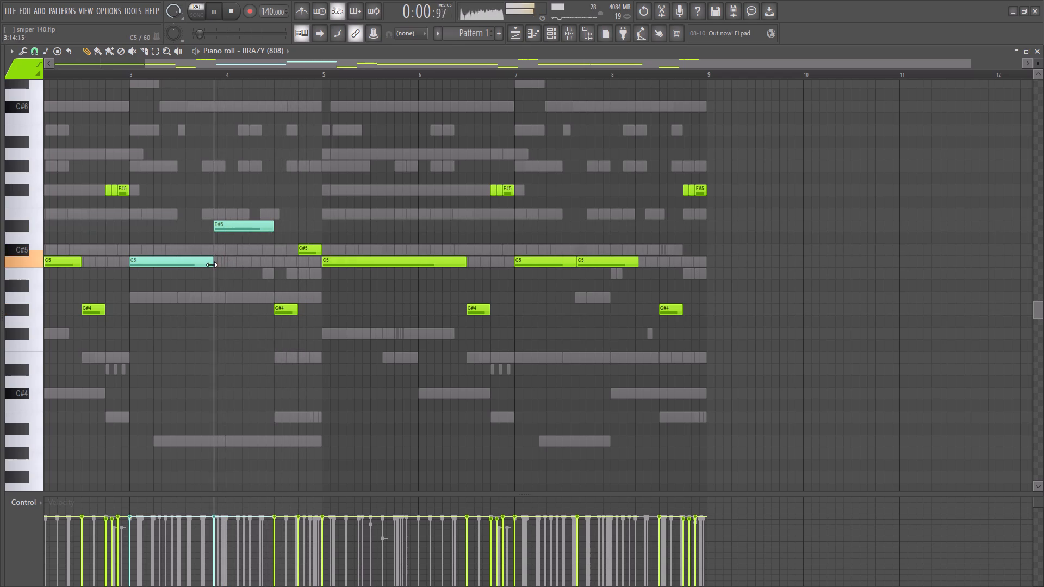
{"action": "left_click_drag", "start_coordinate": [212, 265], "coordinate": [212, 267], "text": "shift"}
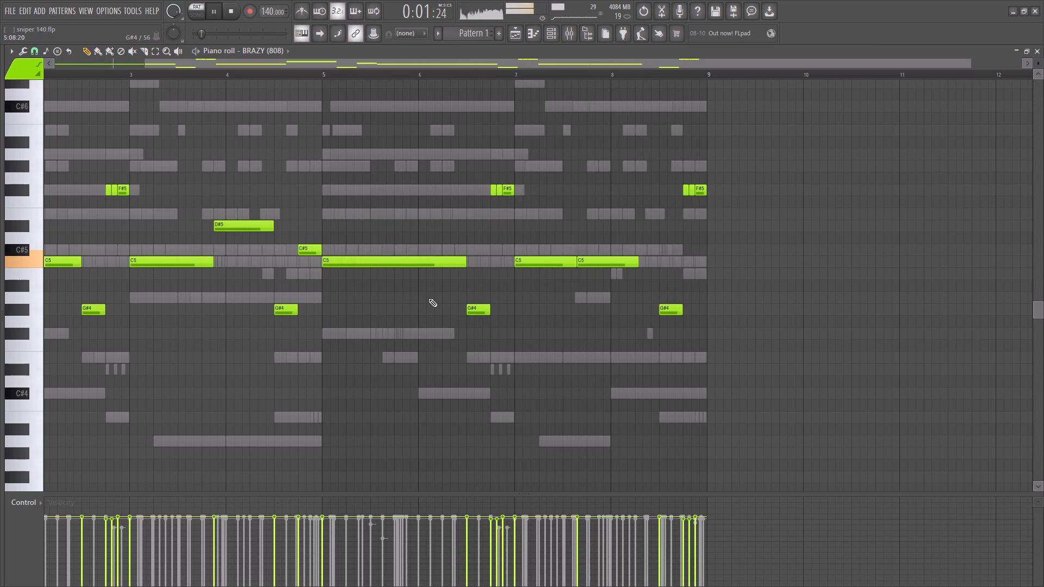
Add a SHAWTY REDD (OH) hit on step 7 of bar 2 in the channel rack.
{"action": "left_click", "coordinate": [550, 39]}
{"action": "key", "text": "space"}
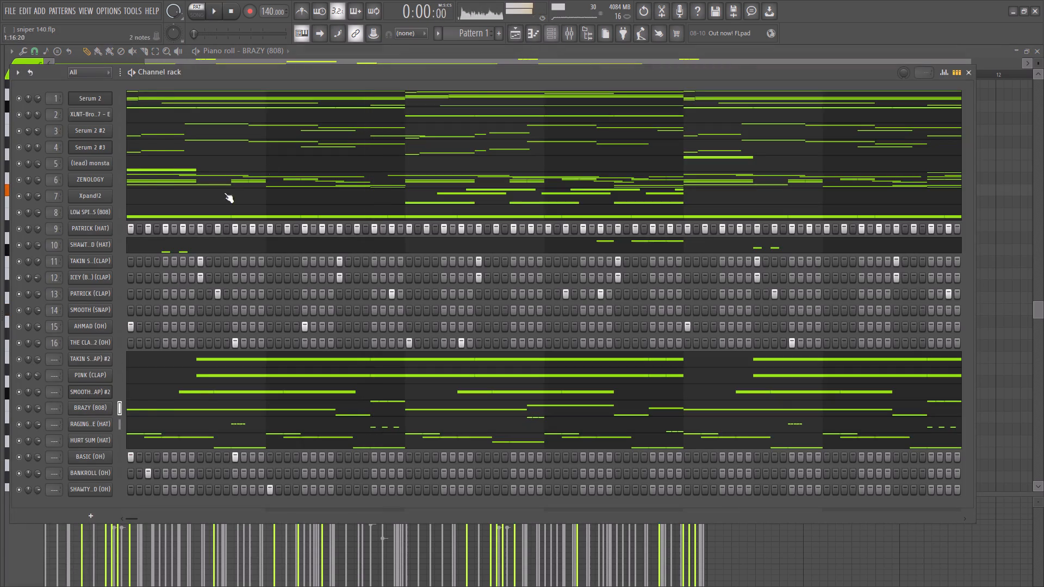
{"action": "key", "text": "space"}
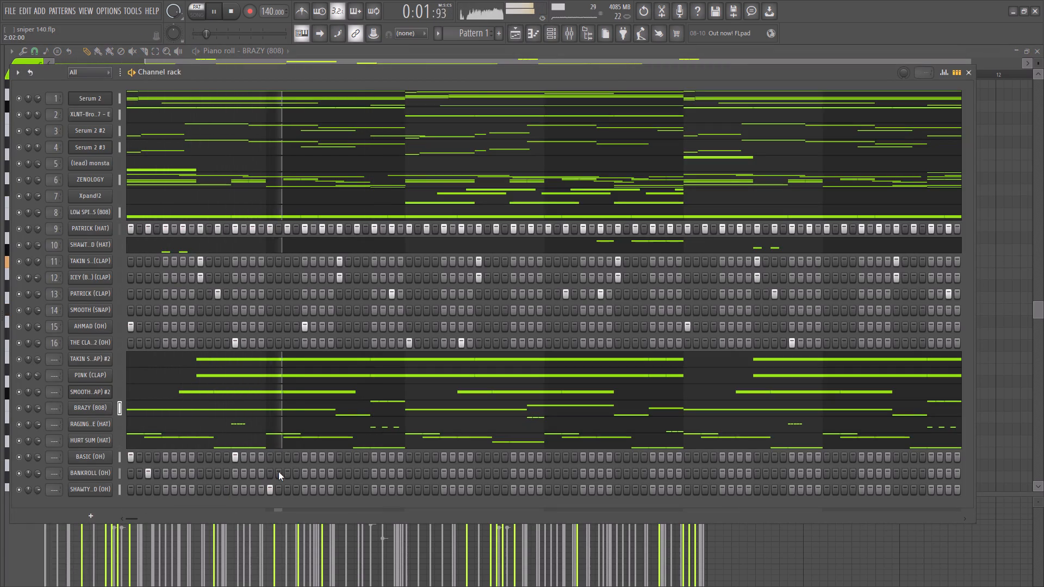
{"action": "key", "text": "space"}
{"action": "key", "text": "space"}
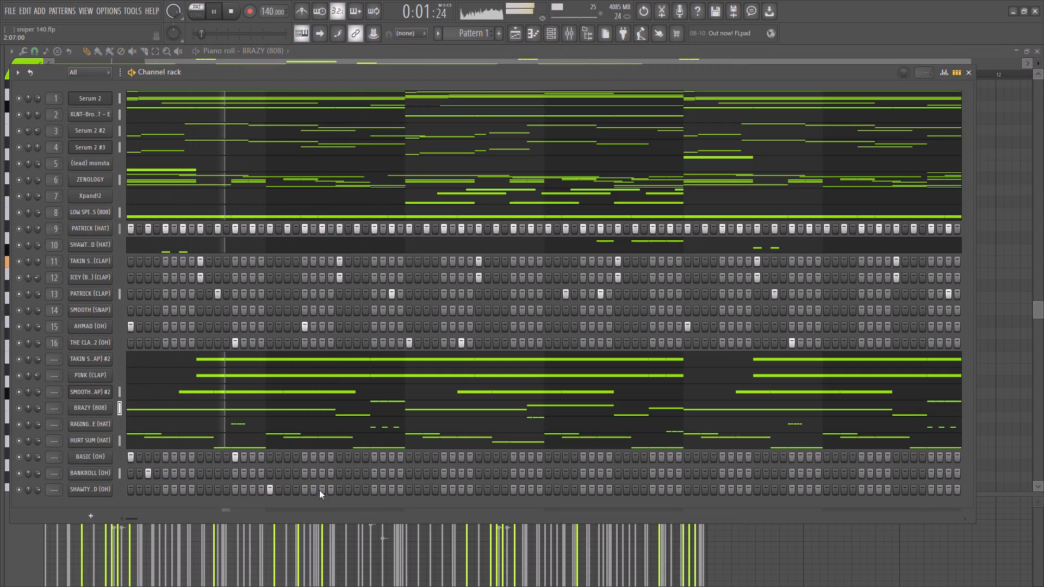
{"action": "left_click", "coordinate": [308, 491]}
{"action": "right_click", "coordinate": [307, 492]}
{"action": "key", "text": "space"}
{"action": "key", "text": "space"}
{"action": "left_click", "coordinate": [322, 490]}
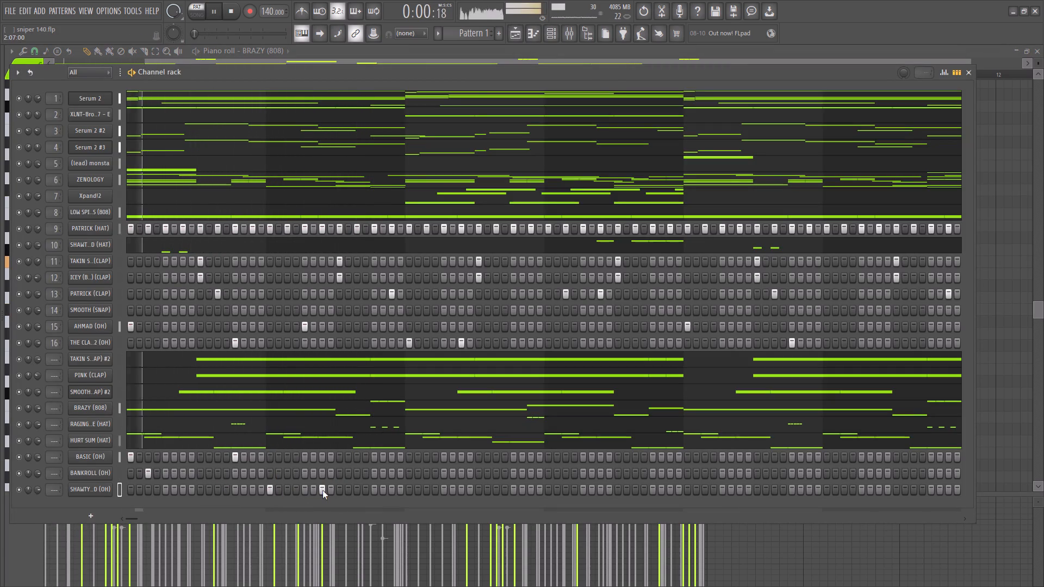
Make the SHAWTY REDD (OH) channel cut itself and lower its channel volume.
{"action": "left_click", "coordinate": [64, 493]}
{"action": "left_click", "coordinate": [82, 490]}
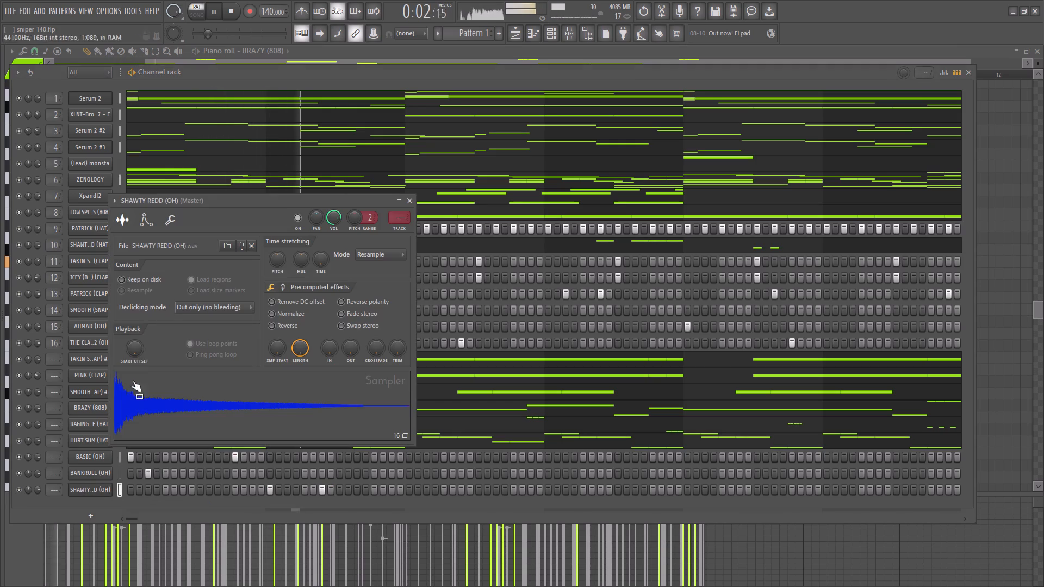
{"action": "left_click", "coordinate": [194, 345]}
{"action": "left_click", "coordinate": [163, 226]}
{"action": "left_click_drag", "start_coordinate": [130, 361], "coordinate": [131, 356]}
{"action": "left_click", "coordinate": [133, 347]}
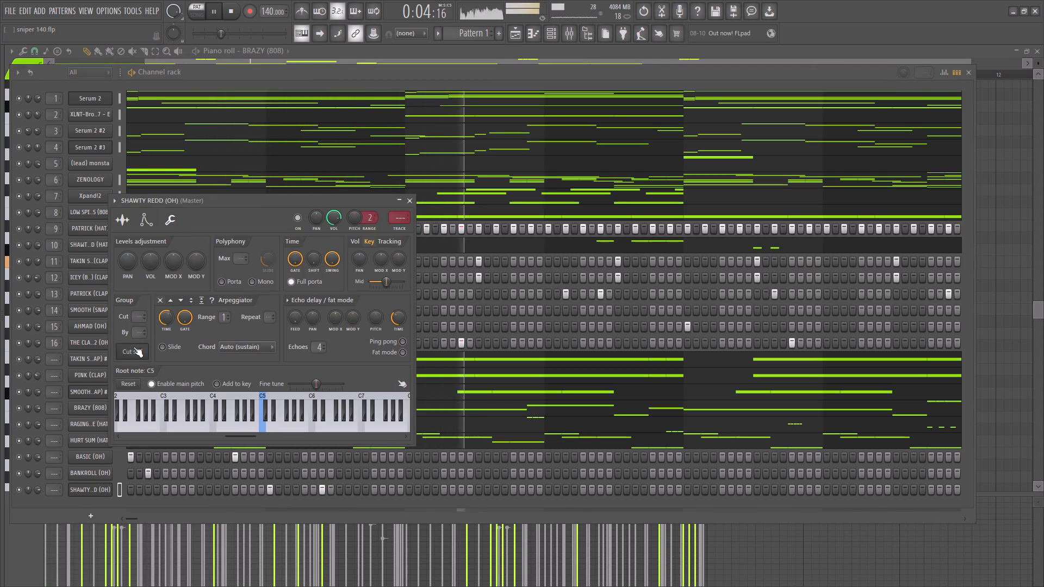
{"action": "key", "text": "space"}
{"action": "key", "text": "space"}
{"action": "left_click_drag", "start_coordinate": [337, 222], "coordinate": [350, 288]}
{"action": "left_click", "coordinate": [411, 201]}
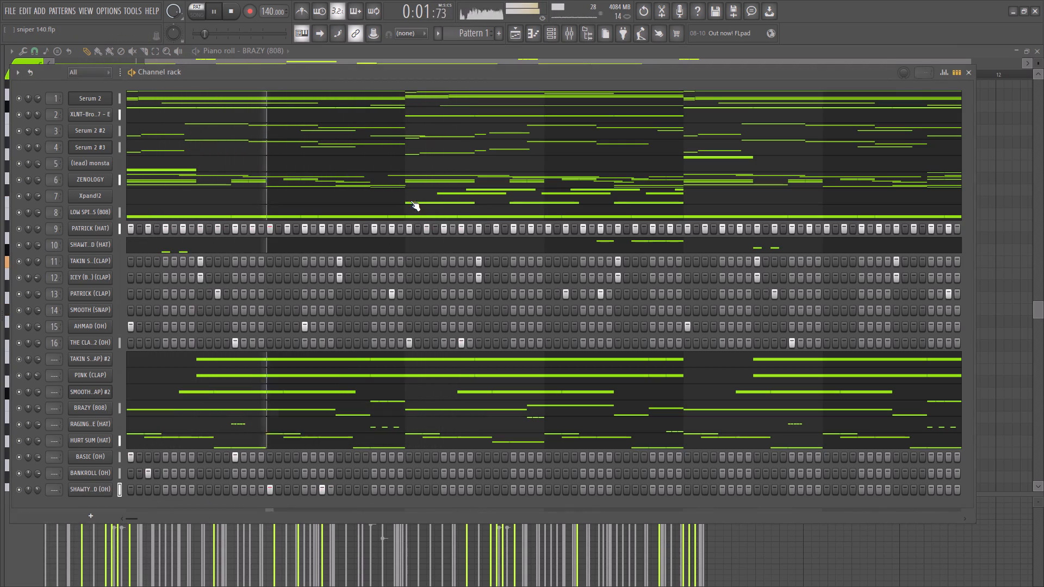
Delete the SHAWTY REDD (OH) channel.
{"action": "right_click", "coordinate": [90, 489]}
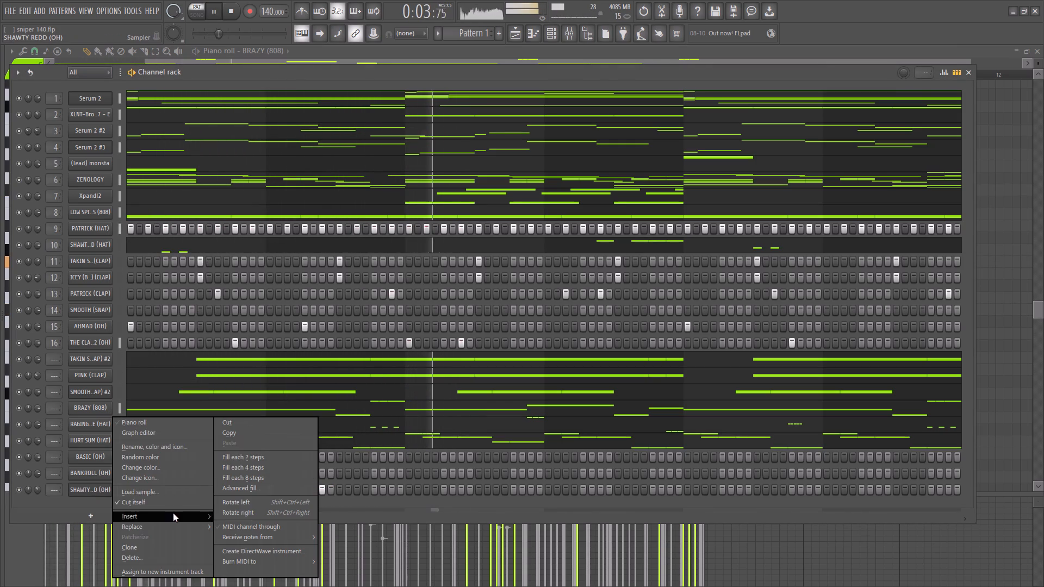
{"action": "left_click", "coordinate": [142, 554]}
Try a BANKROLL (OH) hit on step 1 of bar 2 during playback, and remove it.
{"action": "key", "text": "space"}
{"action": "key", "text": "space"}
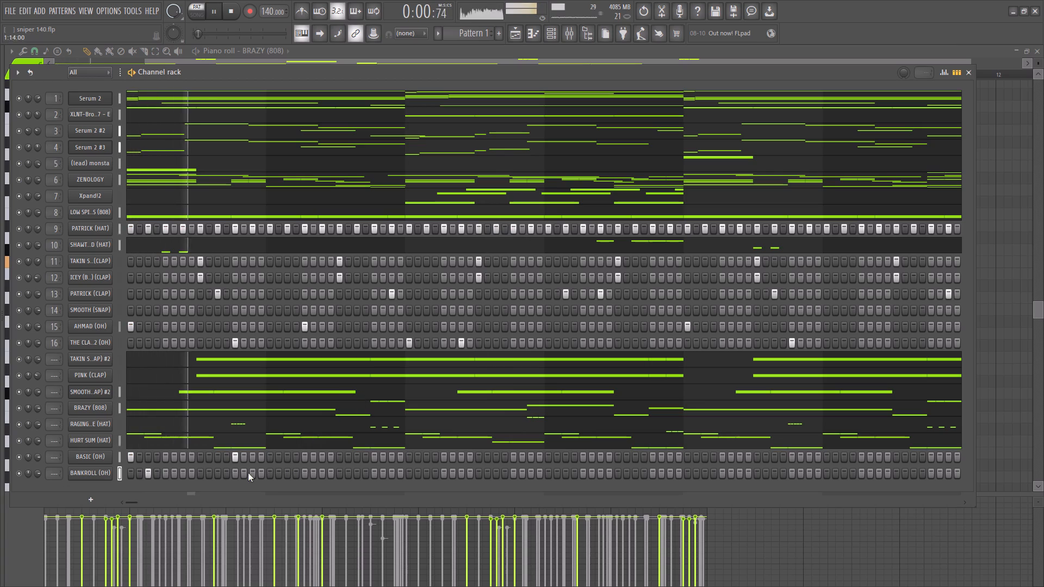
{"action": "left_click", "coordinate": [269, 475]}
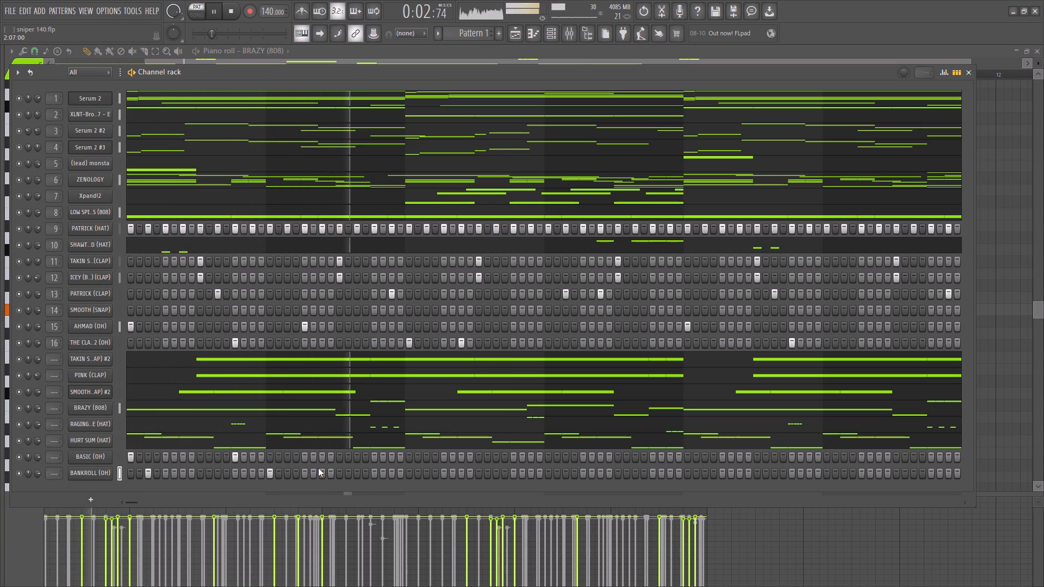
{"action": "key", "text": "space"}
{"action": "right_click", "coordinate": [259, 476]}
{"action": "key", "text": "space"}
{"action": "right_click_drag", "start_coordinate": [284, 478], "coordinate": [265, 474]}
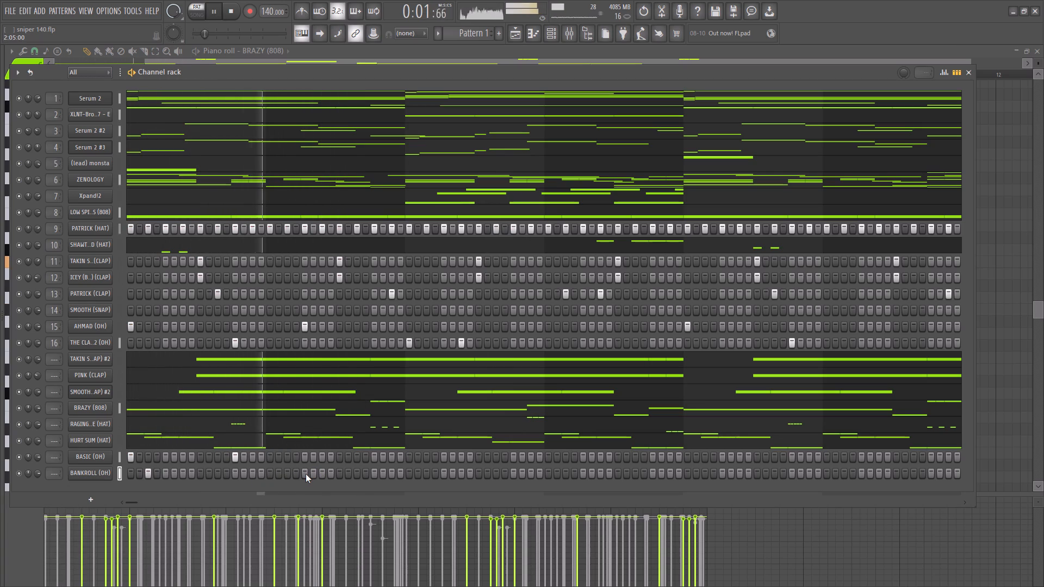
Try a BANKROLL (OH) hit on step 9 of bar 2, and replace it with a BASIC (OH) hit.
{"action": "key", "text": "space"}
{"action": "key", "text": "space"}
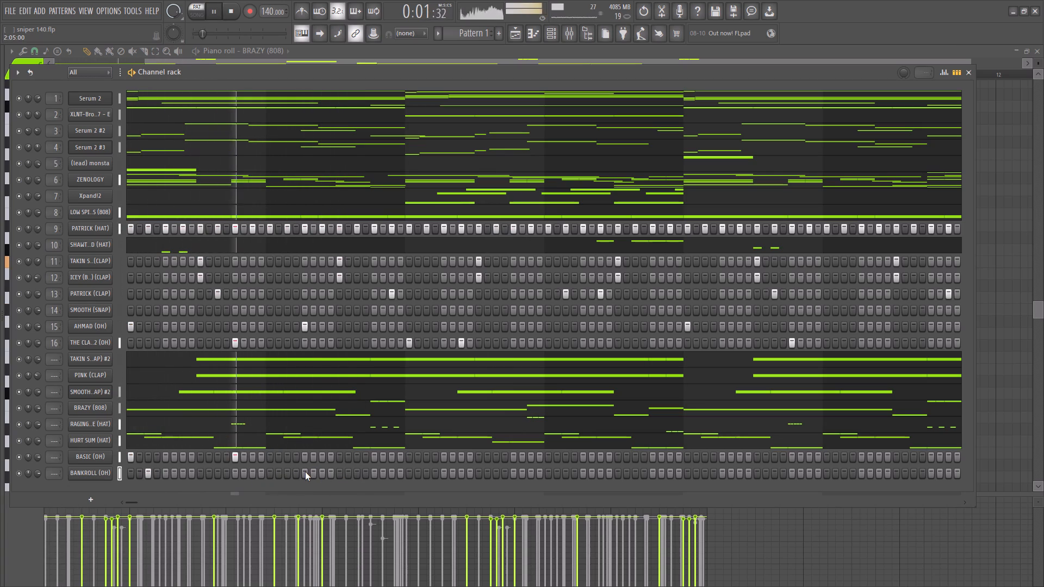
{"action": "key", "text": "space"}
{"action": "key", "text": "space"}
{"action": "left_click", "coordinate": [338, 473]}
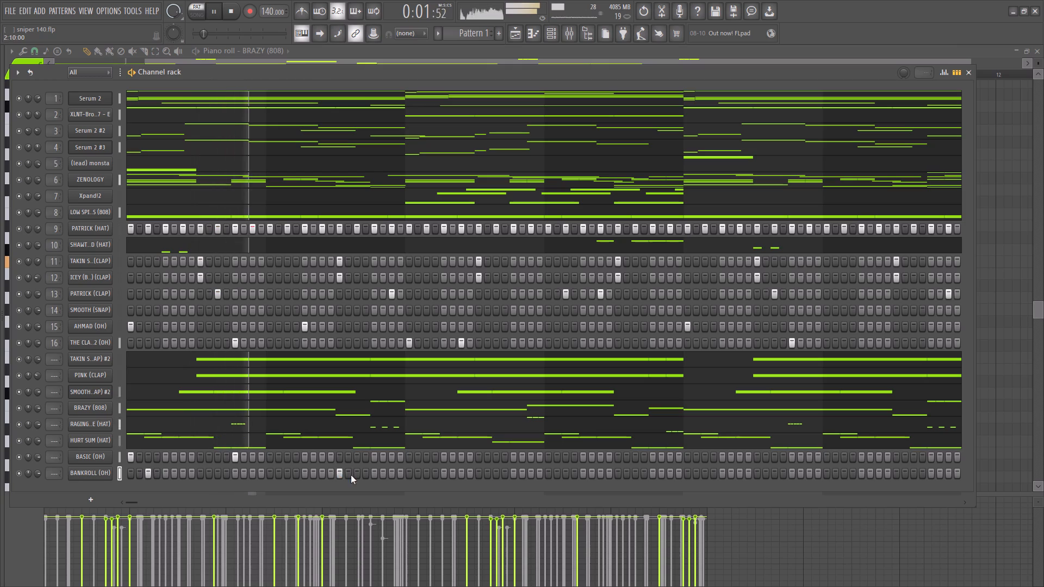
{"action": "key", "text": "space"}
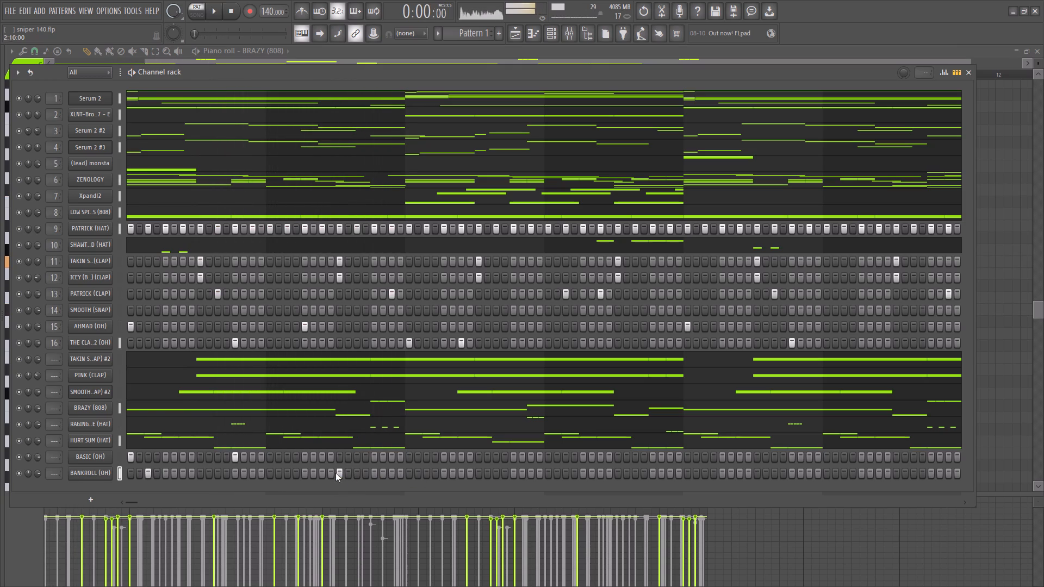
{"action": "right_click", "coordinate": [329, 474]}
{"action": "key", "text": "space"}
{"action": "right_click_drag", "start_coordinate": [343, 467], "coordinate": [340, 476]}
{"action": "left_click", "coordinate": [335, 460]}
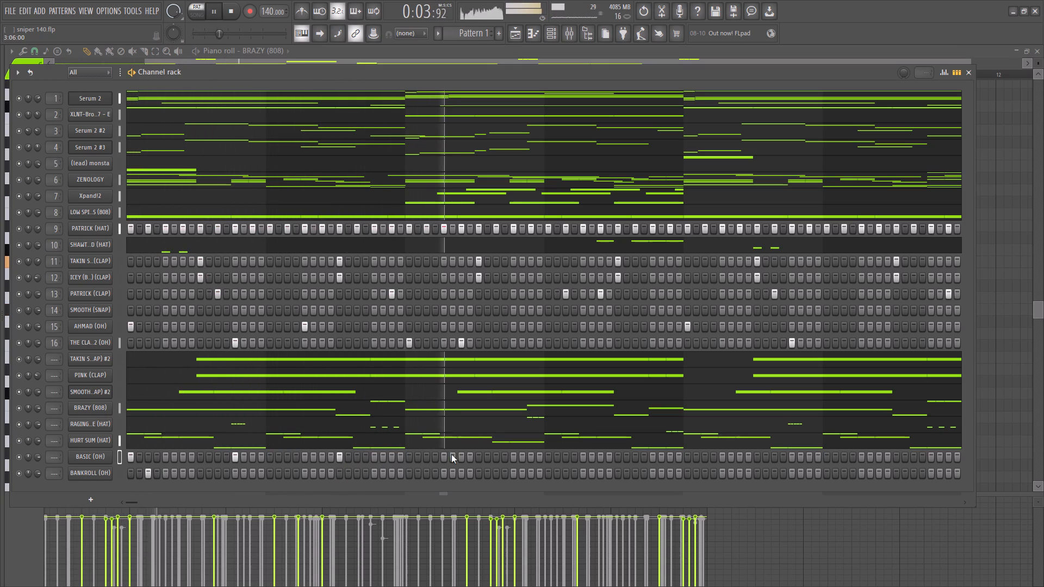
Add a BANKROLL (OH) hit on step 1 of bar 3.
{"action": "key", "text": "space"}
{"action": "key", "text": "space"}
{"action": "left_click", "coordinate": [409, 469]}
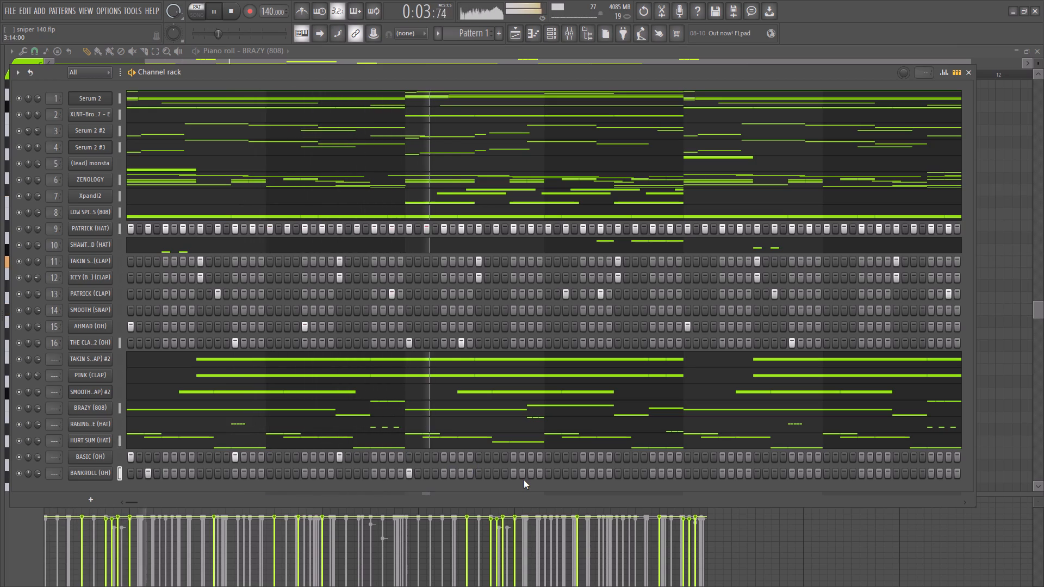
Try a BANKROLL (OH) hit on step 15 of bar 3, and replace it with a BASIC (OH) hit.
{"action": "key", "text": "space"}
{"action": "key", "text": "space"}
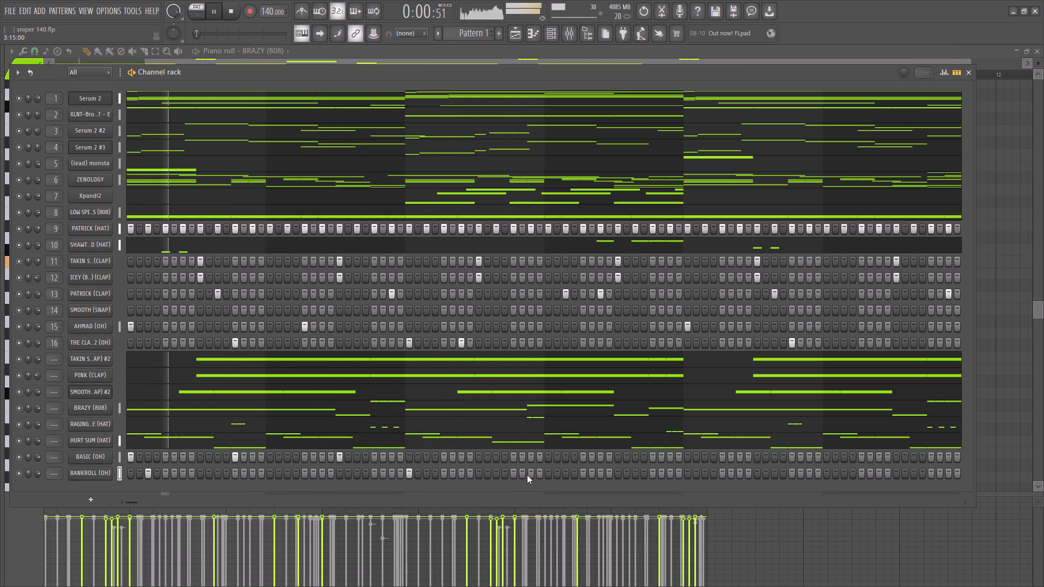
{"action": "left_click", "coordinate": [530, 472]}
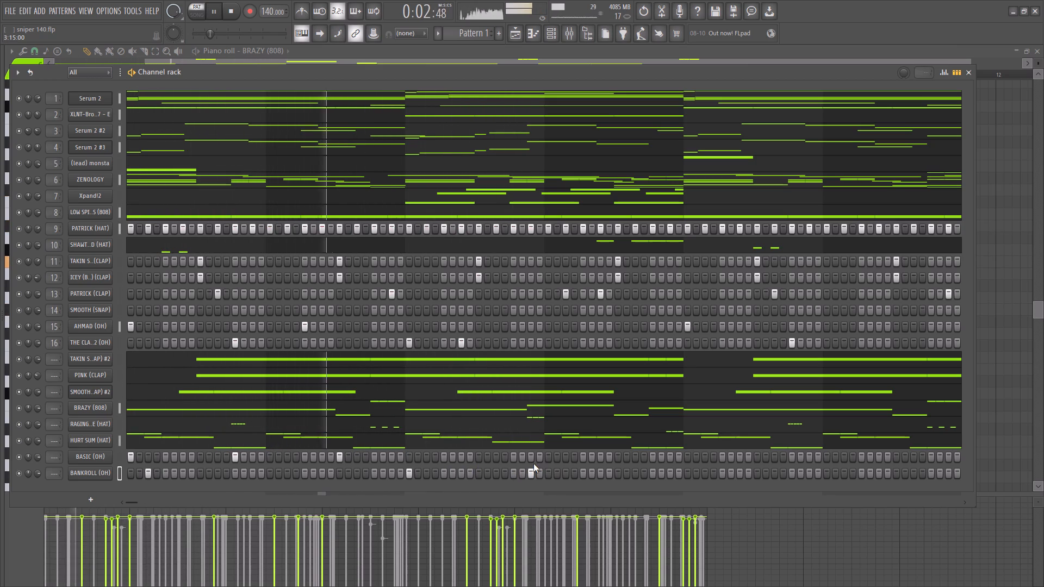
{"action": "left_click", "coordinate": [532, 463]}
{"action": "right_click_drag", "start_coordinate": [530, 474], "coordinate": [527, 481]}
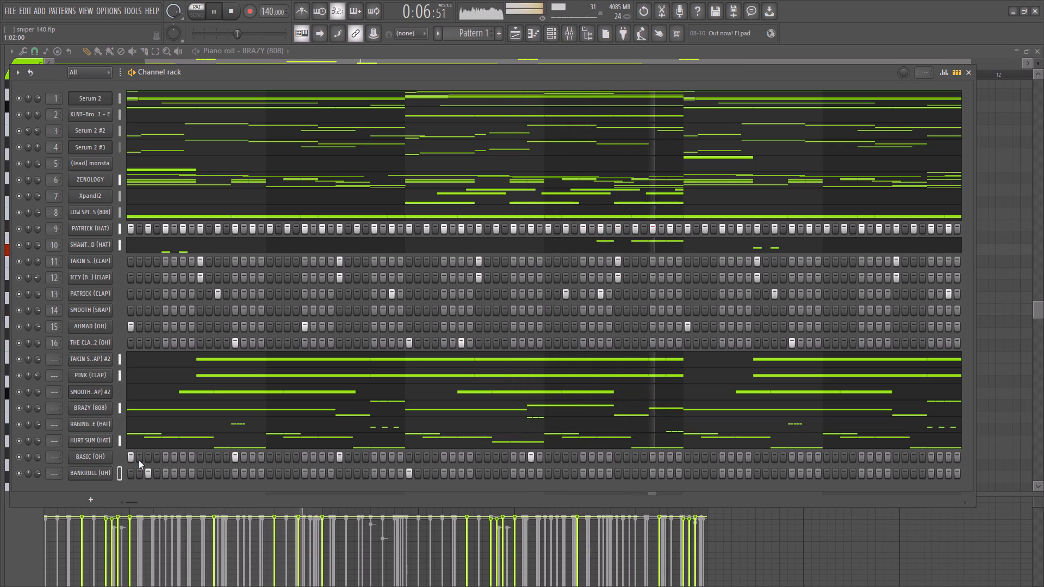
Delete the BRAZY (808) channel together with its bassline.
{"action": "right_click", "coordinate": [96, 405]}
{"action": "left_click", "coordinate": [141, 540]}
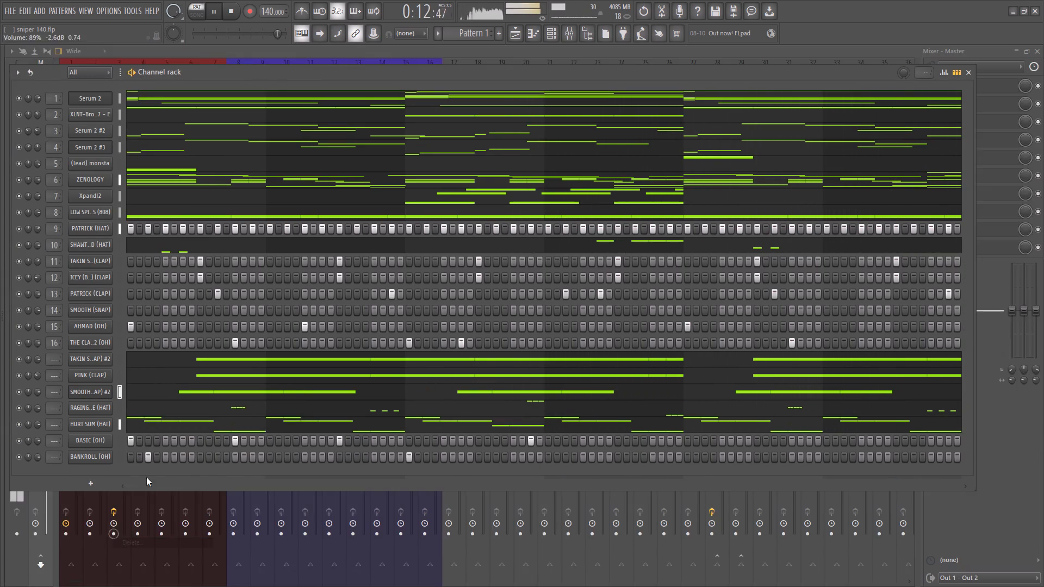
Load the BRAZY (808) sample from the EMOTIONS STASH KIT V2 808S folder as a new channel below BANKROLL (OH).
{"action": "double_click", "coordinate": [74, 405]}
{"action": "left_click", "coordinate": [46, 205]}
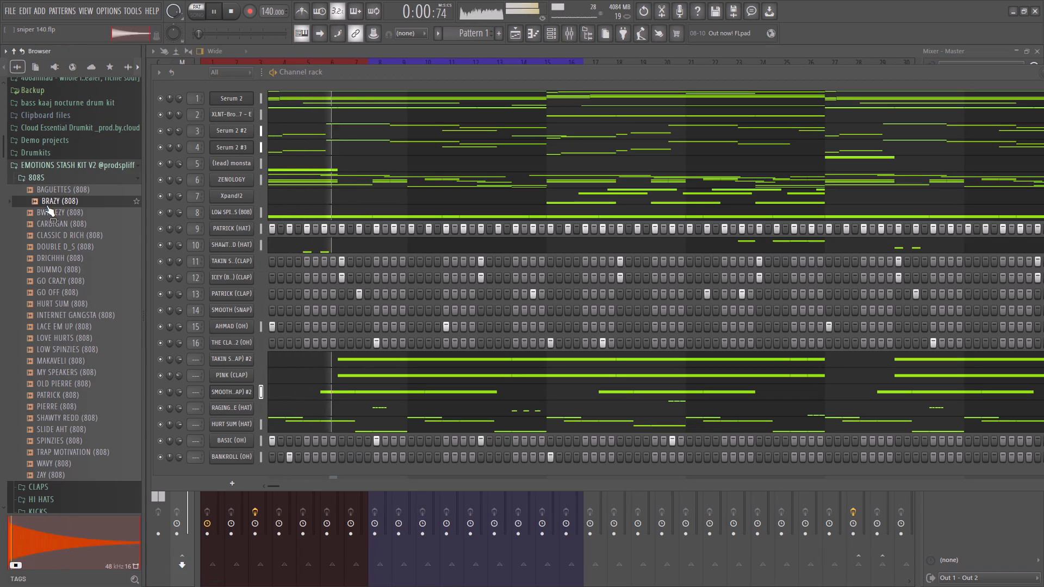
{"action": "left_click", "coordinate": [58, 203]}
{"action": "left_click_drag", "start_coordinate": [58, 203], "coordinate": [113, 466]}
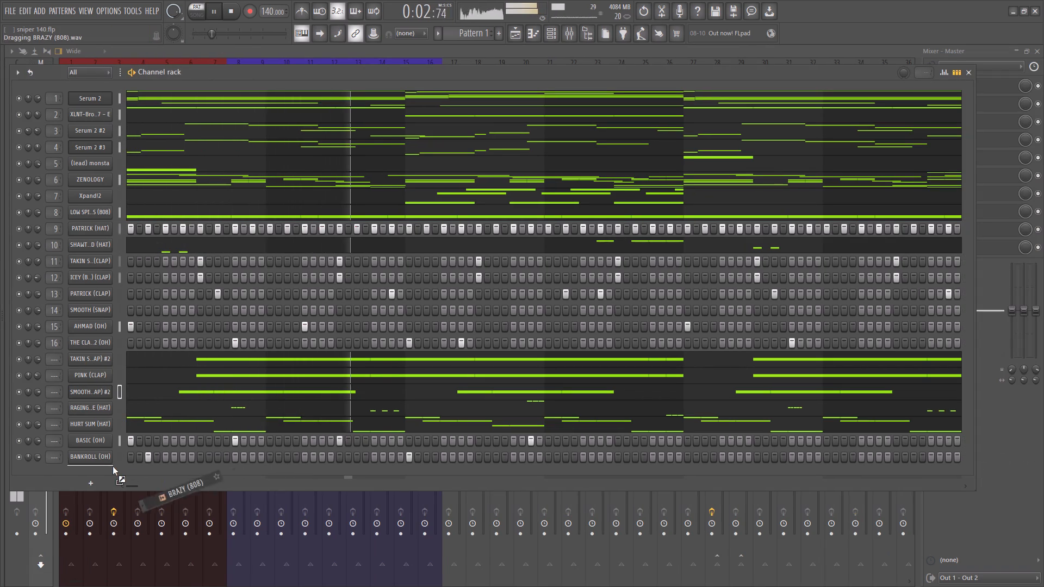
{"action": "left_click_drag", "start_coordinate": [113, 466], "coordinate": [108, 467]}
{"action": "key", "text": "space"}
Draw a C#5 note about 10 steps long at the start of bar 1 in the new BRAZY (808) channel's piano roll.
{"action": "right_click", "coordinate": [108, 471]}
{"action": "left_click", "coordinate": [144, 421]}
{"action": "key", "text": "space"}
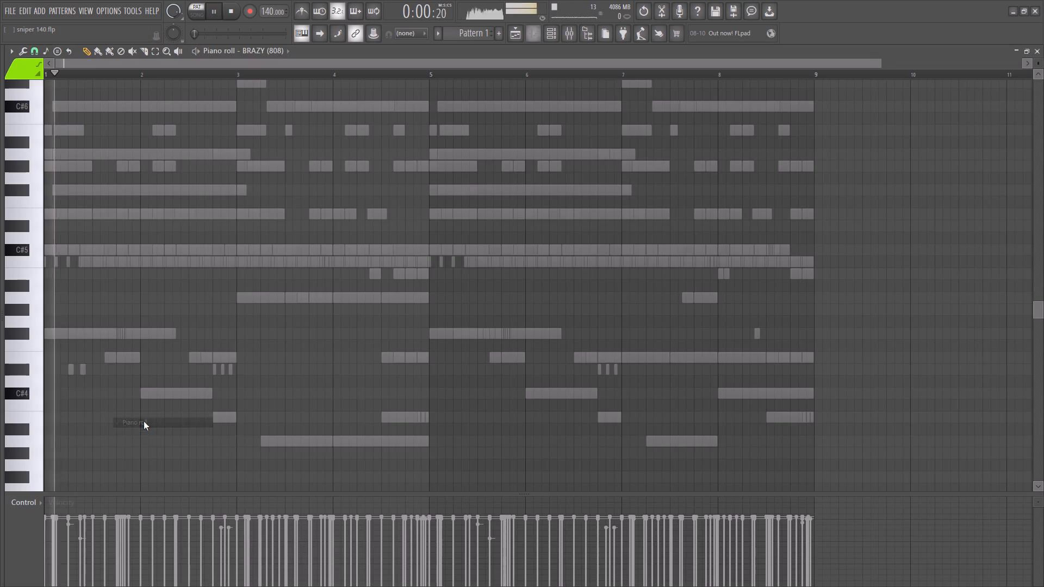
{"action": "key", "text": "space"}
{"action": "left_click_drag", "start_coordinate": [46, 245], "coordinate": [23, 246]}
{"action": "key", "text": "space"}
{"action": "left_click_drag", "start_coordinate": [91, 249], "coordinate": [93, 251]}
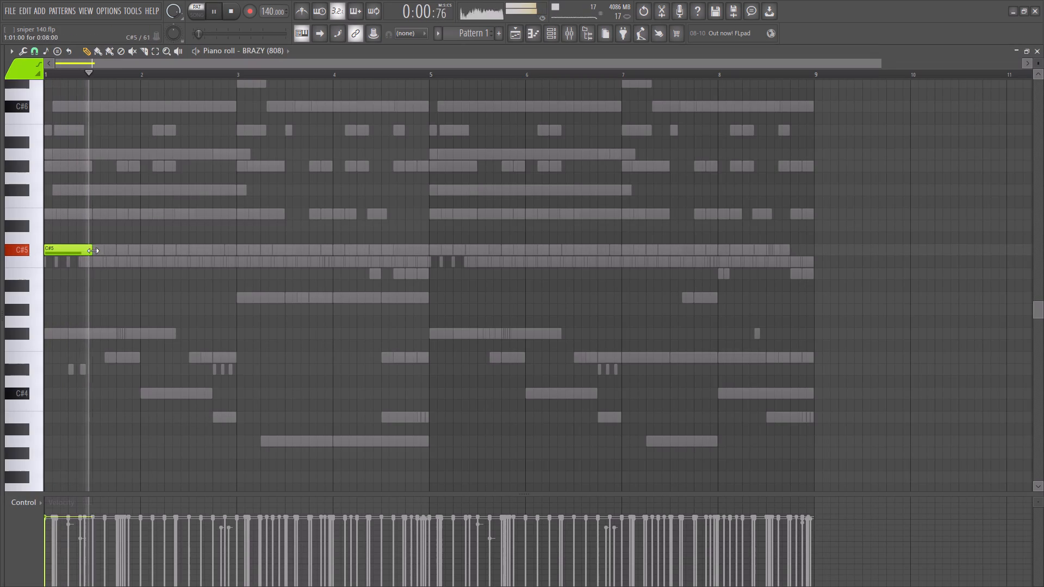
{"action": "left_click_drag", "start_coordinate": [93, 251], "coordinate": [105, 260]}
{"action": "key", "text": "space"}
{"action": "key", "text": "space"}
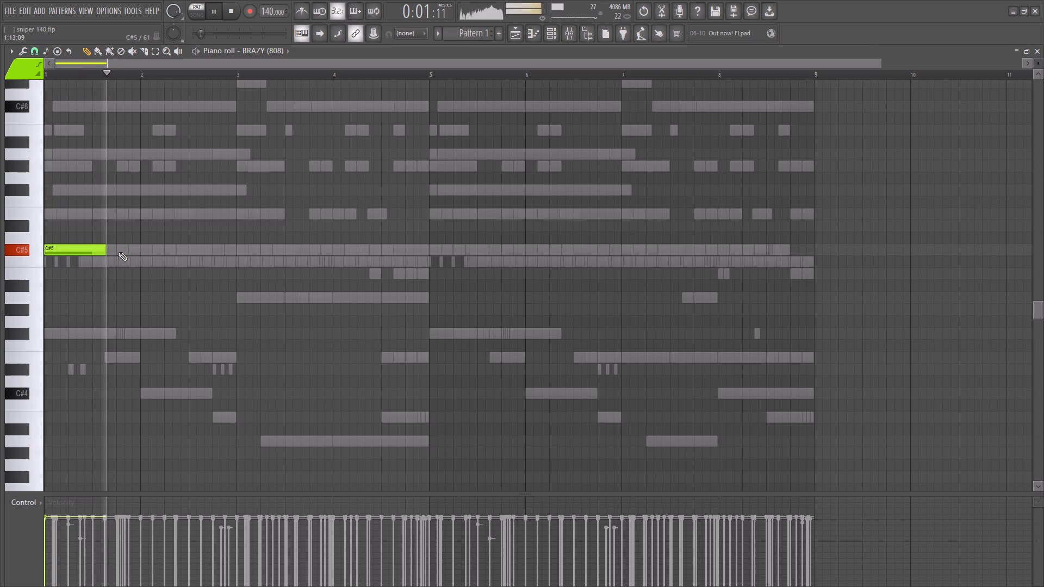
Add an E5 note about 10 steps long directly after the opening C#5 note in bar 1.
{"action": "key", "text": "space"}
{"action": "key", "text": "space"}
{"action": "left_click", "coordinate": [109, 250]}
{"action": "key", "text": "space"}
{"action": "key", "text": "space"}
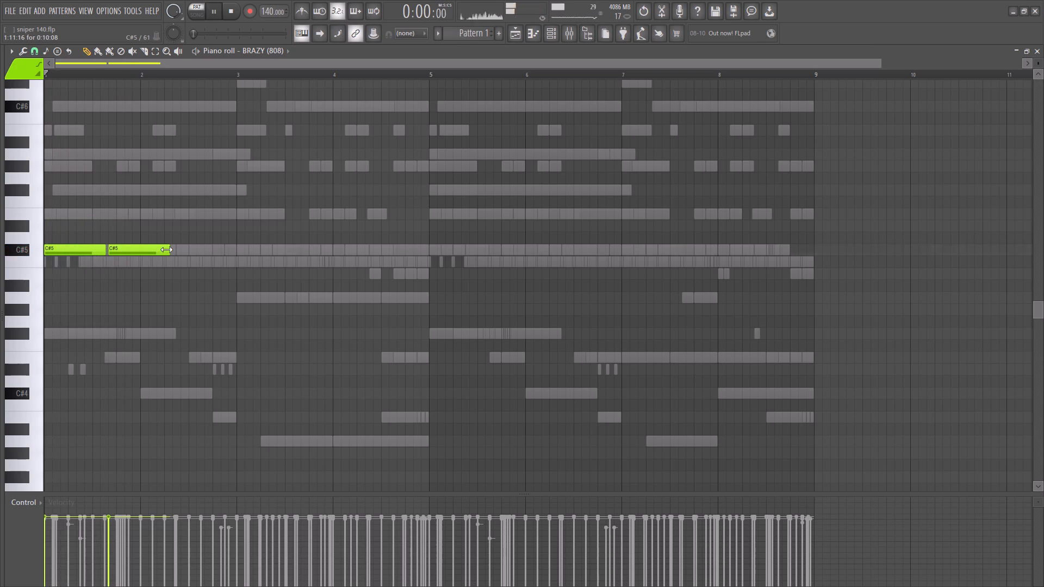
{"action": "left_click_drag", "start_coordinate": [153, 251], "coordinate": [152, 209]}
{"action": "key", "text": "space"}
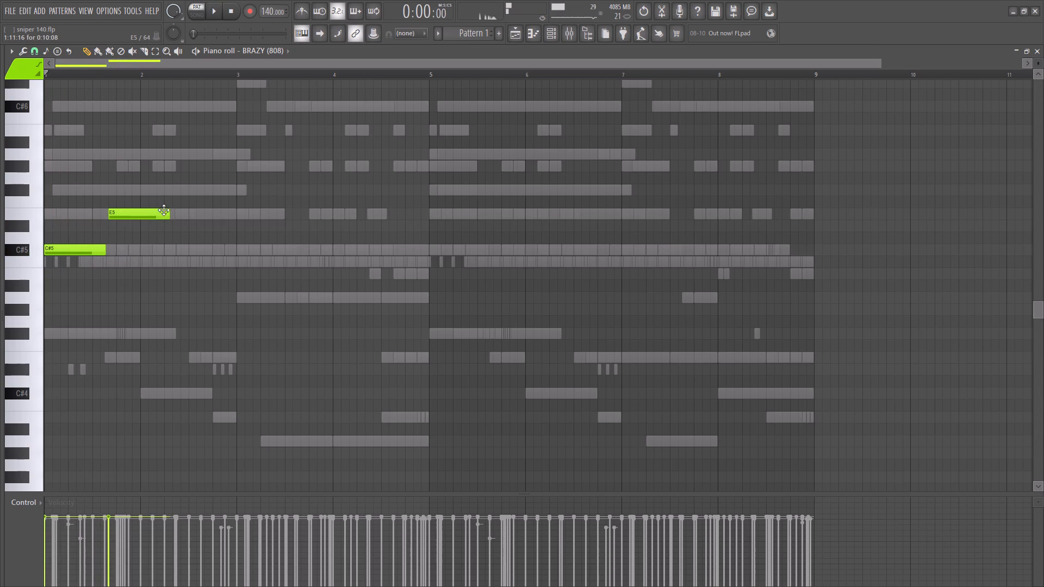
{"action": "key", "text": "space"}
Shorten the first E5 note to end at bar 2 and add a second E5 starting on bar 2.
{"action": "left_click_drag", "start_coordinate": [167, 212], "coordinate": [150, 217]}
{"action": "left_click", "coordinate": [153, 213]}
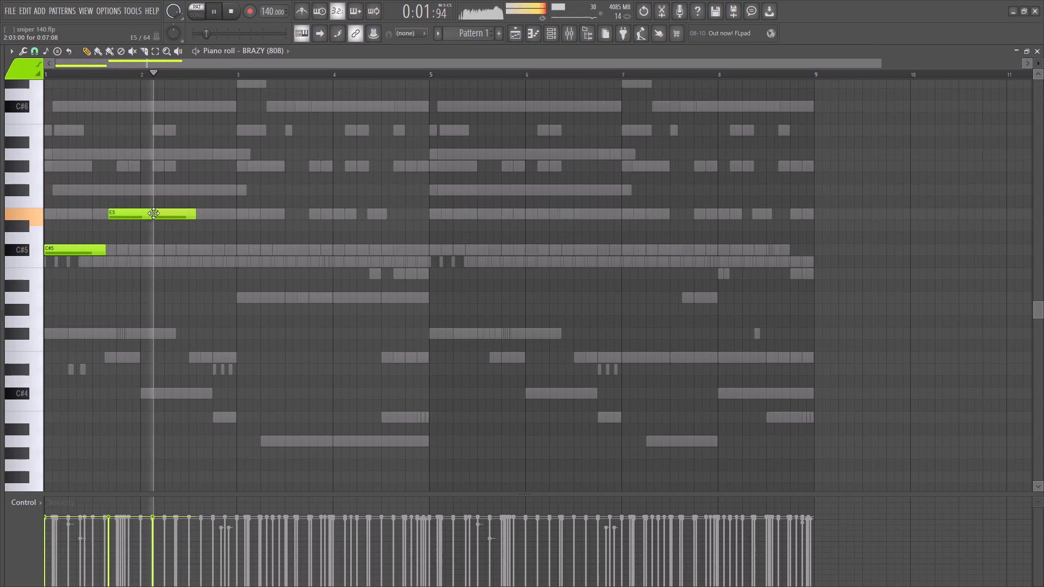
{"action": "key", "text": "space"}
{"action": "key", "text": "space"}
{"action": "left_click_drag", "start_coordinate": [150, 214], "coordinate": [135, 217], "text": "shift"}
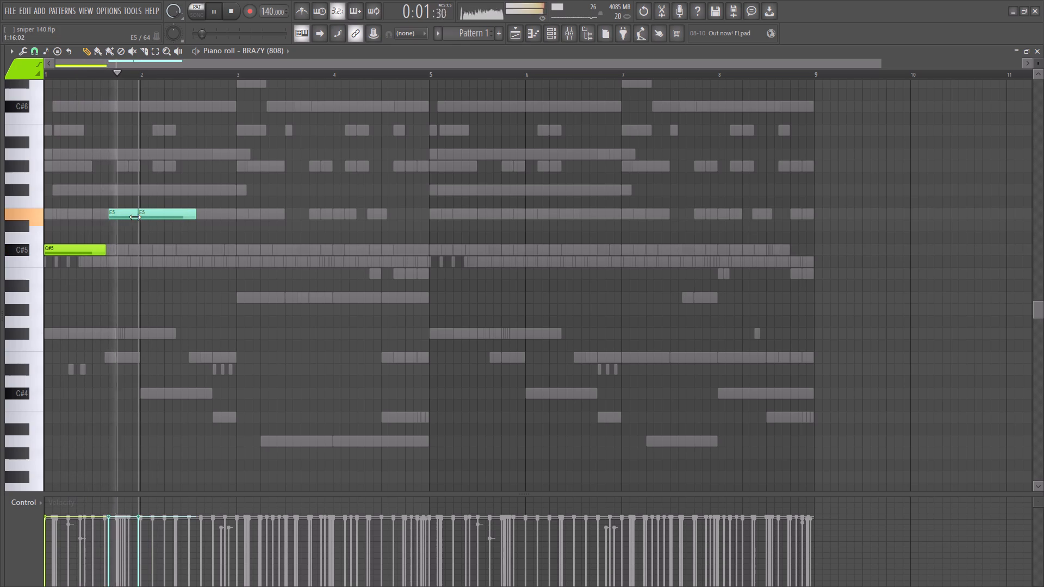
{"action": "left_click_drag", "start_coordinate": [135, 217], "coordinate": [137, 218], "text": "shift"}
{"action": "key", "text": "space"}
{"action": "key", "text": "space"}
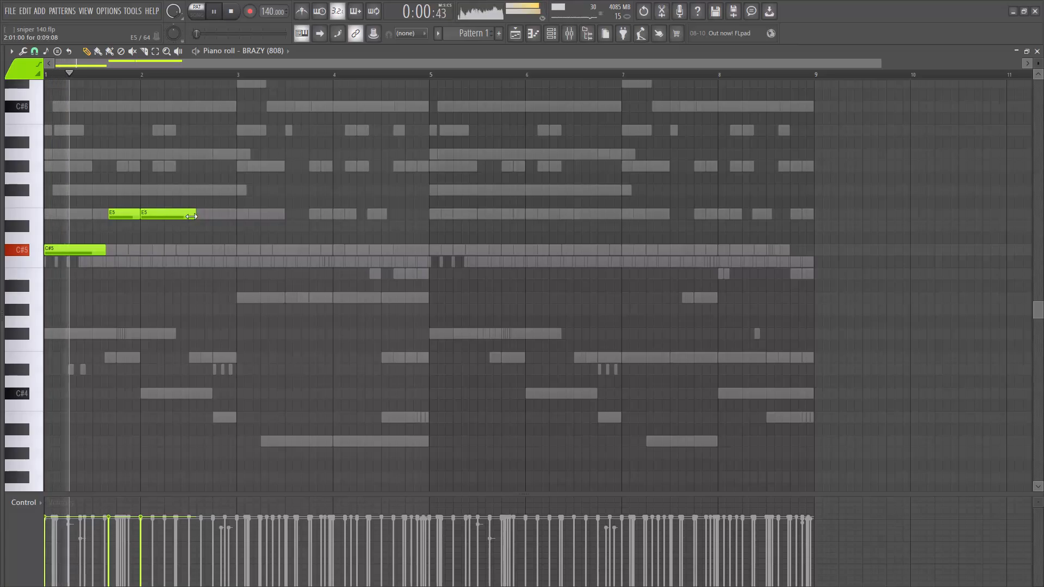
Shorten the second E5 to about 6 steps and add a third E5 immediately after it in bar 2.
{"action": "left_click_drag", "start_coordinate": [192, 216], "coordinate": [167, 222], "text": "shift"}
{"action": "left_click", "coordinate": [173, 213]}
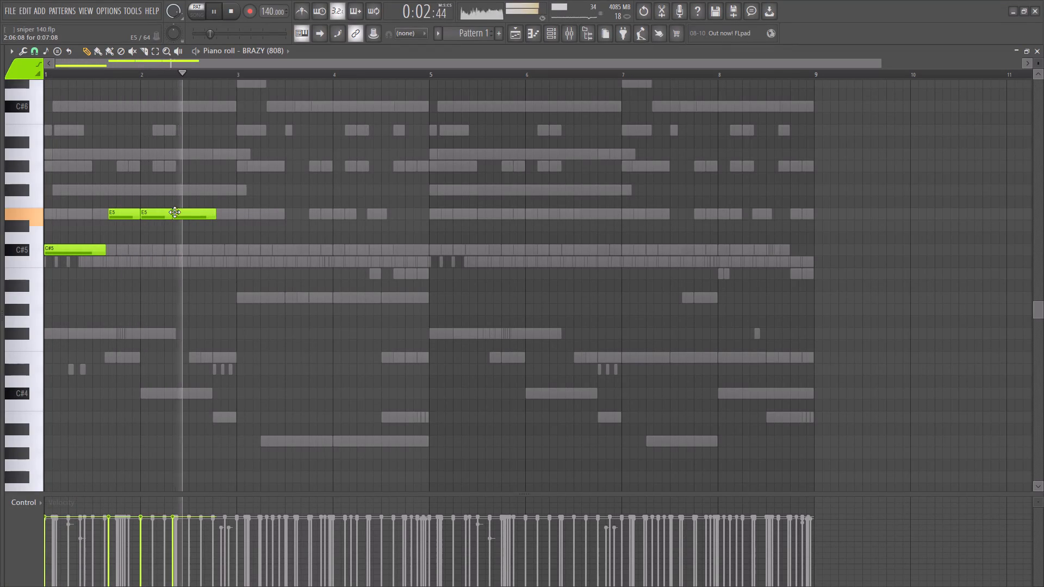
{"action": "left_click", "coordinate": [169, 214], "text": "shift"}
{"action": "key", "text": "space"}
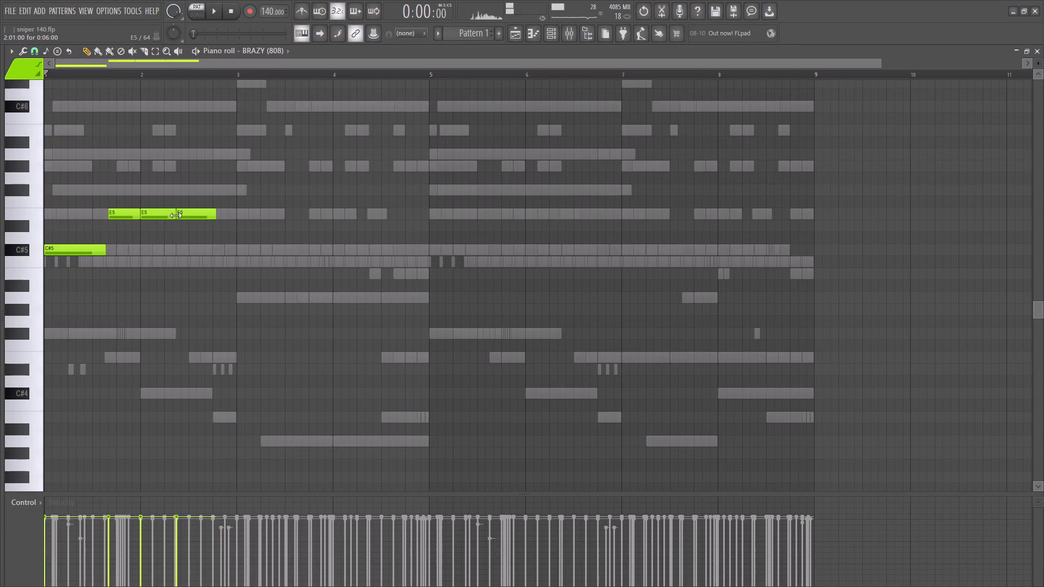
{"action": "key", "text": "space"}
{"action": "left_click", "coordinate": [174, 214], "text": "shift"}
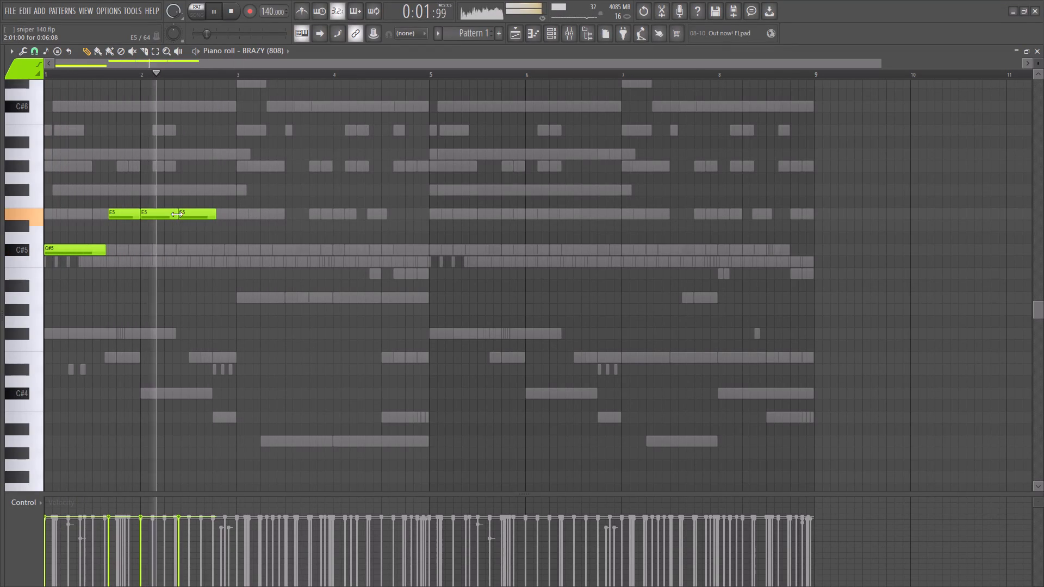
{"action": "key", "text": "space"}
{"action": "key", "text": "space"}
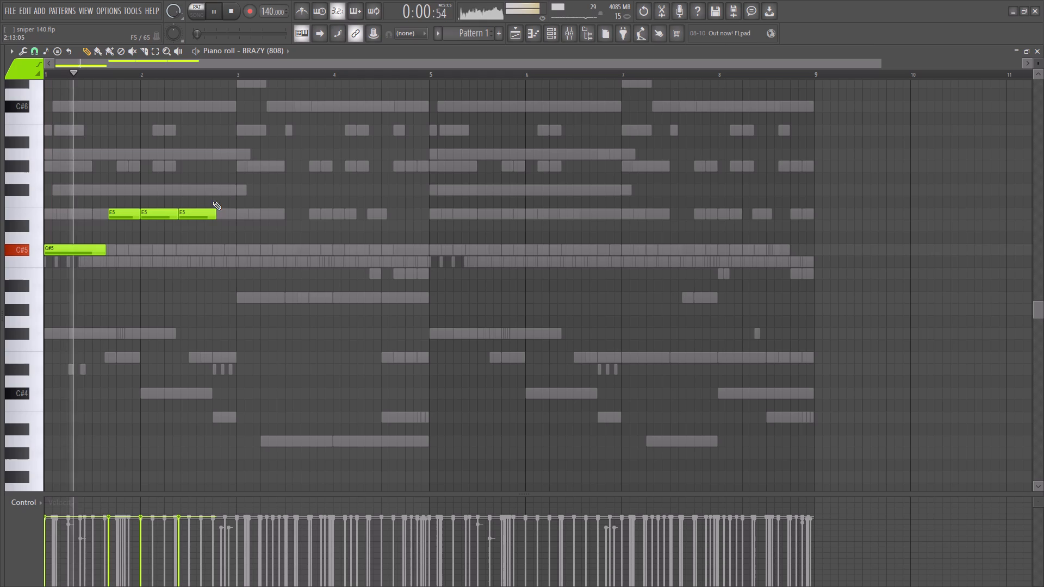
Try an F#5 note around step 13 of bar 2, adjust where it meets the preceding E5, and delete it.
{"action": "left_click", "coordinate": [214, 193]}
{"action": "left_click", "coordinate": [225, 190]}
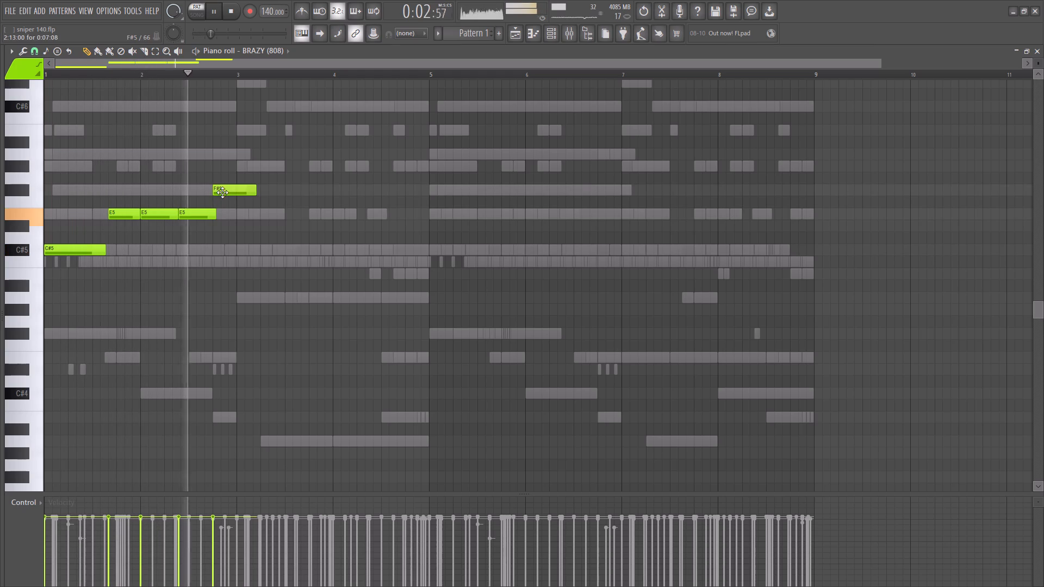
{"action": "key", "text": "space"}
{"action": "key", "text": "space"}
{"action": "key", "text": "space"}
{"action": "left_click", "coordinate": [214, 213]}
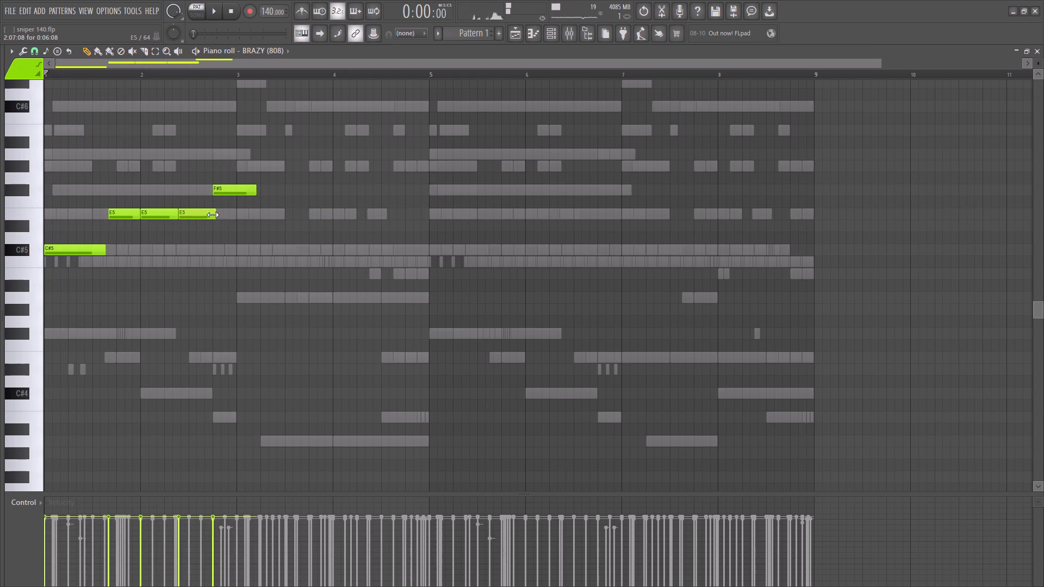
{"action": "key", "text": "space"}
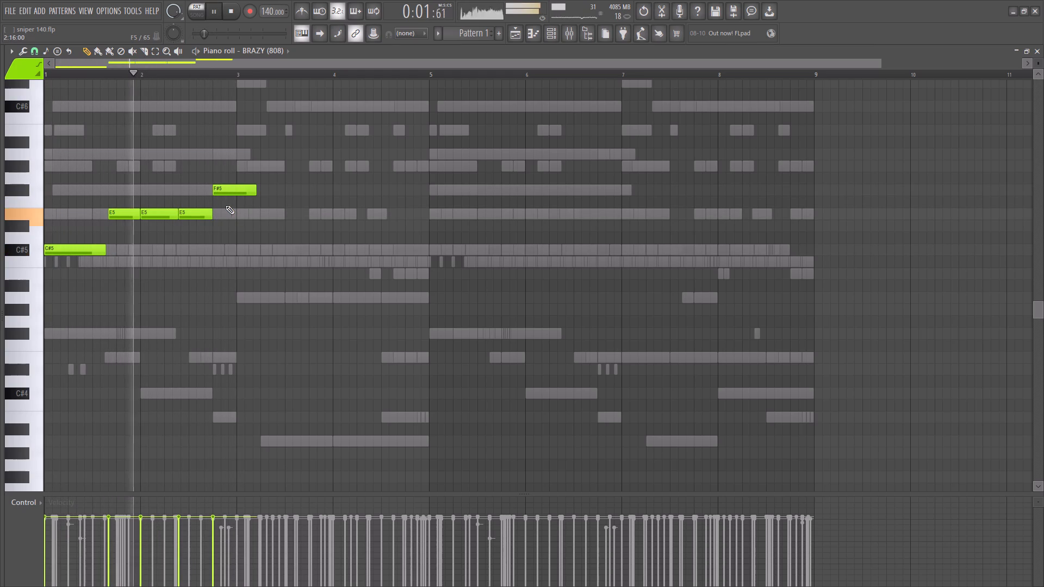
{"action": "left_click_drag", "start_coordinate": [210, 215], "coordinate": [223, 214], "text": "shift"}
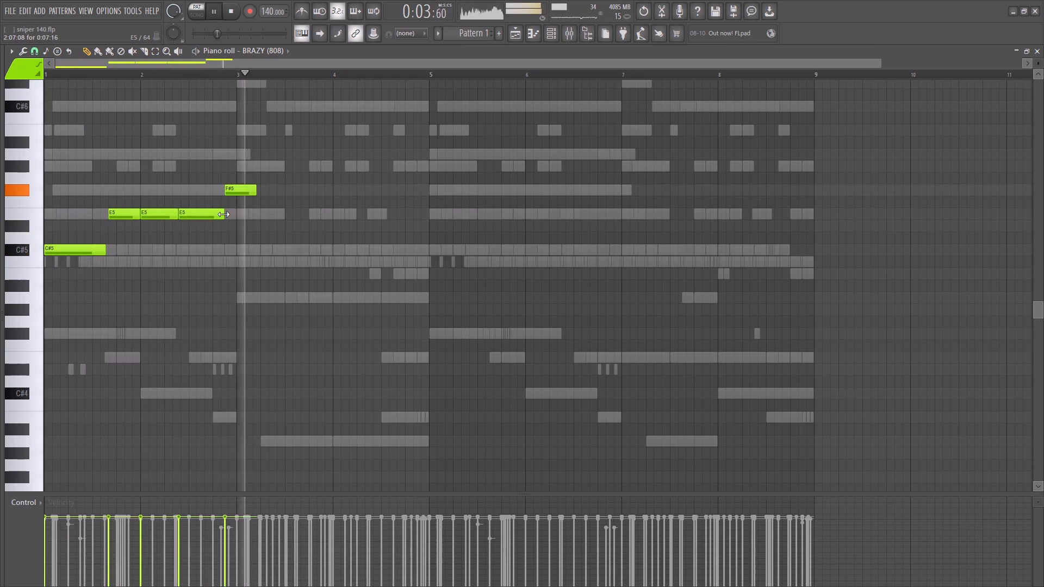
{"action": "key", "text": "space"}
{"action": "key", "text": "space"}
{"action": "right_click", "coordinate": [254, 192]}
Extend the third E5 note to the end of bar 2.
{"action": "left_click_drag", "start_coordinate": [221, 212], "coordinate": [235, 217]}
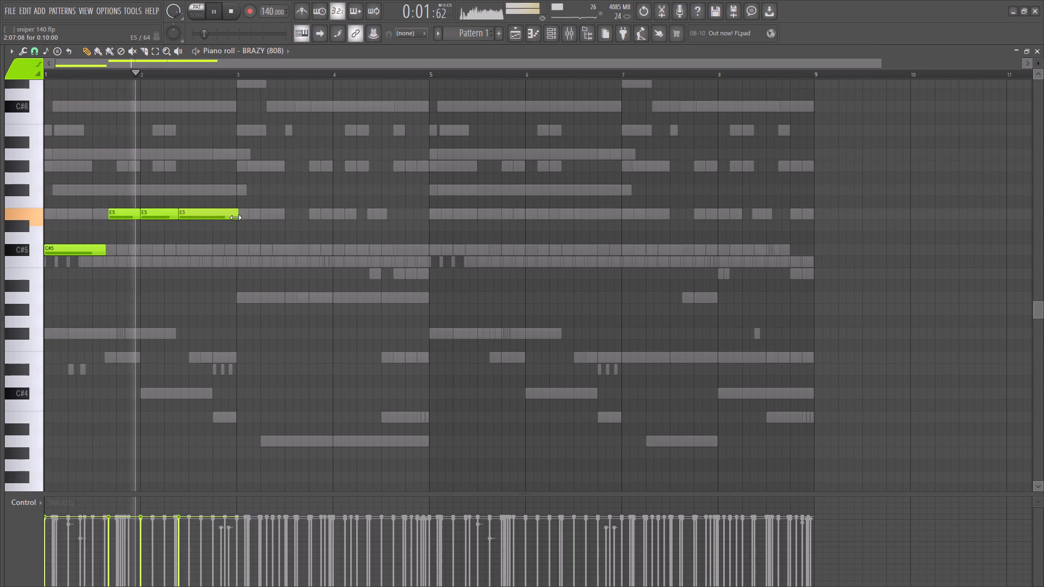
{"action": "left_click_drag", "start_coordinate": [235, 217], "coordinate": [233, 220]}
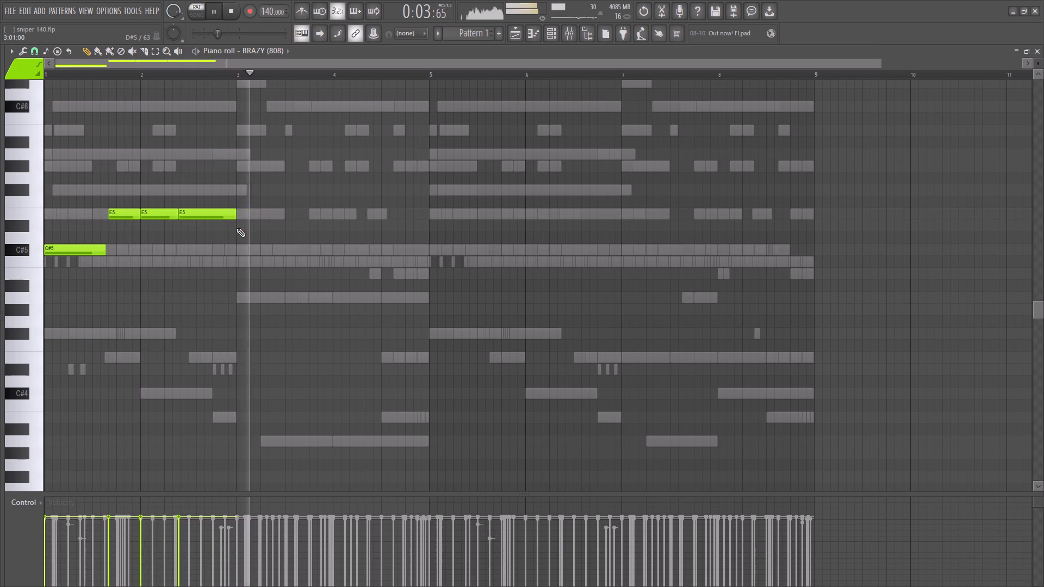
Duplicate the two-bar bassline phrase into bars 3 and 4 and play it back.
{"action": "key", "text": "ctrl+b"}
{"action": "key", "text": "space"}
{"action": "key", "text": "space"}
{"action": "right_click", "coordinate": [203, 315]}
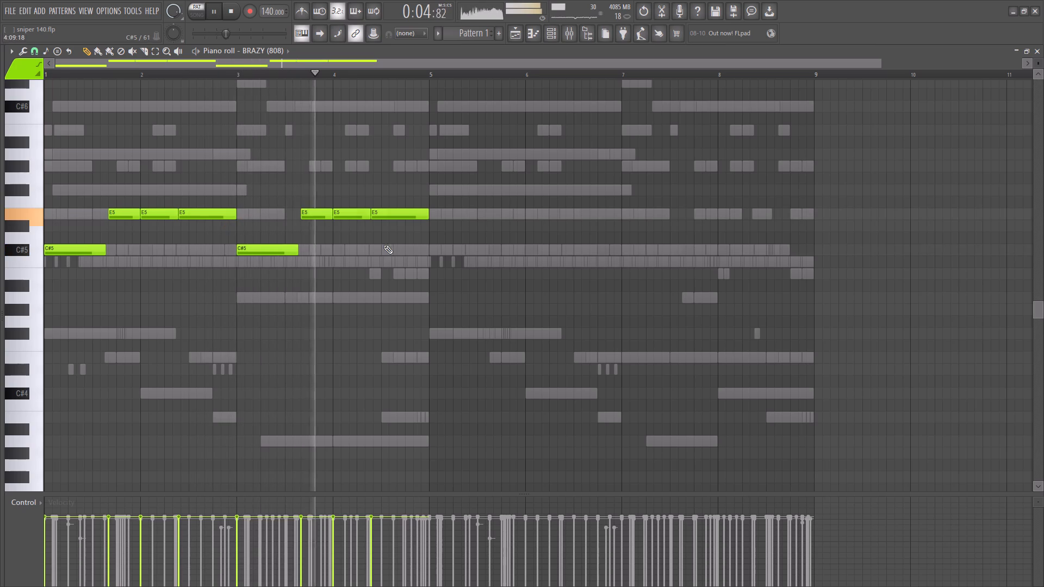
{"action": "key", "text": "space"}
{"action": "key", "text": "space"}
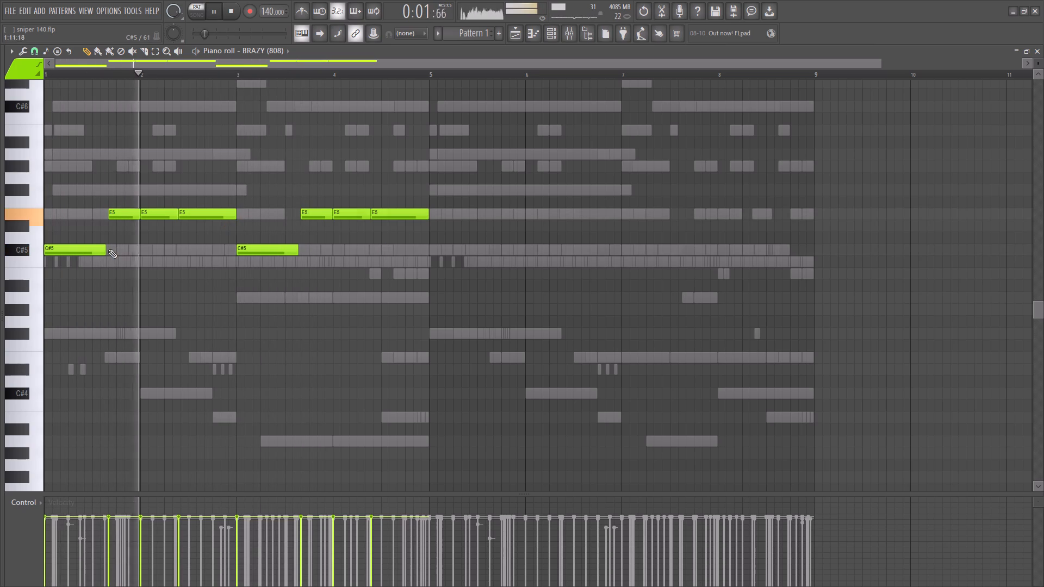
{"action": "key", "text": "space"}
{"action": "key", "text": "space"}
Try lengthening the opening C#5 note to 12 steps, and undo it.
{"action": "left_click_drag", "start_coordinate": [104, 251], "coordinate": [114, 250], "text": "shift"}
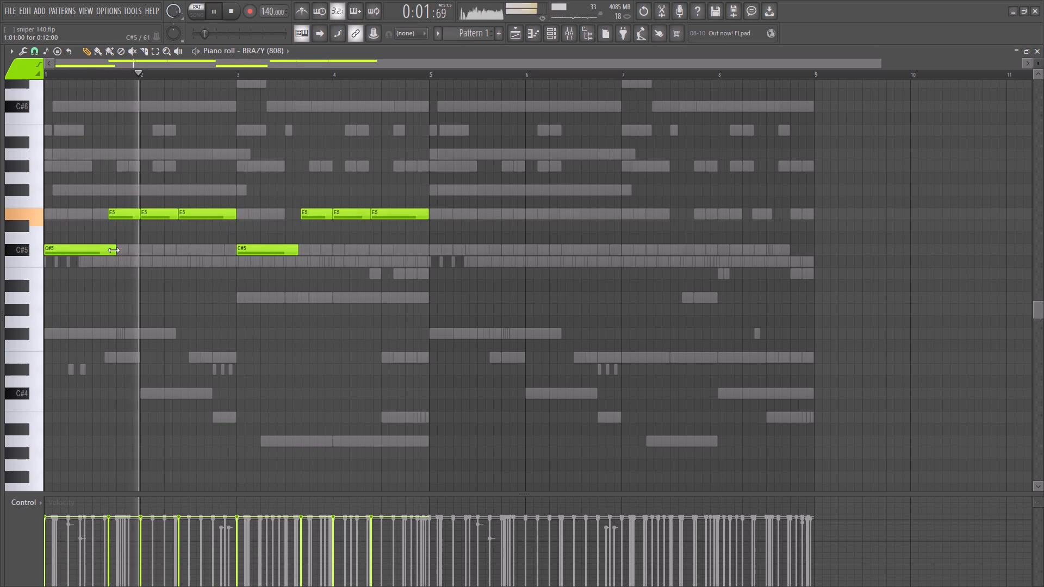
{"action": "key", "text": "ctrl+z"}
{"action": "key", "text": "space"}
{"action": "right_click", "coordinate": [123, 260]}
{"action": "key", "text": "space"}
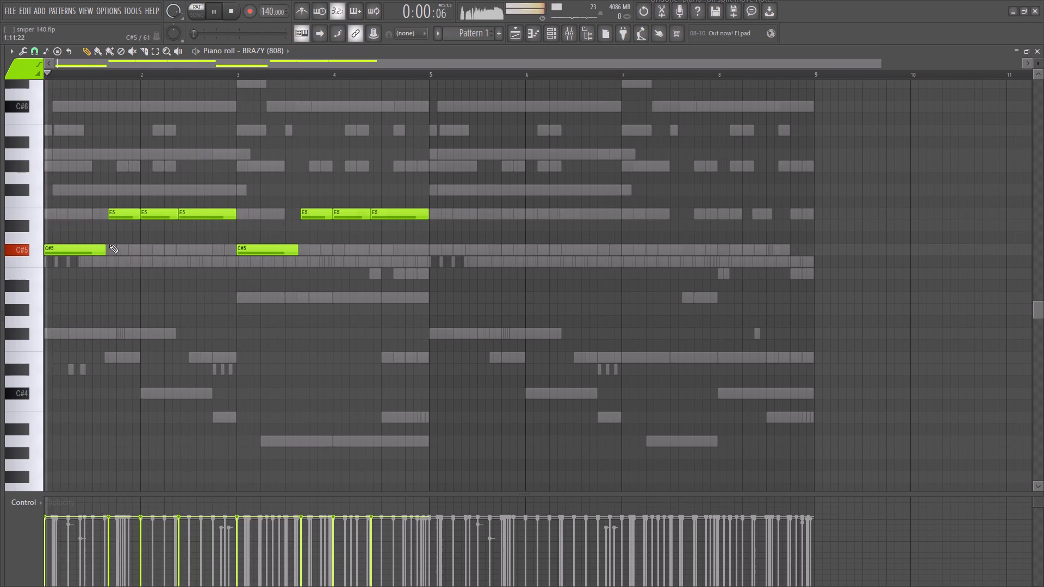
Replace the E5 note at the end of bar 1 with a C#5 note ending at the start of bar 2.
{"action": "right_click_drag", "start_coordinate": [119, 216], "coordinate": [116, 230]}
{"action": "key", "text": "space"}
{"action": "key", "text": "space"}
{"action": "left_click", "coordinate": [111, 250]}
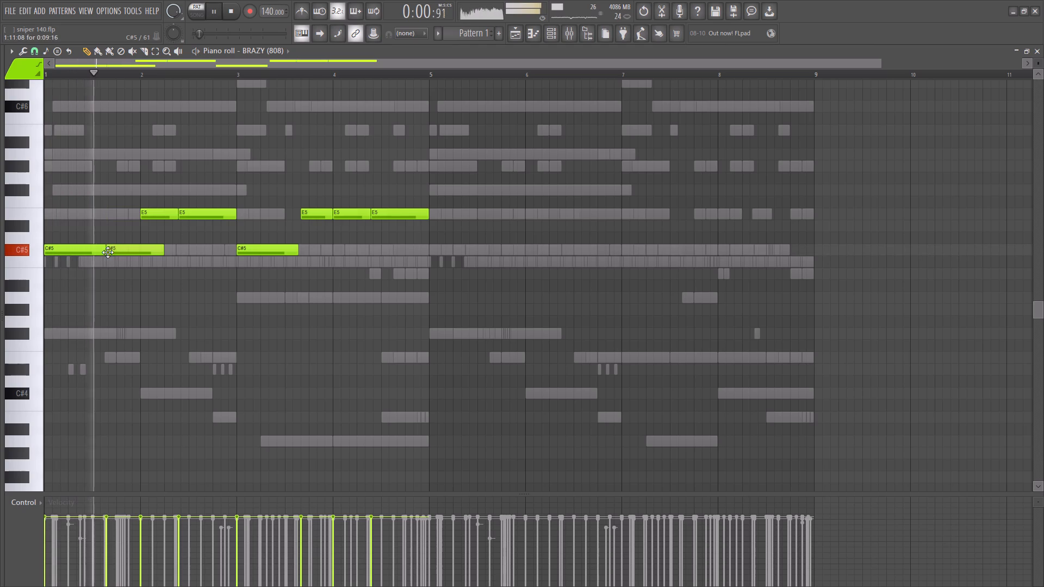
{"action": "left_click_drag", "start_coordinate": [161, 249], "coordinate": [148, 252]}
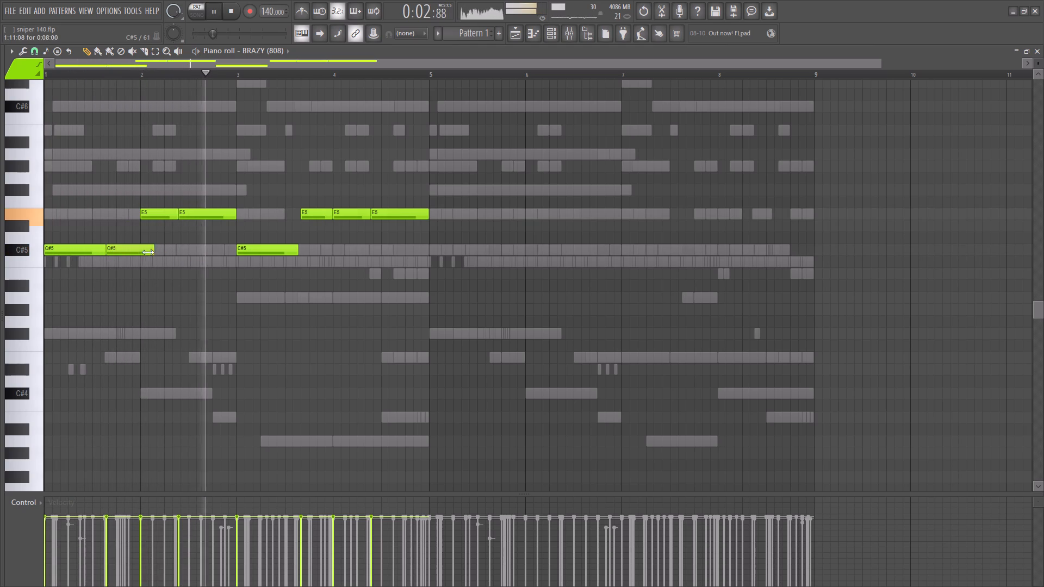
{"action": "left_click_drag", "start_coordinate": [148, 252], "coordinate": [137, 257]}
{"action": "key", "text": "space"}
{"action": "key", "text": "space"}
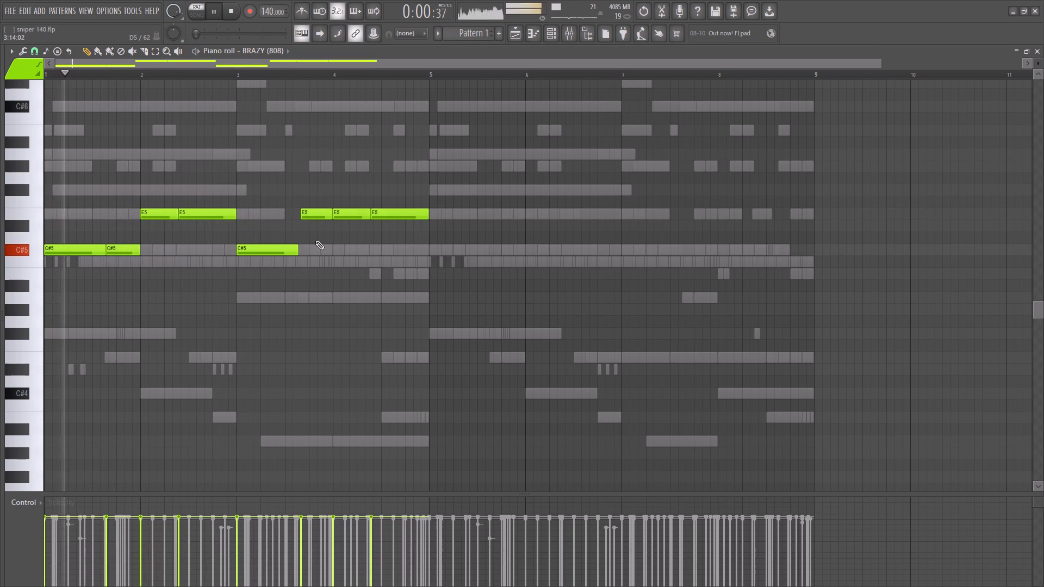
Shorten bar 3's C#5 to about 6 steps and duplicate it twice over the bar's E5, trimming the last copy at bar 4.
{"action": "left_click_drag", "start_coordinate": [299, 252], "coordinate": [275, 253]}
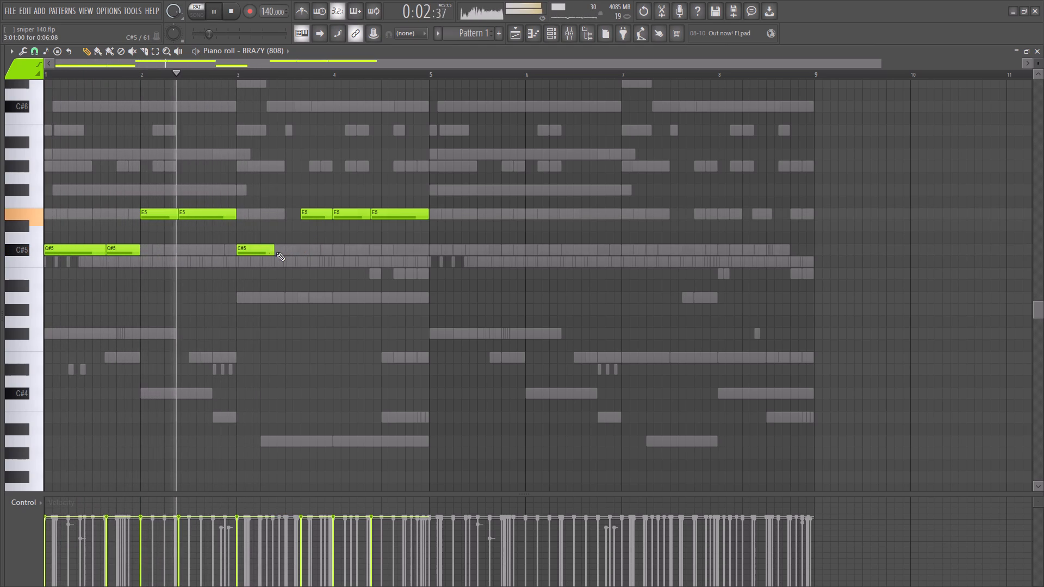
{"action": "left_click", "coordinate": [266, 251], "text": "ctrl"}
{"action": "key", "text": "ctrl+b"}
{"action": "key", "text": "ctrl+b"}
{"action": "right_click", "coordinate": [308, 217]}
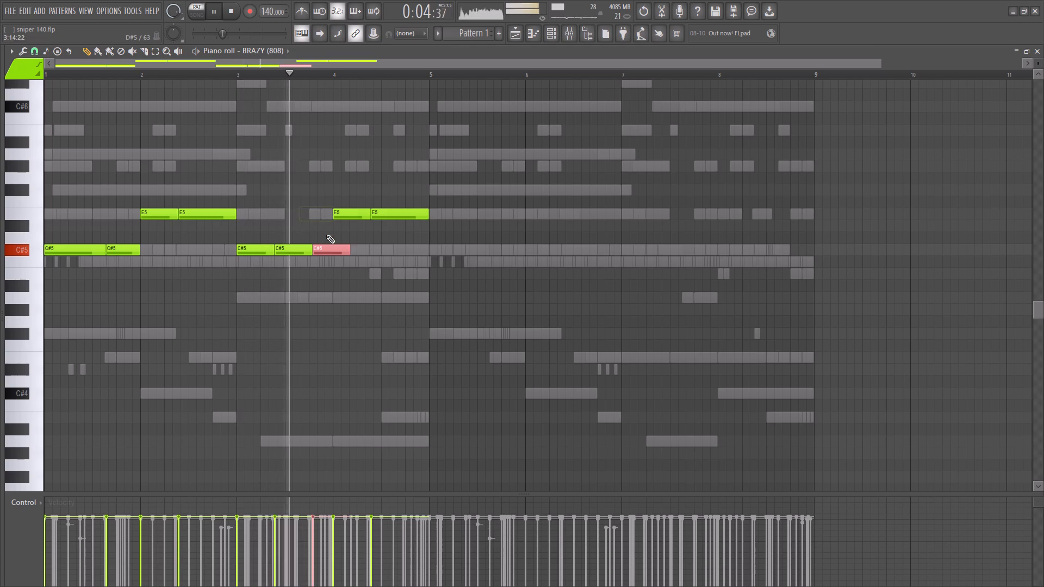
{"action": "left_click_drag", "start_coordinate": [349, 250], "coordinate": [331, 255]}
{"action": "key", "text": "space"}
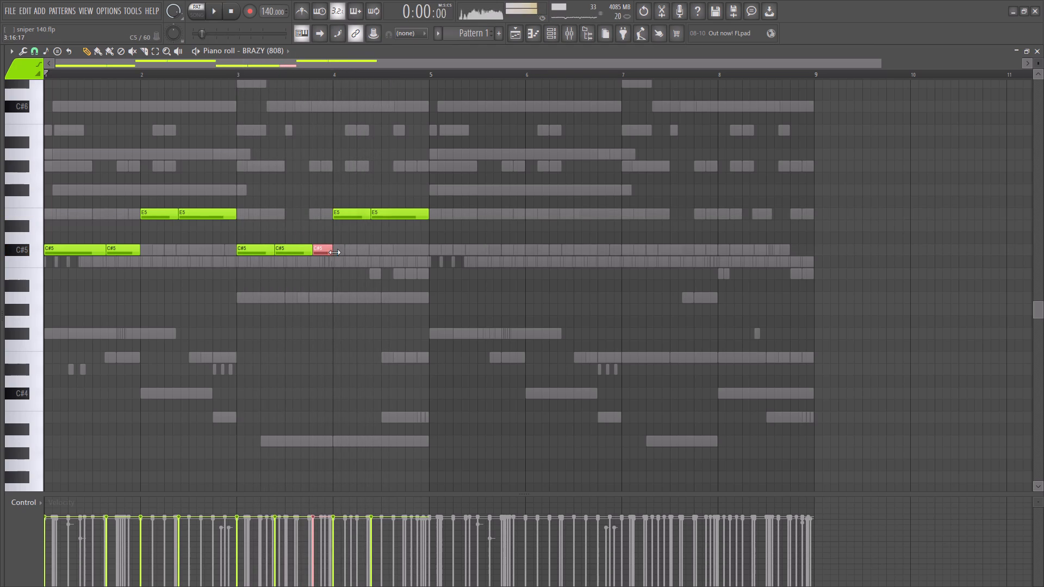
{"action": "key", "text": "space"}
Replace bar 4's E5 notes with one E5 about 3 steps long at step 3, extending the preceding C#5 to meet it.
{"action": "right_click_drag", "start_coordinate": [385, 210], "coordinate": [369, 216]}
{"action": "left_click_drag", "start_coordinate": [338, 218], "coordinate": [344, 255]}
{"action": "left_click_drag", "start_coordinate": [333, 252], "coordinate": [344, 254]}
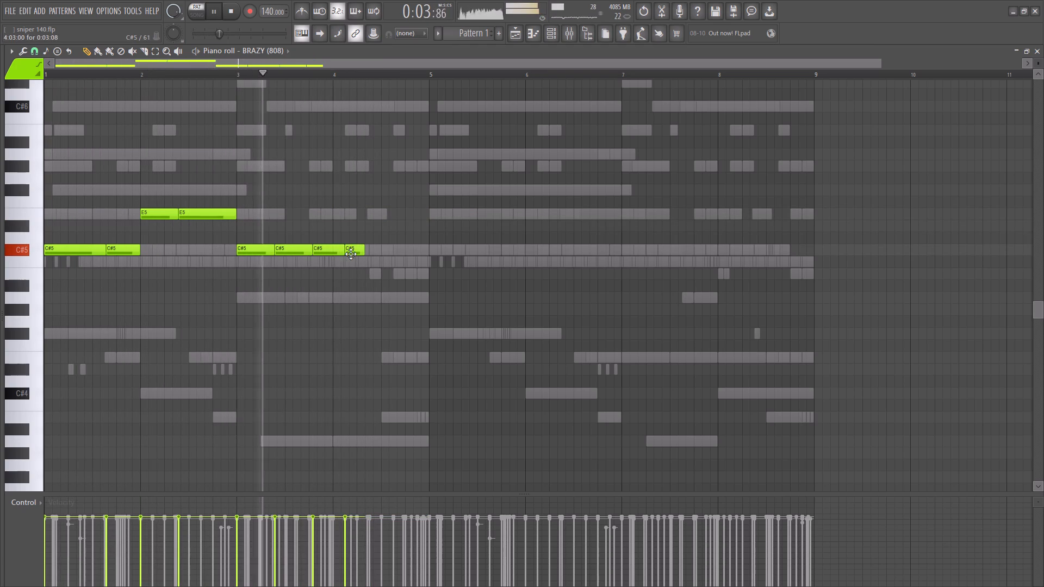
{"action": "left_click_drag", "start_coordinate": [351, 253], "coordinate": [350, 215]}
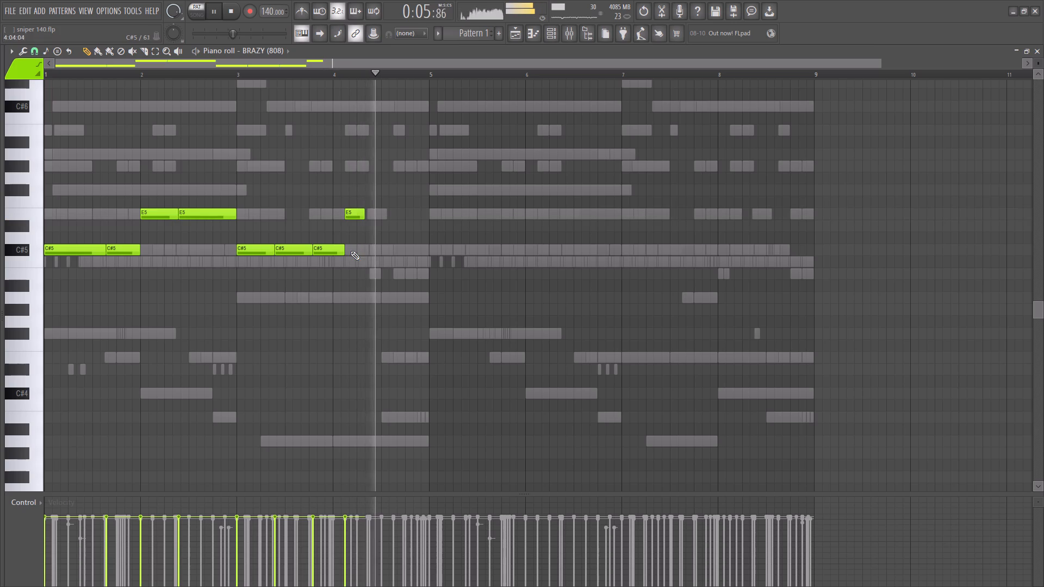
{"action": "key", "text": "space"}
{"action": "key", "text": "space"}
Remove the second C#5 note in bar 3 and stretch the first one to reach the last C#5.
{"action": "left_click", "coordinate": [344, 251]}
{"action": "right_click_drag", "start_coordinate": [272, 248], "coordinate": [275, 248]}
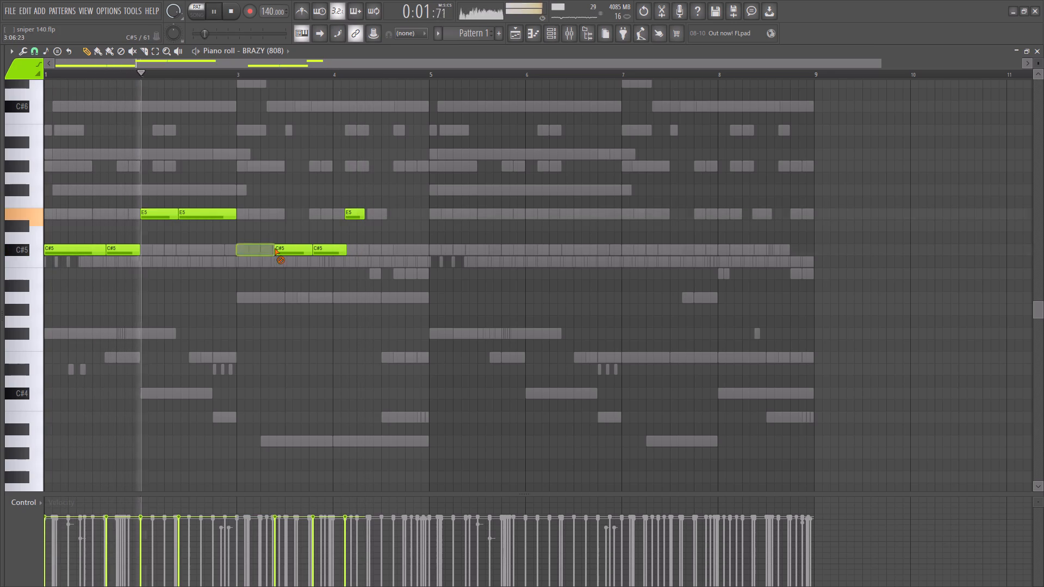
{"action": "right_click_drag", "start_coordinate": [275, 248], "coordinate": [281, 248]}
{"action": "key", "text": "ctrl+z"}
{"action": "right_click", "coordinate": [280, 250]}
{"action": "left_click_drag", "start_coordinate": [275, 250], "coordinate": [314, 263]}
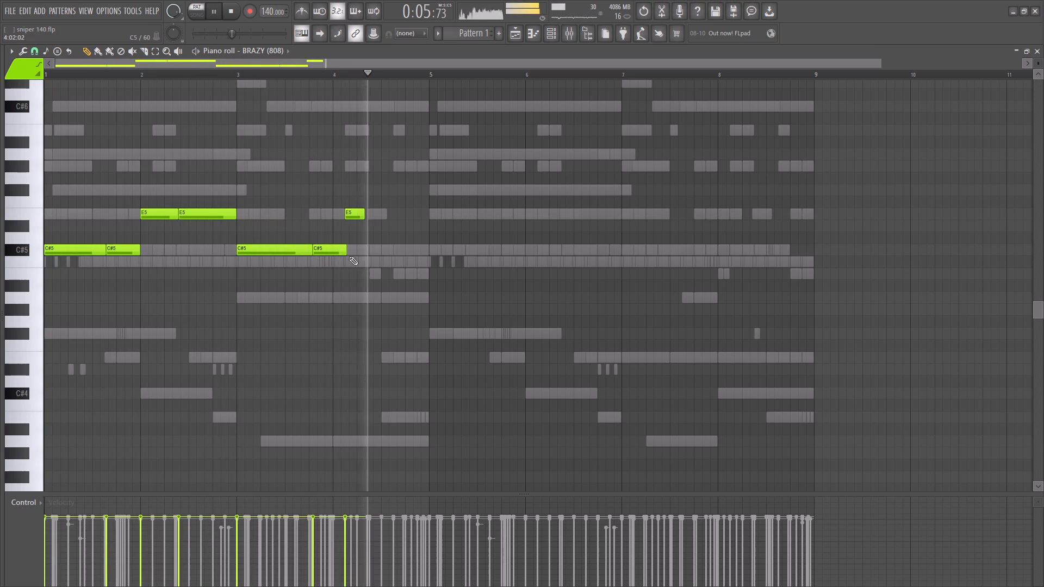
{"action": "key", "text": "space"}
{"action": "key", "text": "space"}
Complete bar 4 by lengthening its E5 to about 6 steps and adding an F#5 from step 9 to the bar's end.
{"action": "left_click_drag", "start_coordinate": [363, 215], "coordinate": [378, 216]}
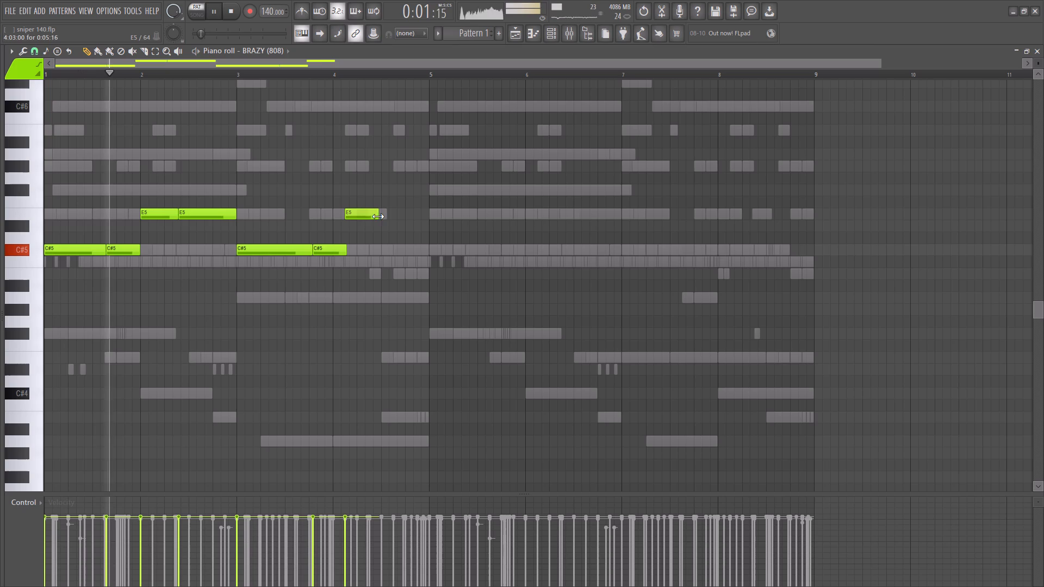
{"action": "left_click_drag", "start_coordinate": [378, 216], "coordinate": [380, 216]}
{"action": "left_click", "coordinate": [382, 193]}
{"action": "left_click", "coordinate": [387, 189]}
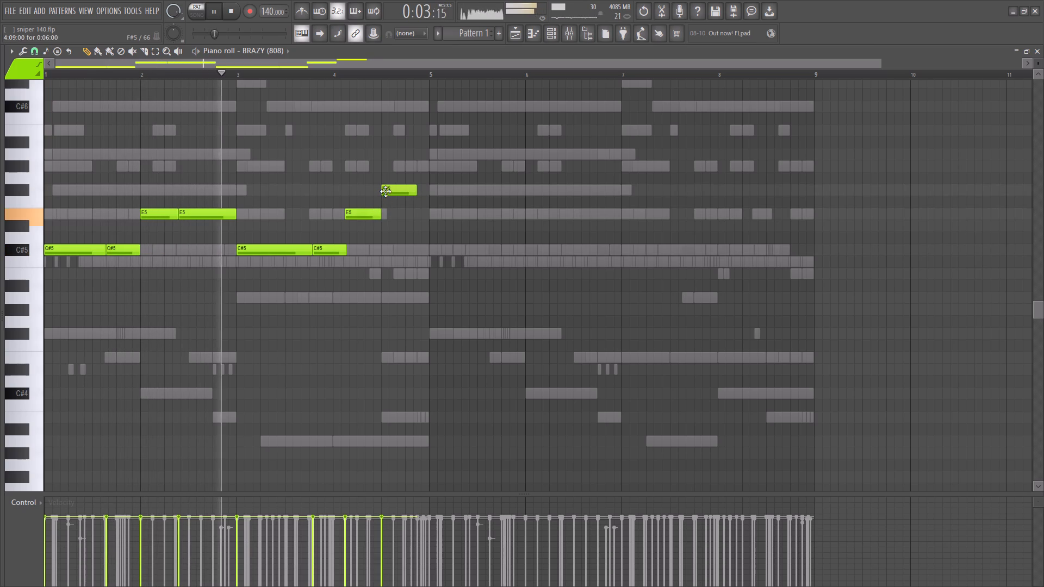
{"action": "left_click_drag", "start_coordinate": [414, 188], "coordinate": [428, 188]}
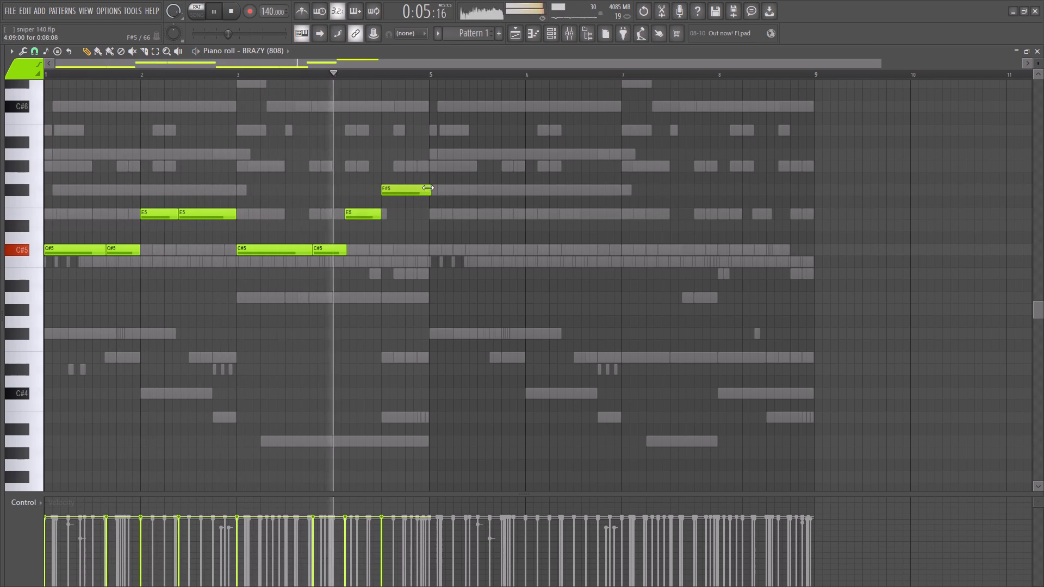
{"action": "left_click_drag", "start_coordinate": [428, 188], "coordinate": [427, 188]}
{"action": "right_click", "coordinate": [422, 237]}
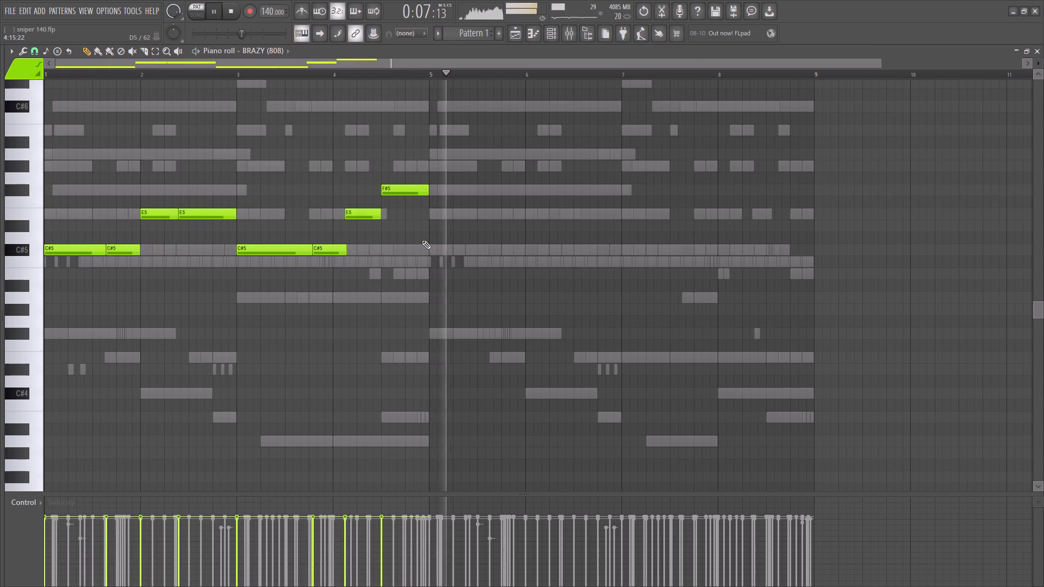
Duplicate the four-bar 808 bassline into bars 5 to 8 and play it back.
{"action": "key", "text": "ctrl+b"}
{"action": "key", "text": "space"}
{"action": "key", "text": "space"}
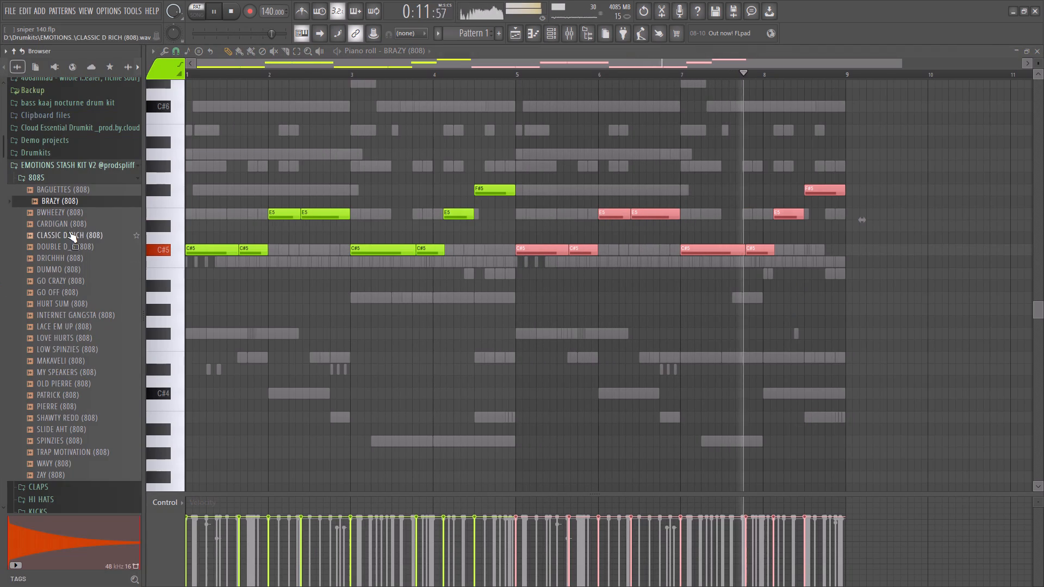
Swap the BRAZY (808) channel's sample for CARDIGAN (808) from the same 808S folder.
{"action": "right_click", "coordinate": [68, 224]}
{"action": "left_click", "coordinate": [71, 208]}
{"action": "key", "text": "shift+Down"}
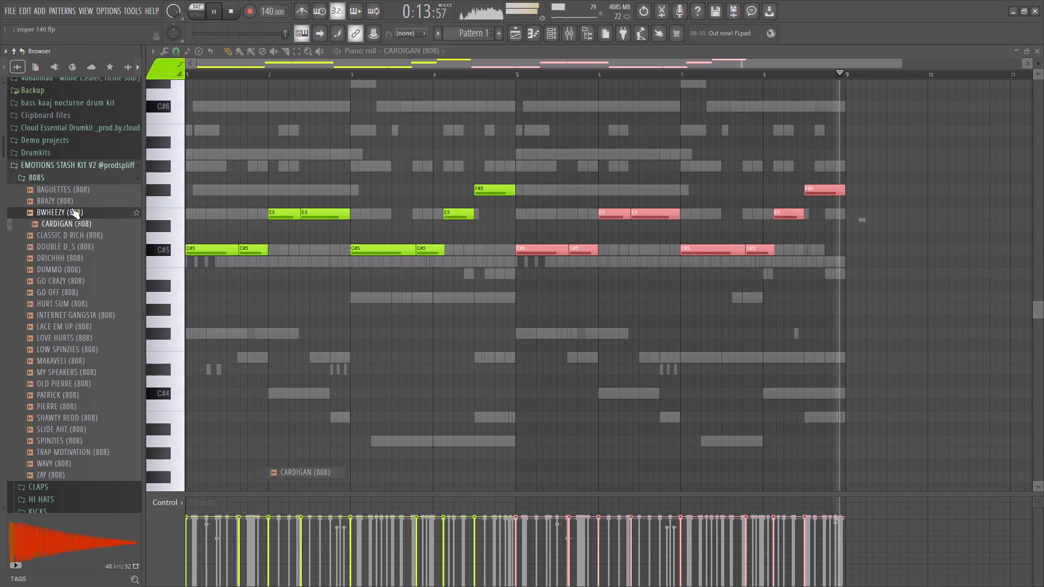
Try successive 808 samples from CLASSIC D RICH to DRICHHH on the bass channel, keep DRICHHH (808), and save the project.
{"action": "key", "text": "shift+Down"}
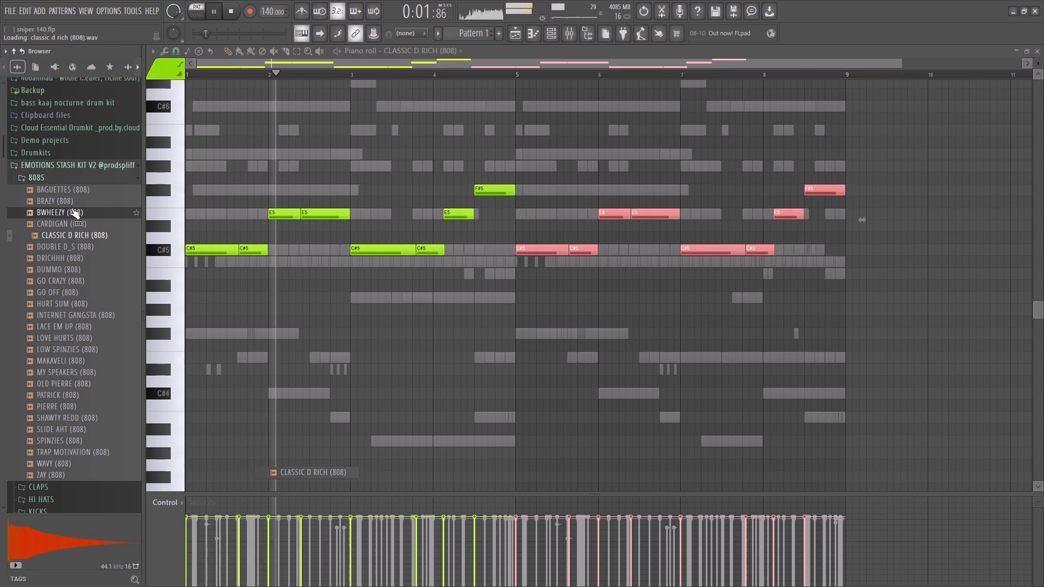
{"action": "key", "text": "shift+Down"}
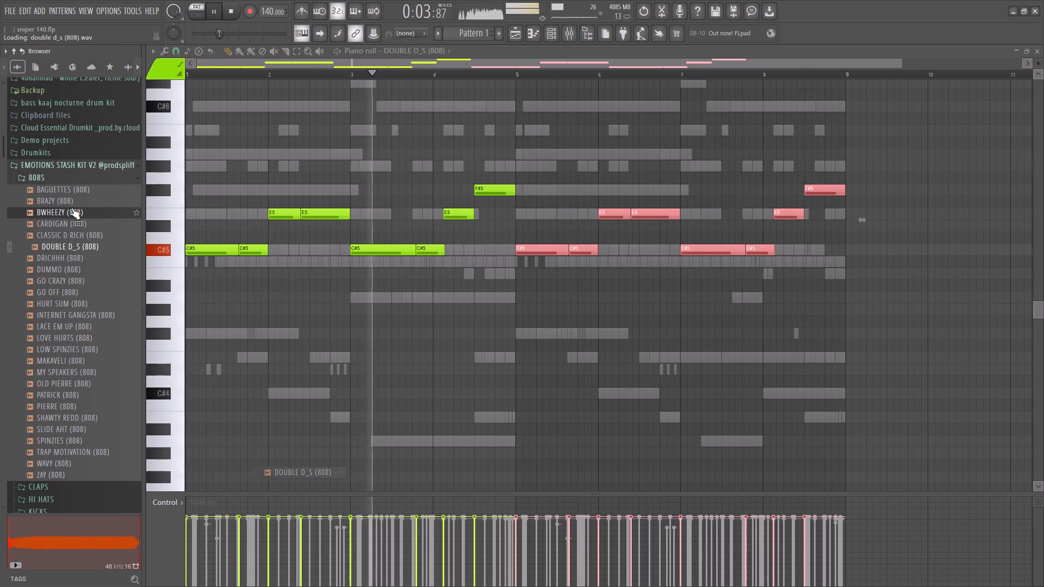
{"action": "key", "text": "shift+Down"}
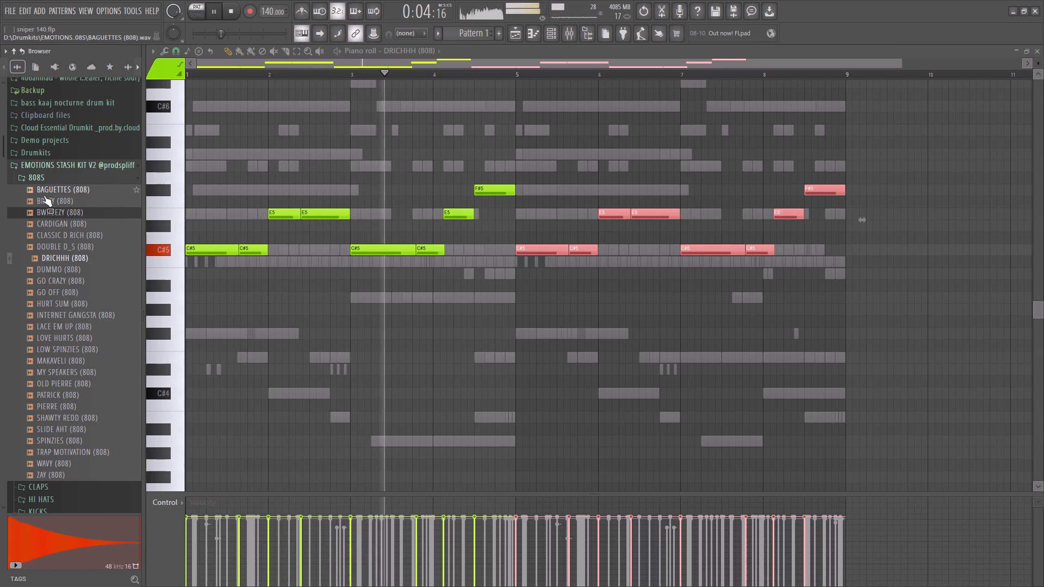
{"action": "right_click", "coordinate": [291, 385]}
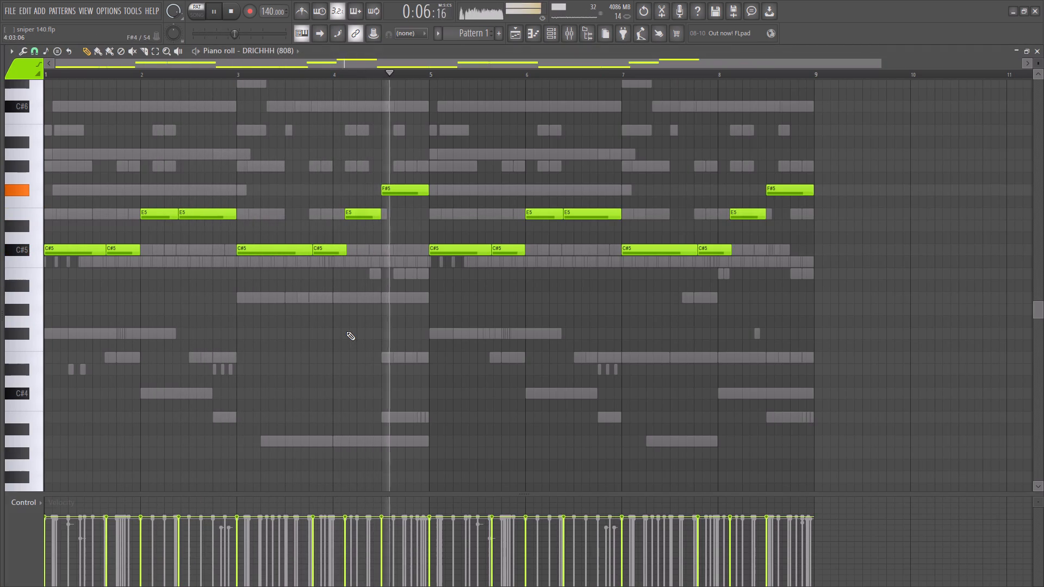
{"action": "key", "text": "ctrl+s"}
Assign the channels from TAKIN SWAGG (CLAP) #2 down to DRICHHH (808) to mixer tracks 17 to 24.
{"action": "left_click", "coordinate": [557, 41]}
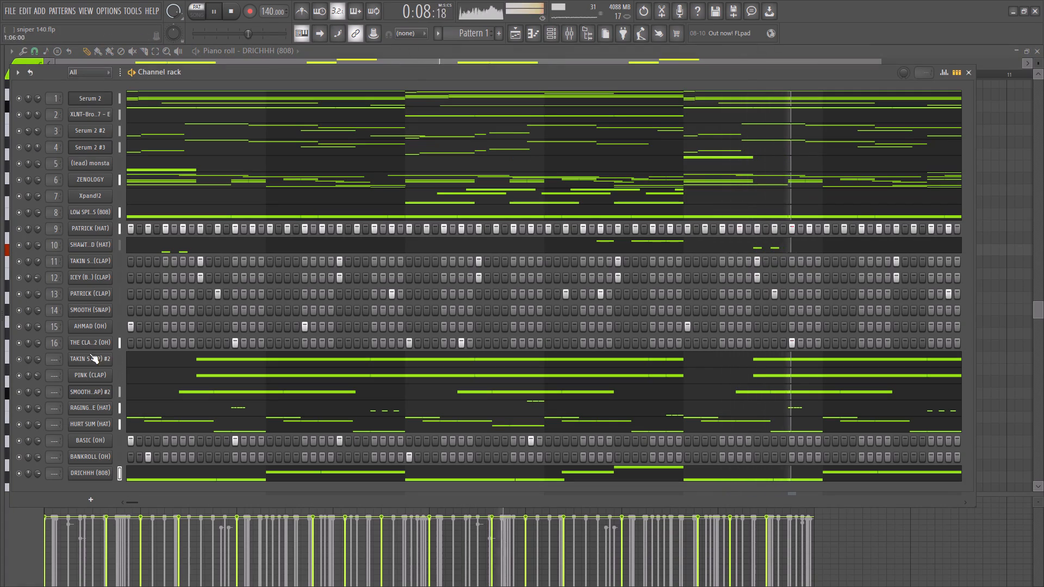
{"action": "left_click_drag", "start_coordinate": [119, 360], "coordinate": [118, 502], "text": "ctrl"}
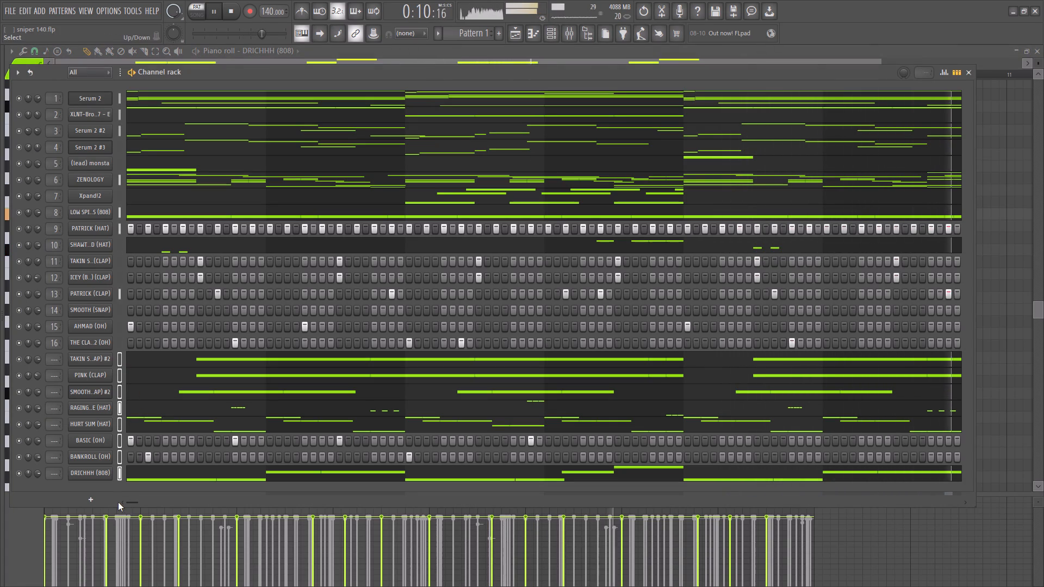
{"action": "key", "text": "ctrl+l"}
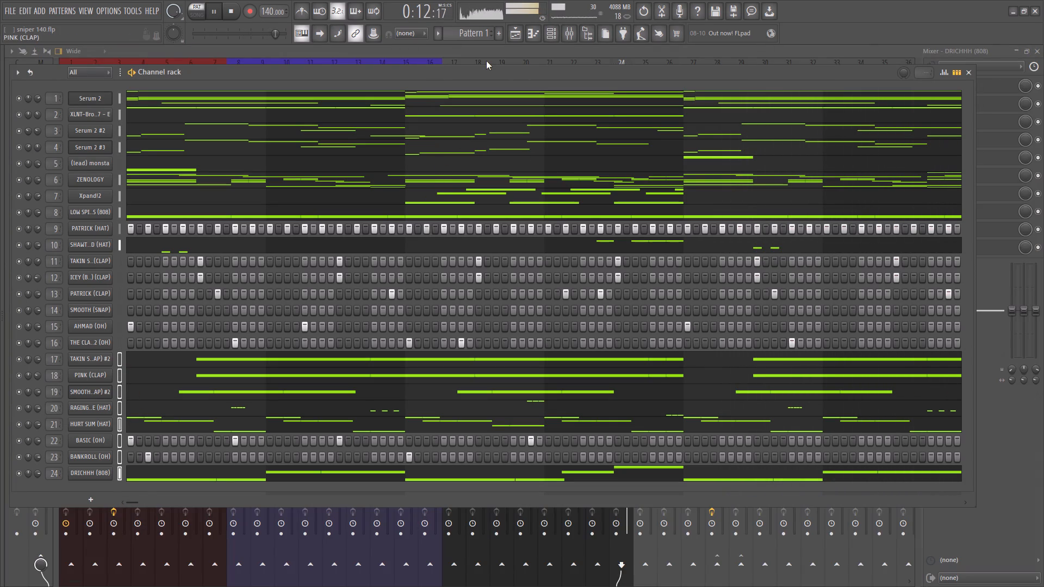
Colour mixer tracks 17 to 24 Orchid #D47DBC.
{"action": "left_click", "coordinate": [508, 60]}
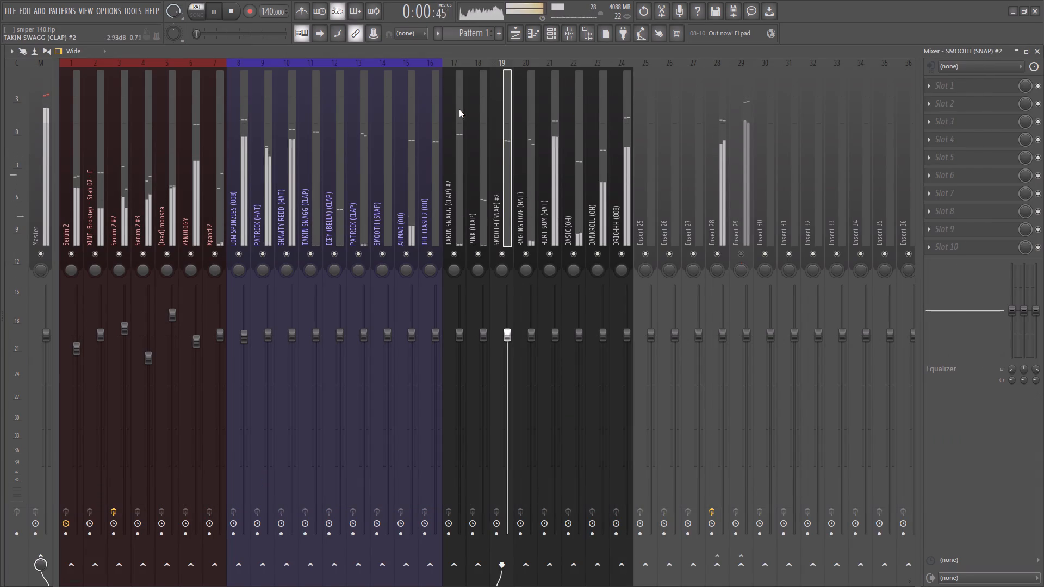
{"action": "left_click_drag", "start_coordinate": [456, 107], "coordinate": [611, 148], "text": "ctrl"}
{"action": "right_click", "coordinate": [609, 149]}
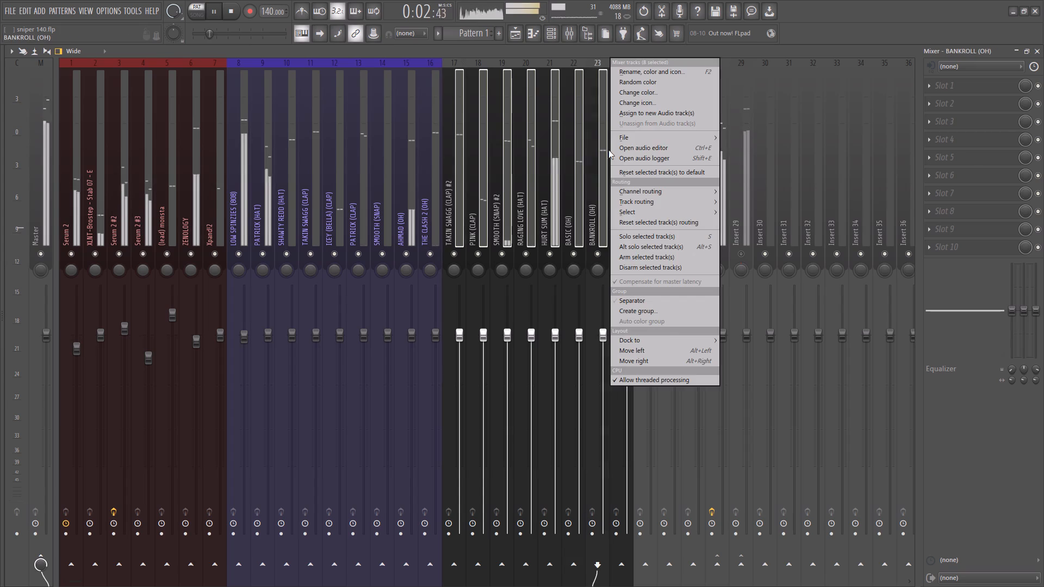
{"action": "left_click", "coordinate": [685, 96]}
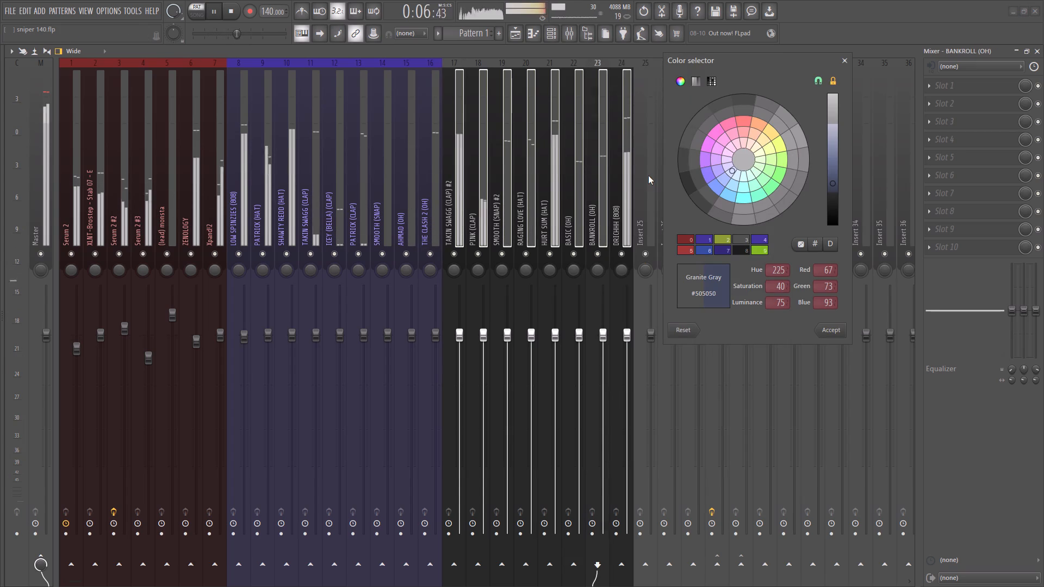
{"action": "left_click", "coordinate": [720, 136]}
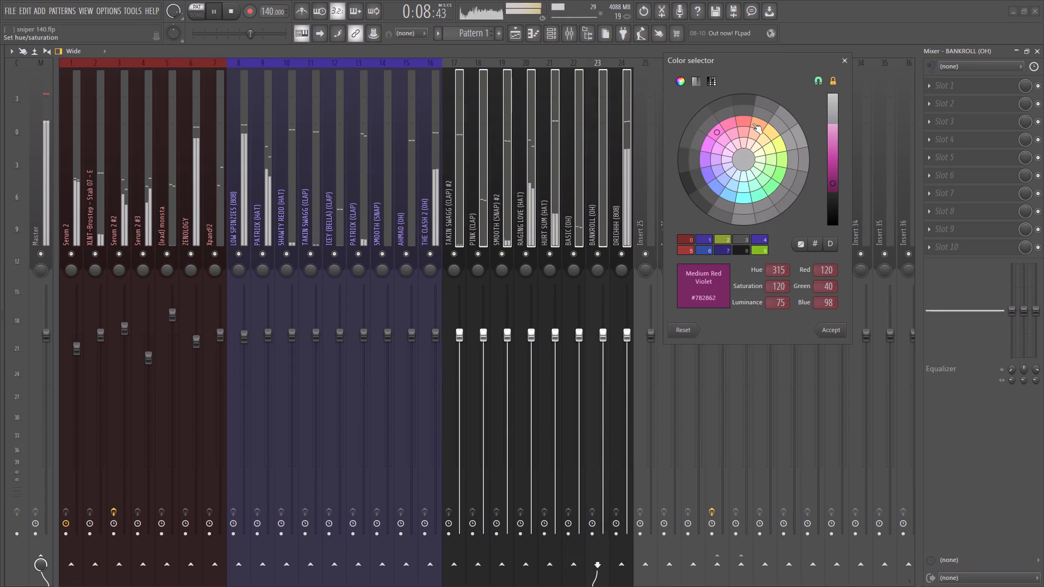
{"action": "left_click", "coordinate": [840, 139]}
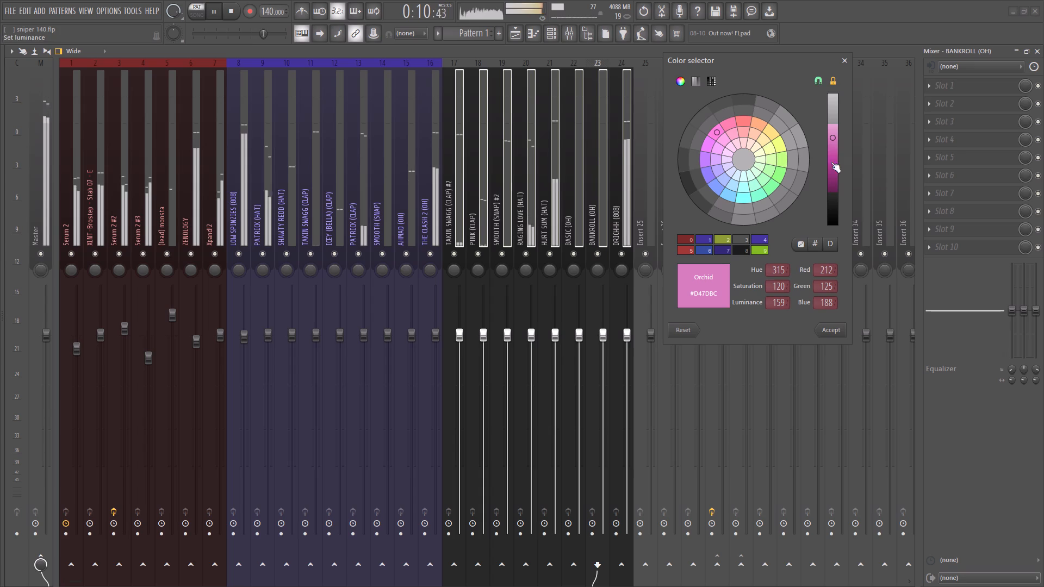
{"action": "left_click", "coordinate": [834, 334]}
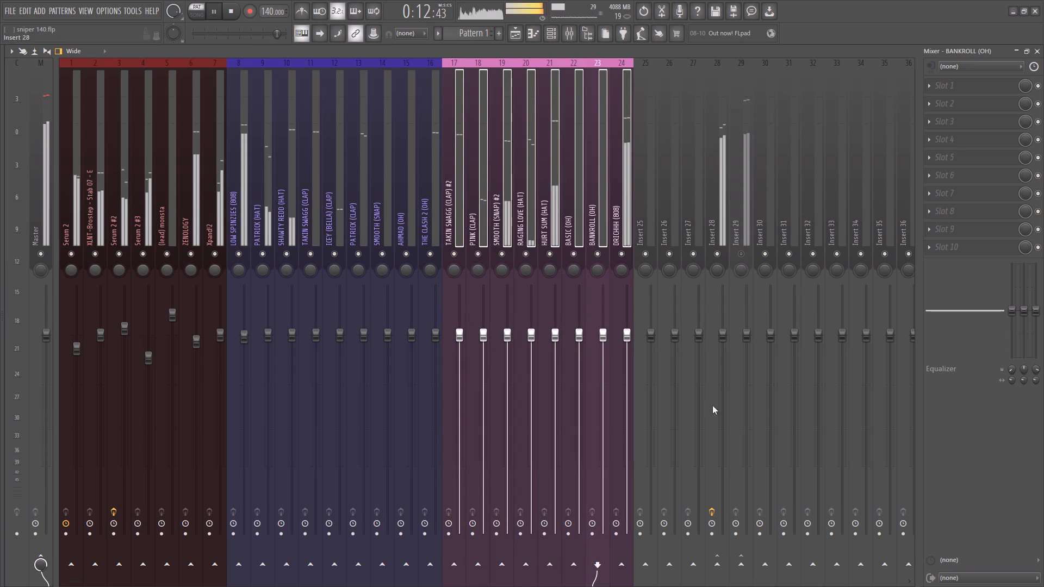
Route the selected mixer tracks 17 to 24 to Insert 30.
{"action": "left_click", "coordinate": [791, 563], "text": "ctrl"}
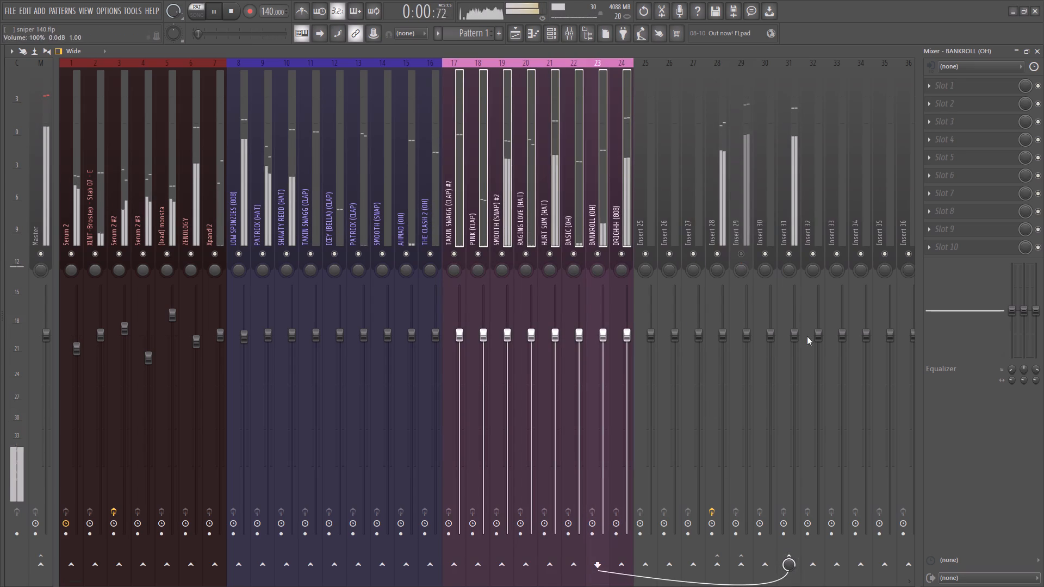
{"action": "left_click", "coordinate": [770, 570], "text": "ctrl"}
Compare the two drum groups by switching mutes between Insert 29 and Insert 30, ending with Insert 29 muted and Insert 30 playing.
{"action": "left_click", "coordinate": [767, 257]}
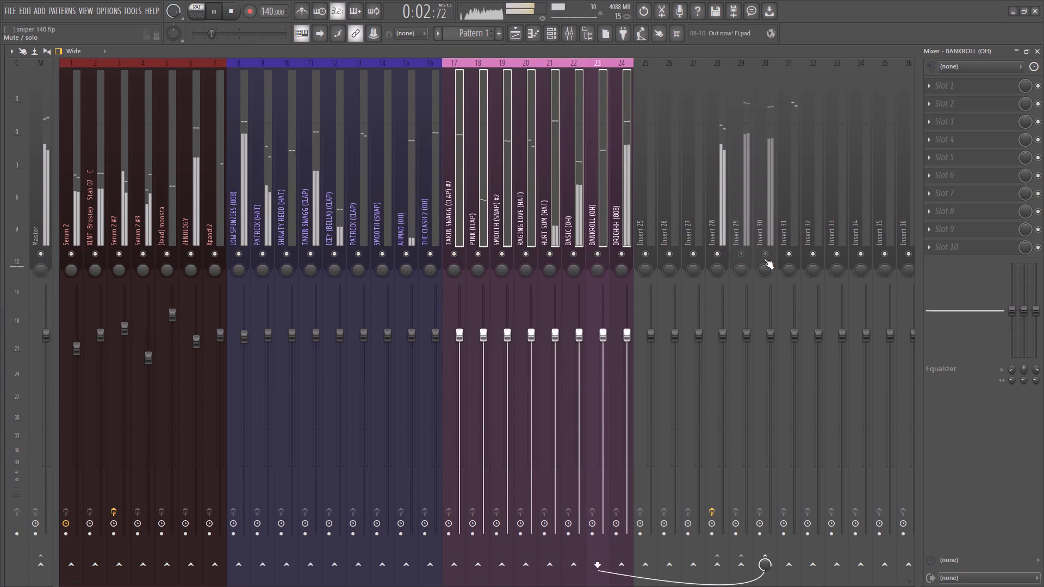
{"action": "left_click", "coordinate": [739, 252]}
{"action": "left_click_drag", "start_coordinate": [740, 271], "coordinate": [743, 279]}
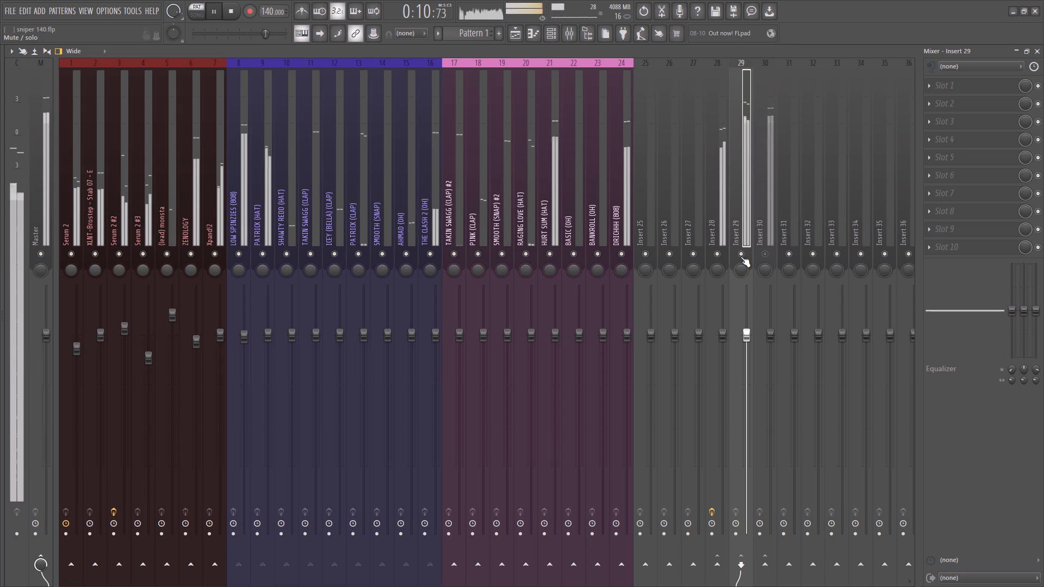
{"action": "left_click", "coordinate": [741, 254]}
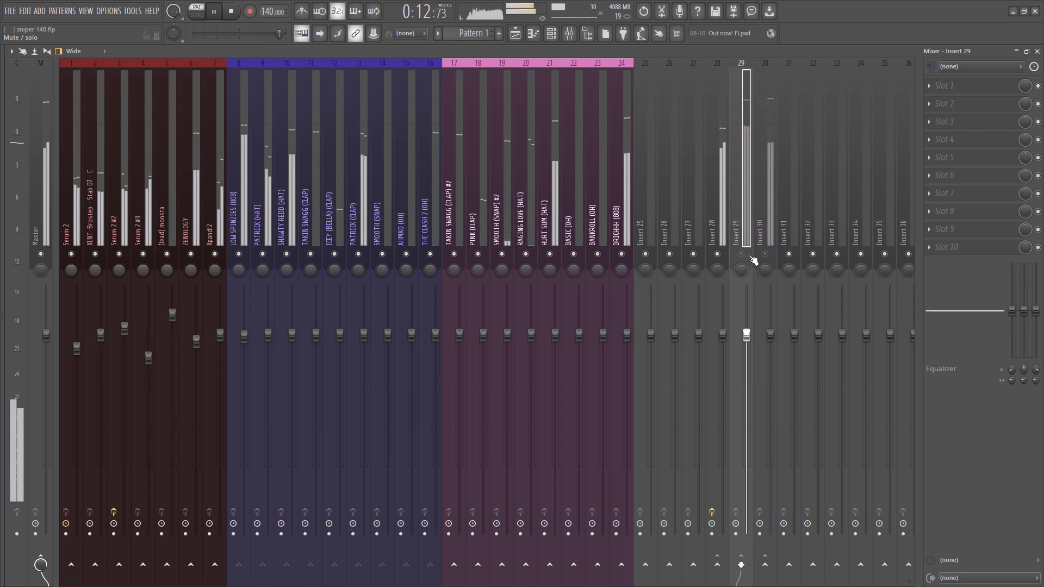
{"action": "left_click", "coordinate": [768, 258]}
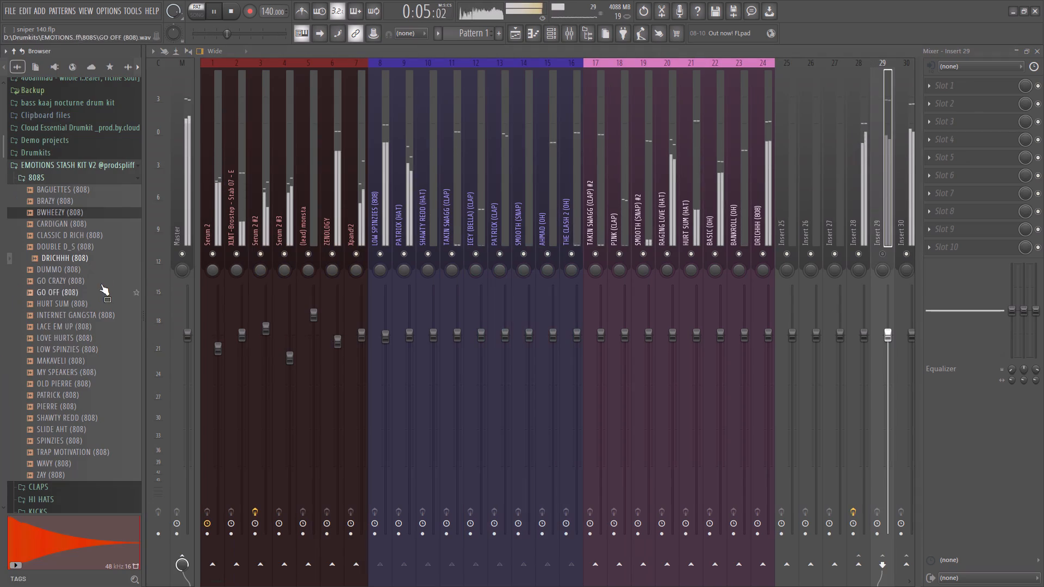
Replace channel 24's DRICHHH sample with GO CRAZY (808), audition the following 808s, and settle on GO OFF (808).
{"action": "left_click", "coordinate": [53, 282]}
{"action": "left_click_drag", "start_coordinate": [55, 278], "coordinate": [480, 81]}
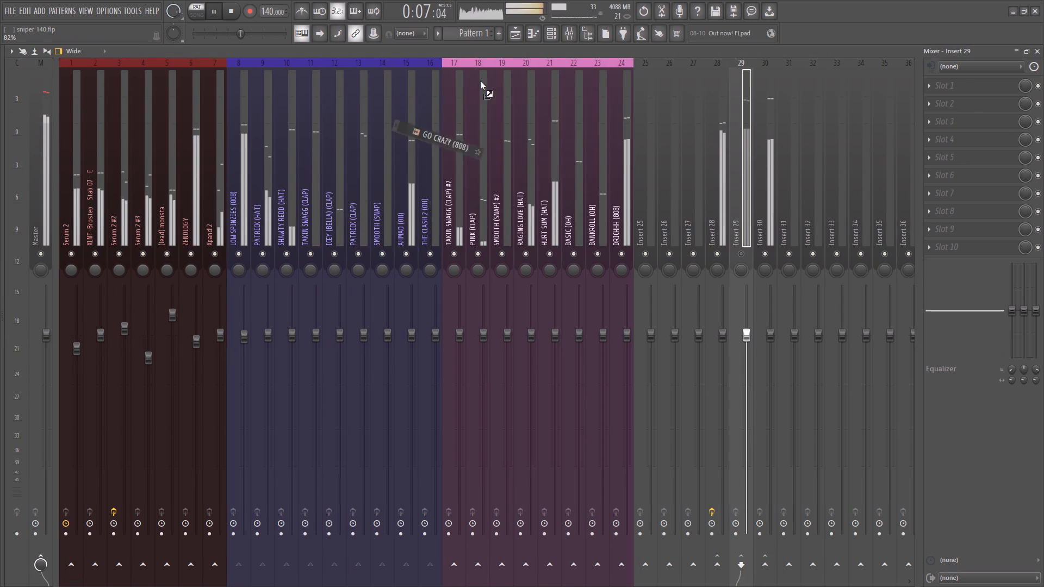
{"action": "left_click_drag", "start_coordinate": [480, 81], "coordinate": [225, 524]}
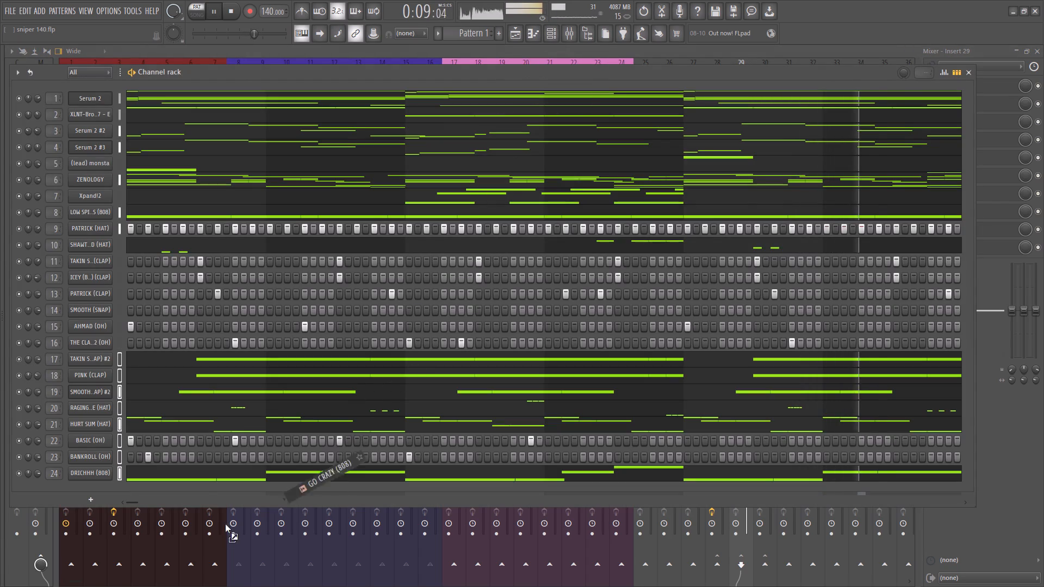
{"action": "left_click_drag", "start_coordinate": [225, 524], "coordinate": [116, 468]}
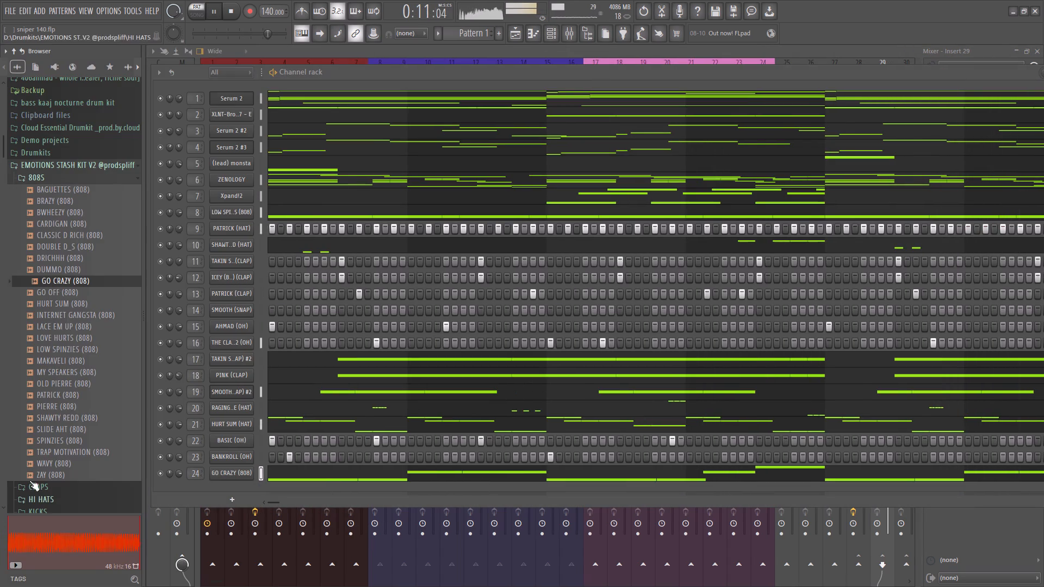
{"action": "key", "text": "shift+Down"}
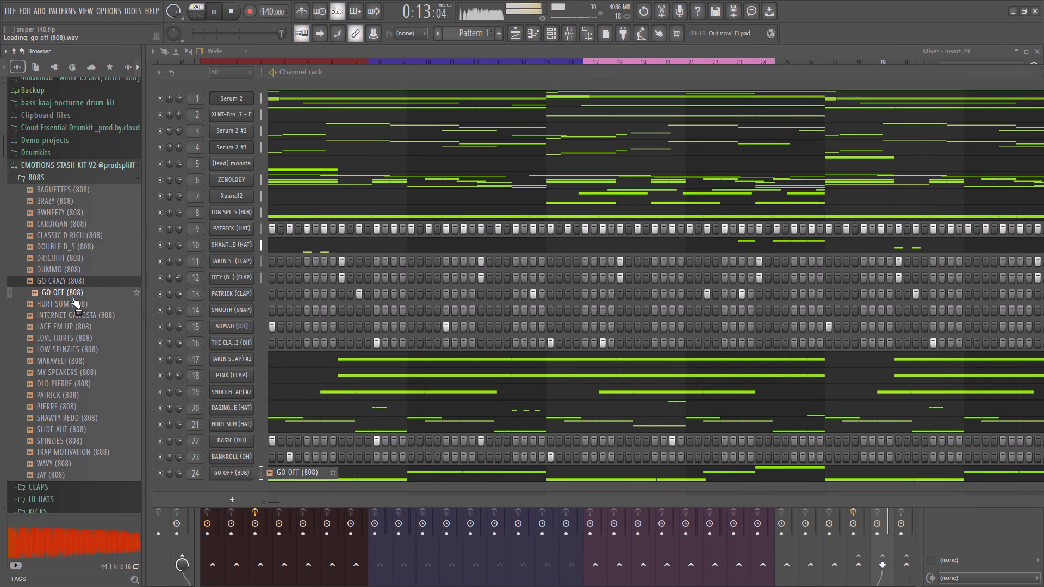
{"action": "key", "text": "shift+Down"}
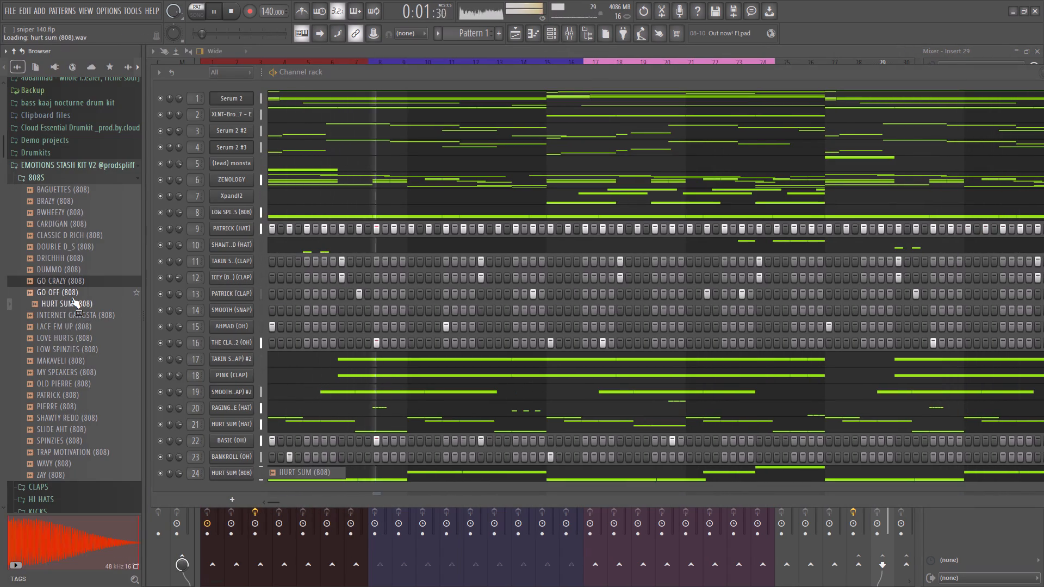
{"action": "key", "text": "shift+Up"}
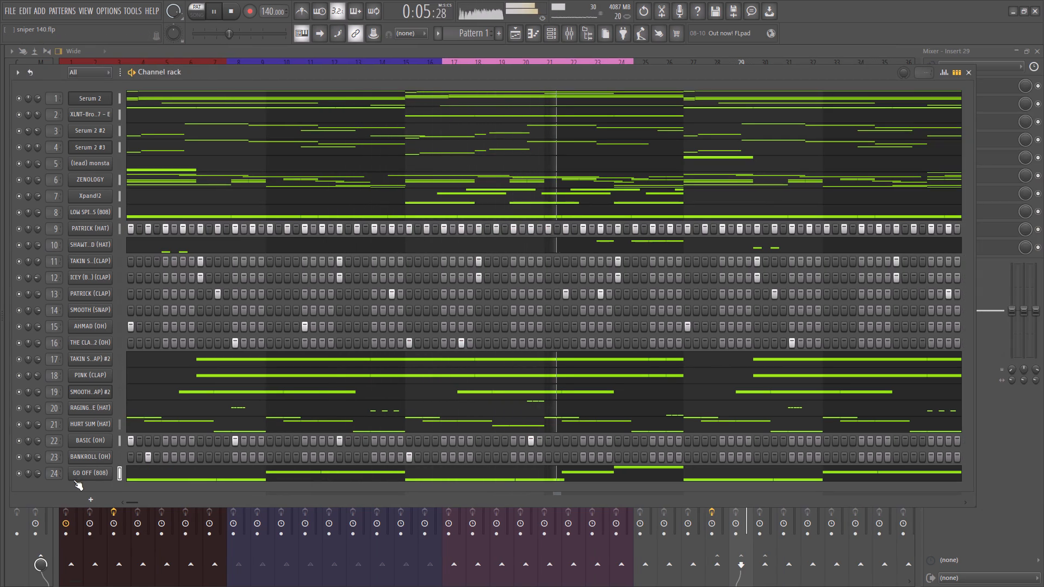
Make the GO OFF (808) channel cut itself, using cut group 18 by 18.
{"action": "left_click", "coordinate": [77, 477]}
{"action": "left_click_drag", "start_coordinate": [150, 228], "coordinate": [146, 234]}
{"action": "left_click", "coordinate": [136, 247]}
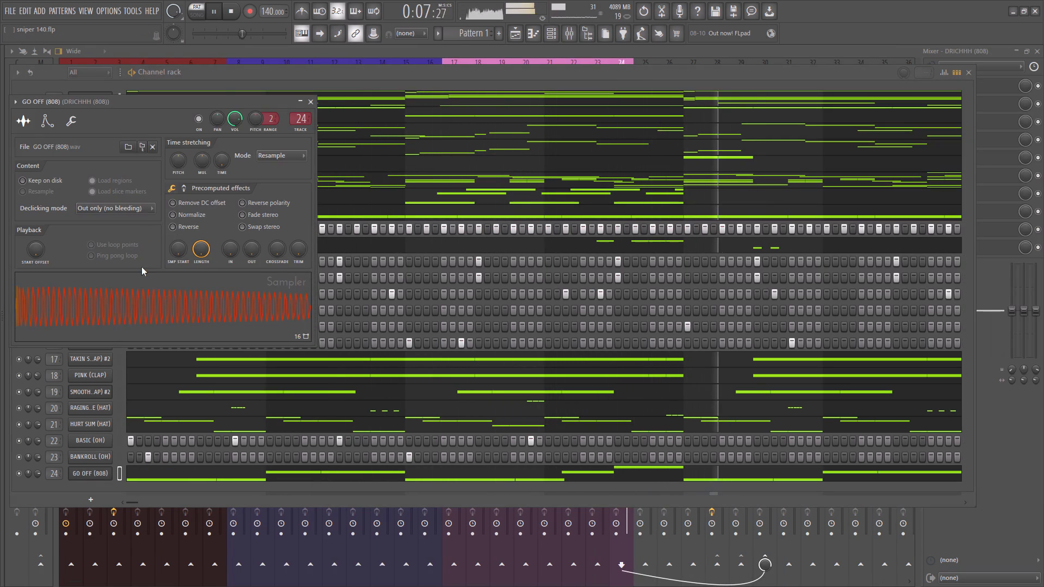
{"action": "left_click", "coordinate": [87, 132]}
{"action": "left_click", "coordinate": [78, 120]}
{"action": "left_click", "coordinate": [33, 249]}
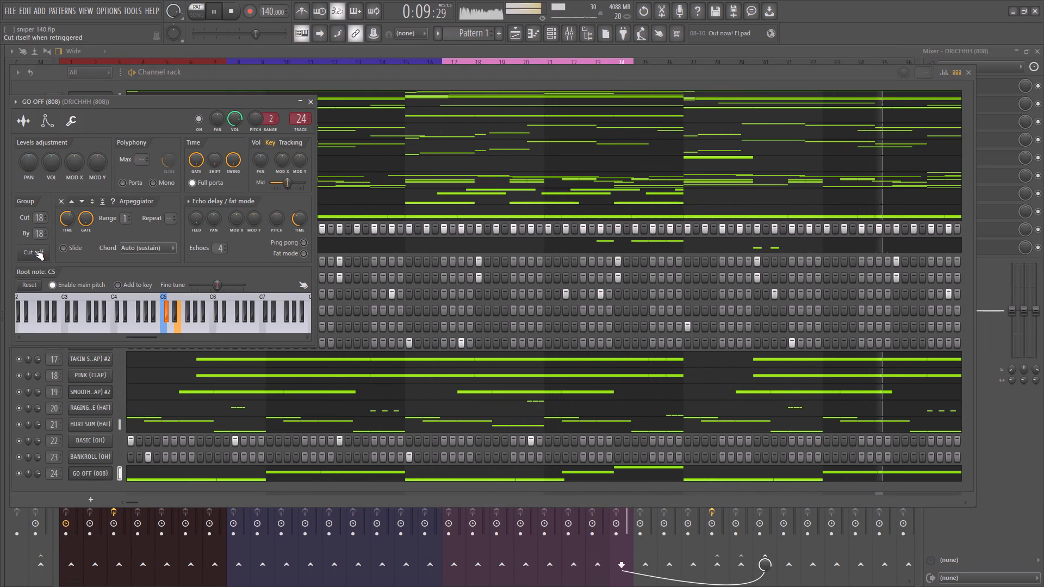
Shape the GO OFF (808) volume envelope with minimum attack, full hold, and minimum decay, sustain and release.
{"action": "left_click", "coordinate": [53, 133]}
{"action": "left_click", "coordinate": [48, 117]}
{"action": "left_click_drag", "start_coordinate": [42, 224], "coordinate": [130, 456]}
{"action": "left_click_drag", "start_coordinate": [70, 226], "coordinate": [61, 138]}
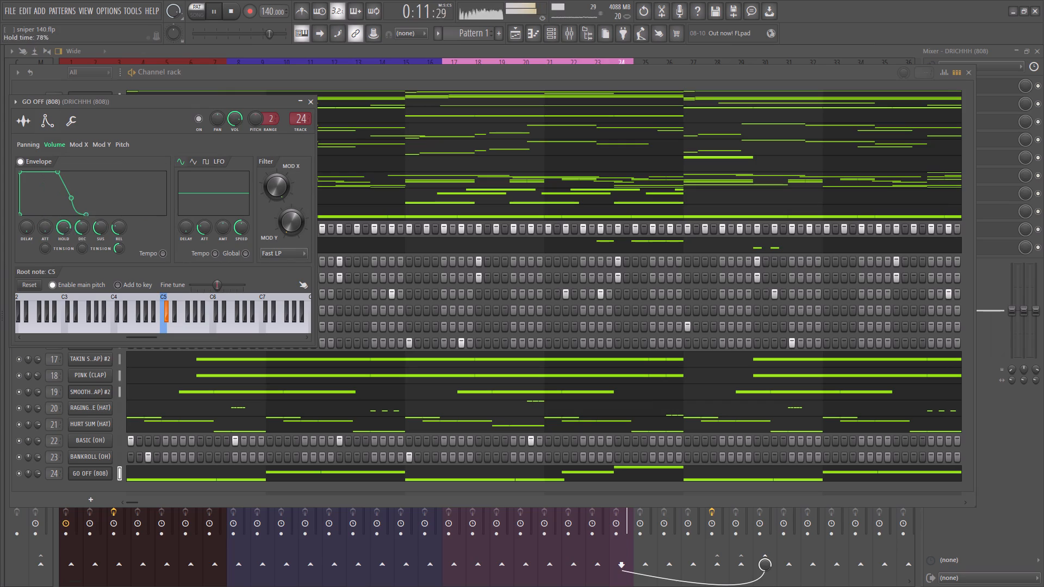
{"action": "left_click_drag", "start_coordinate": [61, 138], "coordinate": [74, 76]}
{"action": "left_click_drag", "start_coordinate": [94, 217], "coordinate": [113, 292]}
{"action": "left_click_drag", "start_coordinate": [84, 227], "coordinate": [173, 391]}
{"action": "left_click_drag", "start_coordinate": [122, 224], "coordinate": [165, 433]}
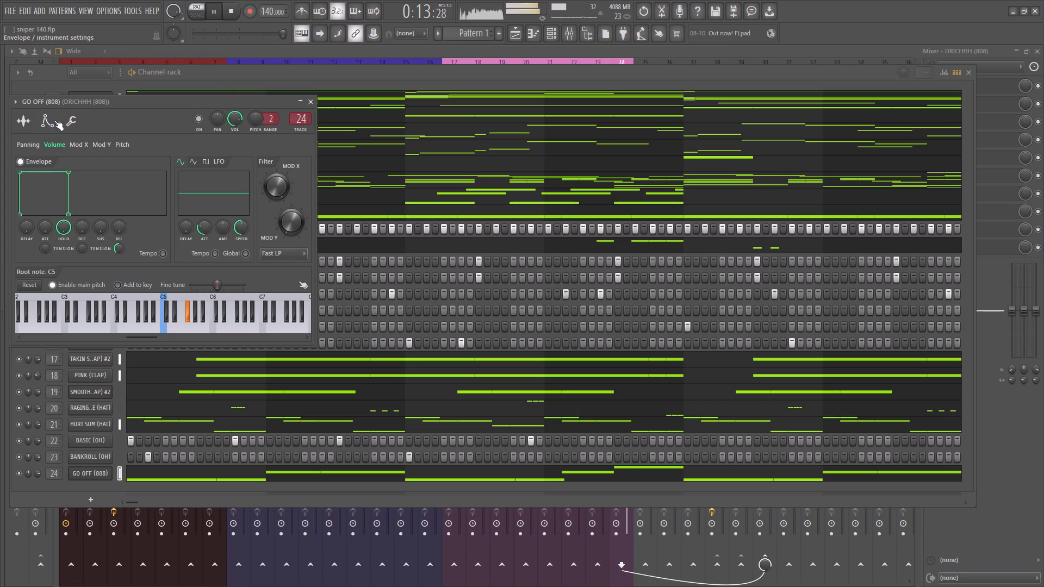
Raise the volume level adjustment of the GO OFF (808) channel.
{"action": "left_click", "coordinate": [52, 116]}
{"action": "left_click", "coordinate": [67, 119]}
{"action": "left_click_drag", "start_coordinate": [47, 158], "coordinate": [47, 139]}
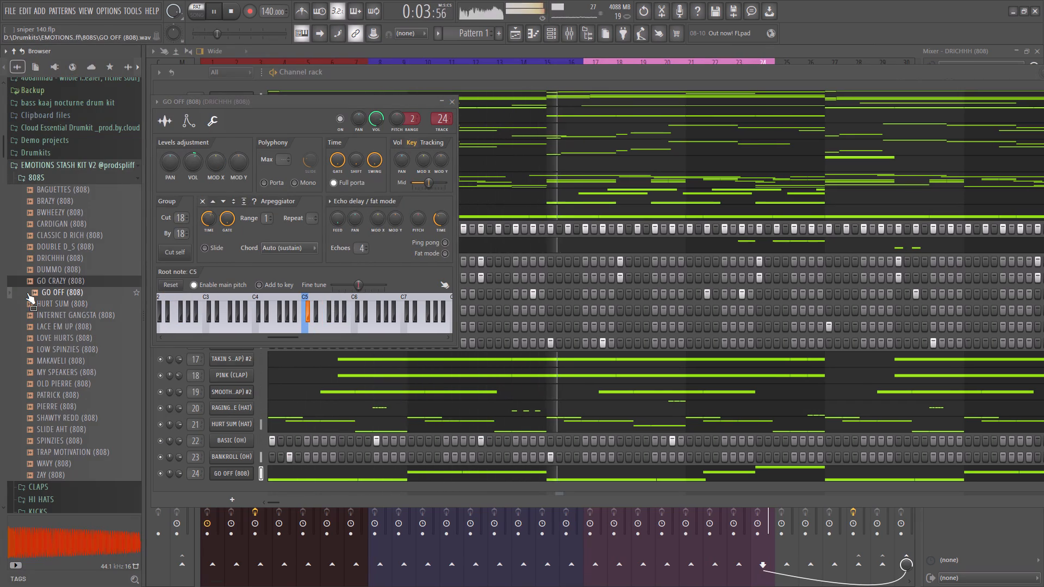
Advance channel 24's sample past HURT SUM to INTERNET GANGSTA (808) and close the channel settings.
{"action": "key", "text": "shift+Down"}
{"action": "key", "text": "shift+Down"}
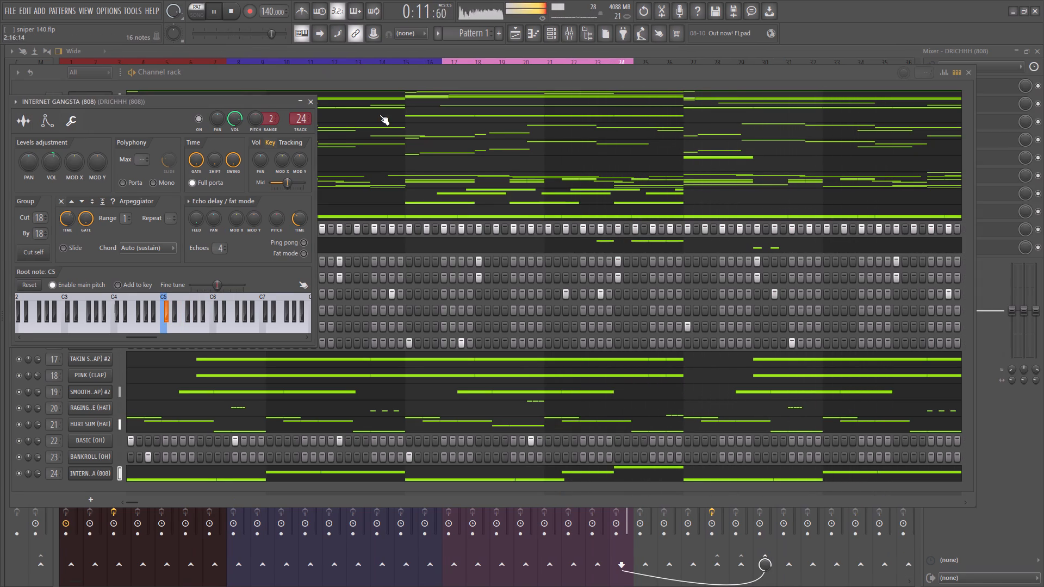
{"action": "left_click", "coordinate": [312, 101]}
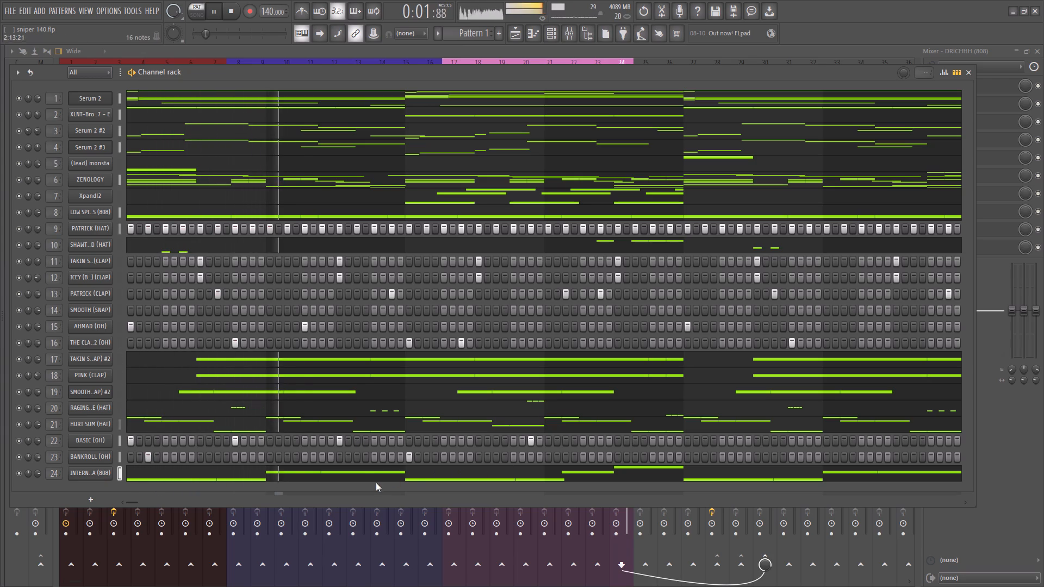
Copy the BASIC (OH) notes from bars 1–4 into bars 5–8 in the piano roll.
{"action": "right_click", "coordinate": [91, 440]}
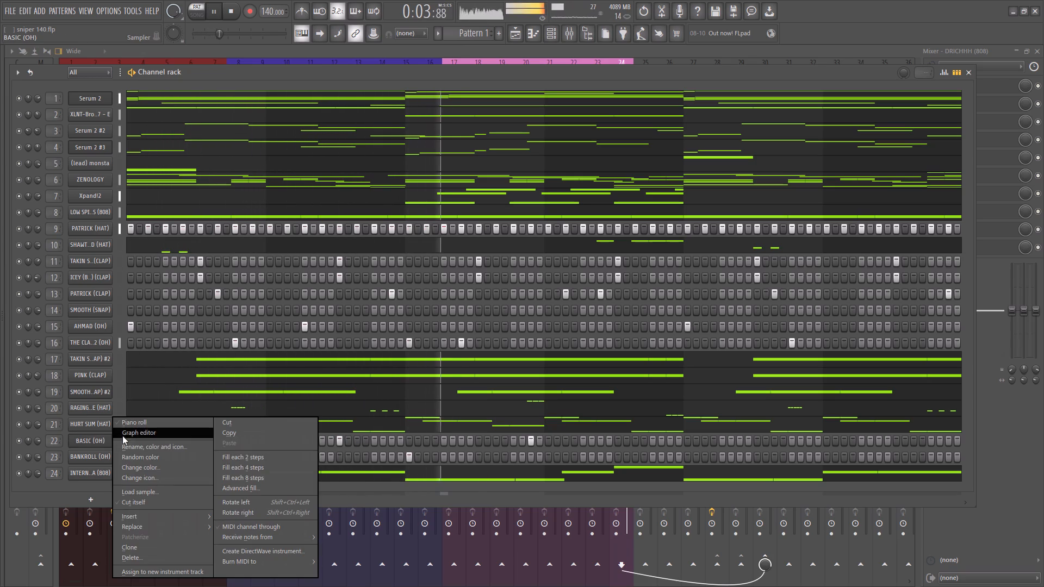
{"action": "left_click", "coordinate": [139, 423]}
{"action": "scroll", "coordinate": [139, 423], "scroll_direction": "down", "scroll_amount": 5, "text": "ctrl"}
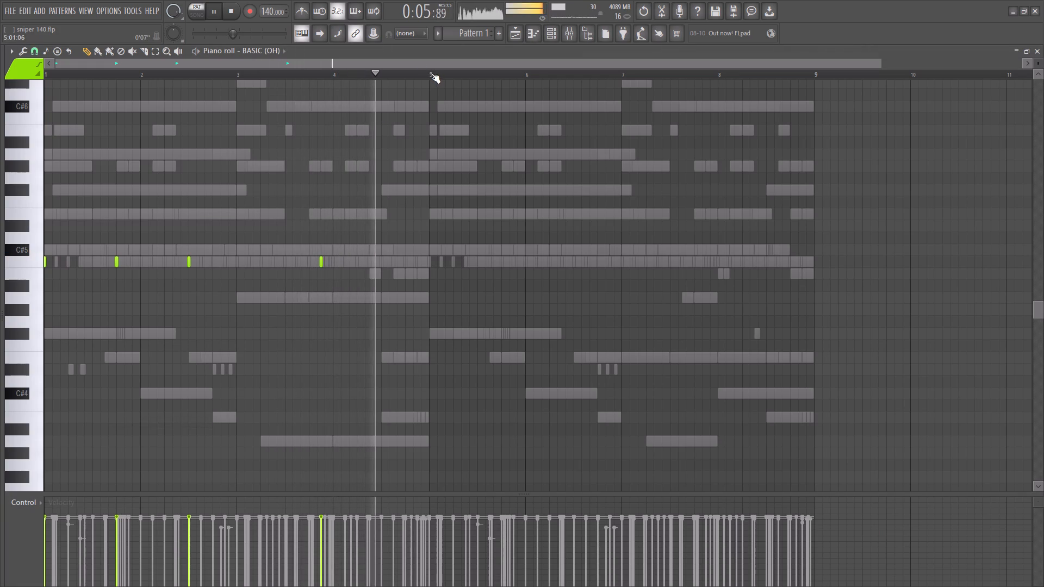
{"action": "key", "text": "ctrl+space"}
{"action": "left_click_drag", "start_coordinate": [428, 74], "coordinate": [96, 177], "text": "ctrl"}
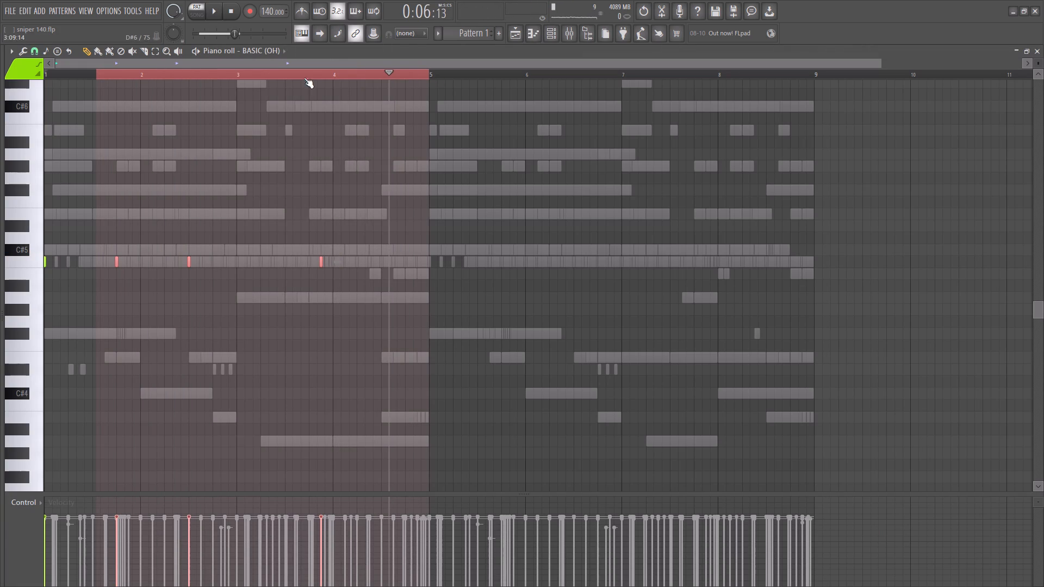
{"action": "left_click_drag", "start_coordinate": [428, 74], "coordinate": [0, 182], "text": "ctrl"}
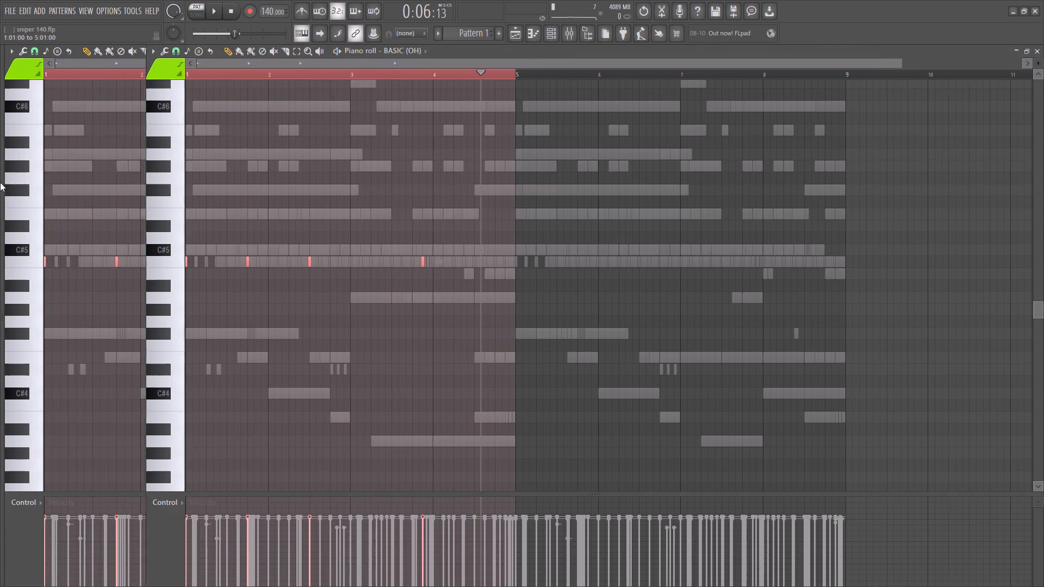
{"action": "key", "text": "ctrl+b"}
{"action": "key", "text": "ctrl+b"}
{"action": "right_click", "coordinate": [476, 71], "text": "ctrl"}
{"action": "scroll", "coordinate": [473, 79], "scroll_direction": "down", "scroll_amount": 4, "text": "ctrl"}
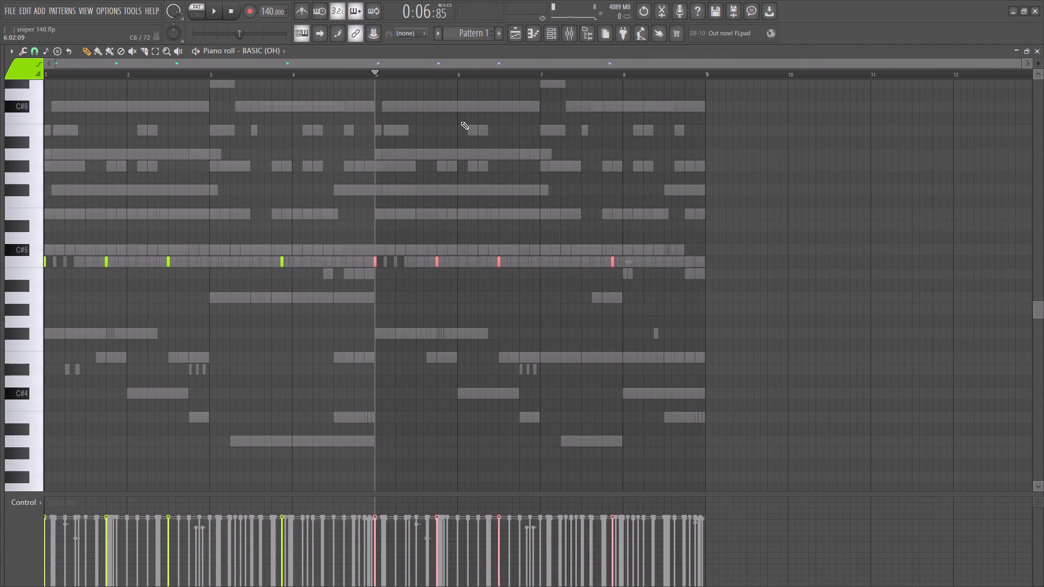
Copy the BANKROLL (OH) notes from bars 1–4 into bars 5–8 in the piano roll.
{"action": "left_click", "coordinate": [555, 28]}
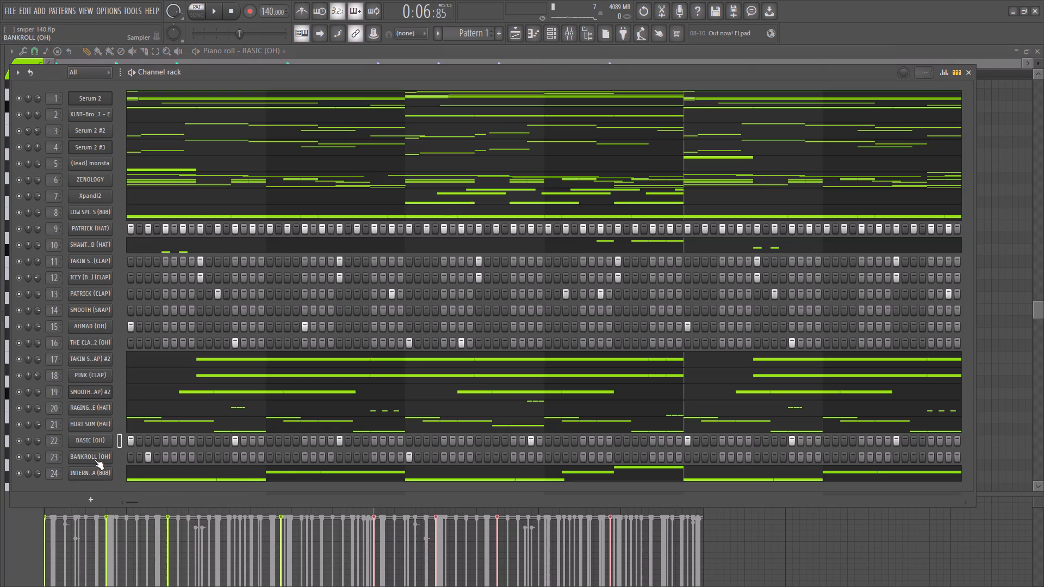
{"action": "right_click", "coordinate": [94, 459]}
{"action": "left_click", "coordinate": [157, 424]}
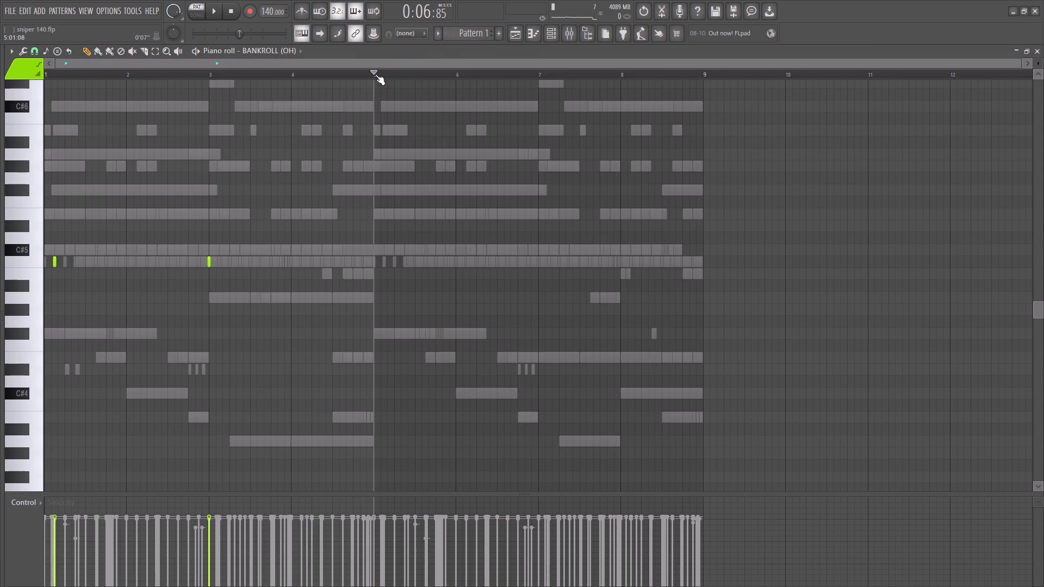
{"action": "left_click_drag", "start_coordinate": [374, 76], "coordinate": [0, 382], "text": "ctrl"}
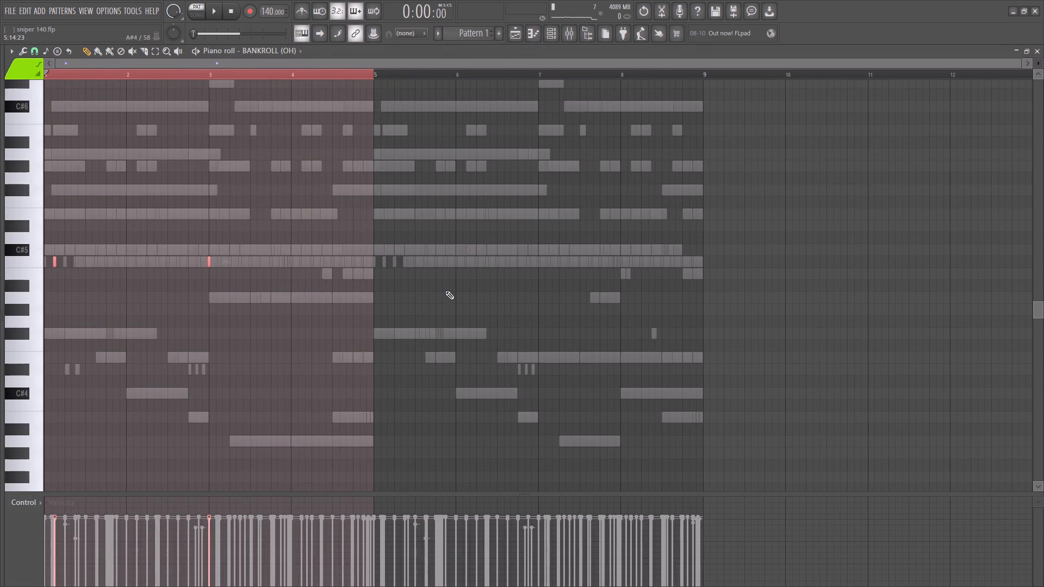
{"action": "key", "text": "ctrl+b"}
{"action": "right_click", "coordinate": [570, 76], "text": "ctrl"}
{"action": "scroll", "coordinate": [575, 76], "scroll_direction": "down", "scroll_amount": 5, "text": "ctrl"}
{"action": "left_click", "coordinate": [552, 41]}
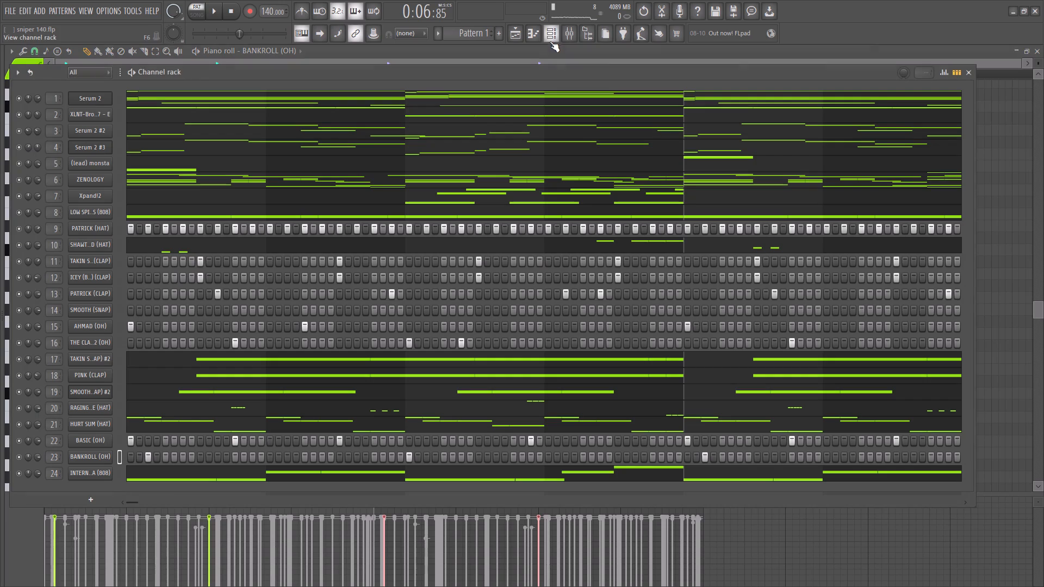
Play back Pattern 1 and save the project.
{"action": "scroll", "coordinate": [697, 304], "scroll_direction": "down", "scroll_amount": 6, "text": "ctrl"}
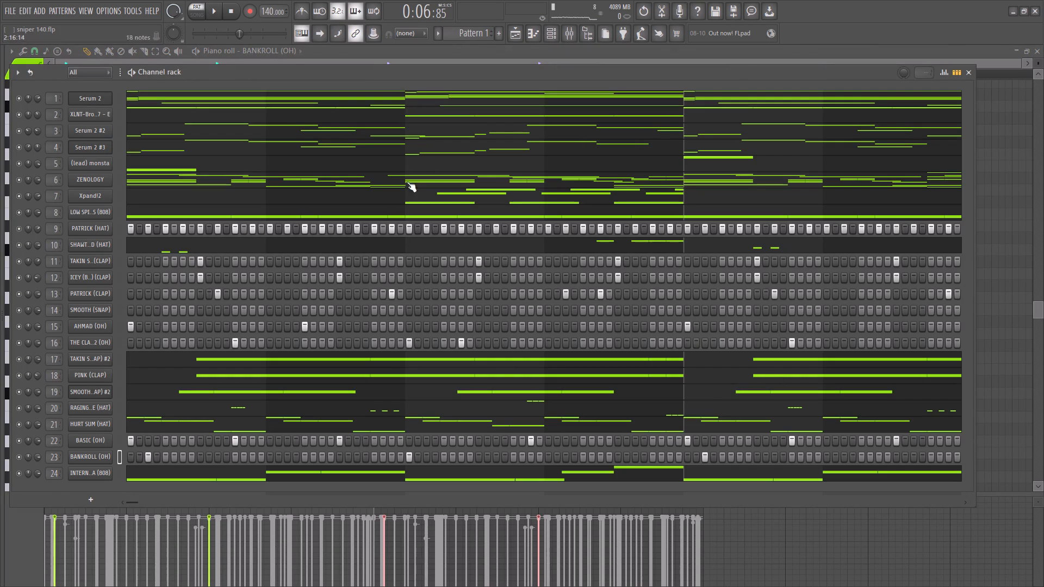
{"action": "key", "text": "space"}
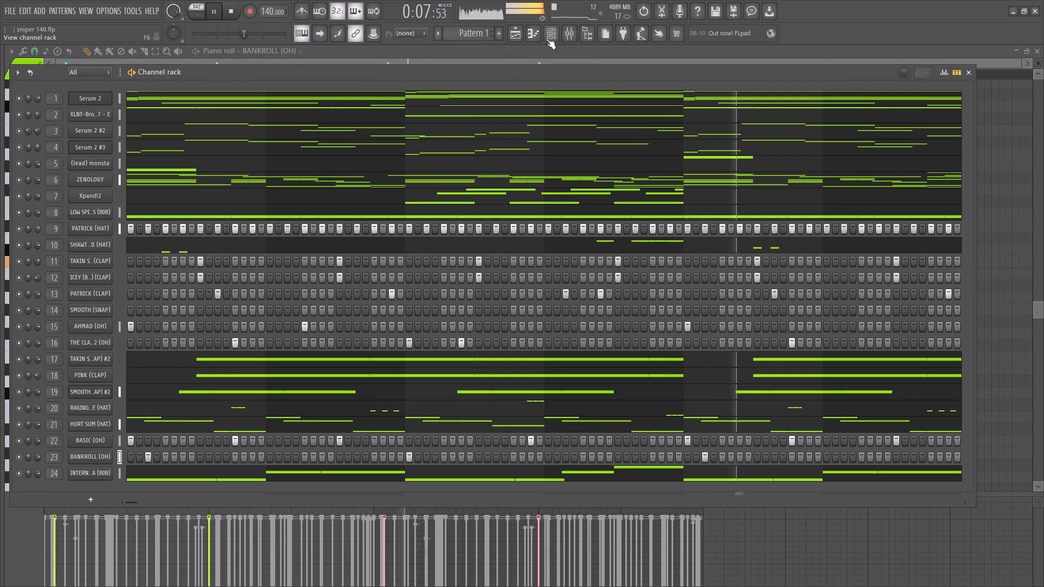
{"action": "left_click", "coordinate": [548, 35]}
{"action": "left_click", "coordinate": [511, 36]}
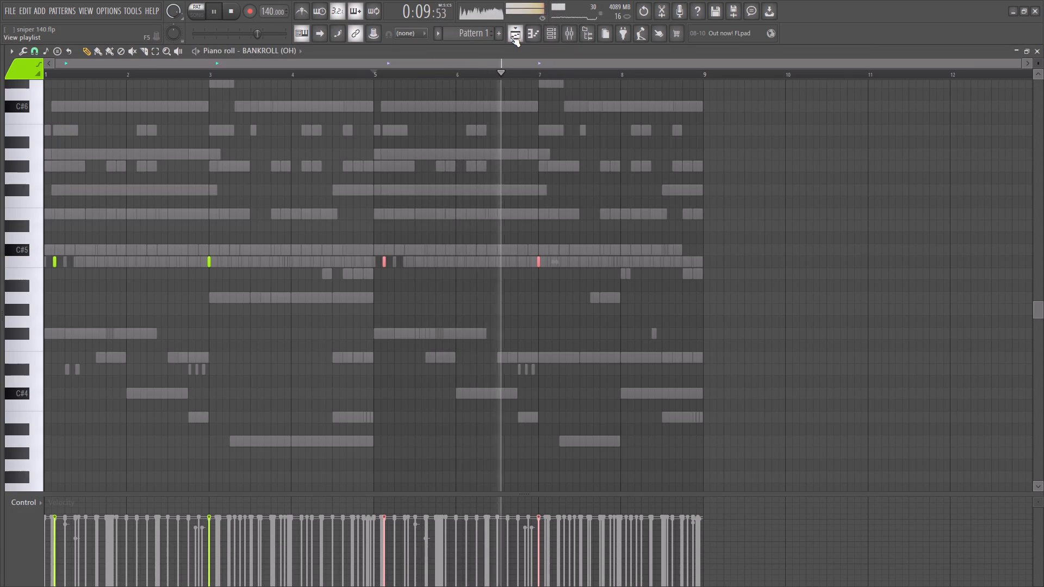
{"action": "key", "text": "ctrl+s"}
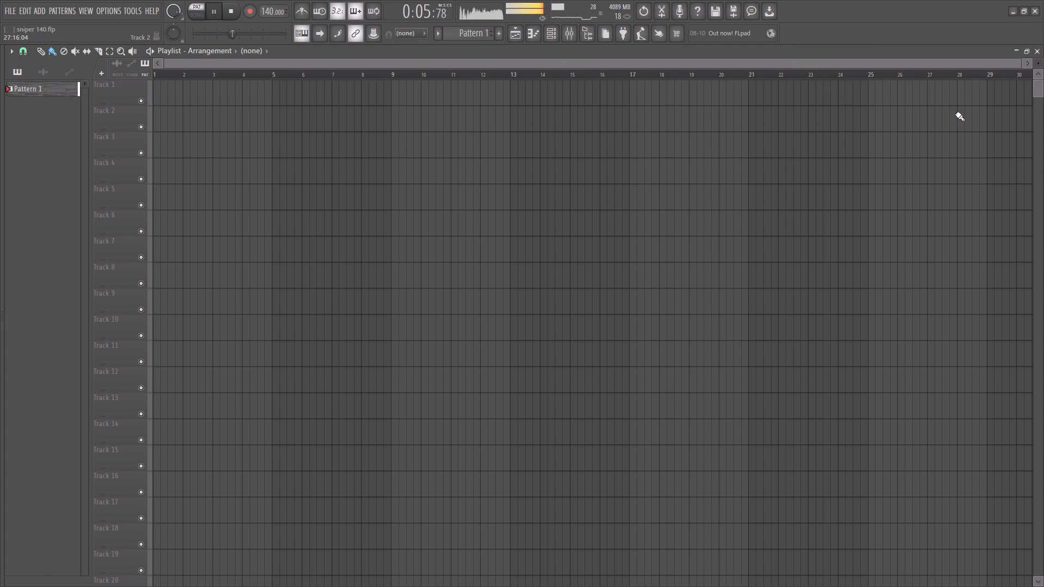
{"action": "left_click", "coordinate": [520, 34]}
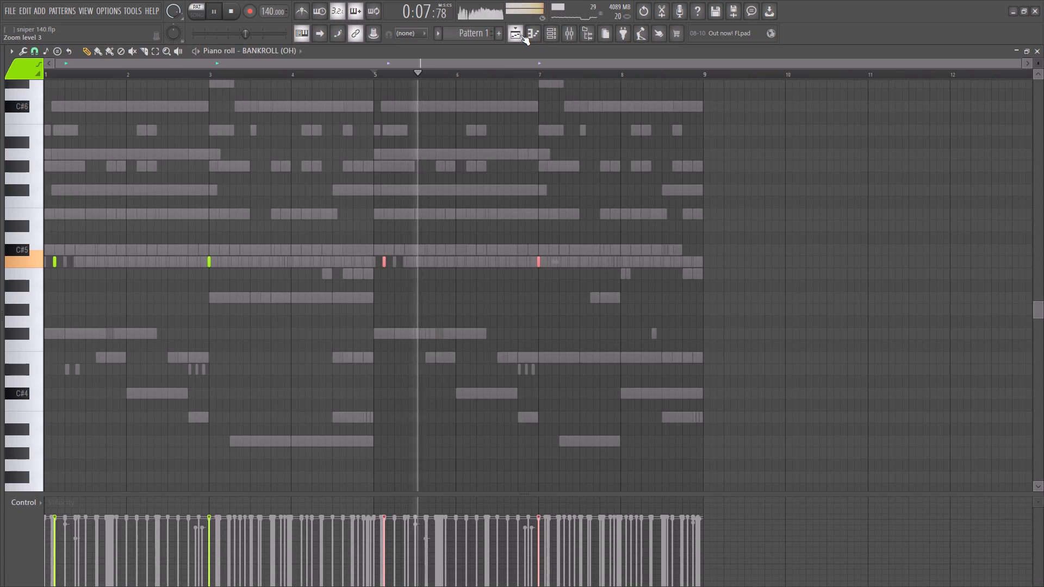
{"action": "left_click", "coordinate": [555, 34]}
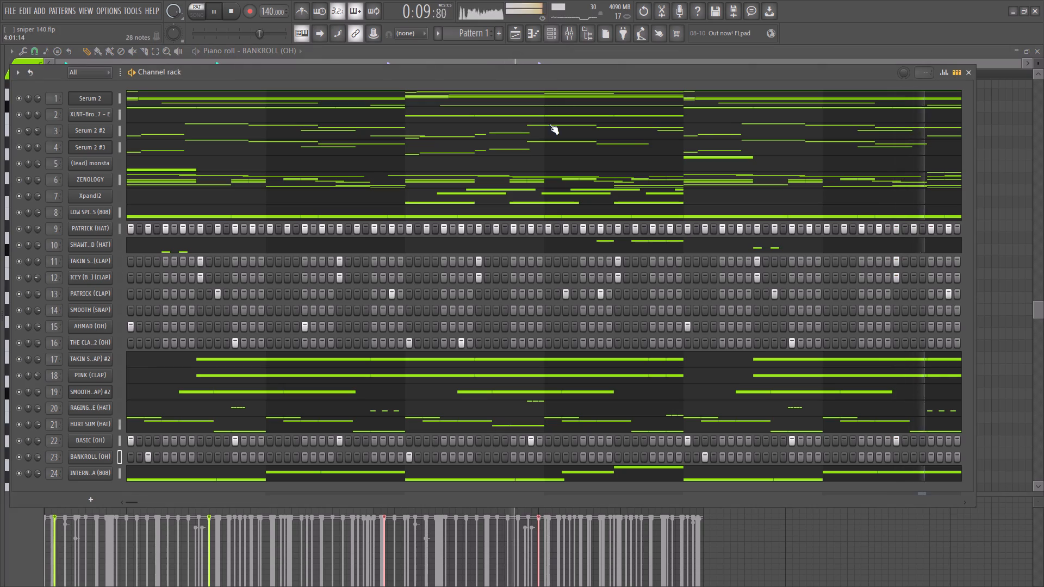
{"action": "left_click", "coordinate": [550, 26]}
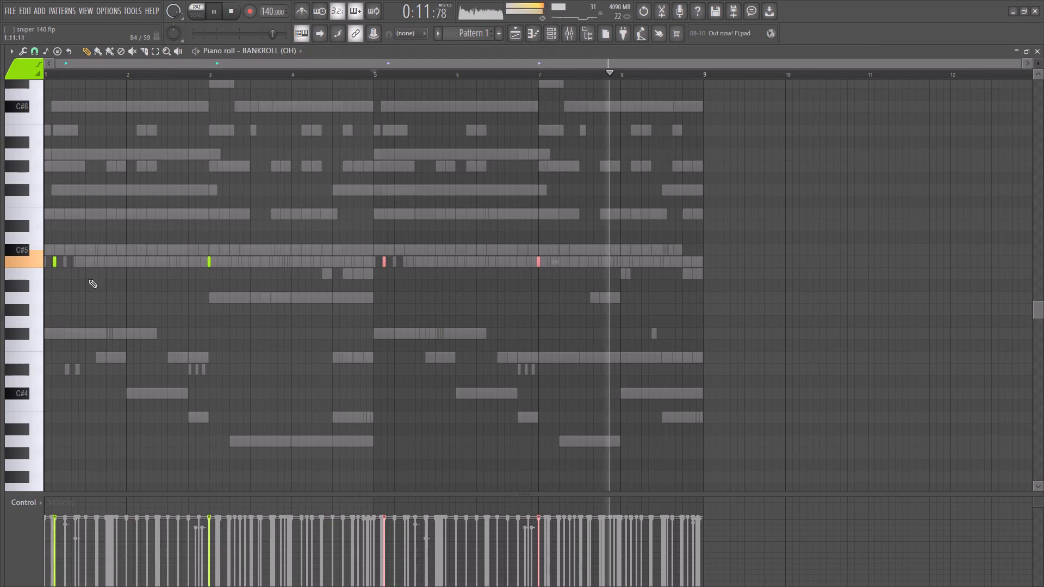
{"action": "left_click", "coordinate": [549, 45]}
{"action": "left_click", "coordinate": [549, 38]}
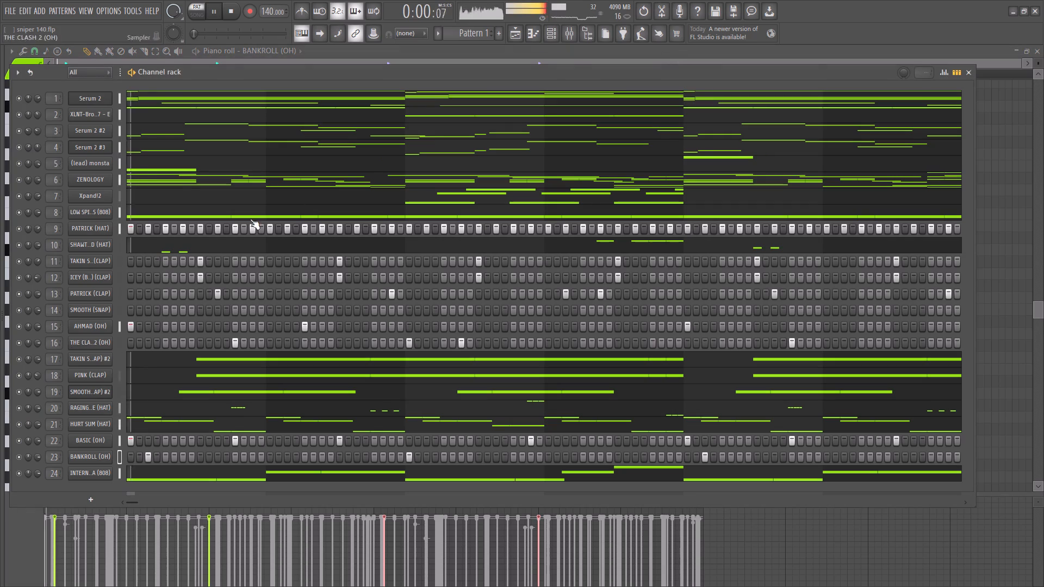
Briefly unmute Insert 29 in the mixer for comparison, and leave both Insert 29 and Insert 30 muted.
{"action": "left_click", "coordinate": [571, 30]}
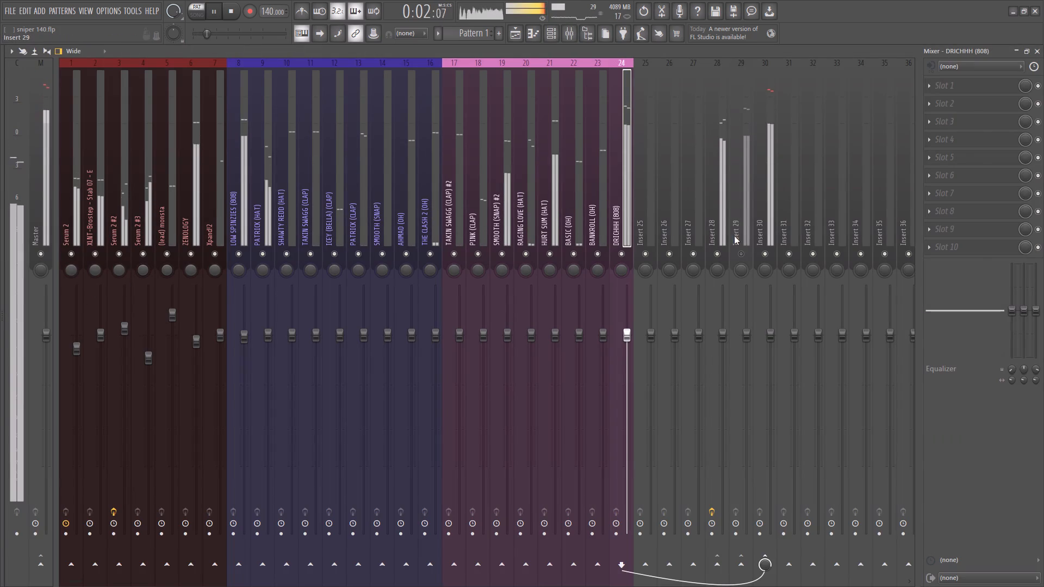
{"action": "left_click", "coordinate": [742, 252]}
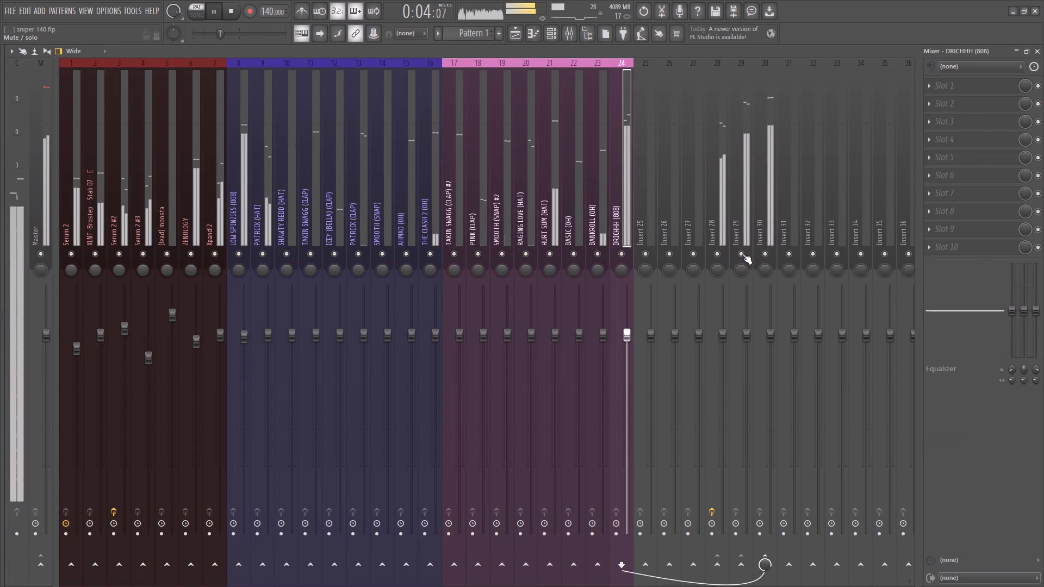
{"action": "left_click", "coordinate": [743, 254]}
{"action": "left_click", "coordinate": [763, 252]}
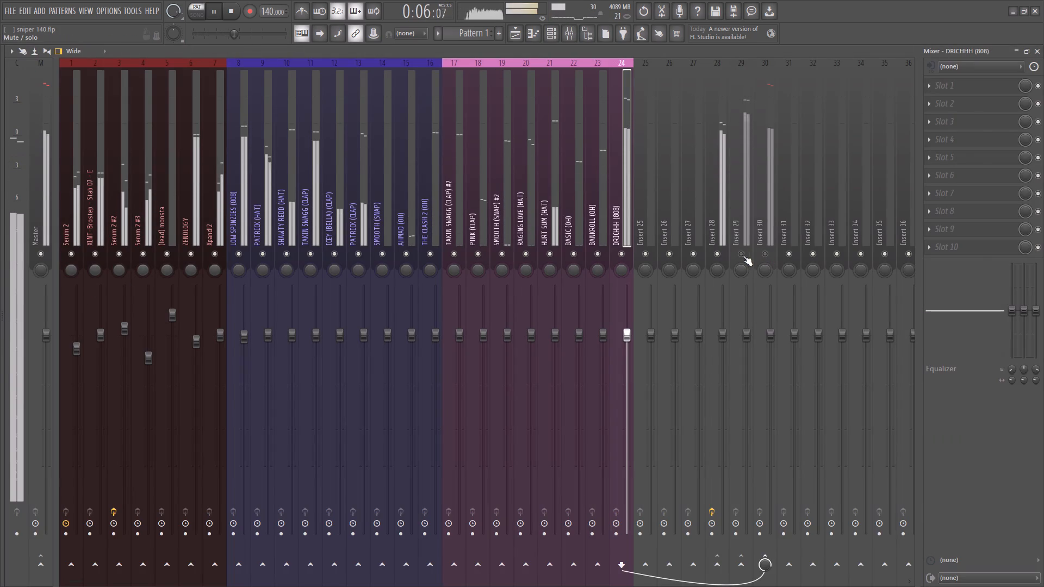
Audition 808 samples in the Ken Carson Kit, including ME N MY KUP 808, the MURDER MUSIC sounds and I NEED U 808.
{"action": "left_click", "coordinate": [47, 180]}
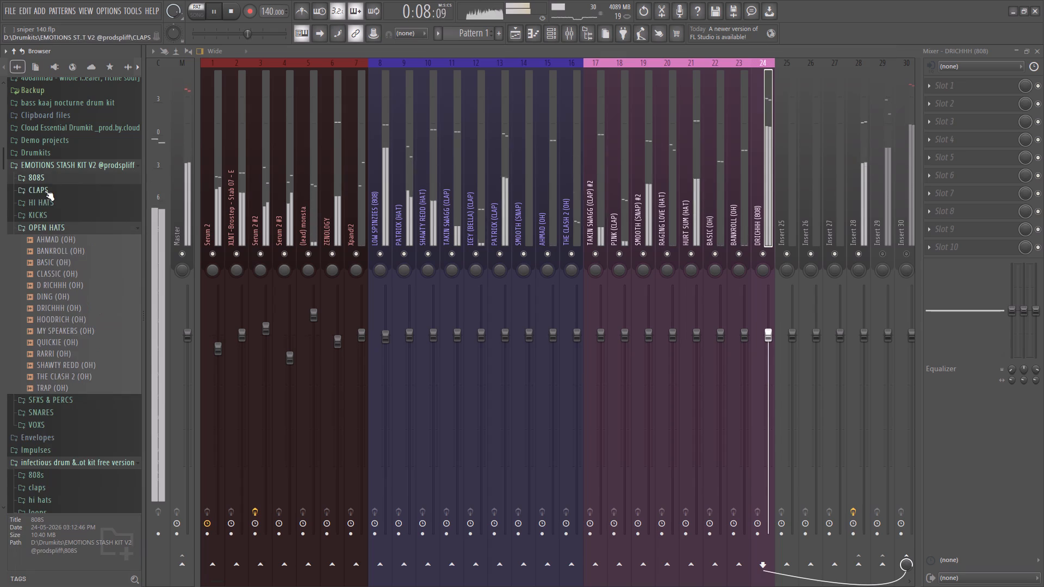
{"action": "scroll", "coordinate": [91, 344], "scroll_direction": "down", "scroll_amount": 4}
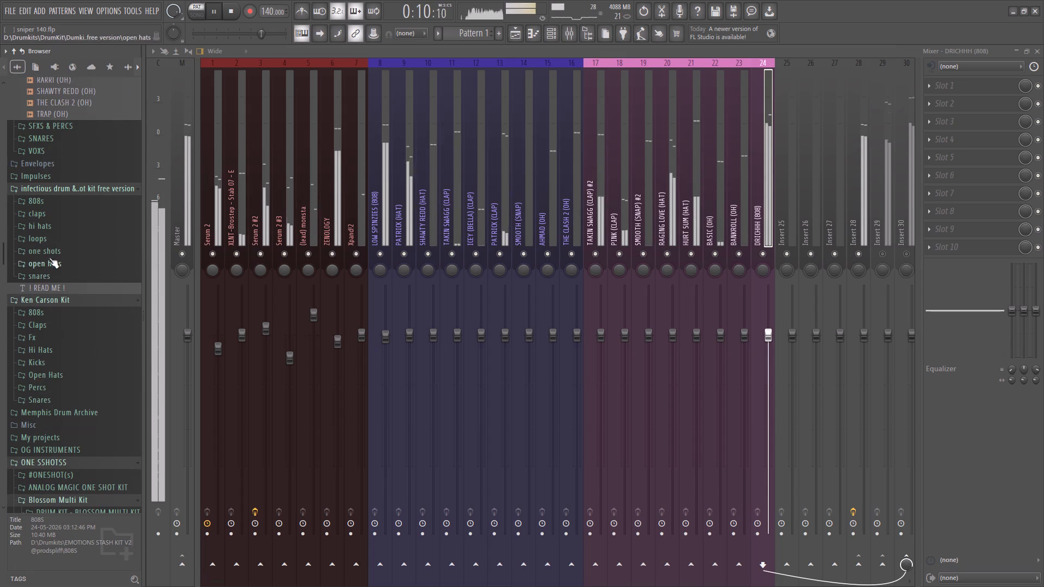
{"action": "left_click_drag", "start_coordinate": [48, 312], "coordinate": [48, 318]}
{"action": "left_click", "coordinate": [50, 319]}
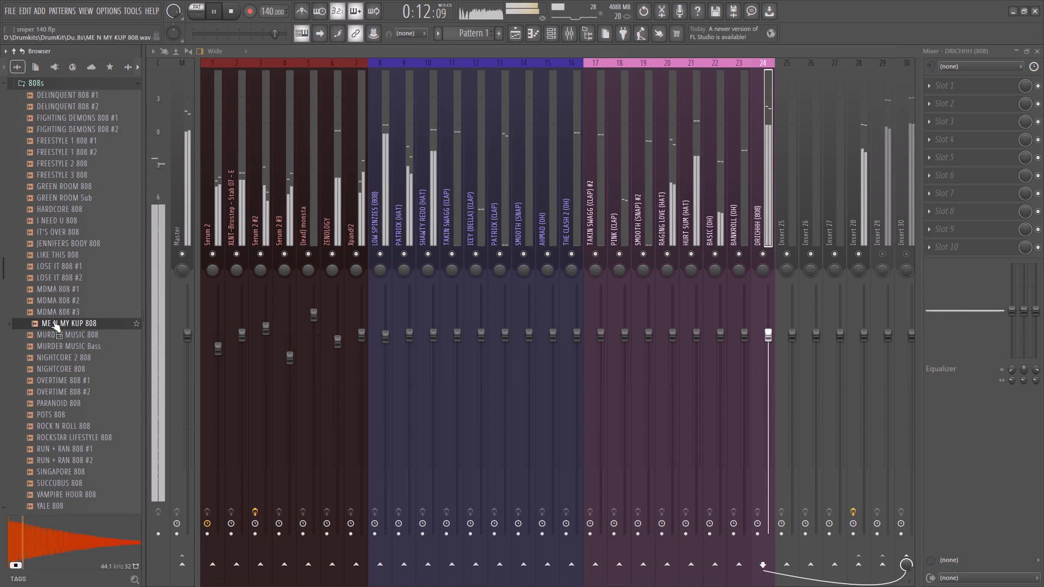
{"action": "left_click", "coordinate": [52, 321]}
{"action": "left_click", "coordinate": [48, 330]}
{"action": "left_click", "coordinate": [47, 344]}
{"action": "left_click", "coordinate": [76, 218]}
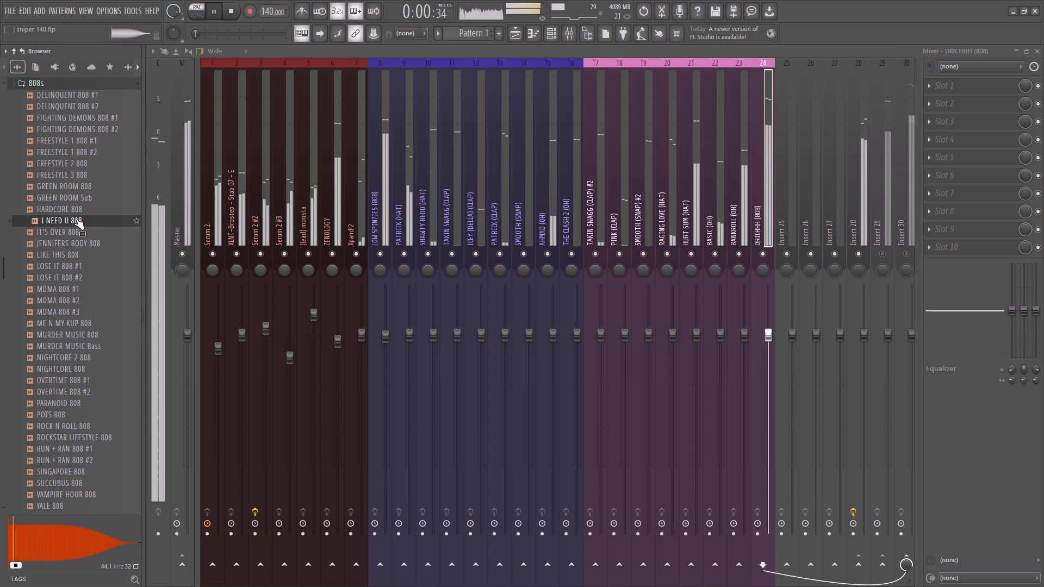
{"action": "left_click", "coordinate": [65, 222]}
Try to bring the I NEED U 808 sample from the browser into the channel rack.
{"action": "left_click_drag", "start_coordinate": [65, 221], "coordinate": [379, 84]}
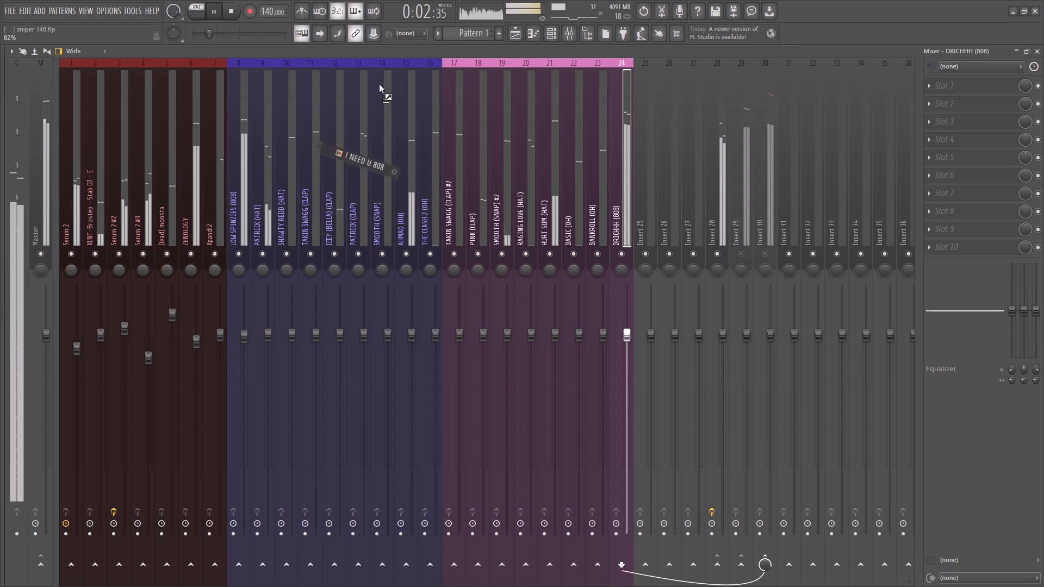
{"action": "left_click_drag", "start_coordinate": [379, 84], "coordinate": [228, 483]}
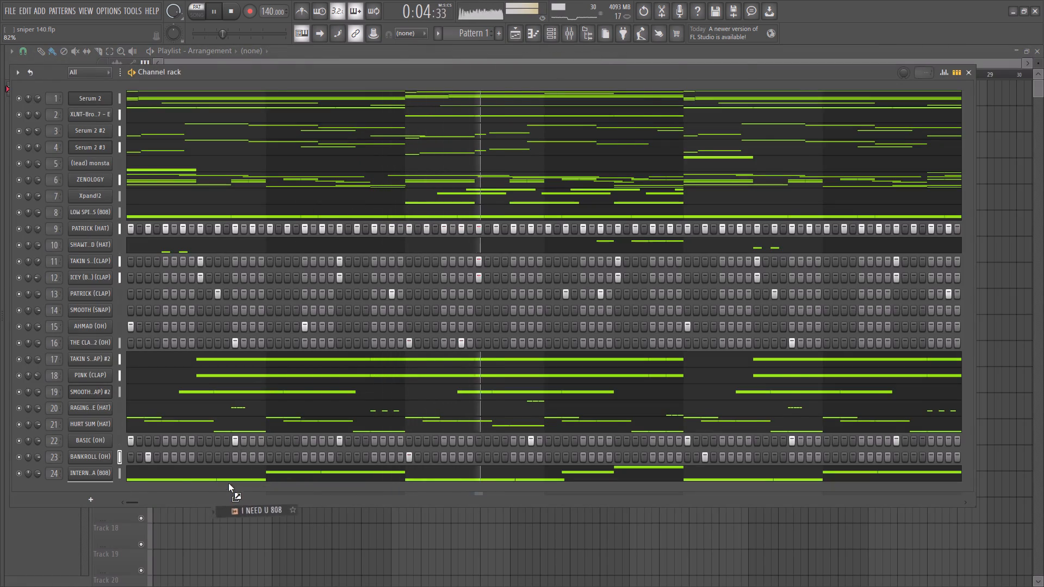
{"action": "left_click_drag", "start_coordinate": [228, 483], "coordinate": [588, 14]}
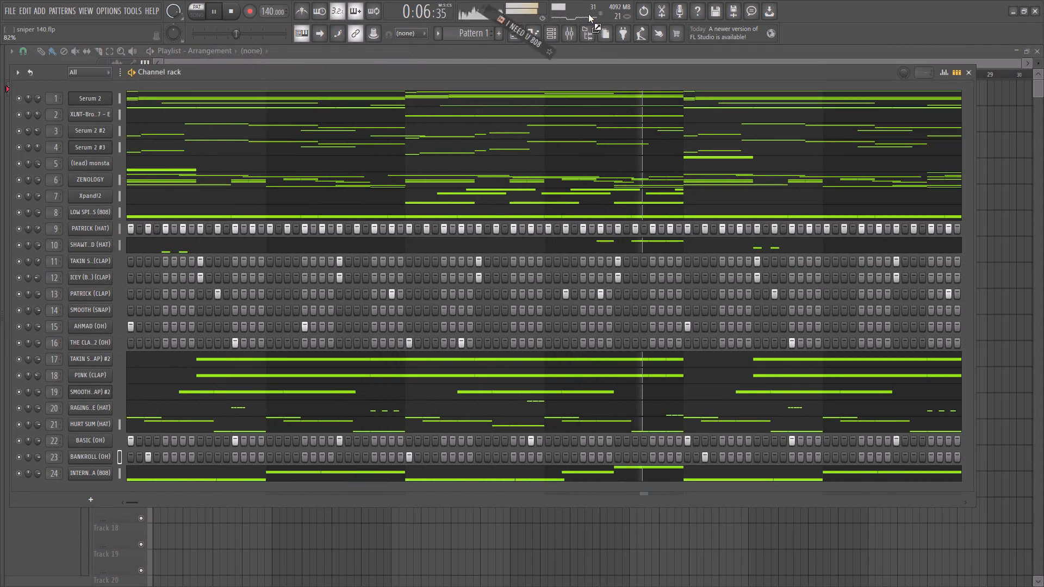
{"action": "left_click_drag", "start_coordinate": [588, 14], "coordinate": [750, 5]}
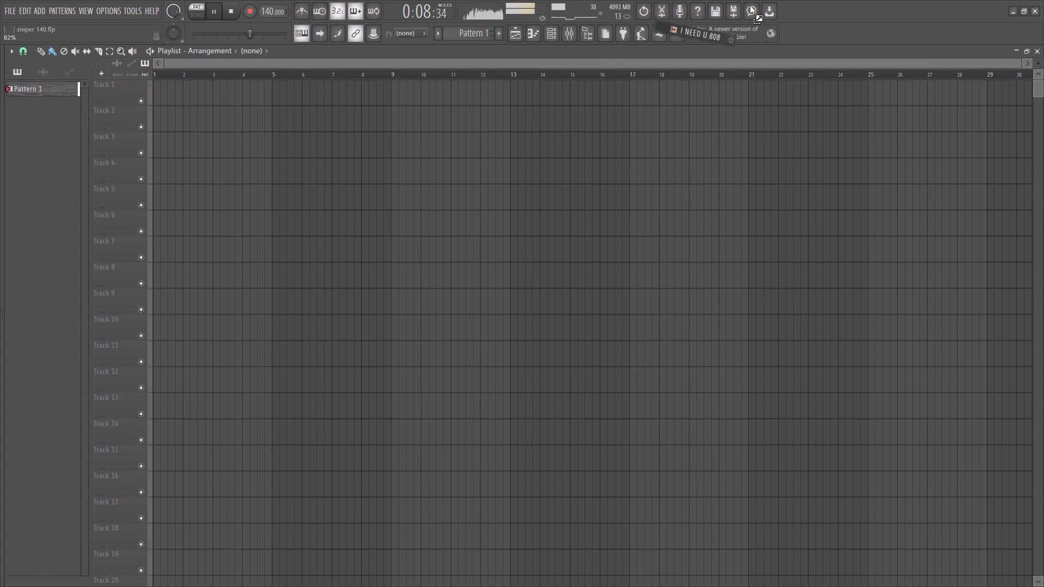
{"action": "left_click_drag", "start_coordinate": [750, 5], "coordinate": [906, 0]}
Show the channel rack and save the project.
{"action": "left_click", "coordinate": [549, 31]}
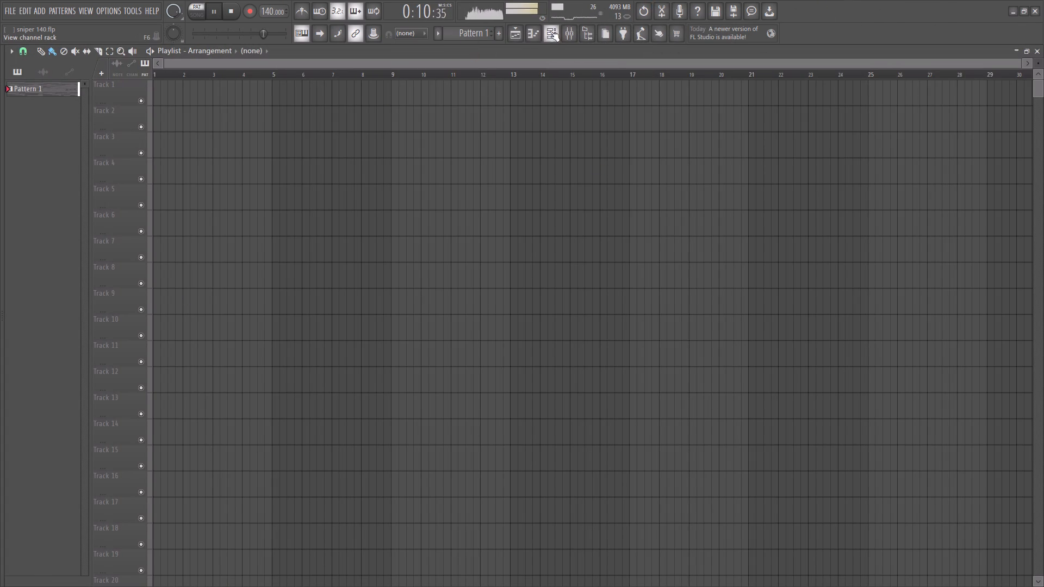
{"action": "key", "text": "ctrl+s"}
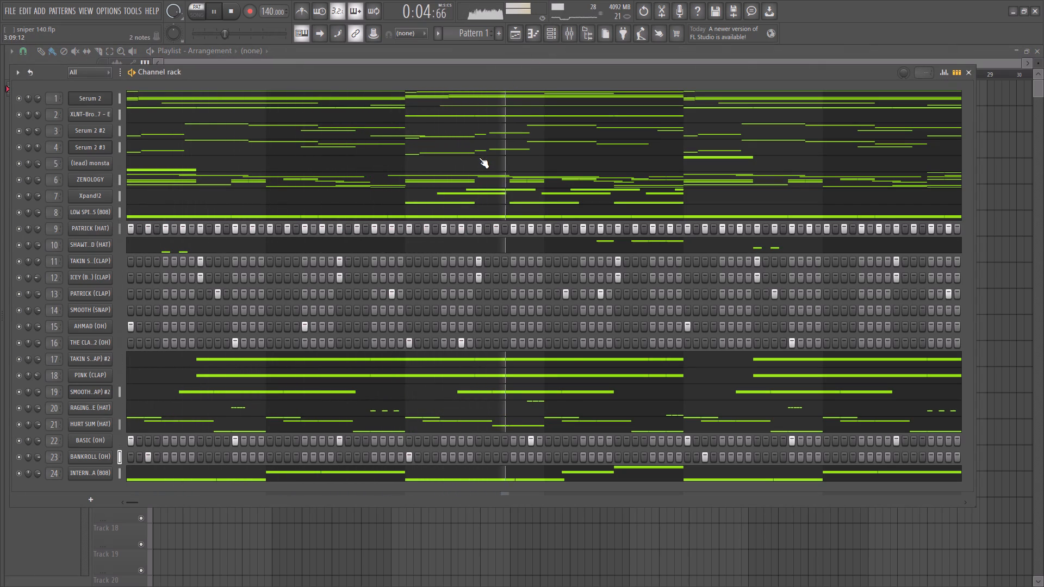
Unmute Insert 29 in the mixer.
{"action": "left_click", "coordinate": [558, 34]}
{"action": "left_click", "coordinate": [567, 34]}
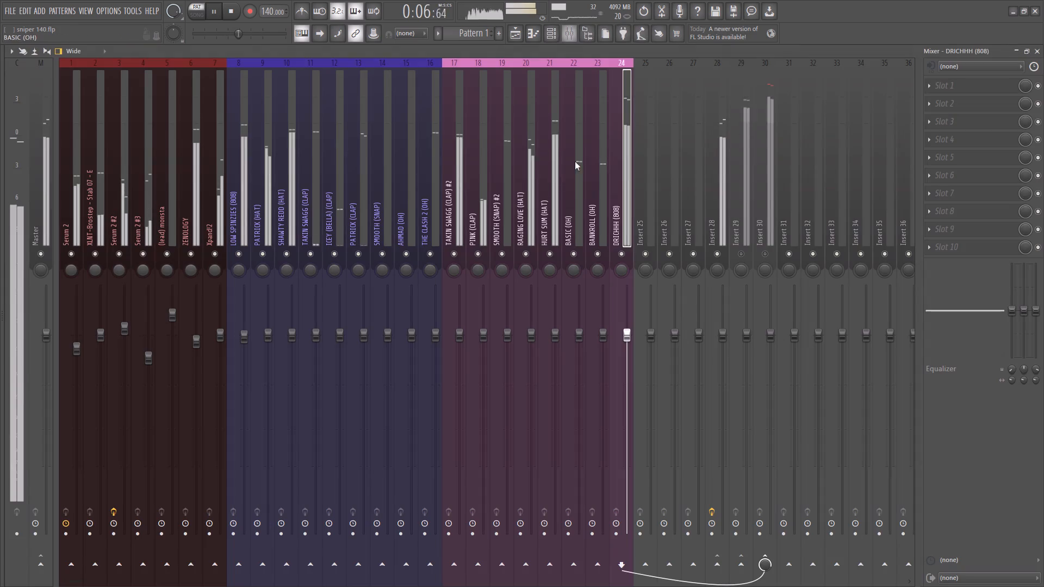
{"action": "left_click", "coordinate": [740, 250]}
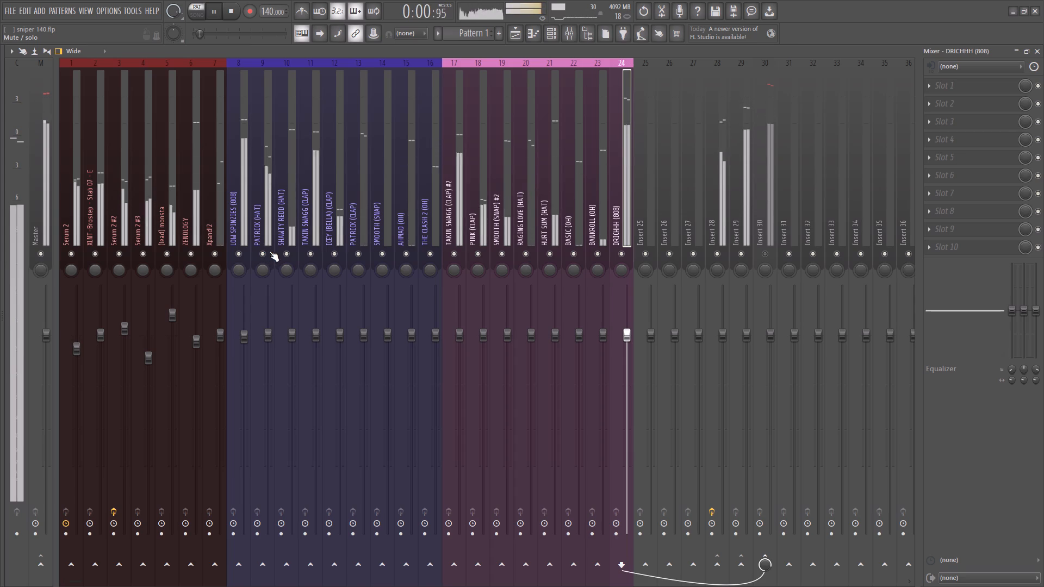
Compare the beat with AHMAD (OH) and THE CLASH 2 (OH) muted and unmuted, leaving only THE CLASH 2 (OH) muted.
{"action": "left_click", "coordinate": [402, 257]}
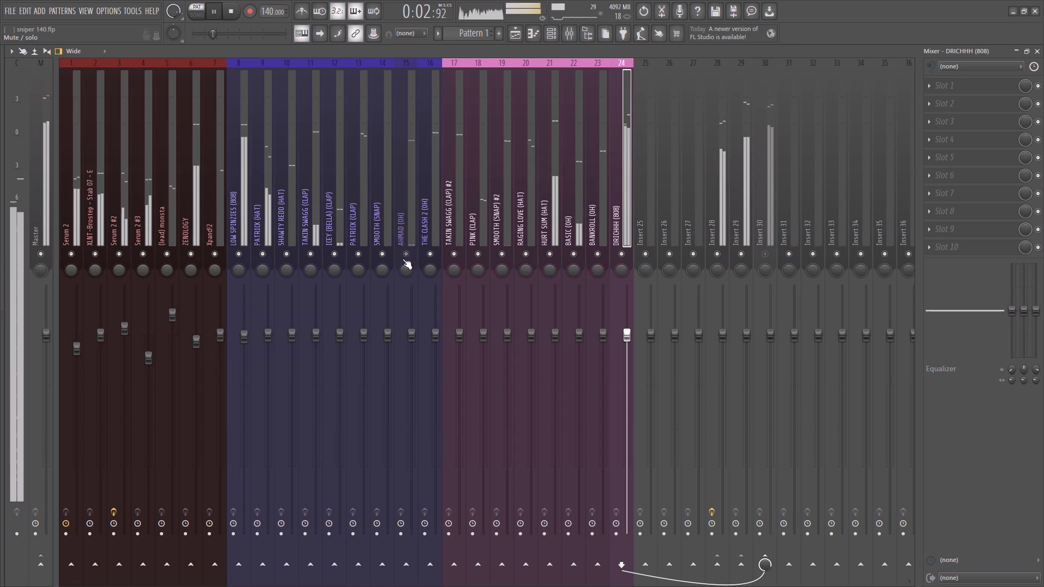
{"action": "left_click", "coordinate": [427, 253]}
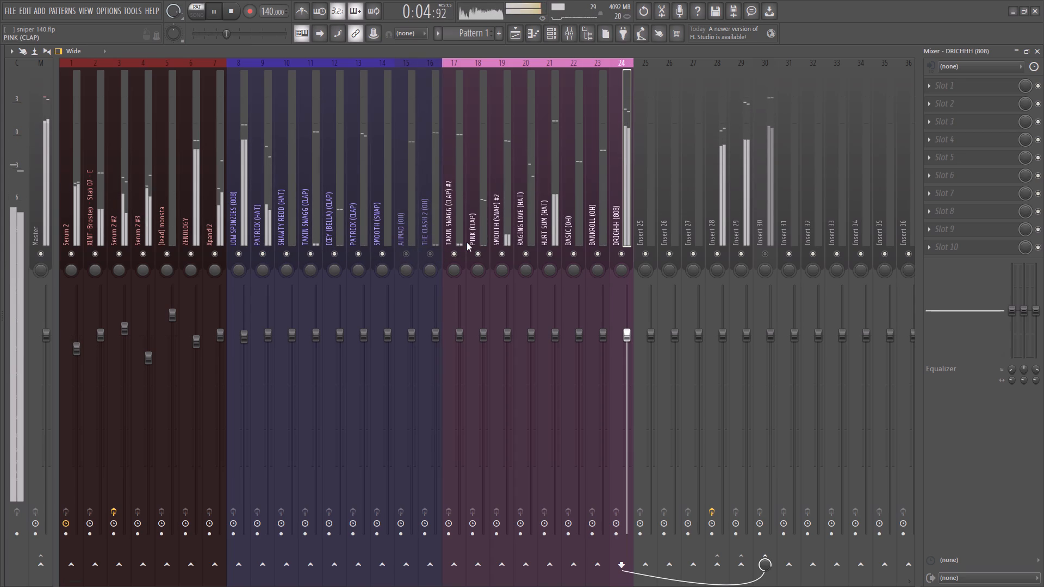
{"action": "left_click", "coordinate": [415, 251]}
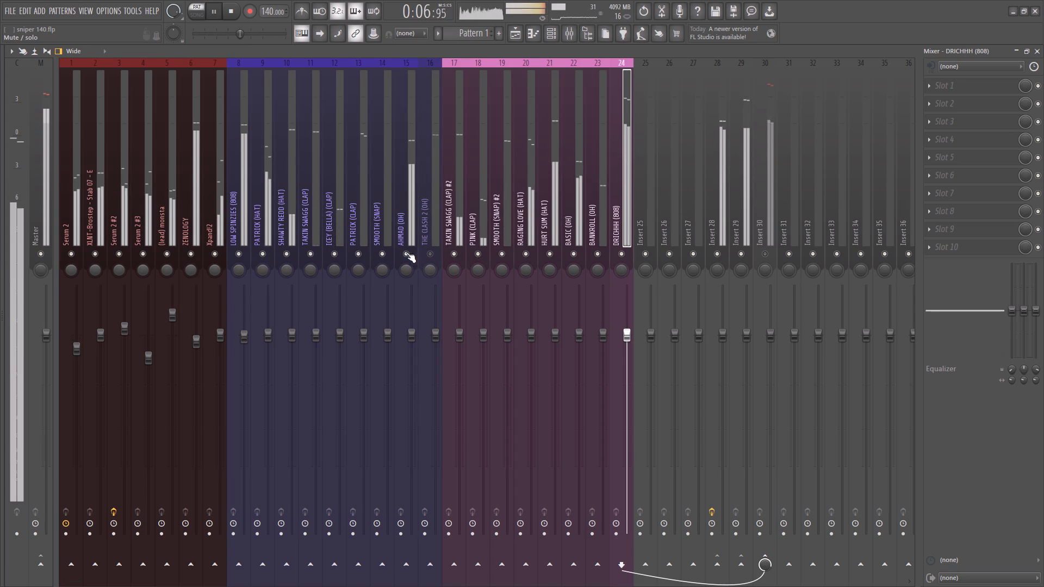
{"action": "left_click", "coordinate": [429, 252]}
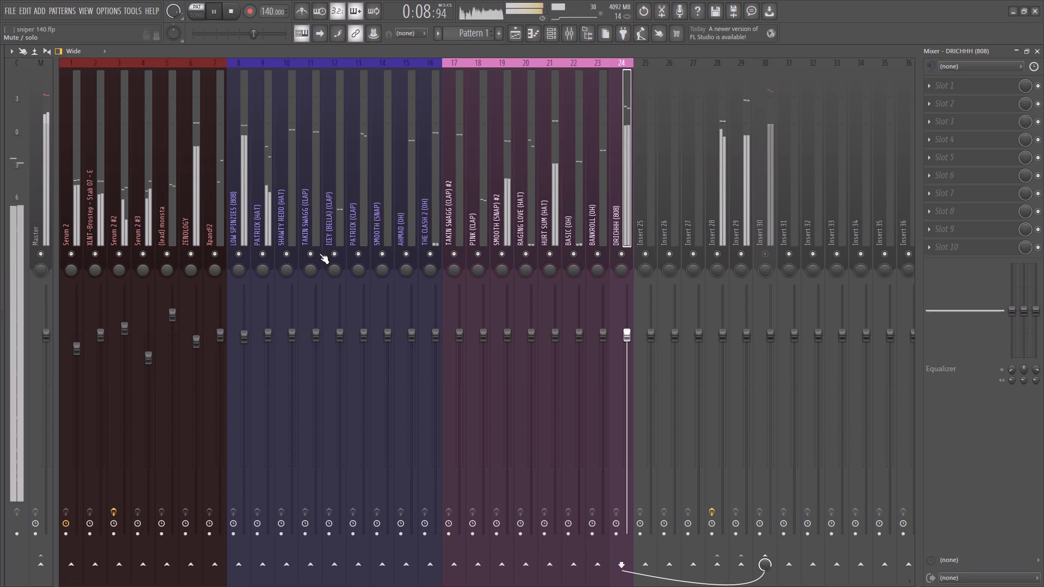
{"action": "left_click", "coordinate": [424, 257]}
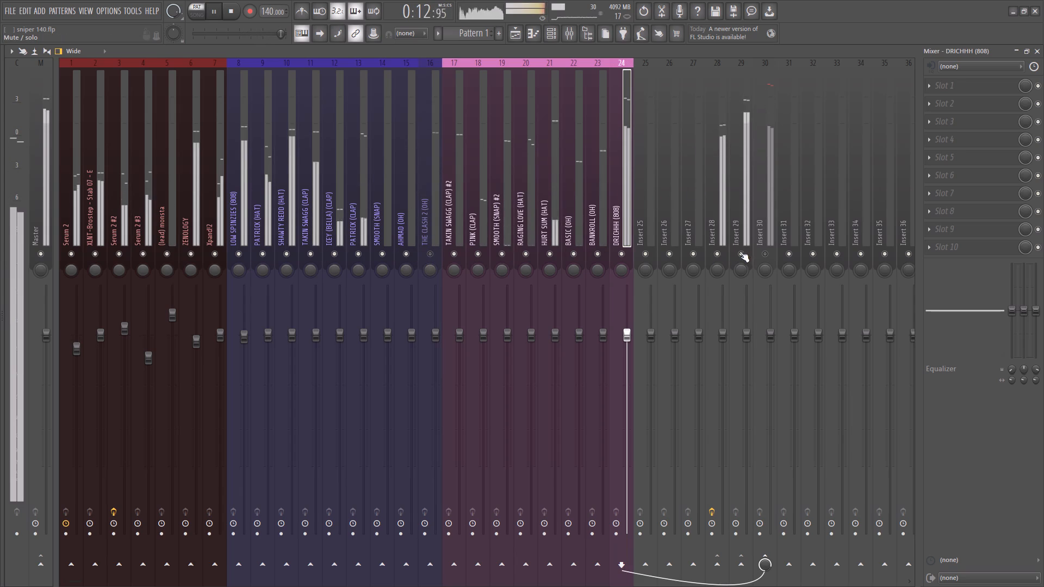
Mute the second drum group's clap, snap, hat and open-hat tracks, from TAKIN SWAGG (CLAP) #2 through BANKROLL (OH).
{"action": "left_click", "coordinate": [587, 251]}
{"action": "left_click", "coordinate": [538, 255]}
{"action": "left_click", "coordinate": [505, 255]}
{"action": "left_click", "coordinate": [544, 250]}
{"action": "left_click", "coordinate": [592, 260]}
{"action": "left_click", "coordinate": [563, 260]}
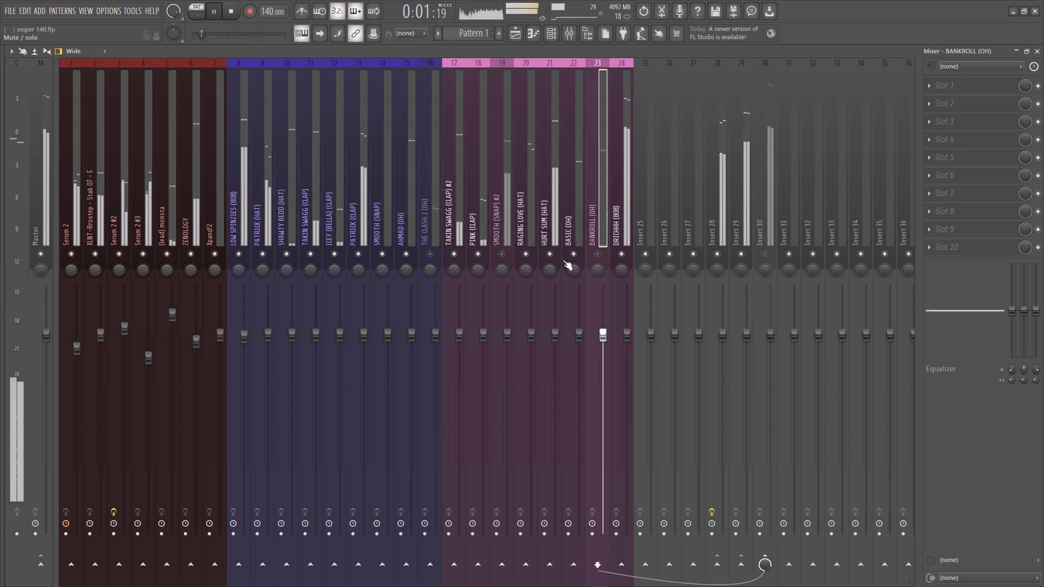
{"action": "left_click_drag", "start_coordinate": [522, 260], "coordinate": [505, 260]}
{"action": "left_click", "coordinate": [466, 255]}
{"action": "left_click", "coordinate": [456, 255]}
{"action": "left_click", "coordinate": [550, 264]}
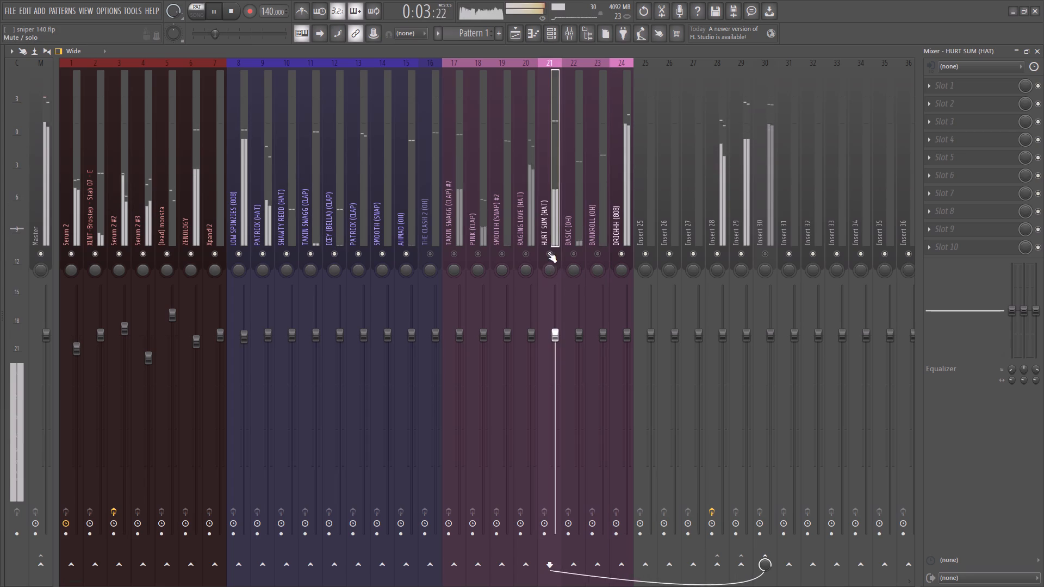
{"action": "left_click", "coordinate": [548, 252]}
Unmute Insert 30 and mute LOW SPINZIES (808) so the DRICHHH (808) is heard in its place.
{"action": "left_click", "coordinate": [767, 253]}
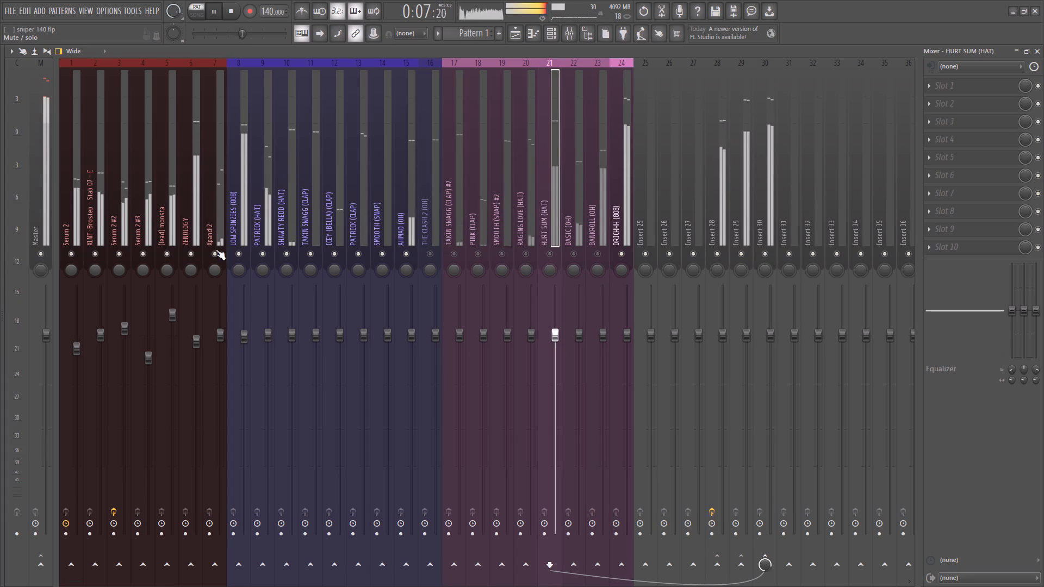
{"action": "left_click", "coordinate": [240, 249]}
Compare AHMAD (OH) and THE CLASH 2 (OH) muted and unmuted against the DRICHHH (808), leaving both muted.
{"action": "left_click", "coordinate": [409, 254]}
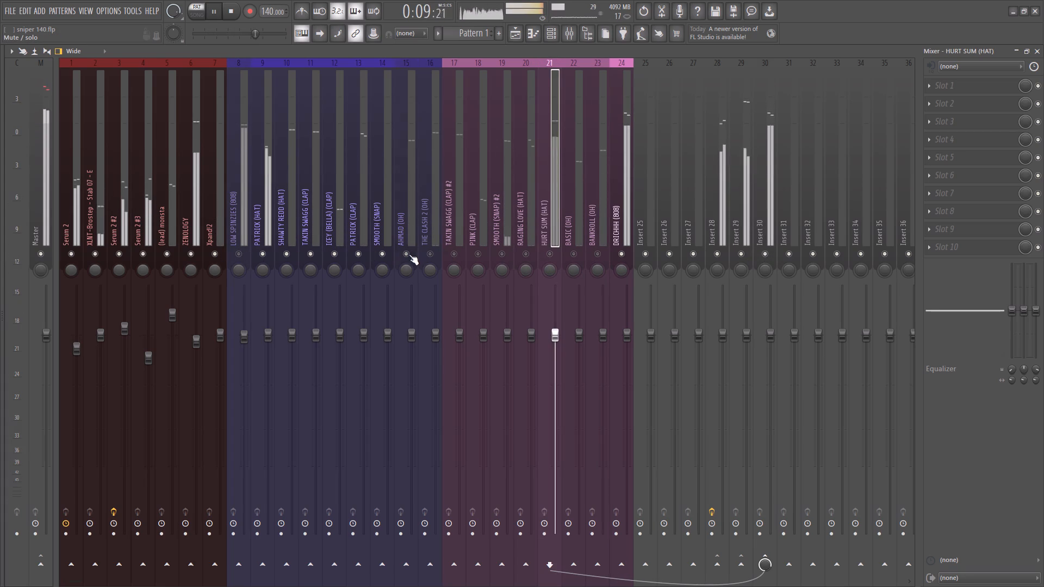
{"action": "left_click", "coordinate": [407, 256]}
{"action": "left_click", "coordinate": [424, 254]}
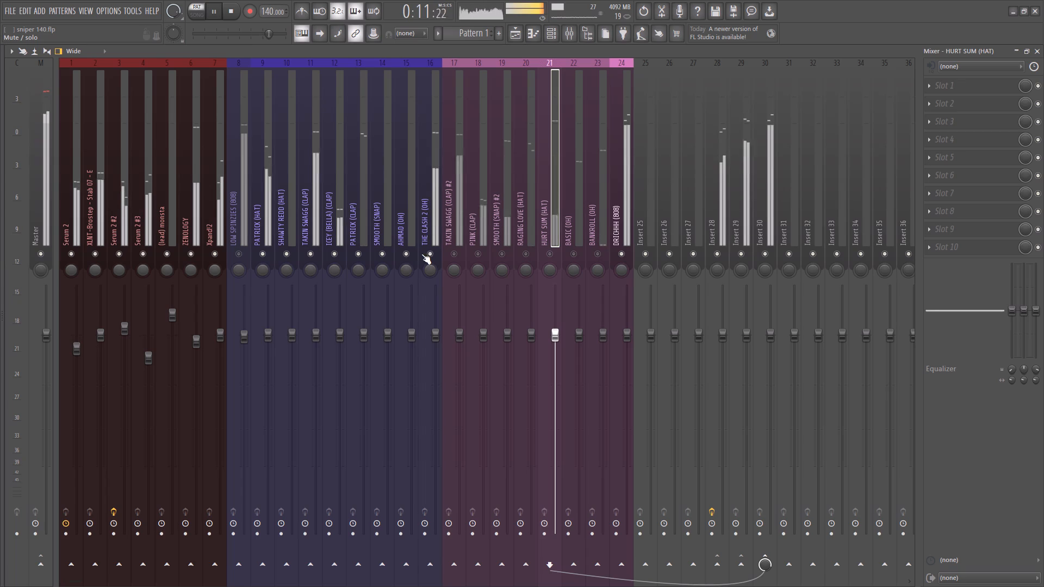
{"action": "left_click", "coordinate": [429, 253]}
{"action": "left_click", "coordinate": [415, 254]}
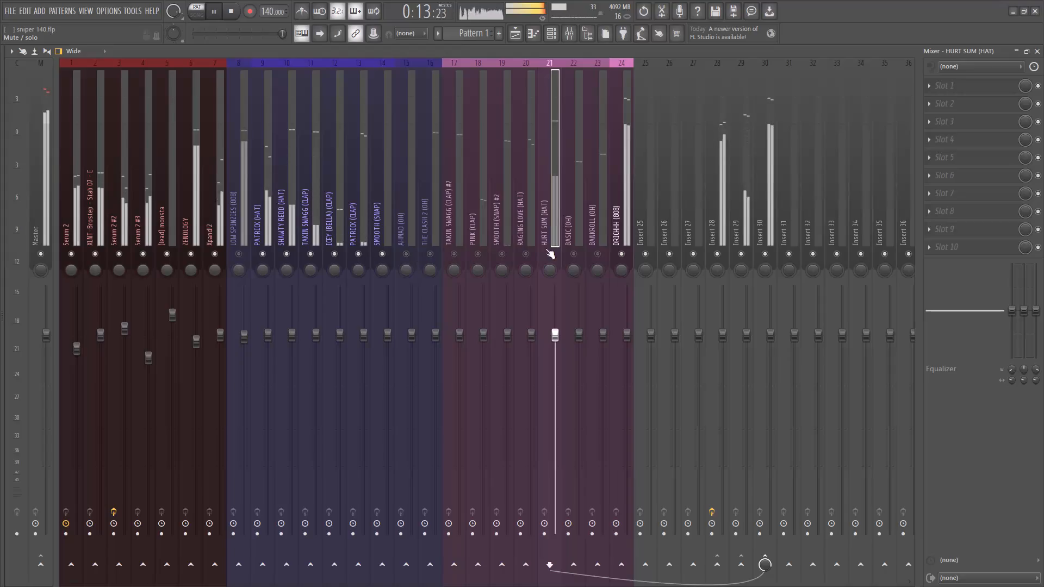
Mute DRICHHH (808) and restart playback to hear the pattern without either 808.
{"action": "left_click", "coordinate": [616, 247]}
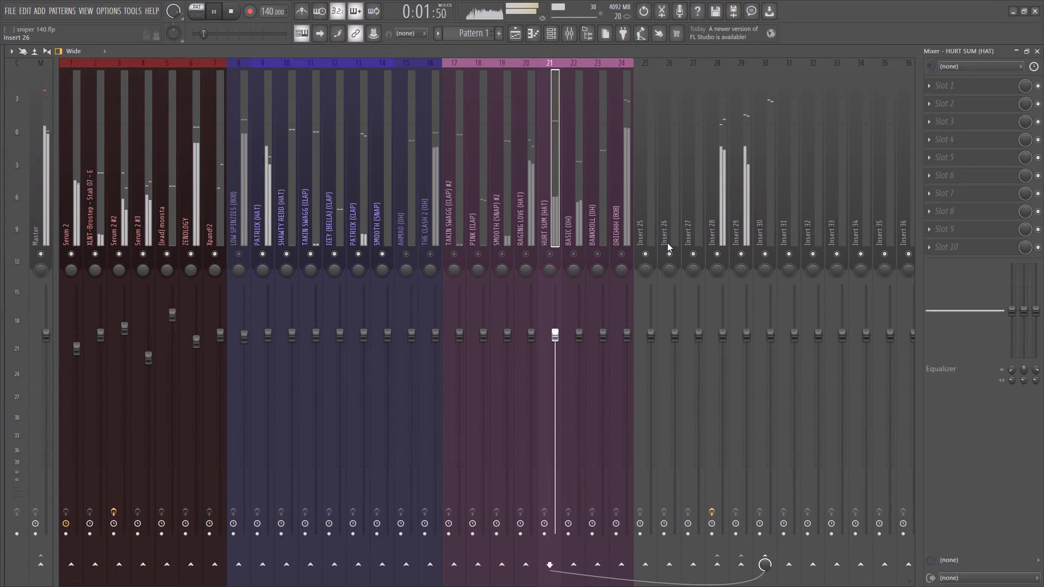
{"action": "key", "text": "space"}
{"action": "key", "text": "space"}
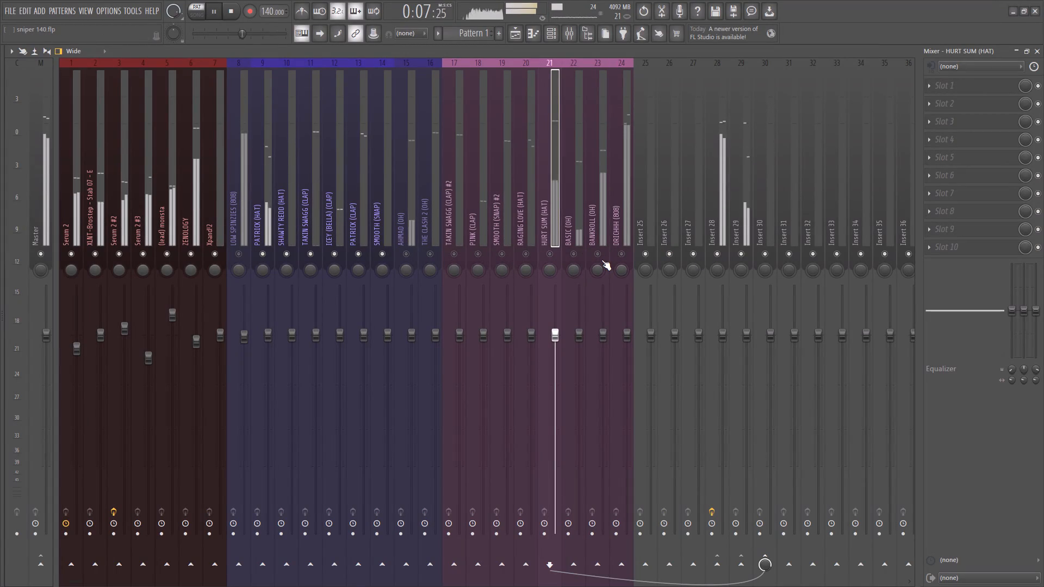
Stop playback and unmute all mixer tracks.
{"action": "key", "text": "space"}
{"action": "right_click", "coordinate": [625, 246]}
{"action": "right_click", "coordinate": [625, 246]}
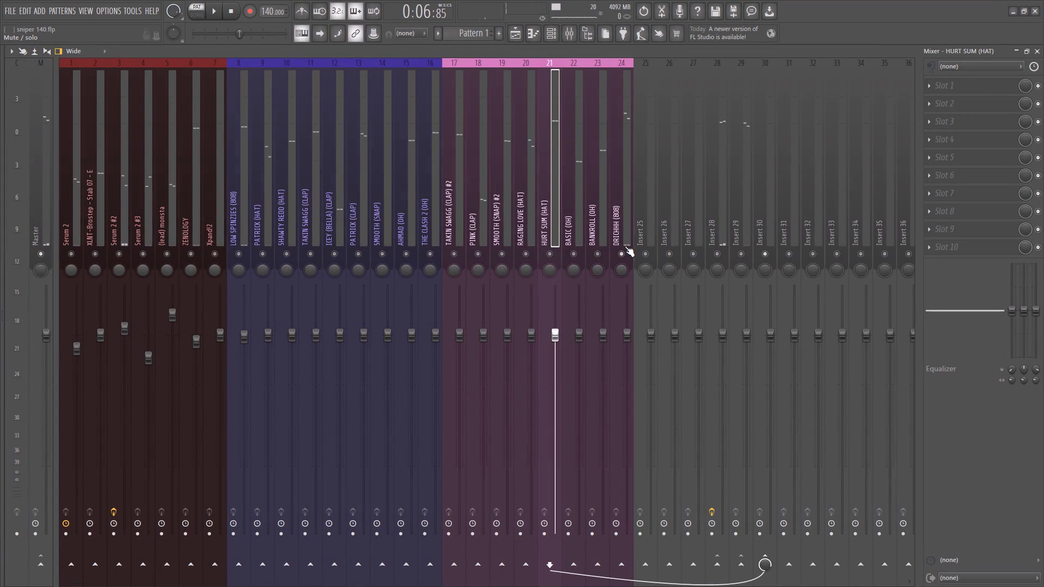
Check the mixer routing of Inserts 28, 29 and 30.
{"action": "left_click", "coordinate": [720, 210]}
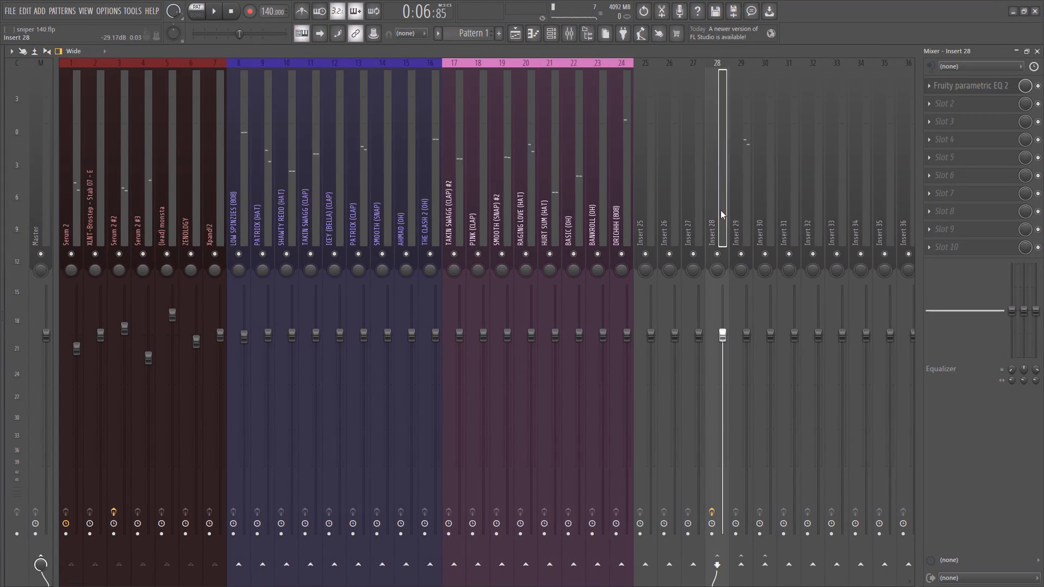
{"action": "left_click", "coordinate": [743, 222]}
{"action": "left_click", "coordinate": [737, 223]}
{"action": "left_click", "coordinate": [724, 223]}
{"action": "left_click", "coordinate": [740, 218]}
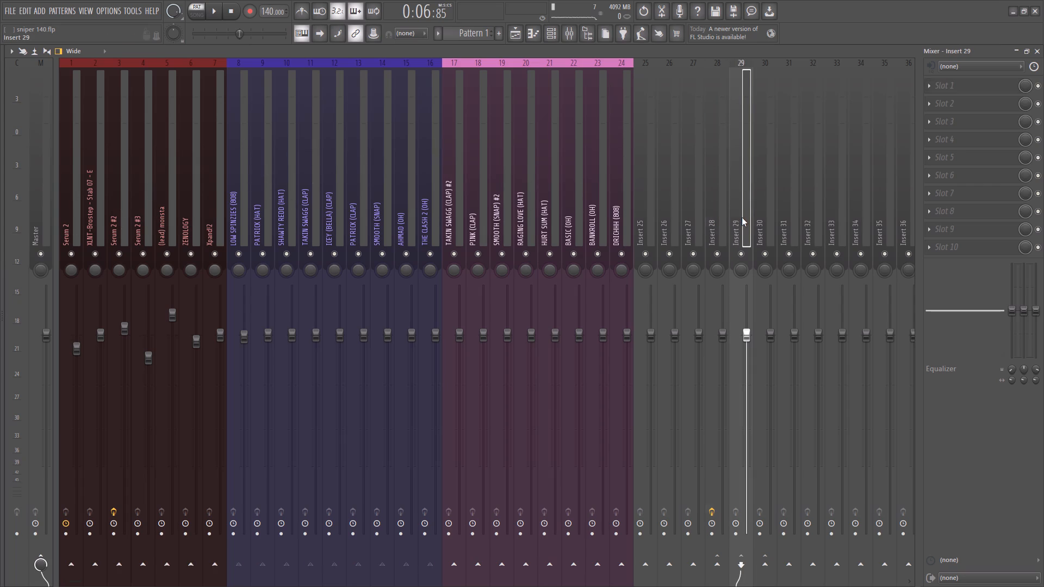
{"action": "left_click", "coordinate": [758, 222]}
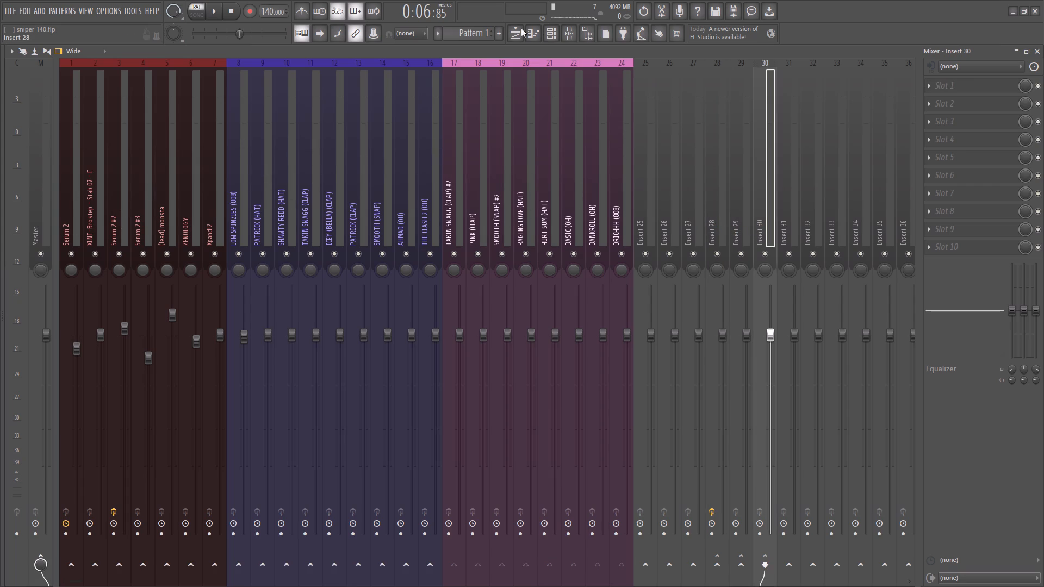
Show the playlist and save the project.
{"action": "left_click", "coordinate": [520, 38]}
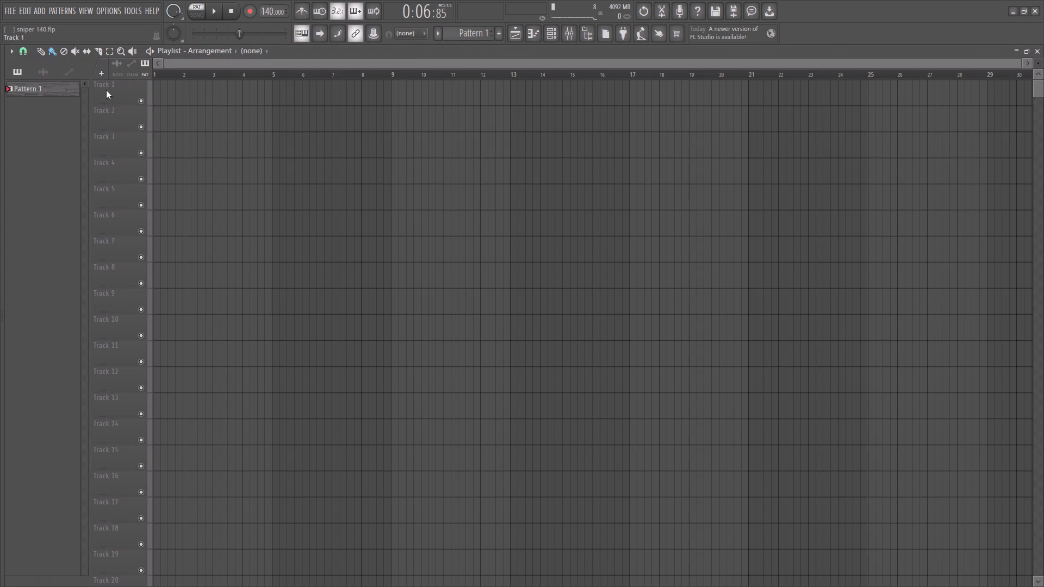
{"action": "right_click_drag", "start_coordinate": [54, 103], "coordinate": [54, 88]}
{"action": "right_click", "coordinate": [54, 88]}
{"action": "left_click", "coordinate": [21, 340]}
{"action": "key", "text": "ctrl+s"}
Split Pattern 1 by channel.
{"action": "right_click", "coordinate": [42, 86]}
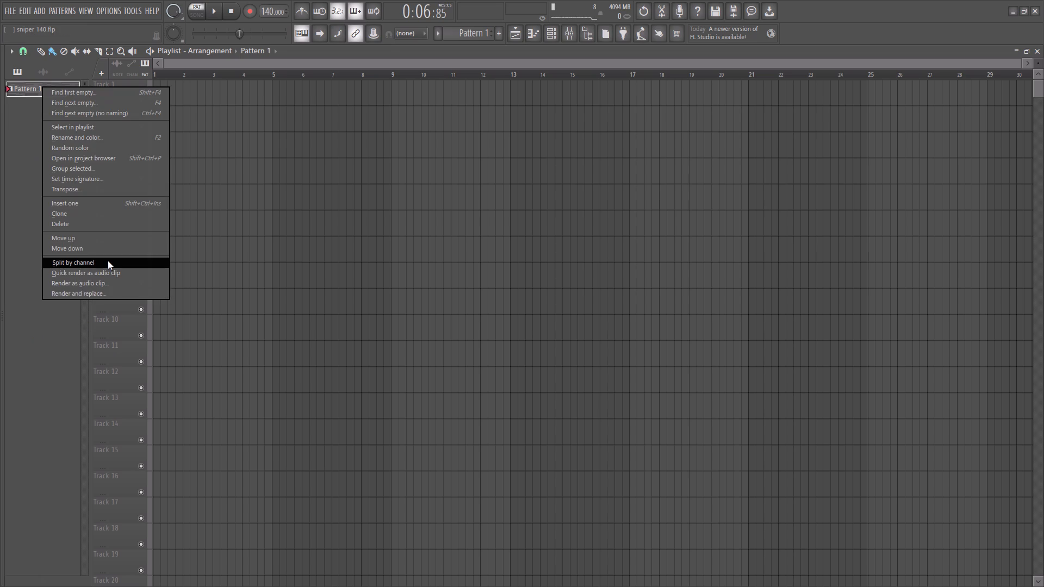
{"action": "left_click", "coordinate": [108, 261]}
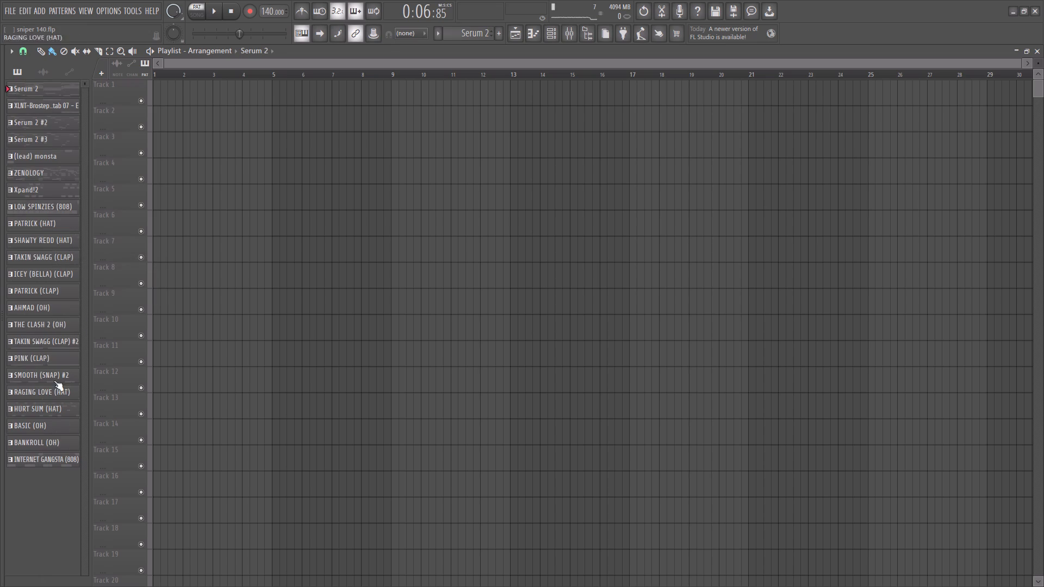
Review the channel rack and the mixer, returning to the playlist.
{"action": "left_click", "coordinate": [551, 32]}
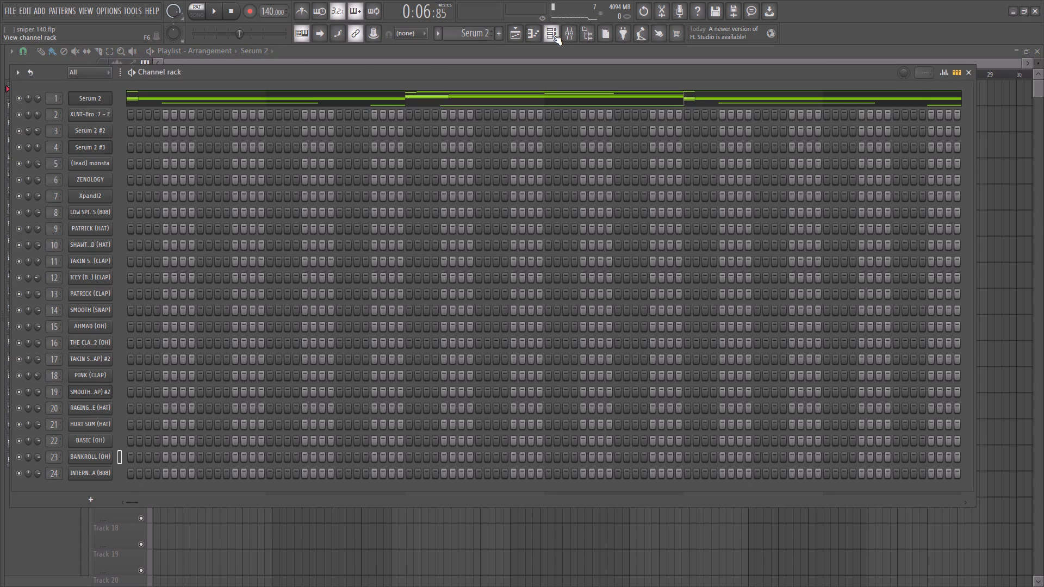
{"action": "left_click", "coordinate": [552, 37]}
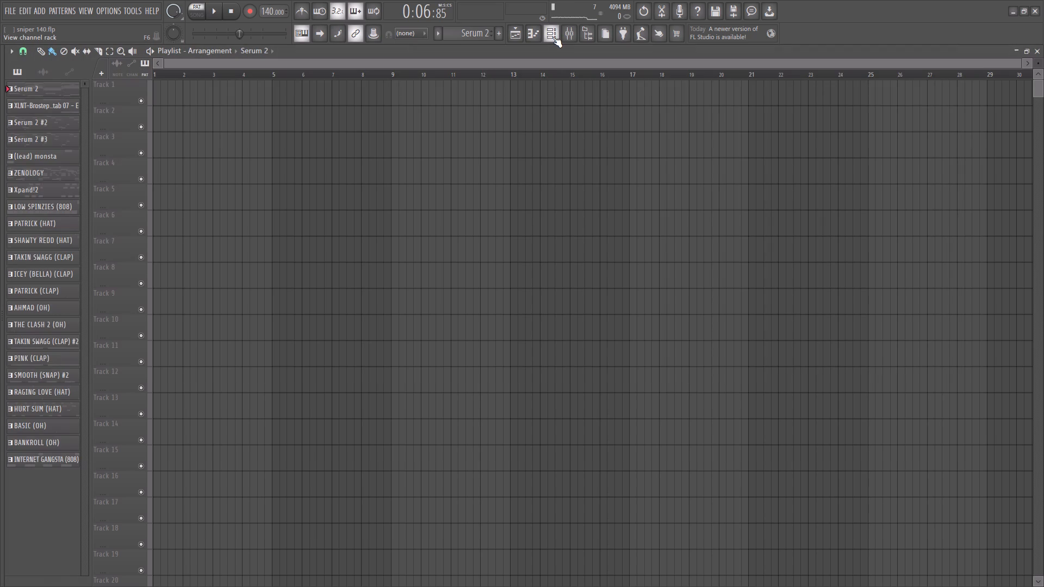
{"action": "left_click", "coordinate": [552, 37]}
{"action": "left_click", "coordinate": [552, 37]}
{"action": "left_click", "coordinate": [568, 36]}
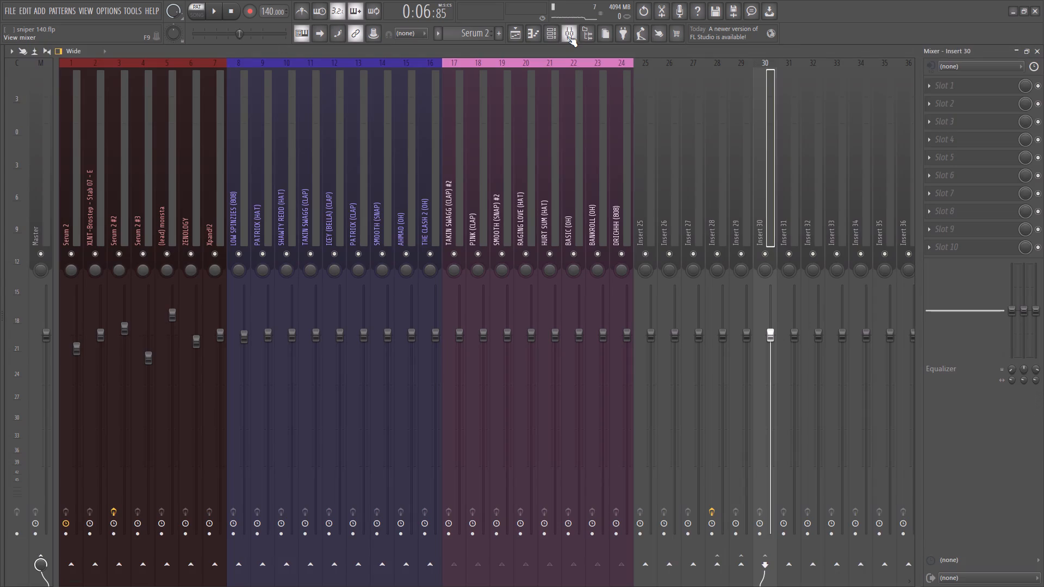
{"action": "left_click", "coordinate": [568, 36]}
{"action": "left_click", "coordinate": [568, 36]}
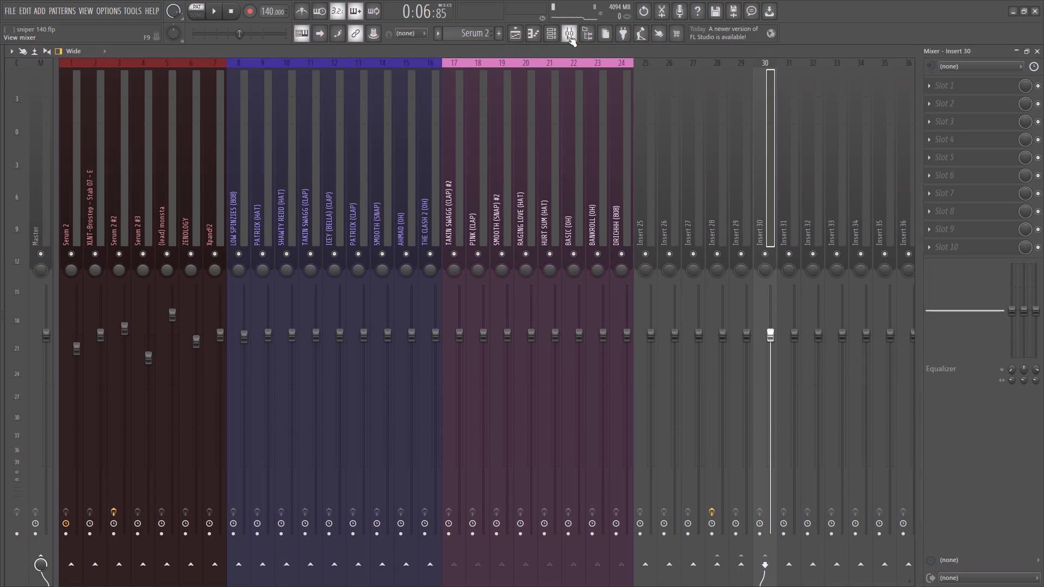
{"action": "left_click", "coordinate": [567, 36]}
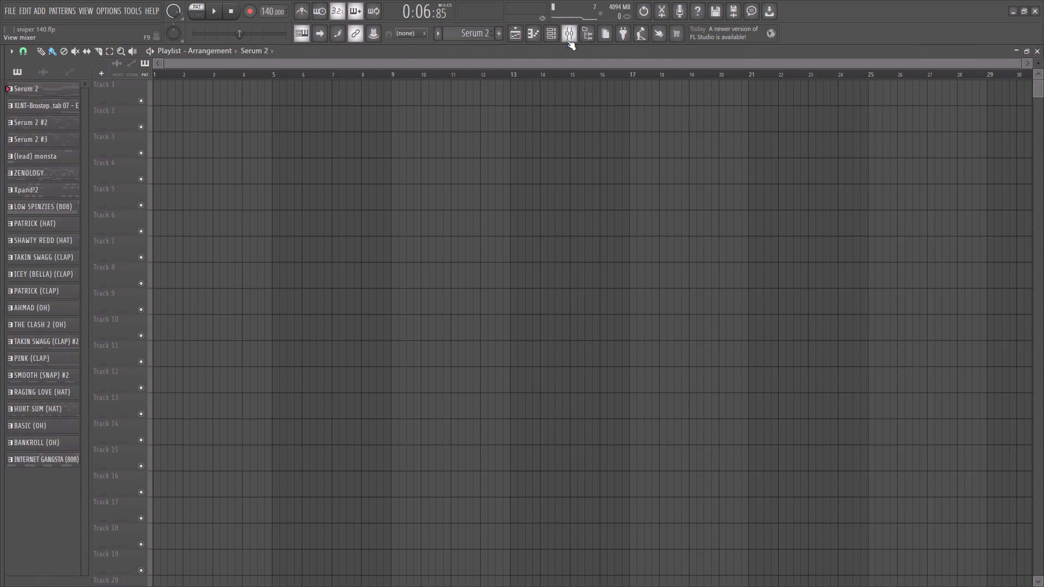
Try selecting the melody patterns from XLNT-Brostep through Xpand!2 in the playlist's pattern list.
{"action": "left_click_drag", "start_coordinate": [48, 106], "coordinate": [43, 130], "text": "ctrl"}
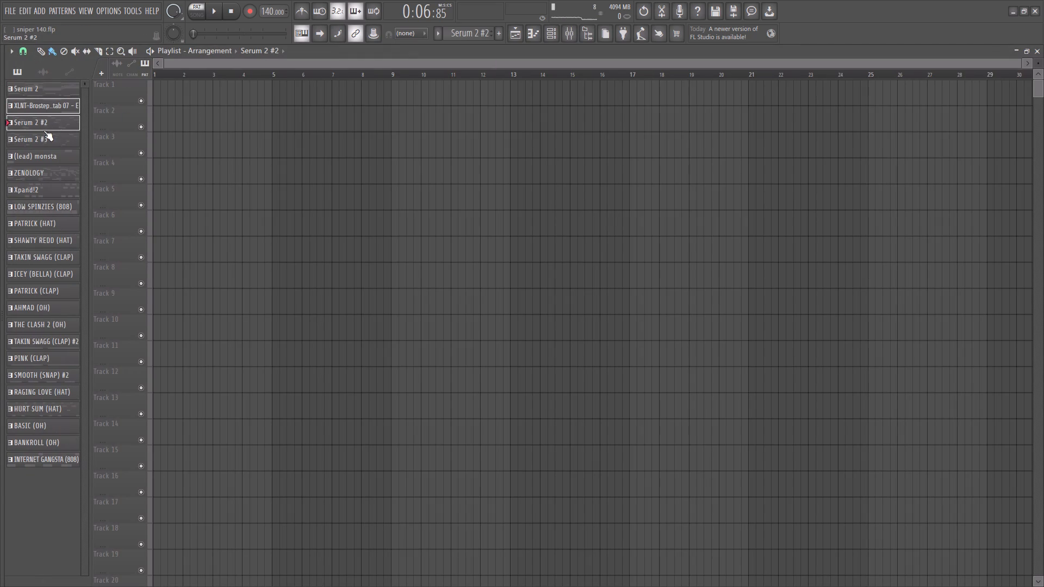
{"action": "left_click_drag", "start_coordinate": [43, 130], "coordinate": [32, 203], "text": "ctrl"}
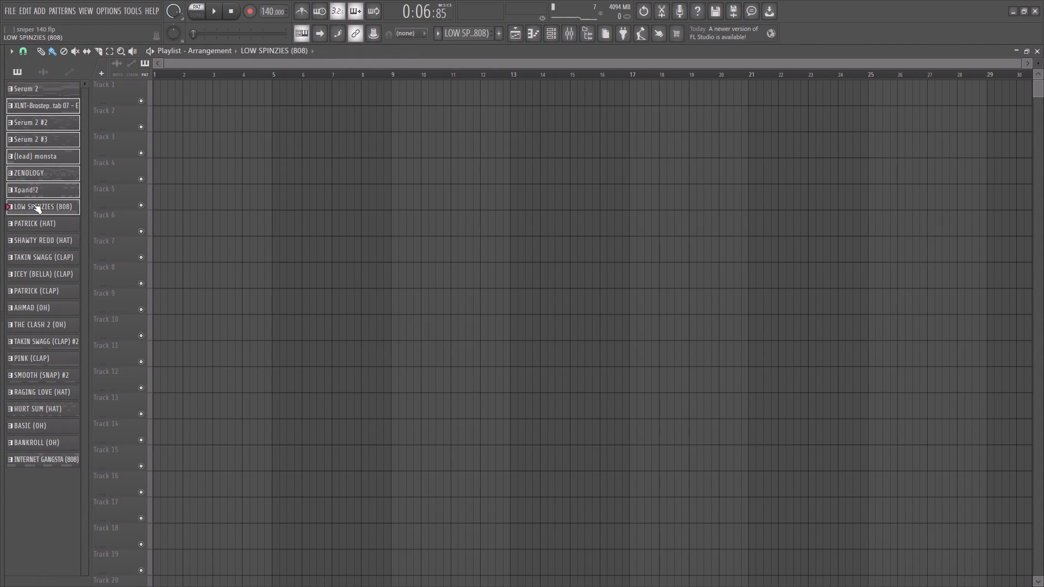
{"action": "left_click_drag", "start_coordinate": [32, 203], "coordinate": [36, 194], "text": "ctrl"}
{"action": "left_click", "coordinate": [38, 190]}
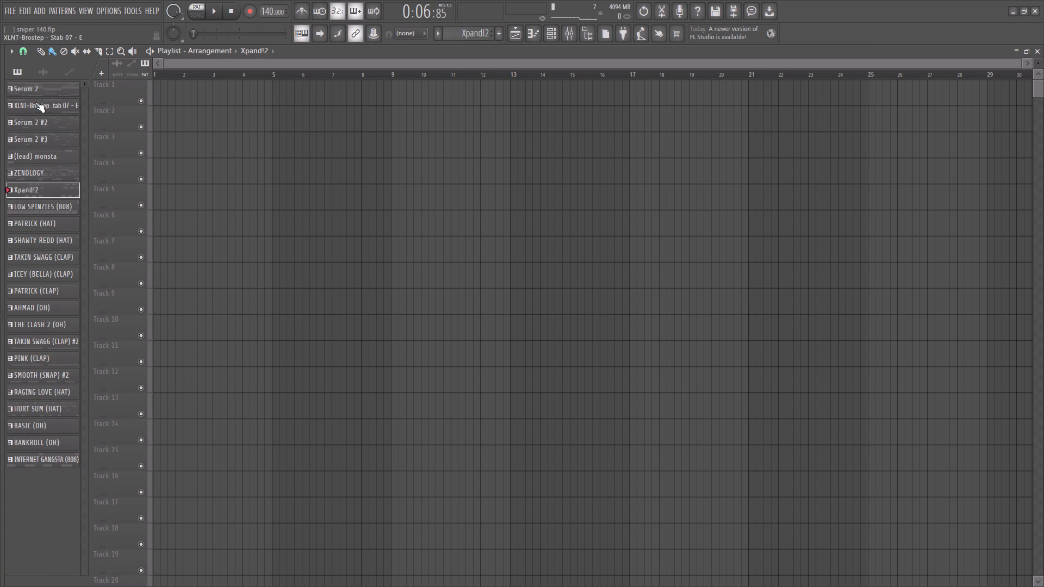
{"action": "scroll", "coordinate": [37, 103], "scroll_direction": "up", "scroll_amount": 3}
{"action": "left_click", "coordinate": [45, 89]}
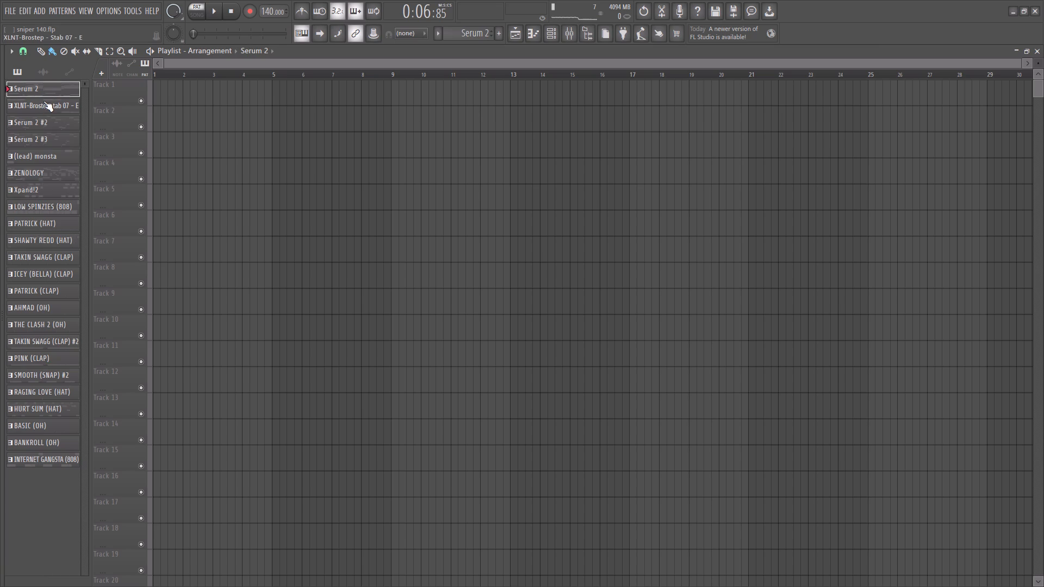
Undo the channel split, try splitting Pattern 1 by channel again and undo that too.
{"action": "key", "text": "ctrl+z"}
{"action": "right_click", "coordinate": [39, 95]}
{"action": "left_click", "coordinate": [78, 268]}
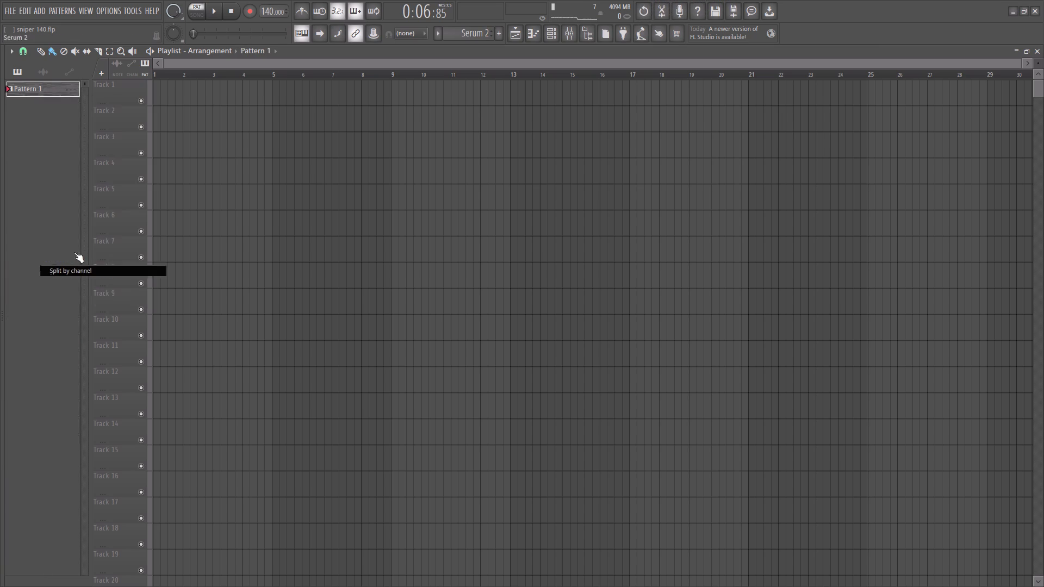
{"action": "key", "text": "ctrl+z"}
Clone Pattern 1 and split the clone, Pattern 2, by channel.
{"action": "right_click", "coordinate": [45, 83]}
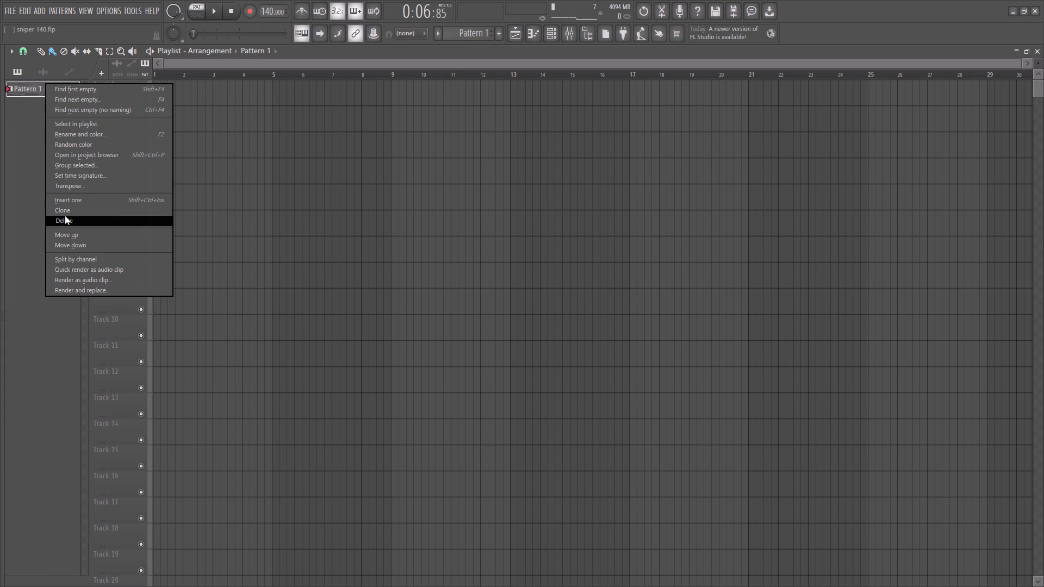
{"action": "left_click", "coordinate": [65, 211]}
{"action": "right_click", "coordinate": [41, 101]}
{"action": "left_click", "coordinate": [73, 278]}
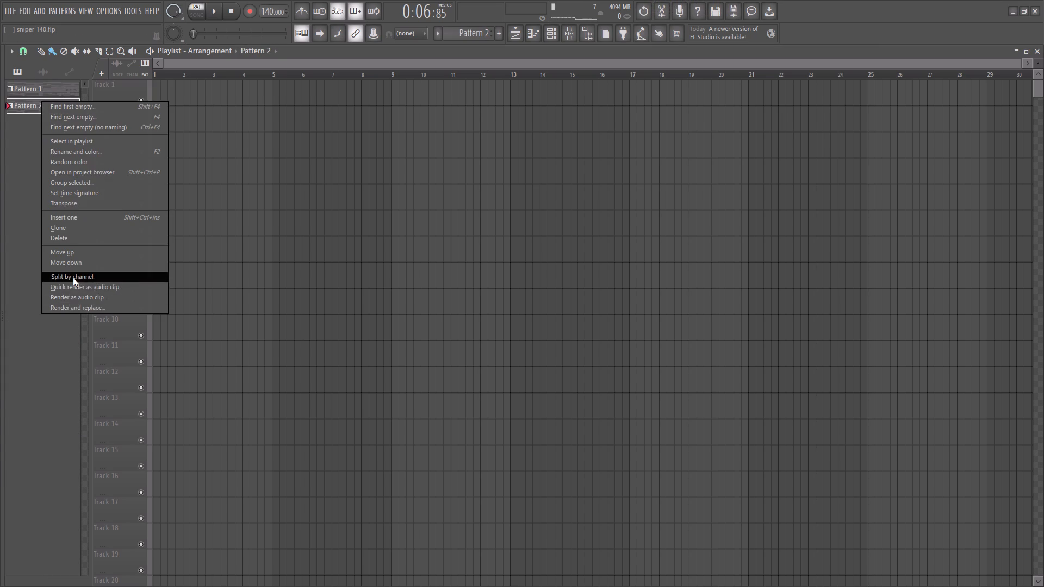
Select the melody patterns from Serum 2 through Xpand!2 and colour them with the blue-to-grey gradient, leaving their names as they are.
{"action": "left_click_drag", "start_coordinate": [38, 109], "coordinate": [34, 158], "text": "ctrl"}
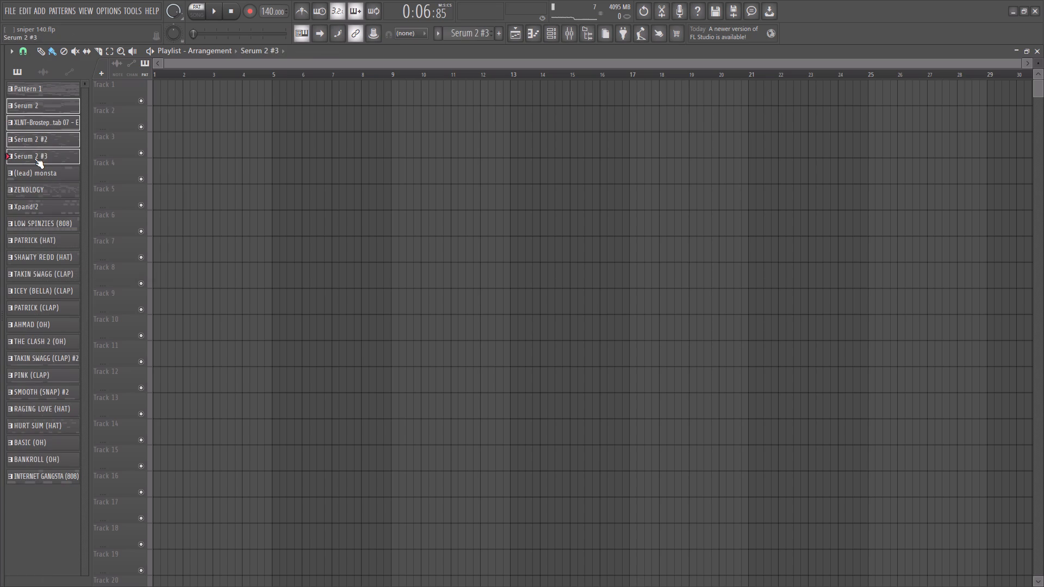
{"action": "left_click_drag", "start_coordinate": [34, 158], "coordinate": [38, 205], "text": "ctrl"}
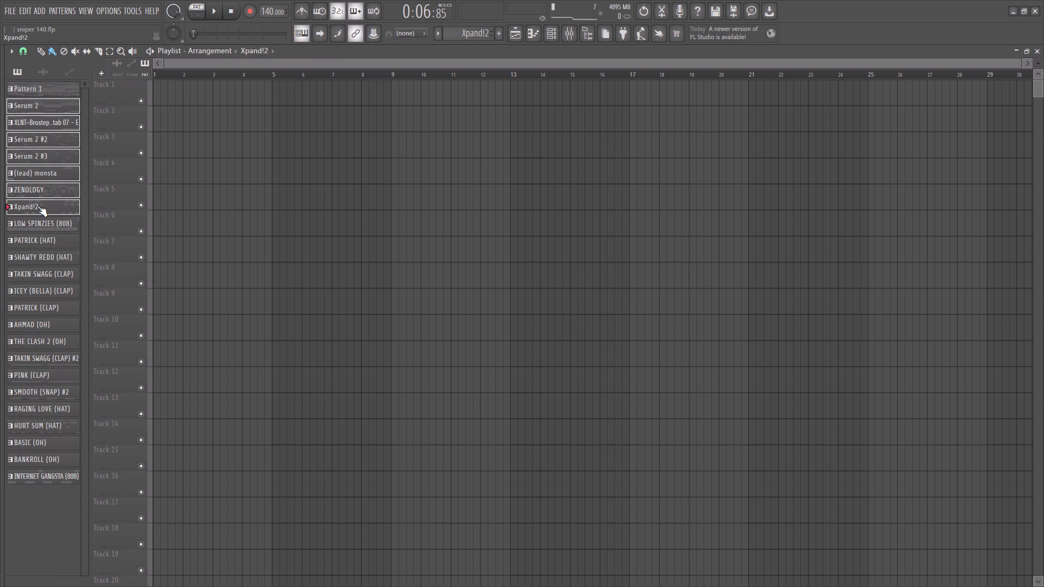
{"action": "right_click", "coordinate": [45, 188]}
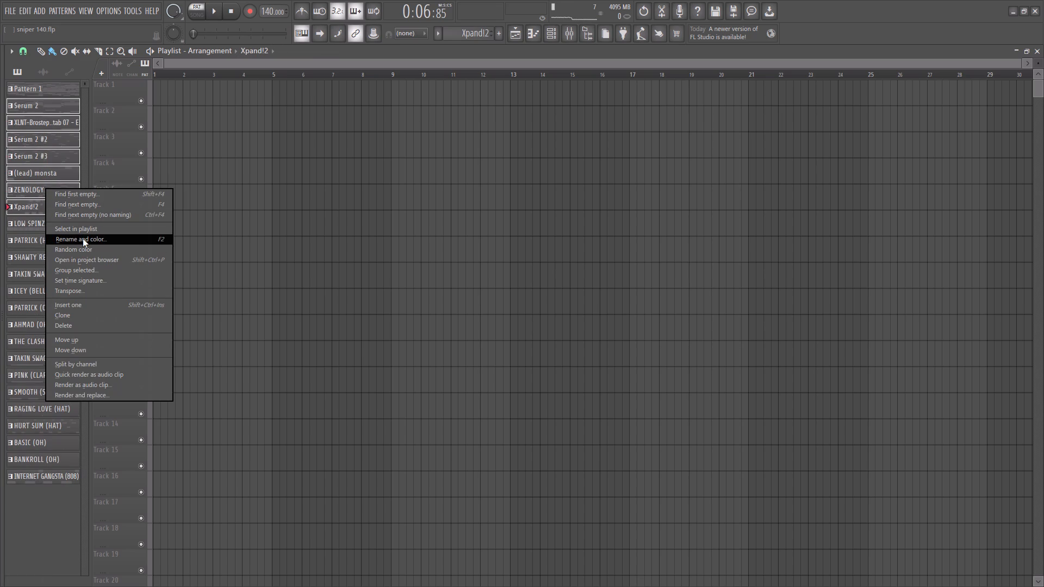
{"action": "left_click", "coordinate": [83, 239]}
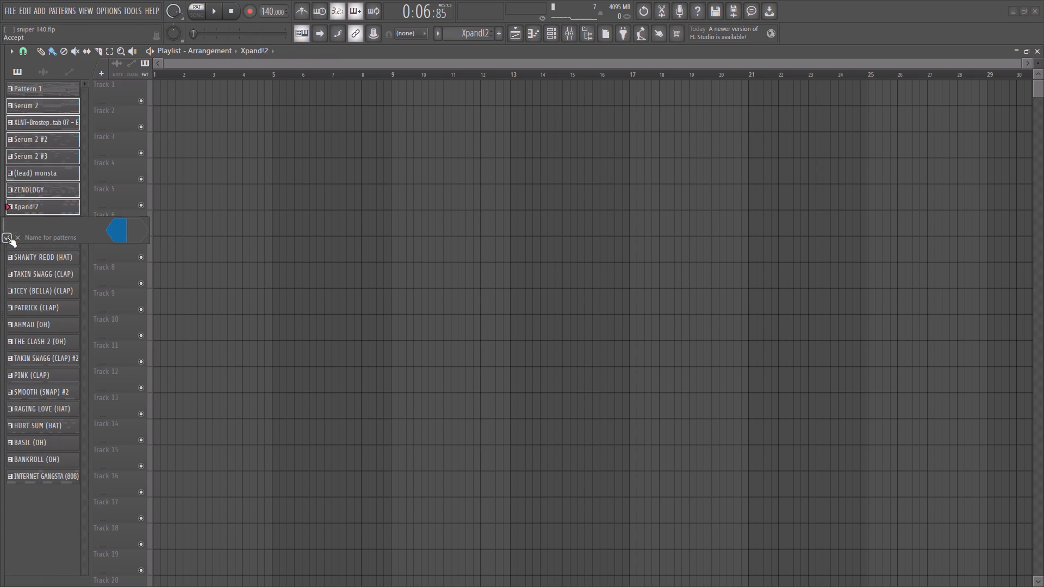
{"action": "left_click", "coordinate": [7, 237]}
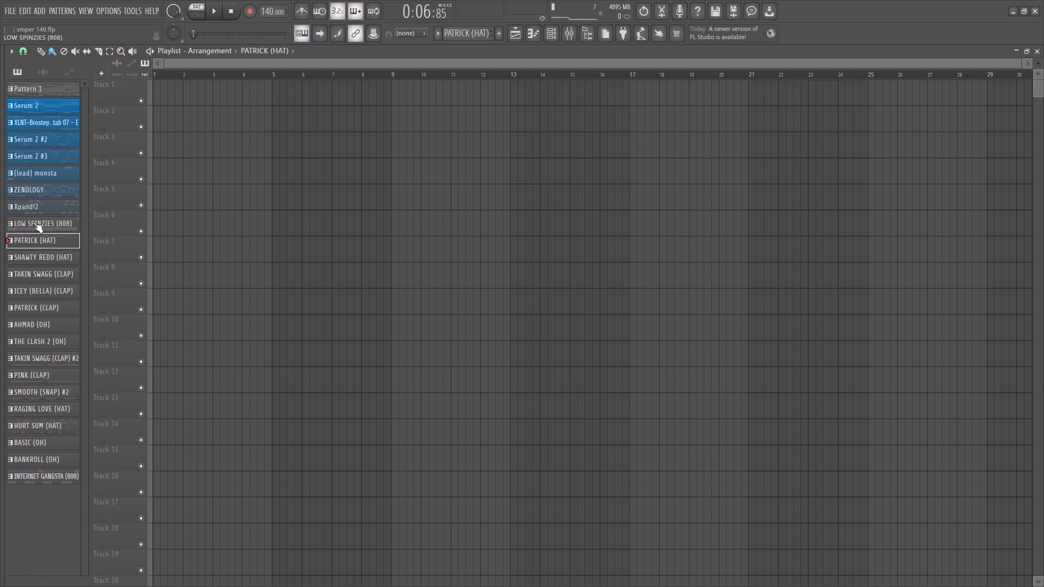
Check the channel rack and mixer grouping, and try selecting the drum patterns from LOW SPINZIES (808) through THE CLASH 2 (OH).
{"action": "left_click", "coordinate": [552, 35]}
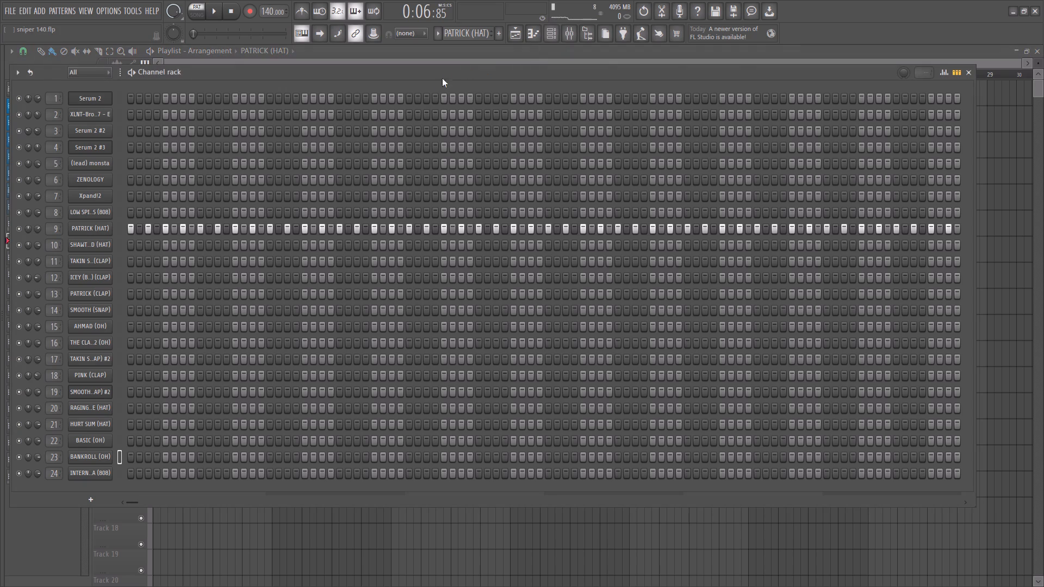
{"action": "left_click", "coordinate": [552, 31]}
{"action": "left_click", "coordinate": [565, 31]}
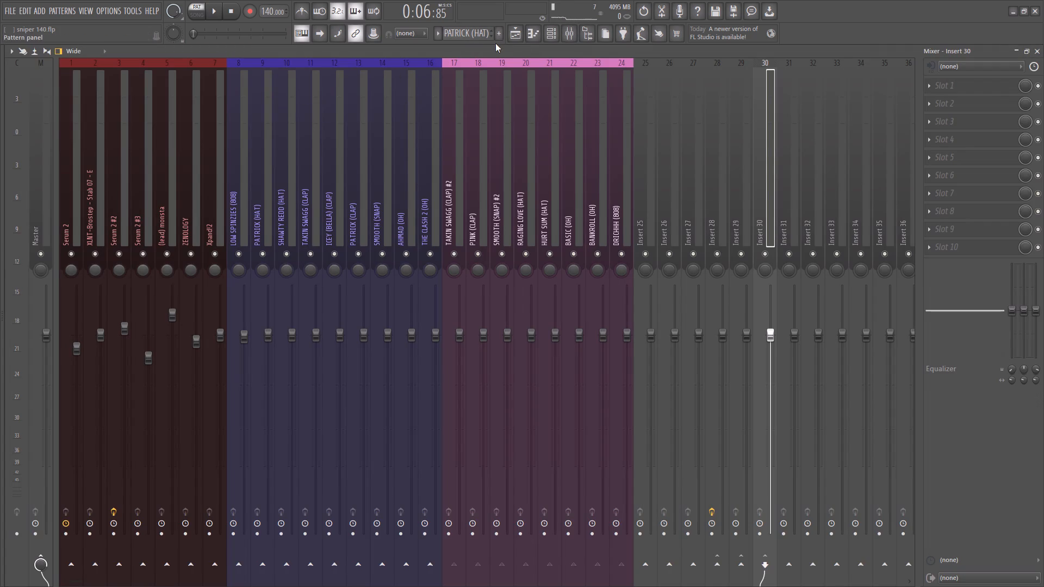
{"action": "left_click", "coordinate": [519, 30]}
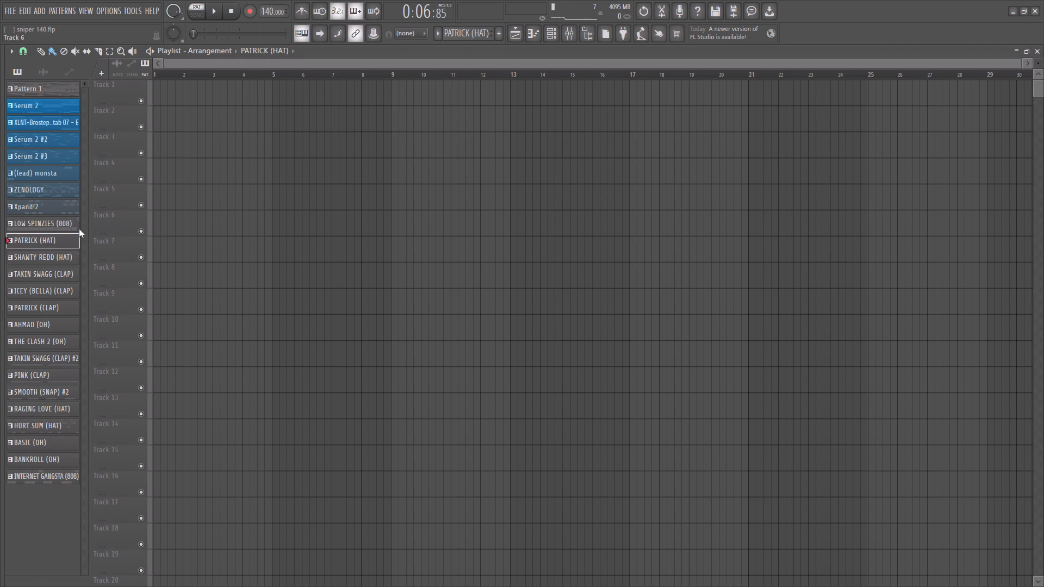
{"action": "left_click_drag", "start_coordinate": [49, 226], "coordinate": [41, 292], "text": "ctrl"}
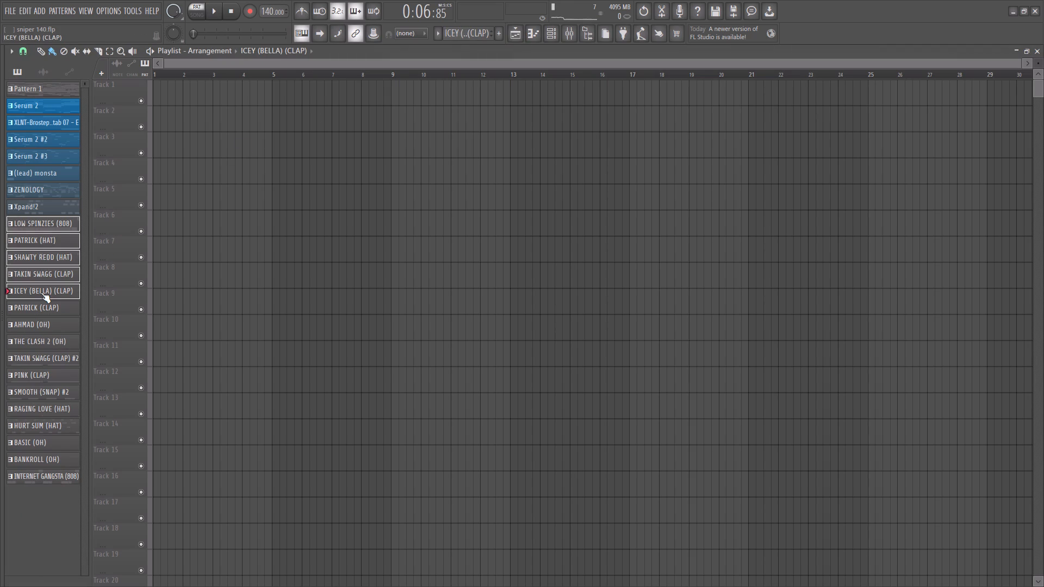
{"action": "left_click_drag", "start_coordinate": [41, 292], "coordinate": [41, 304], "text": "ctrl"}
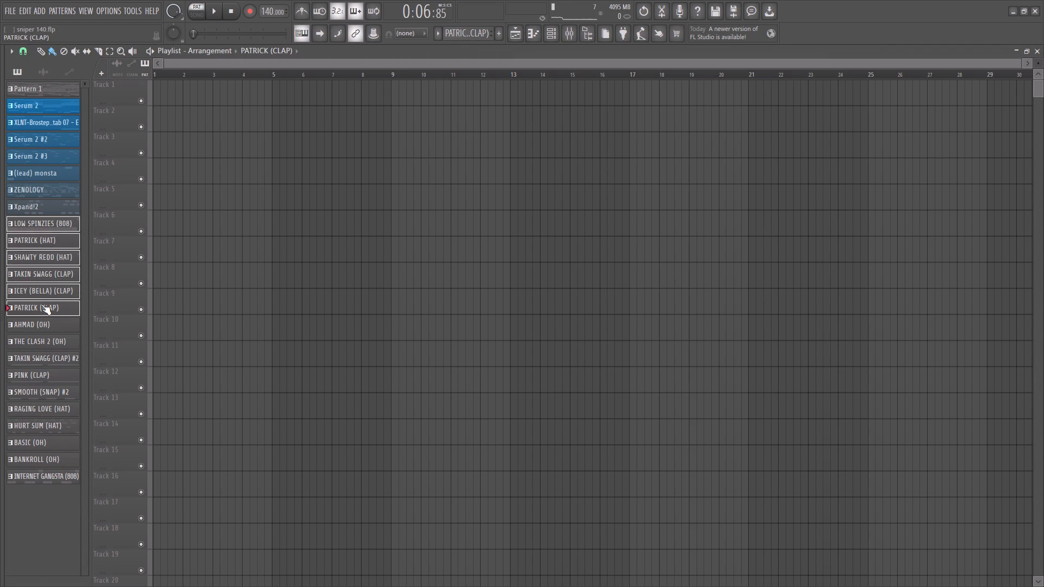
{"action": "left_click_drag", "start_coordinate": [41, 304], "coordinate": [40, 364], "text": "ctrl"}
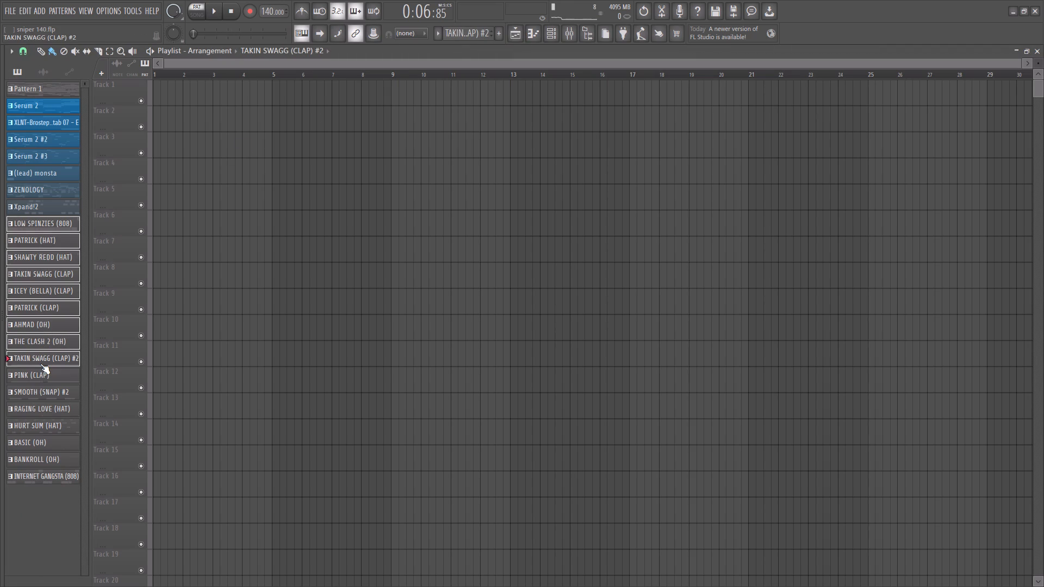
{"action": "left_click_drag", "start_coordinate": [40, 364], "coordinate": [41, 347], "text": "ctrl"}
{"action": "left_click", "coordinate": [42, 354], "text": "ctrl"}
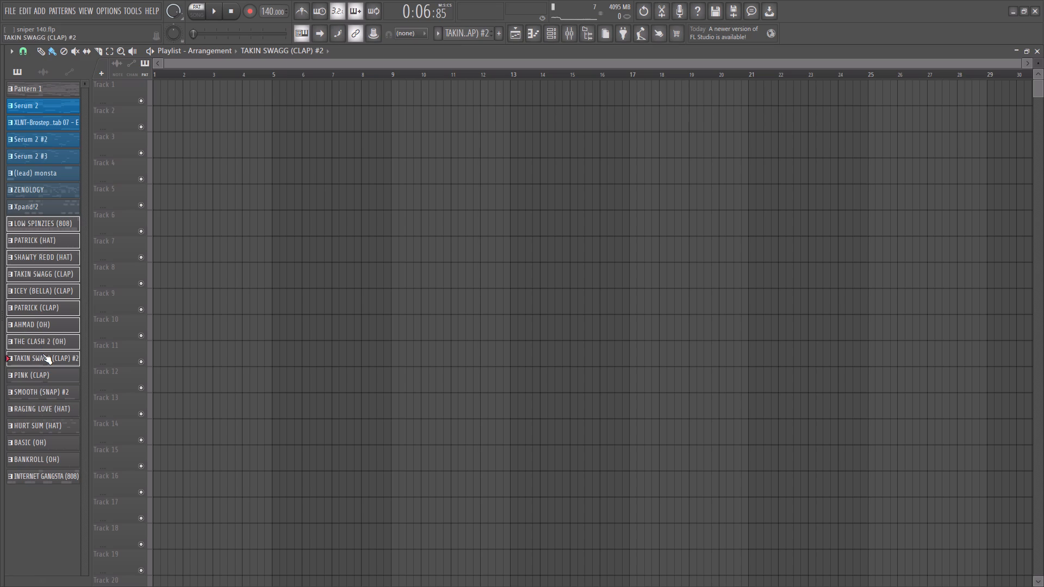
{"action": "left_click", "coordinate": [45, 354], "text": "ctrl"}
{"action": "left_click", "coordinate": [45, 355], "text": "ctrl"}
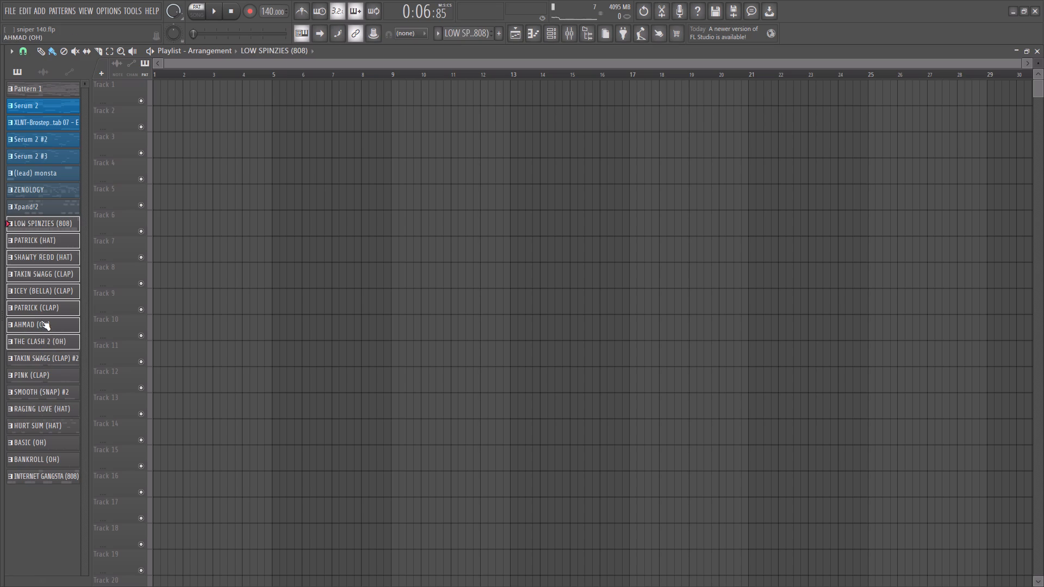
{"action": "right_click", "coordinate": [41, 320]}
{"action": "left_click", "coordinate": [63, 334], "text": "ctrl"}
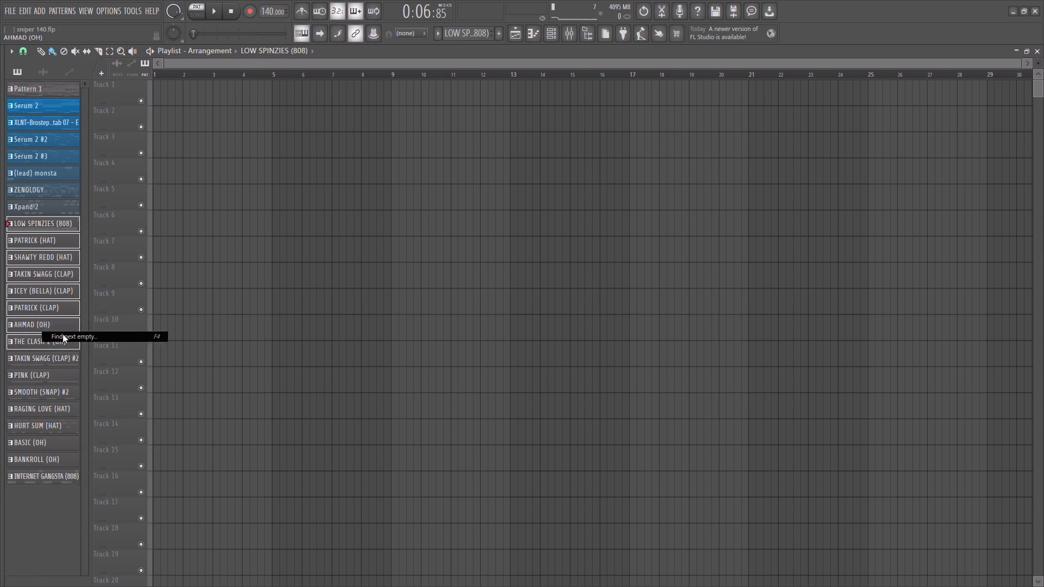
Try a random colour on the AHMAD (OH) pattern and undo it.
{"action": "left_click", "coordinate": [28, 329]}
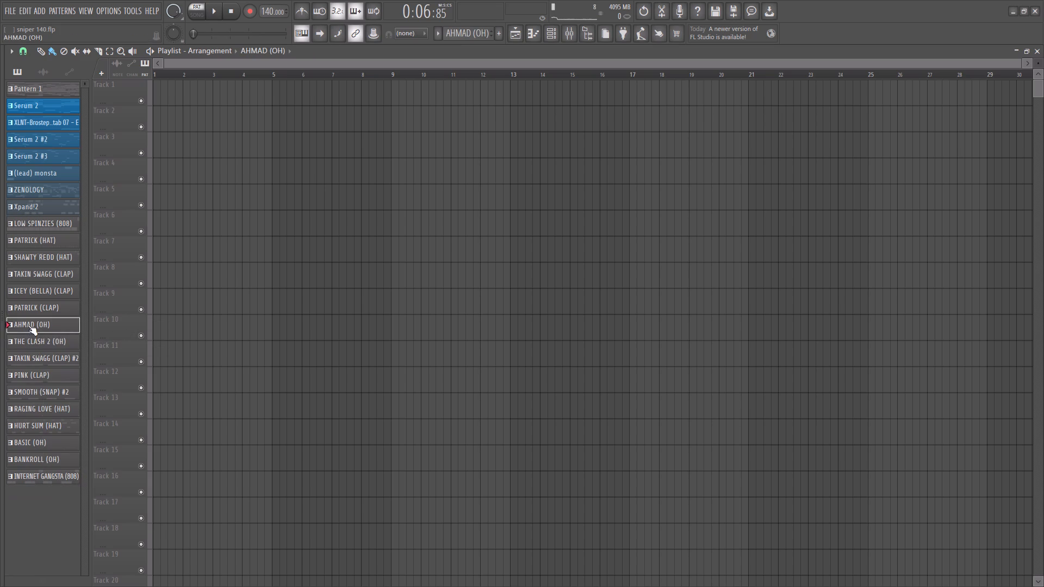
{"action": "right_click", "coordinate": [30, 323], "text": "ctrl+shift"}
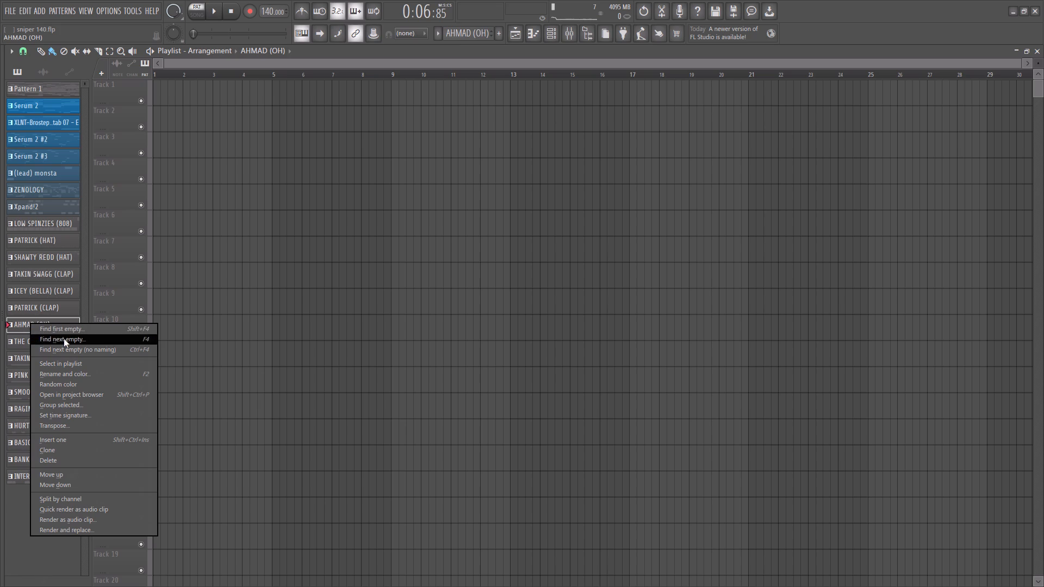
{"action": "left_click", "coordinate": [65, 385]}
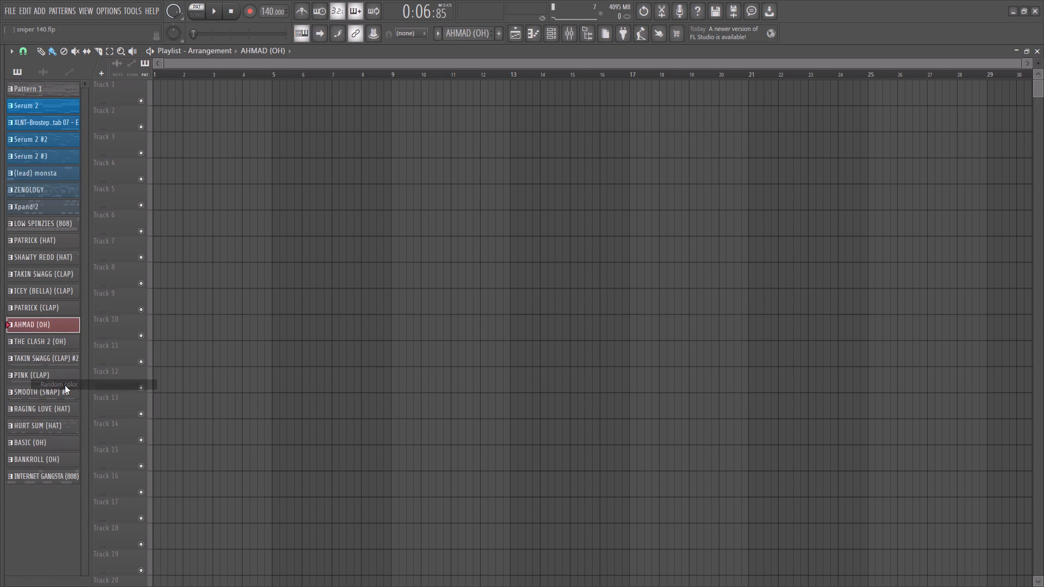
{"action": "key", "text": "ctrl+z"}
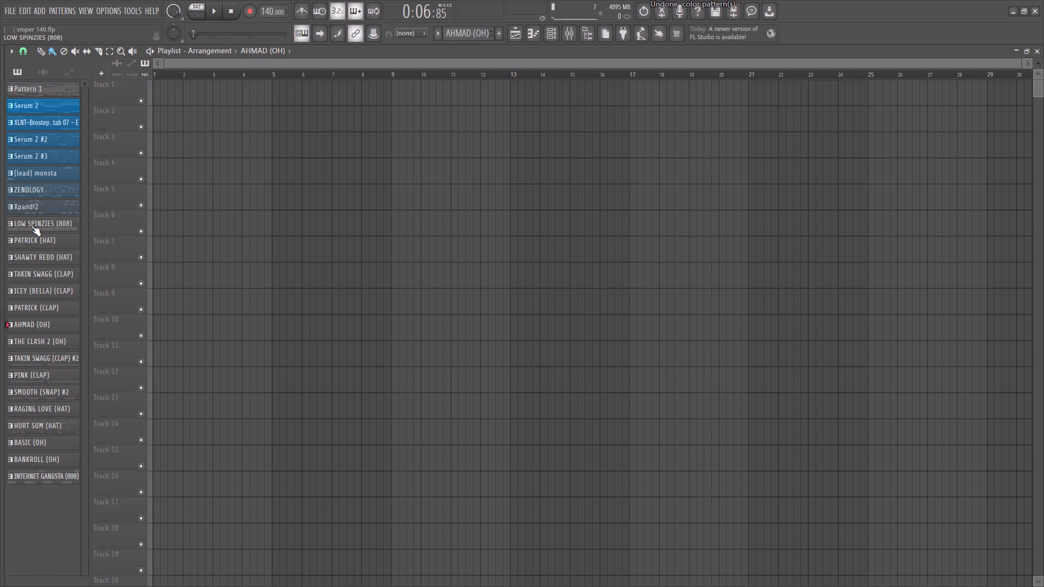
Select the drum patterns from LOW SPINZIES (808) through THE CLASH 2 (OH) and colour them with a magenta-to-grey gradient.
{"action": "left_click_drag", "start_coordinate": [31, 224], "coordinate": [30, 326], "text": "ctrl"}
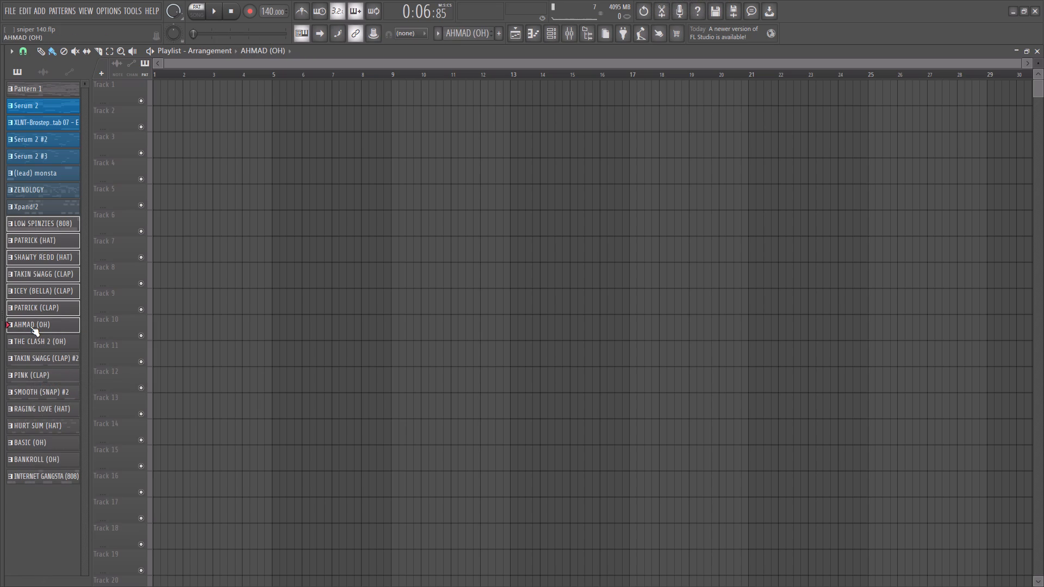
{"action": "left_click_drag", "start_coordinate": [30, 326], "coordinate": [30, 327], "text": "ctrl"}
{"action": "left_click", "coordinate": [37, 343], "text": "ctrl+shift"}
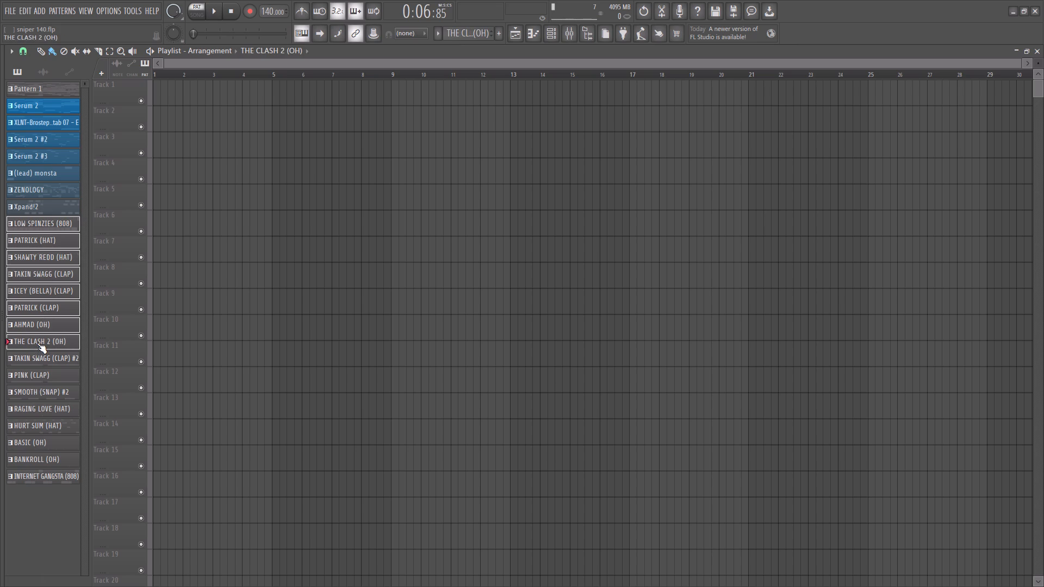
{"action": "right_click", "coordinate": [37, 343], "text": "ctrl"}
{"action": "left_click", "coordinate": [38, 341], "text": "ctrl"}
{"action": "left_click", "coordinate": [38, 341], "text": "ctrl"}
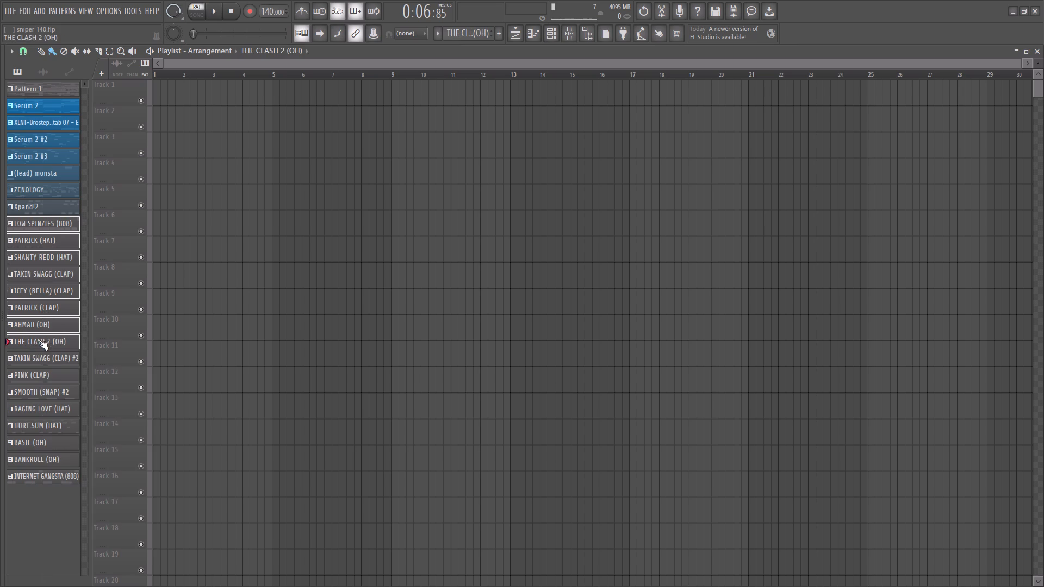
{"action": "right_click", "coordinate": [39, 337], "text": "ctrl+shift"}
{"action": "right_click", "coordinate": [30, 337], "text": "shift"}
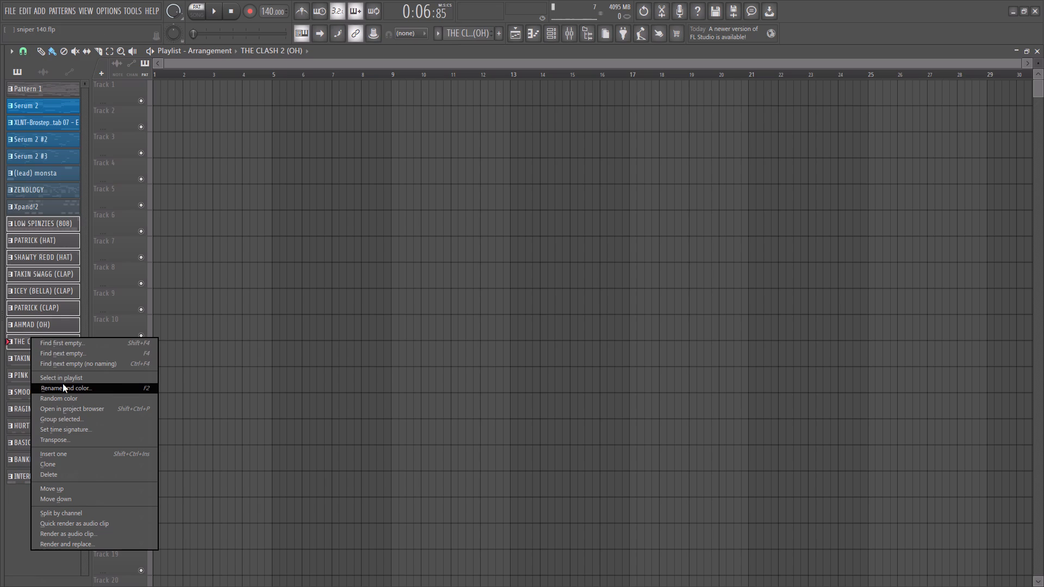
{"action": "left_click", "coordinate": [95, 382]}
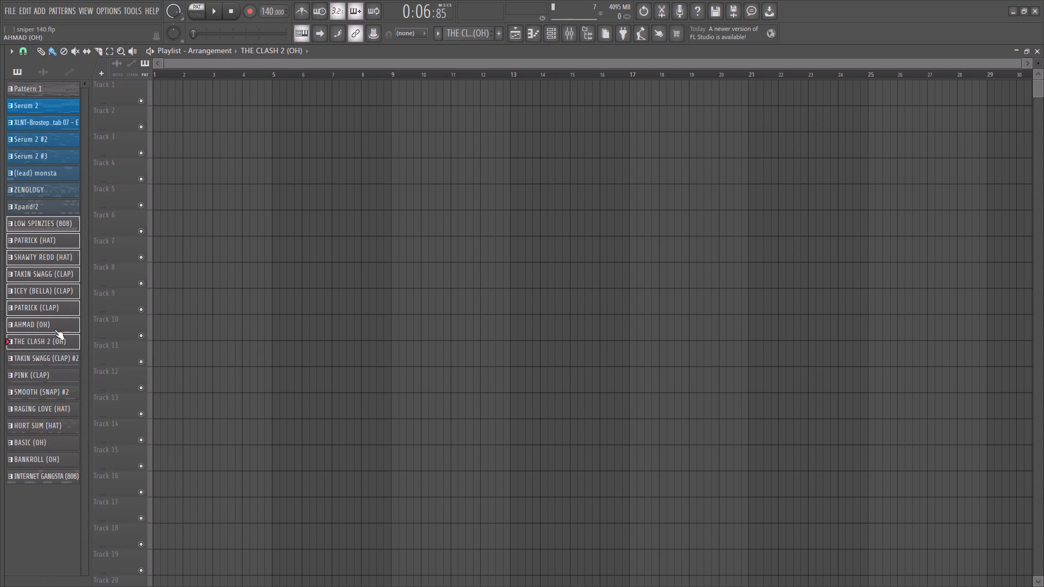
{"action": "right_click", "coordinate": [54, 329]}
{"action": "left_click", "coordinate": [96, 378]}
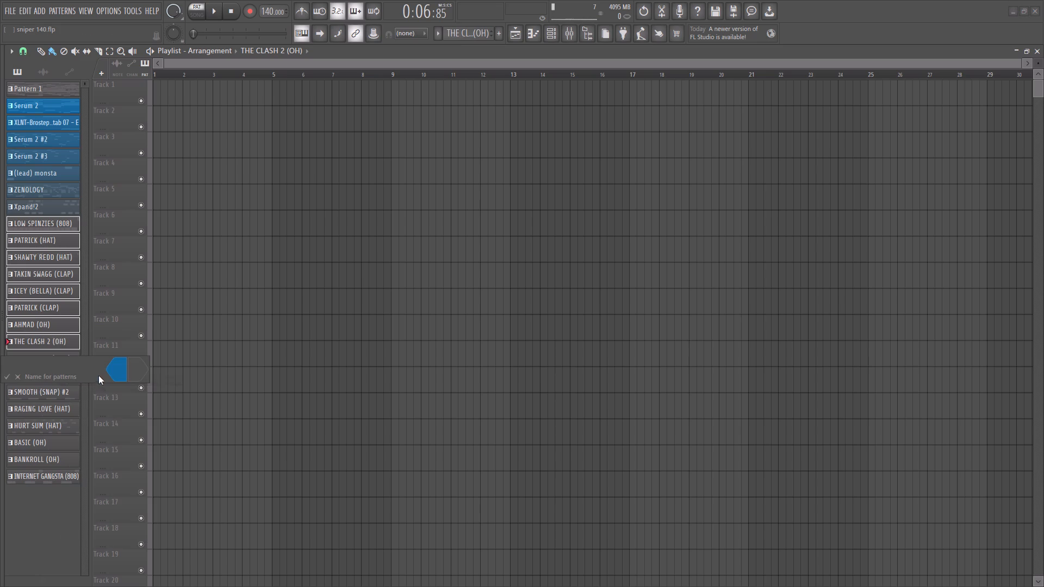
{"action": "left_click", "coordinate": [113, 366]}
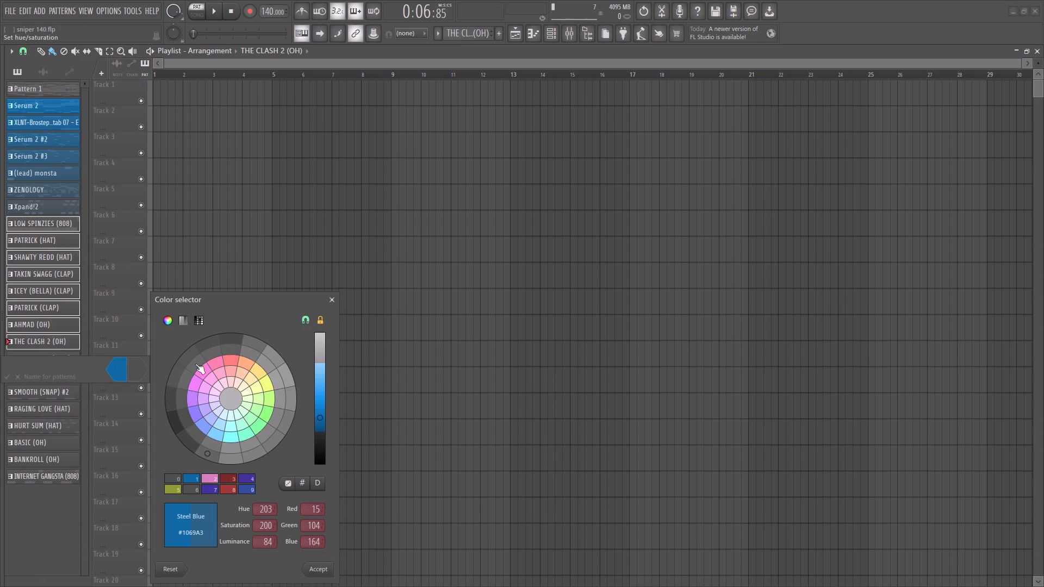
{"action": "left_click", "coordinate": [199, 374]}
{"action": "left_click", "coordinate": [326, 569]}
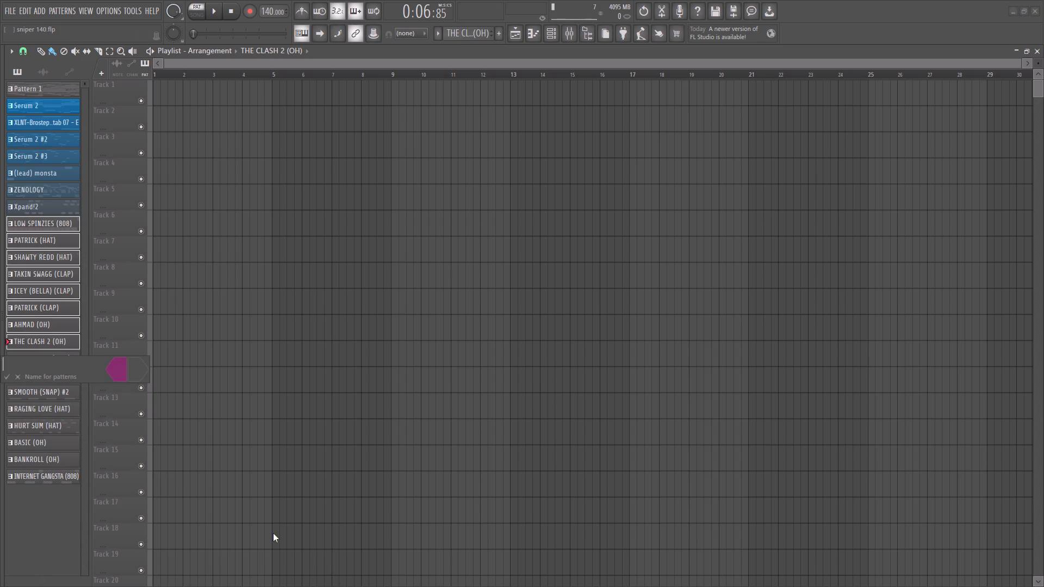
{"action": "left_click", "coordinate": [11, 376]}
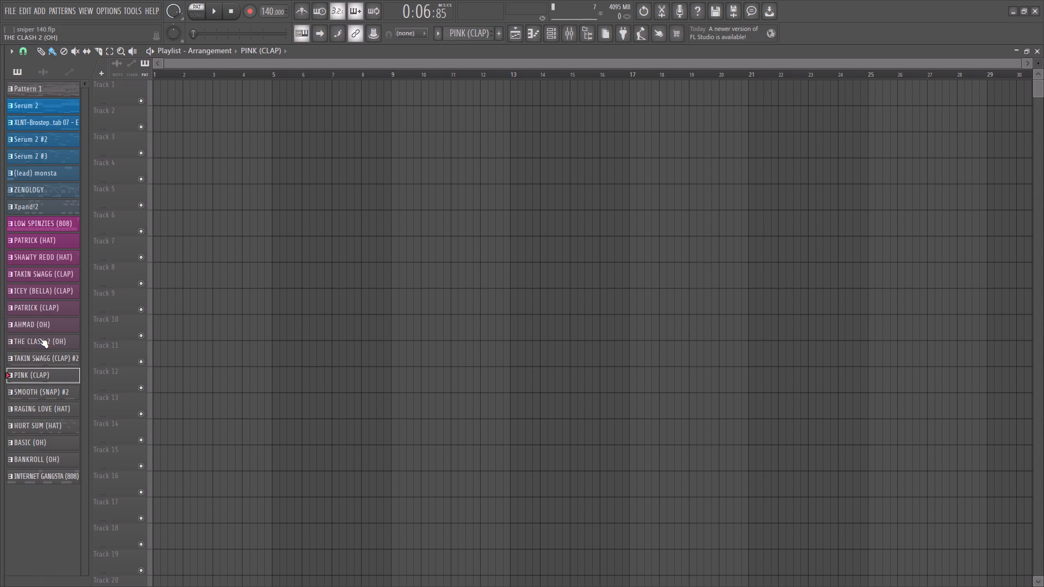
Following the mixer grouping, select the patterns from TAKIN SWAGG (CLAP) #2 through INTERNET GANGSTA (808) and colour them with a green-to-grey gradient.
{"action": "right_click", "coordinate": [32, 355]}
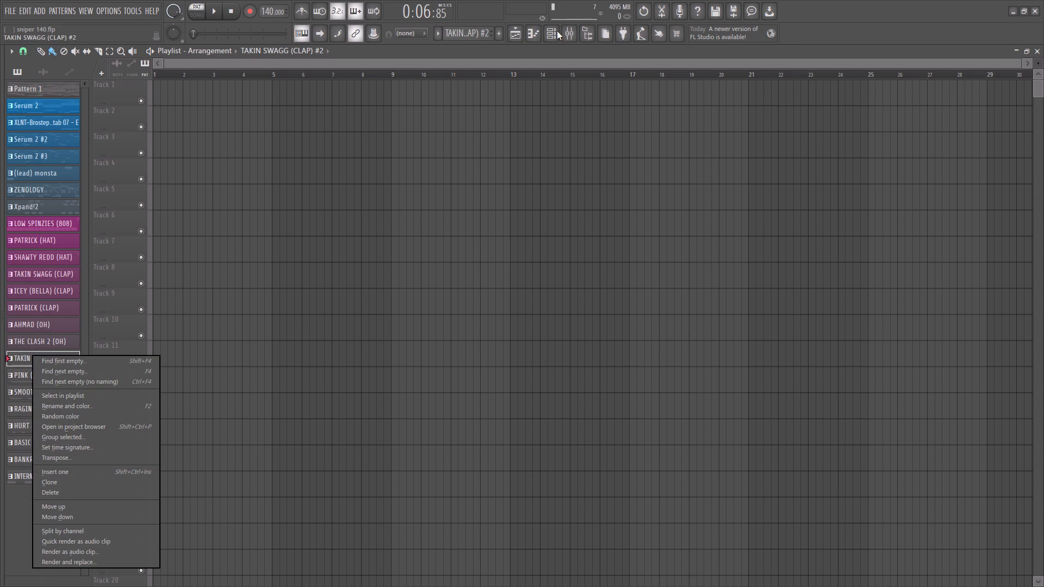
{"action": "left_click", "coordinate": [567, 34]}
{"action": "double_click", "coordinate": [551, 38]}
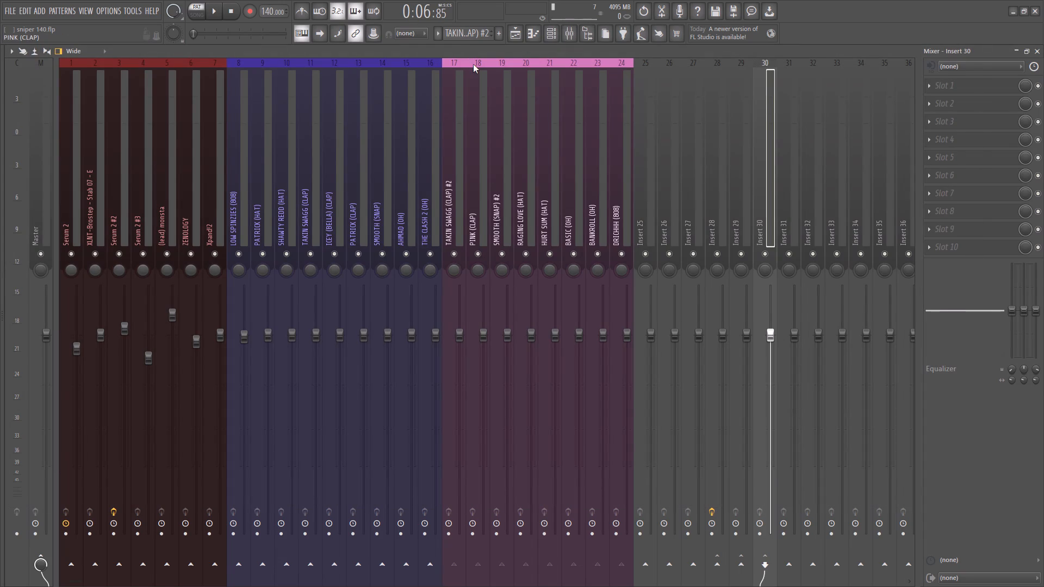
{"action": "left_click", "coordinate": [517, 34]}
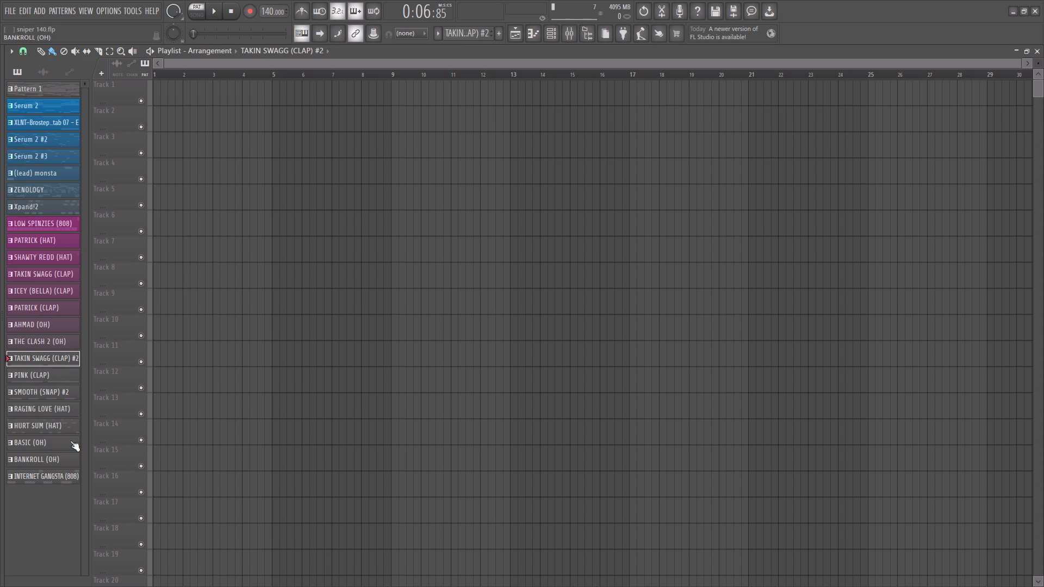
{"action": "left_click_drag", "start_coordinate": [41, 372], "coordinate": [41, 381], "text": "ctrl"}
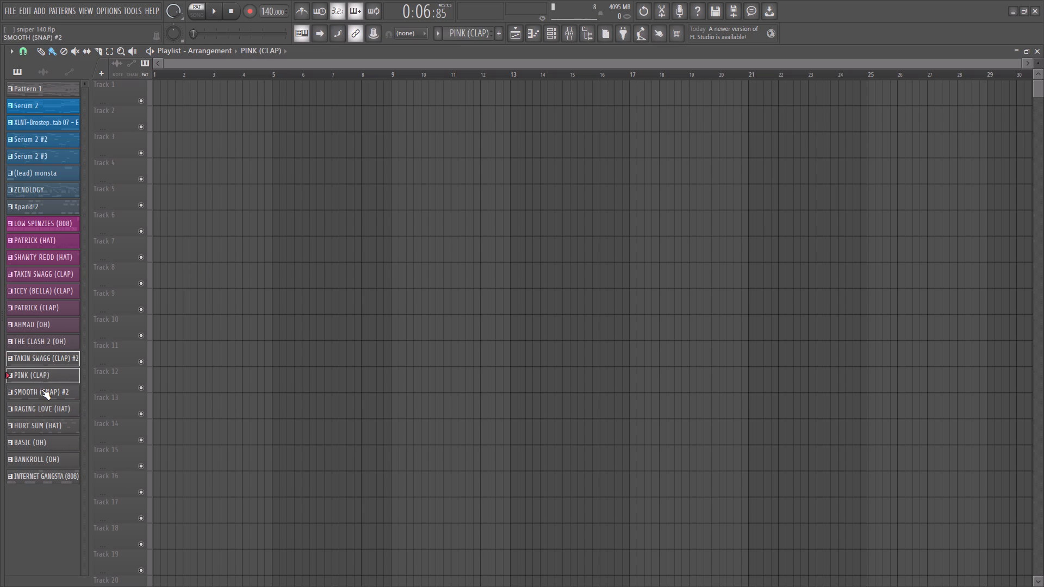
{"action": "left_click", "coordinate": [41, 389], "text": "ctrl"}
{"action": "left_click", "coordinate": [40, 408], "text": "ctrl"}
{"action": "left_click", "coordinate": [40, 422], "text": "ctrl"}
{"action": "left_click", "coordinate": [38, 442], "text": "ctrl"}
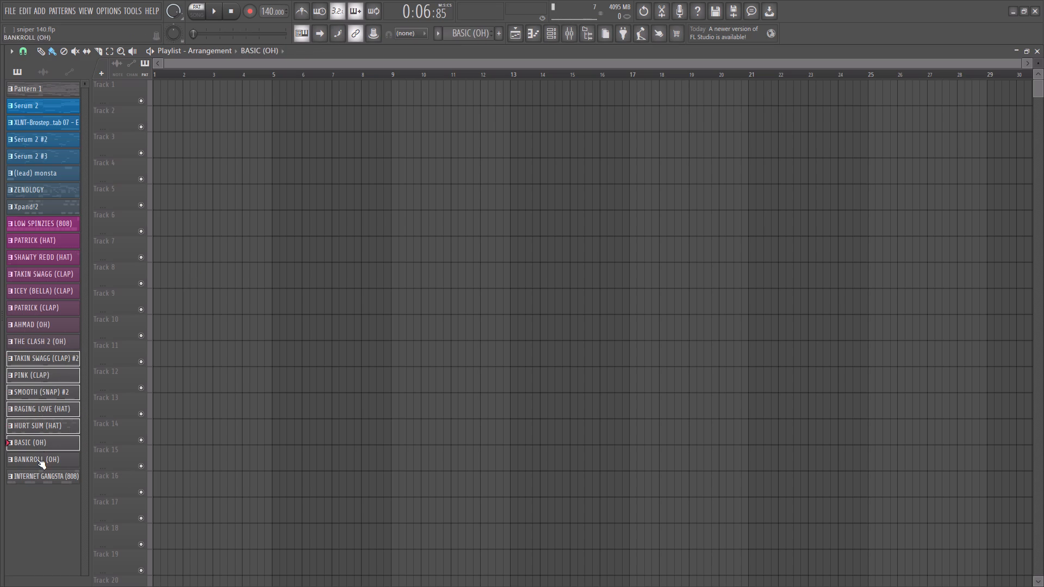
{"action": "left_click", "coordinate": [36, 459], "text": "ctrl"}
{"action": "left_click", "coordinate": [35, 476], "text": "ctrl"}
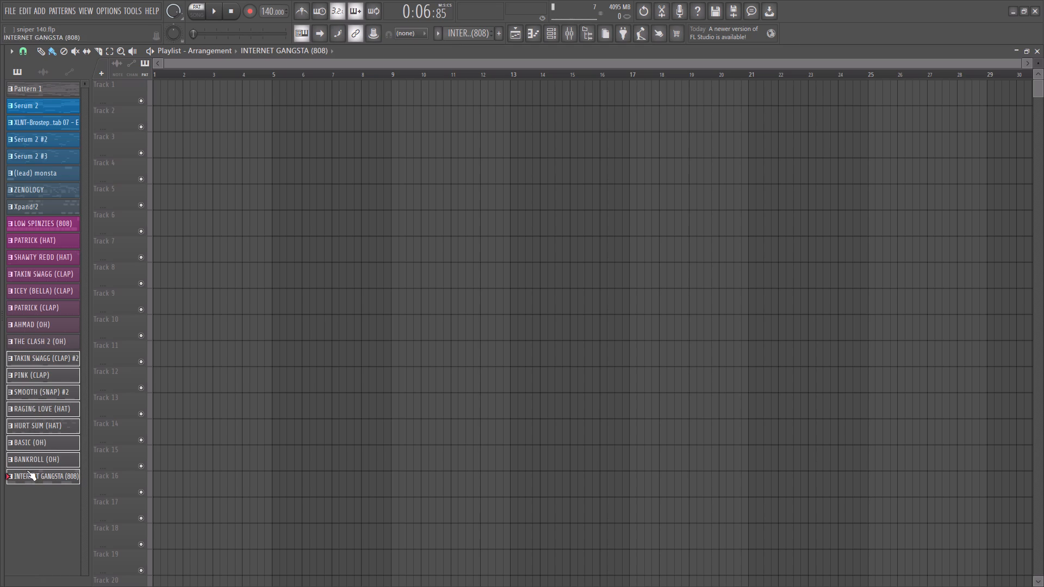
{"action": "right_click", "coordinate": [51, 390]}
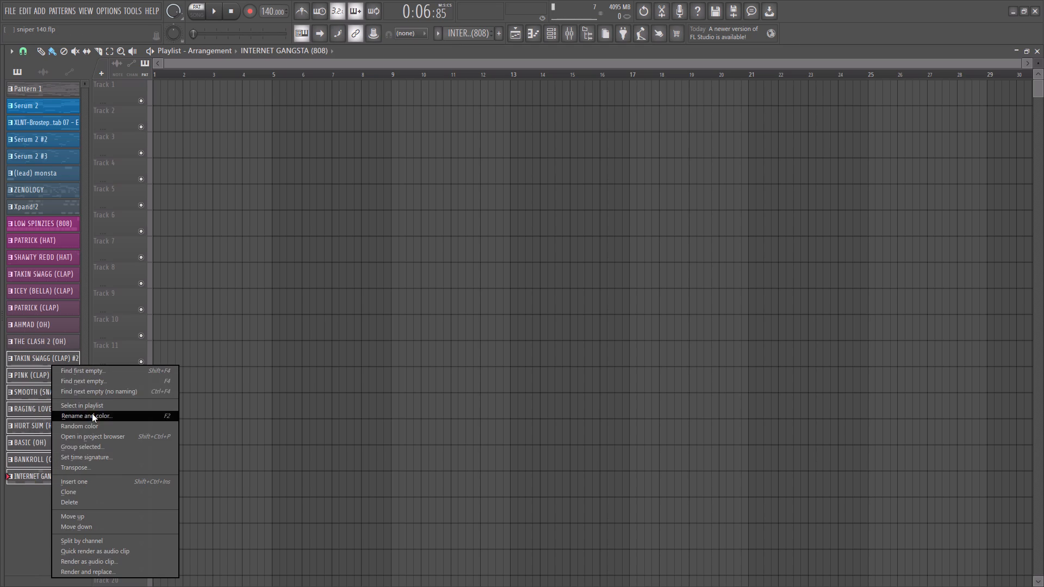
{"action": "left_click", "coordinate": [92, 414]}
{"action": "left_click", "coordinate": [110, 408]}
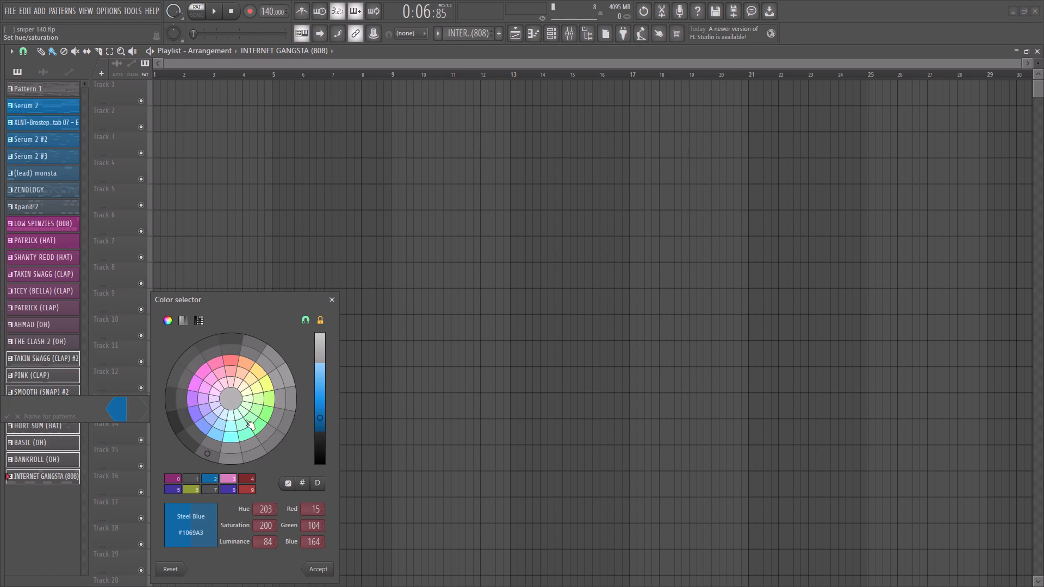
{"action": "left_click", "coordinate": [259, 426]}
{"action": "left_click", "coordinate": [320, 565]}
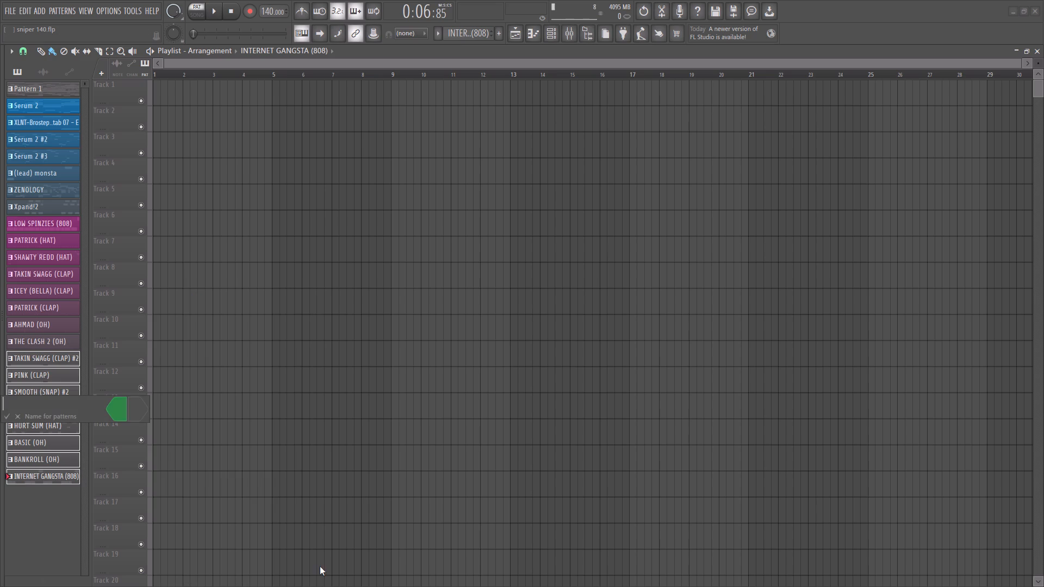
{"action": "left_click", "coordinate": [9, 411]}
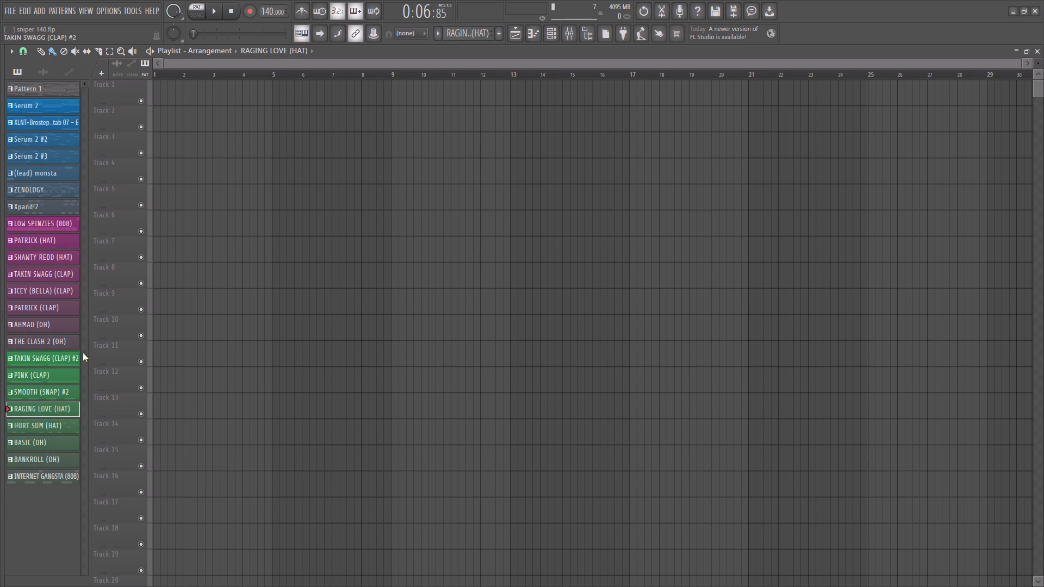
Select the INTERNET GANGSTA (808) pattern, examine its content in the channel rack, and return to the playlist.
{"action": "left_click", "coordinate": [46, 477]}
{"action": "right_click", "coordinate": [48, 505]}
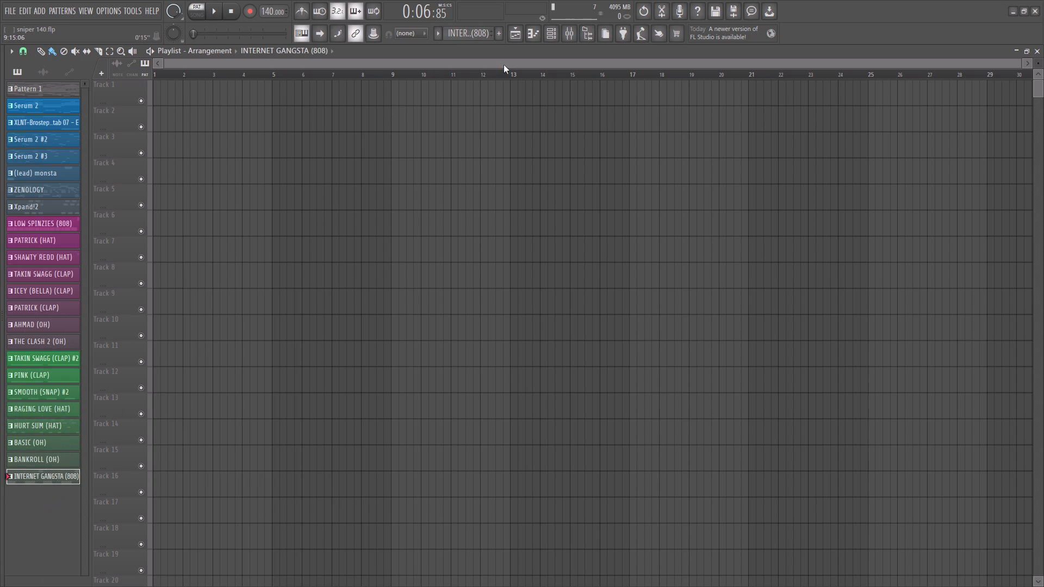
{"action": "left_click", "coordinate": [561, 33]}
{"action": "left_click", "coordinate": [537, 44]}
{"action": "left_click", "coordinate": [551, 39]}
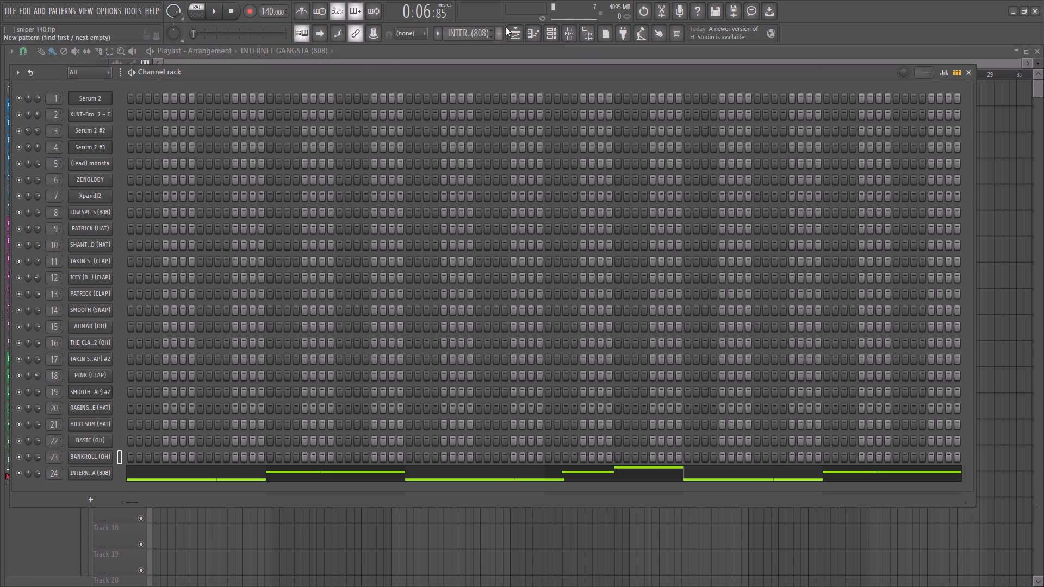
{"action": "left_click", "coordinate": [553, 32]}
{"action": "double_click", "coordinate": [518, 34]}
{"action": "double_click", "coordinate": [511, 37]}
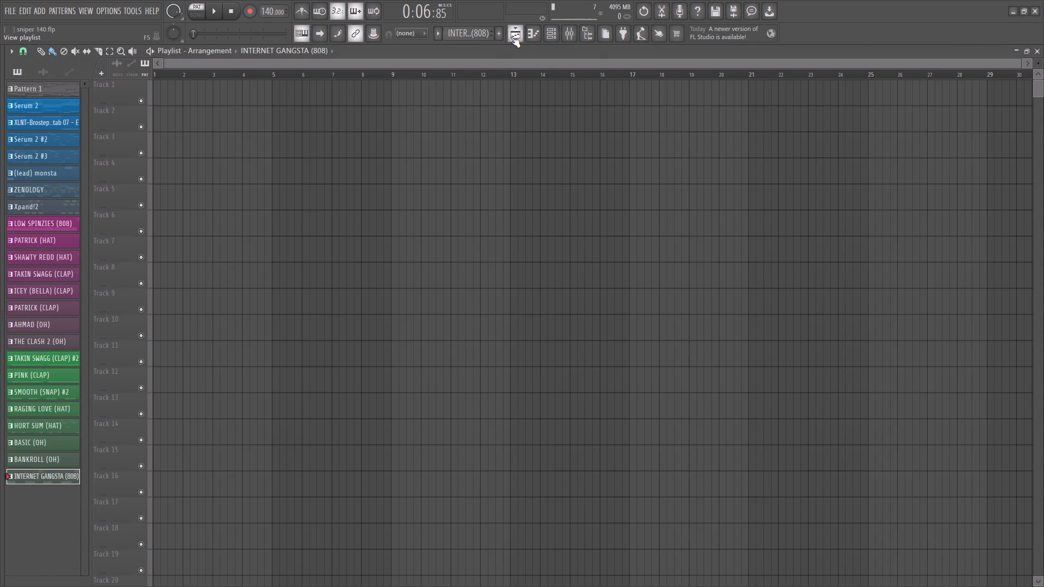
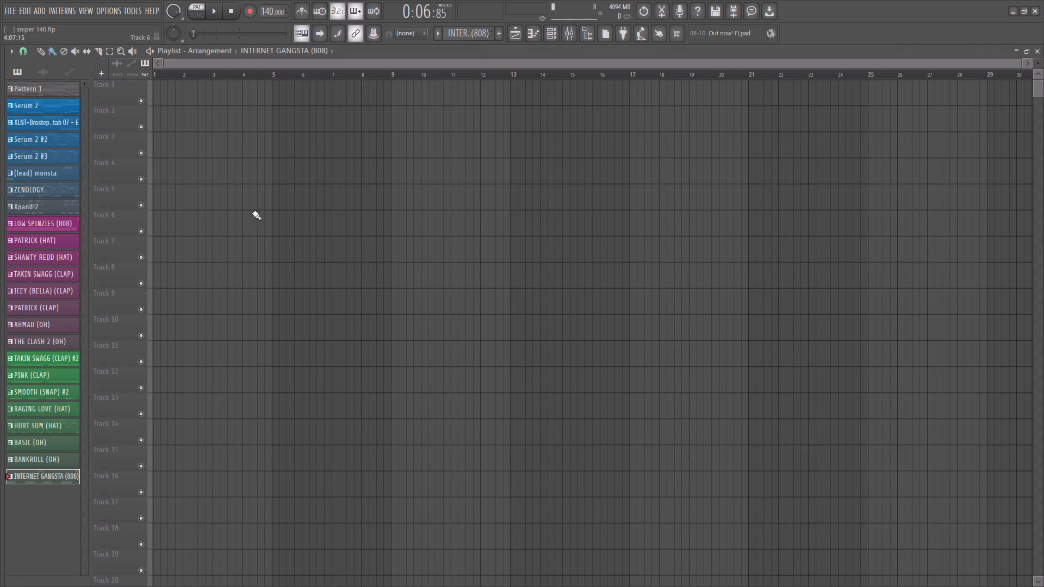
Place the melodic patterns from Serum 2 through Xpand!2 on tracks 1–7 starting at bar 1 and start playback.
{"action": "left_click_drag", "start_coordinate": [57, 107], "coordinate": [61, 205], "text": "ctrl"}
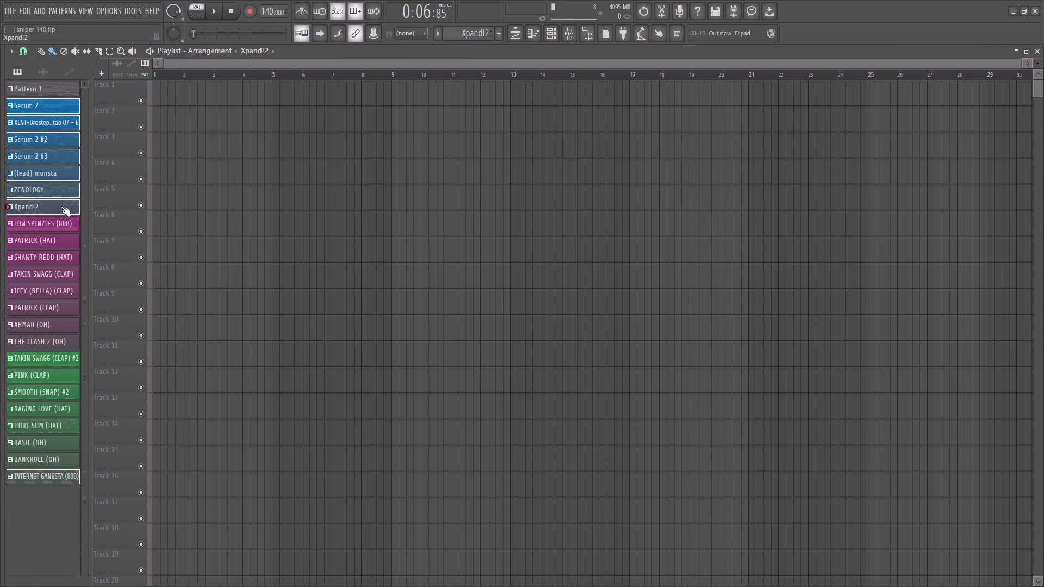
{"action": "left_click_drag", "start_coordinate": [46, 110], "coordinate": [154, 99]}
{"action": "key", "text": "space"}
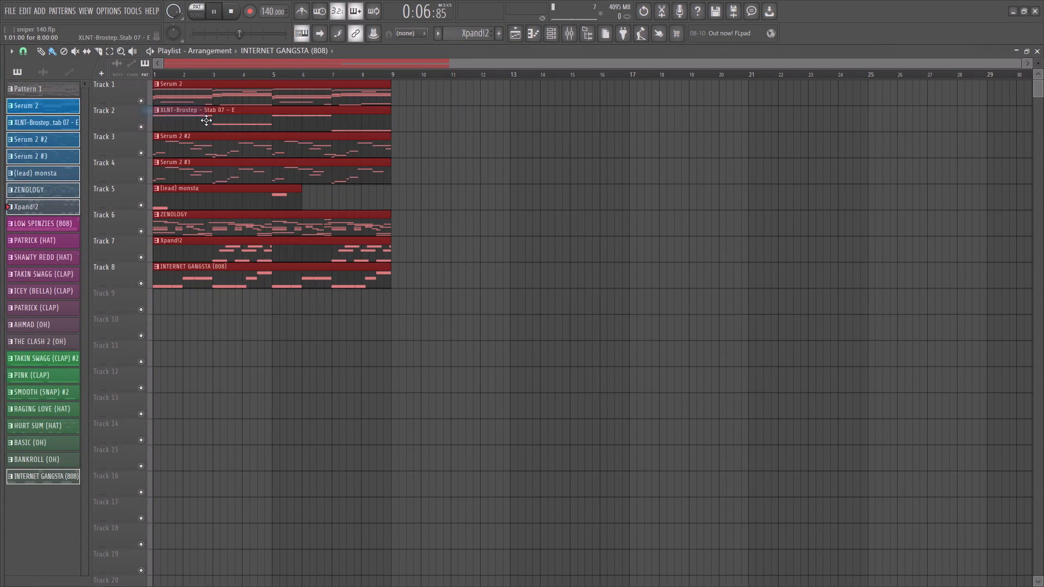
{"action": "right_click_drag", "start_coordinate": [414, 486], "coordinate": [371, 451]}
{"action": "left_click_drag", "start_coordinate": [170, 75], "coordinate": [133, 76]}
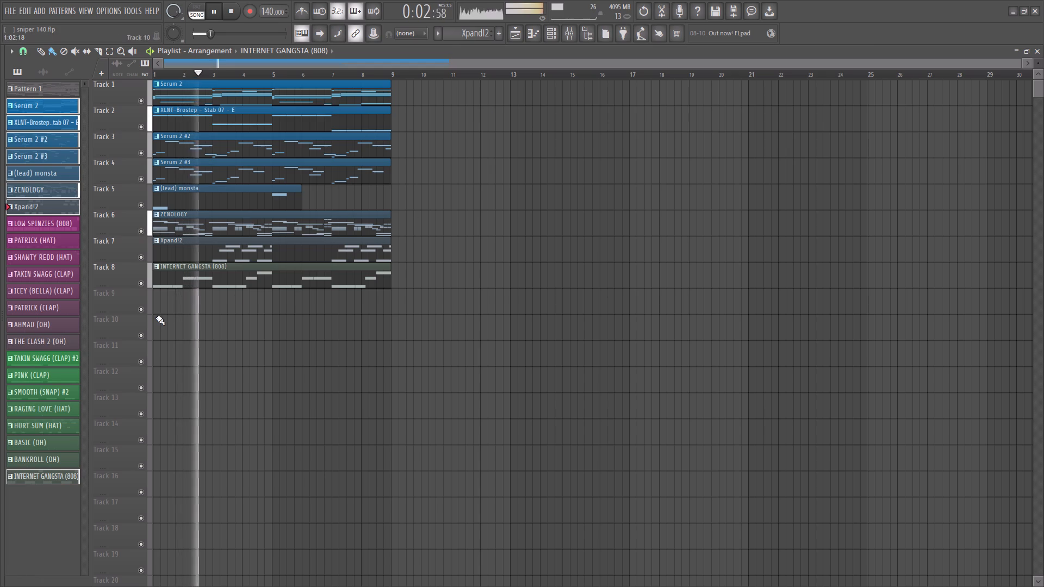
Delete the INTERNET GANGSTA (808) clip from track 8 and restart playback from the beginning.
{"action": "right_click", "coordinate": [252, 317]}
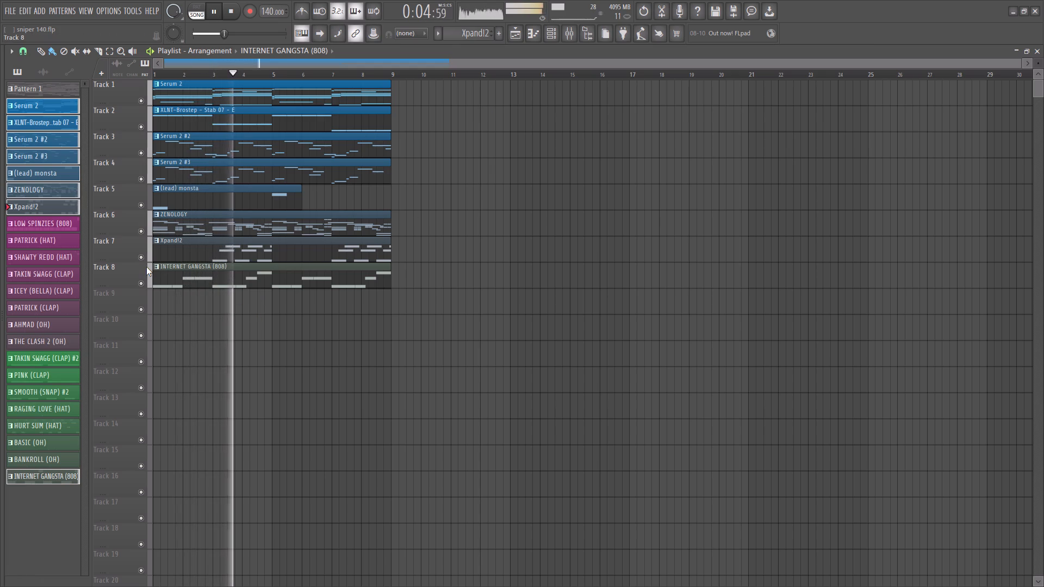
{"action": "right_click", "coordinate": [199, 315]}
{"action": "right_click", "coordinate": [220, 283]}
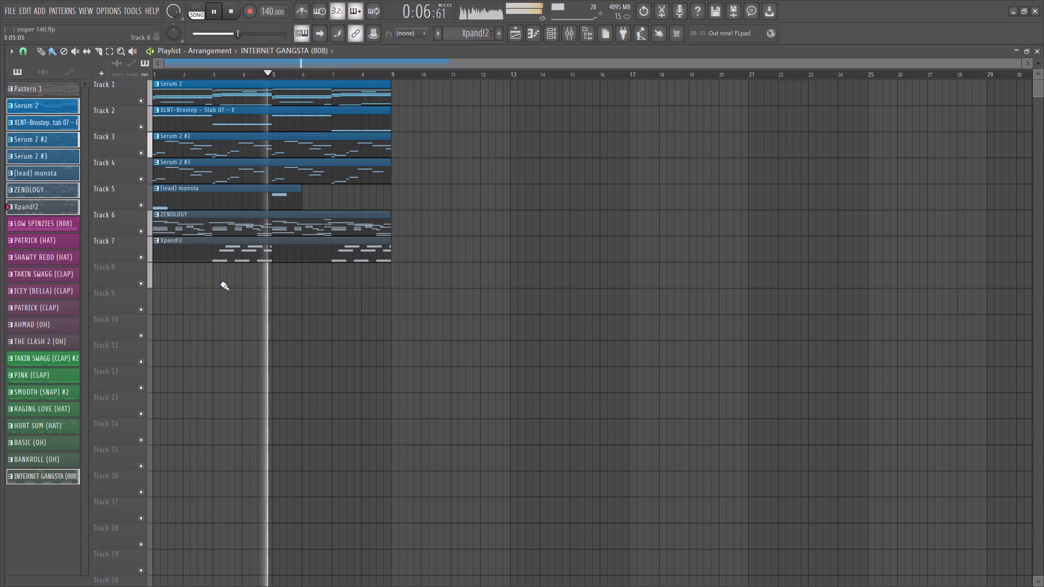
{"action": "key", "text": "space"}
{"action": "key", "text": "space"}
{"action": "right_click", "coordinate": [216, 290]}
{"action": "right_click", "coordinate": [229, 292]}
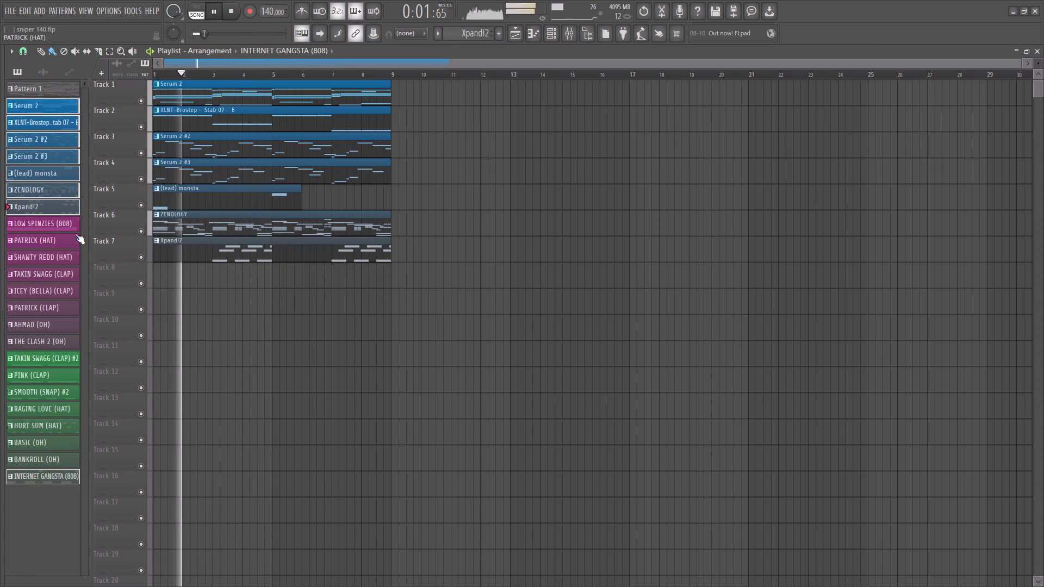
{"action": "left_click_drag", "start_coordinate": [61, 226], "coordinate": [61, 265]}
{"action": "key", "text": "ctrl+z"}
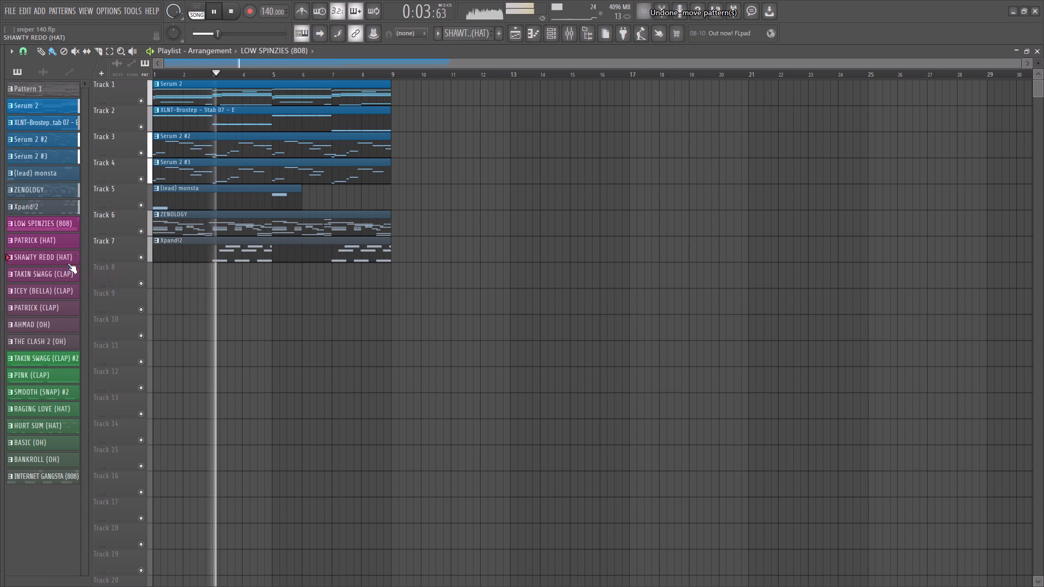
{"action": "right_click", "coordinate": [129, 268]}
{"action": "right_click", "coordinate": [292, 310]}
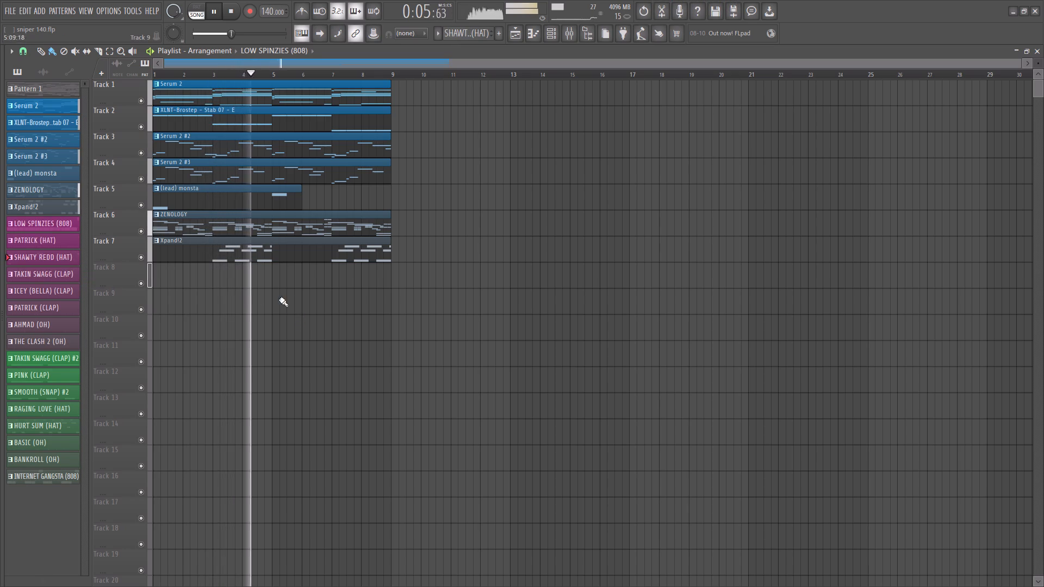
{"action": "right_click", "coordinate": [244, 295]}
Duplicate all the melodic clips on tracks 1–7 so a second copy starts at bar 9.
{"action": "left_click_drag", "start_coordinate": [275, 297], "coordinate": [268, 133], "text": "ctrl"}
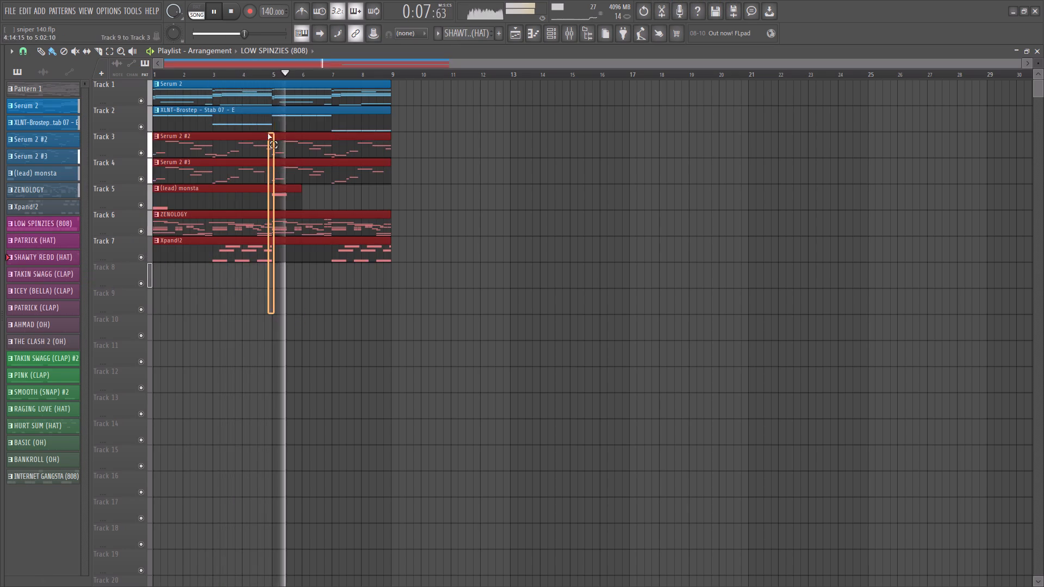
{"action": "left_click_drag", "start_coordinate": [268, 133], "coordinate": [268, 98], "text": "ctrl"}
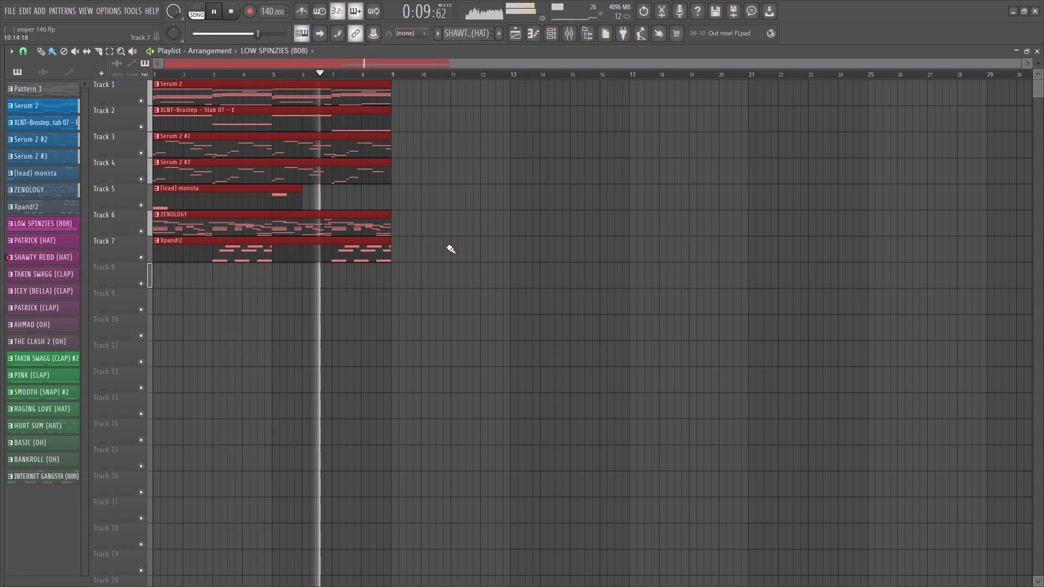
{"action": "key", "text": "ctrl+b"}
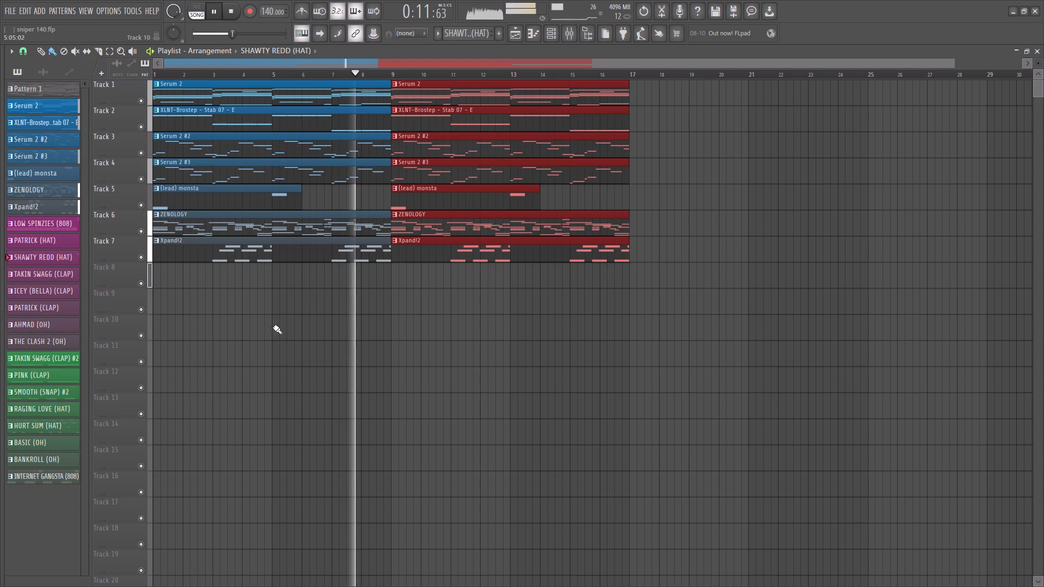
{"action": "right_click_drag", "start_coordinate": [135, 309], "coordinate": [128, 302]}
{"action": "right_click", "coordinate": [88, 255]}
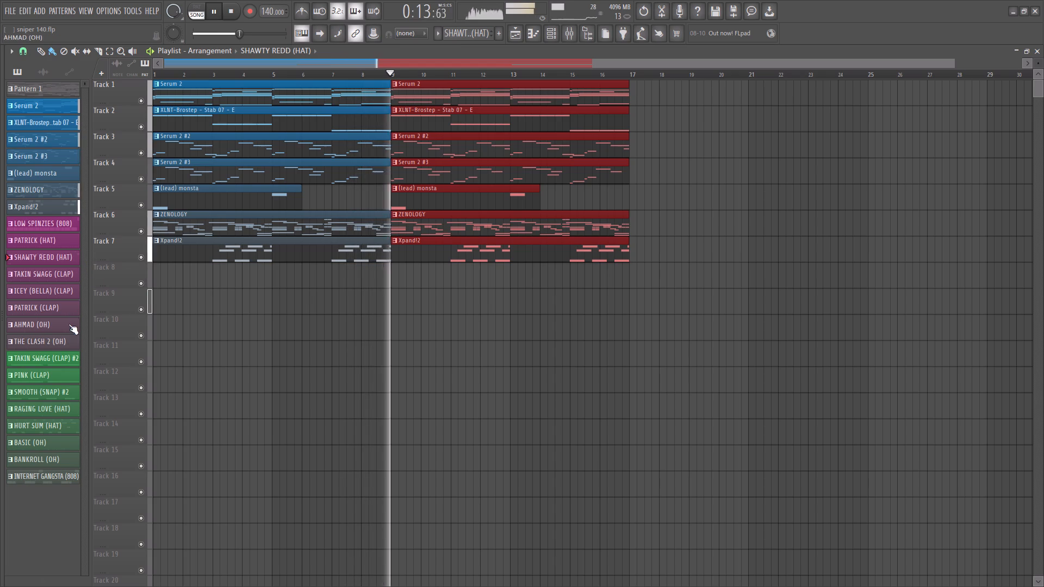
Place the green patterns from TAKIN SWAGG (CLAP) #2 through INTERNET GANGSTA (808) on tracks 9–16 at bar 1 and restart playback.
{"action": "left_click_drag", "start_coordinate": [37, 359], "coordinate": [55, 515], "text": "ctrl"}
{"action": "left_click_drag", "start_coordinate": [48, 424], "coordinate": [185, 327]}
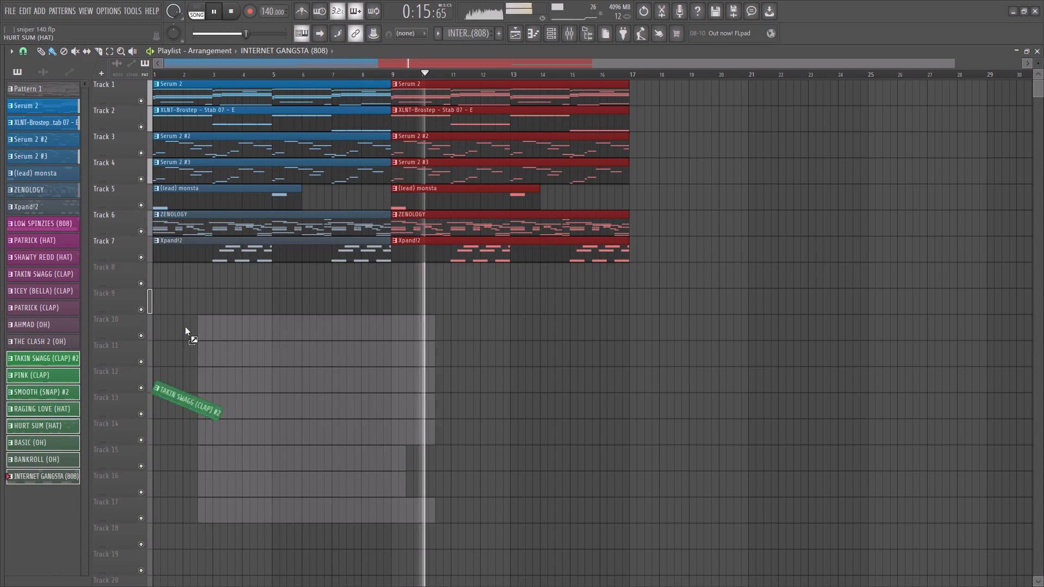
{"action": "left_click_drag", "start_coordinate": [185, 327], "coordinate": [156, 298]}
{"action": "key", "text": "space"}
{"action": "key", "text": "space"}
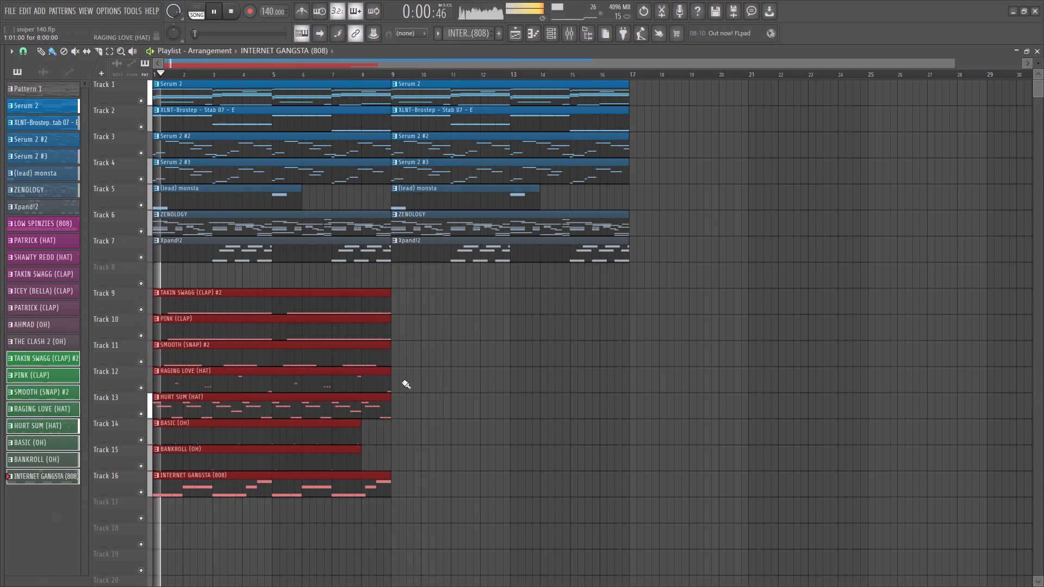
{"action": "right_click", "coordinate": [444, 371]}
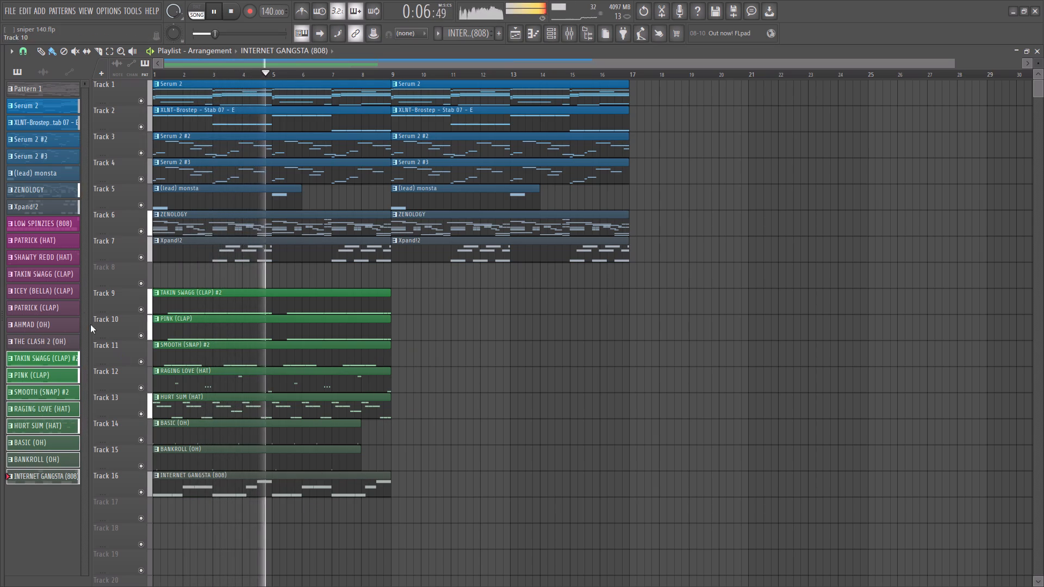
Place the purple patterns from LOW SPINZIES (808) through THE CLASH 2 (OH) on tracks 8–15 starting at bar 9.
{"action": "left_click_drag", "start_coordinate": [36, 220], "coordinate": [40, 339], "text": "ctrl"}
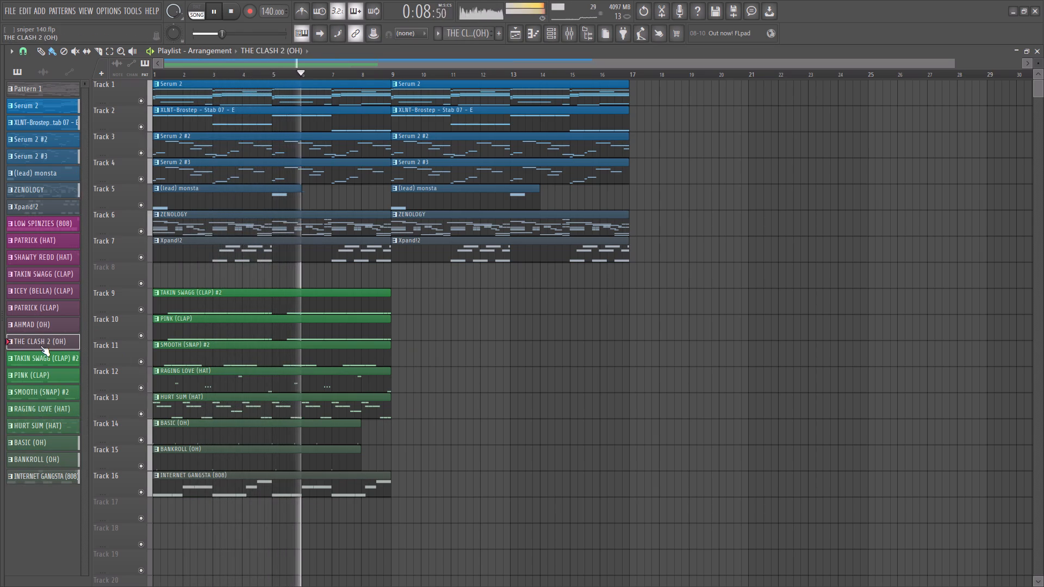
{"action": "left_click_drag", "start_coordinate": [40, 346], "coordinate": [41, 232], "text": "ctrl"}
{"action": "left_click_drag", "start_coordinate": [41, 229], "coordinate": [391, 276]}
Delete the ZENOLOGY and Xpand!2 clips that start at bar 9 on tracks 6 and 7.
{"action": "right_click_drag", "start_coordinate": [445, 250], "coordinate": [436, 230]}
Duplicate the purple clips on tracks 8–15 so a second copy starts at bar 17.
{"action": "scroll", "coordinate": [530, 260], "scroll_direction": "down", "scroll_amount": 8, "text": "ctrl"}
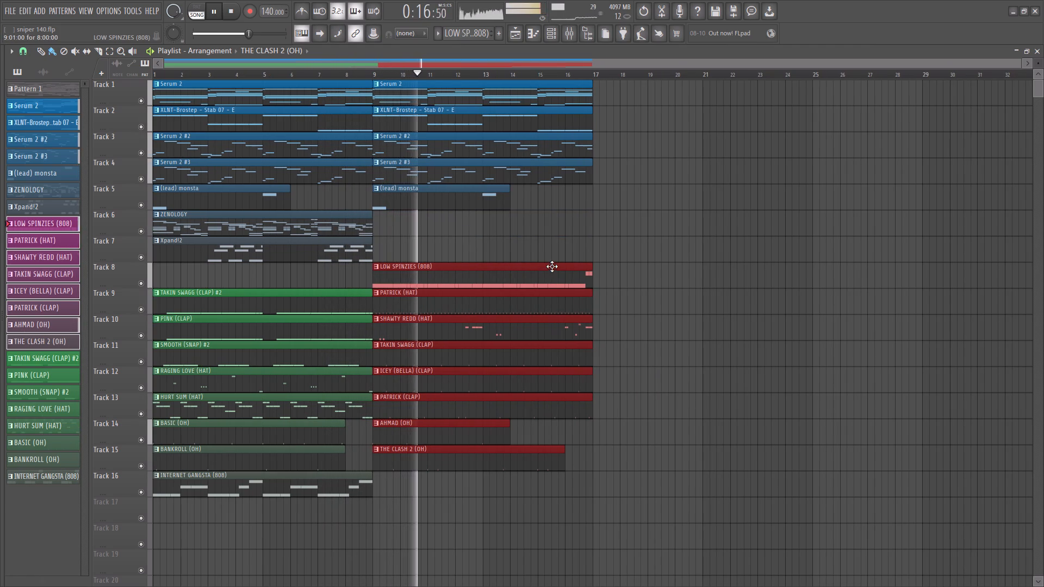
{"action": "key", "text": "ctrl+b"}
Duplicate the bar 9 melodic clips on tracks 1–5 twice, placing copies at bars 17 and 25.
{"action": "left_click_drag", "start_coordinate": [467, 215], "coordinate": [463, 101], "text": "ctrl"}
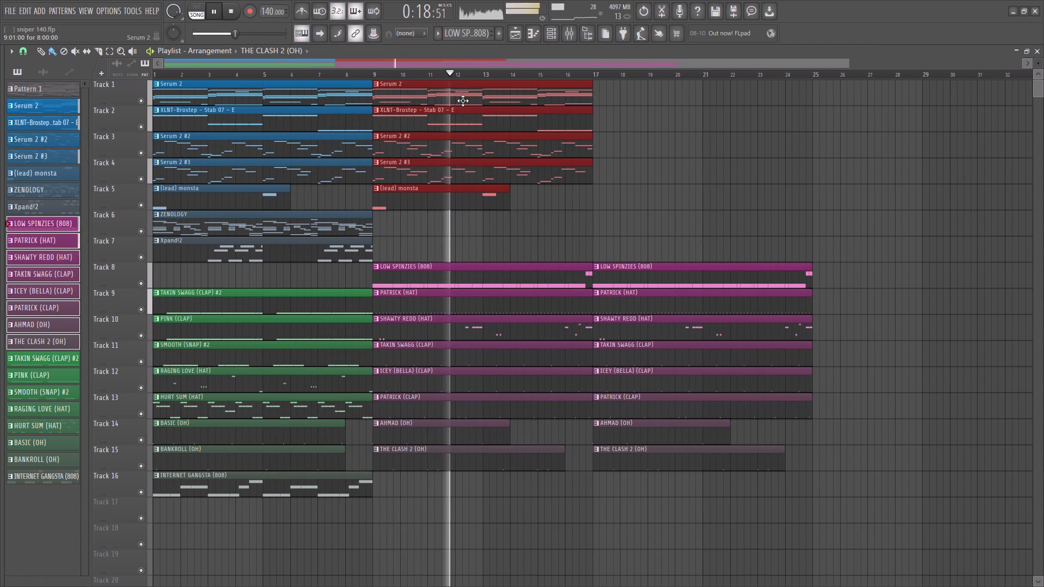
{"action": "key", "text": "ctrl+b"}
{"action": "scroll", "coordinate": [519, 174], "scroll_direction": "down", "scroll_amount": 10, "text": "ctrl"}
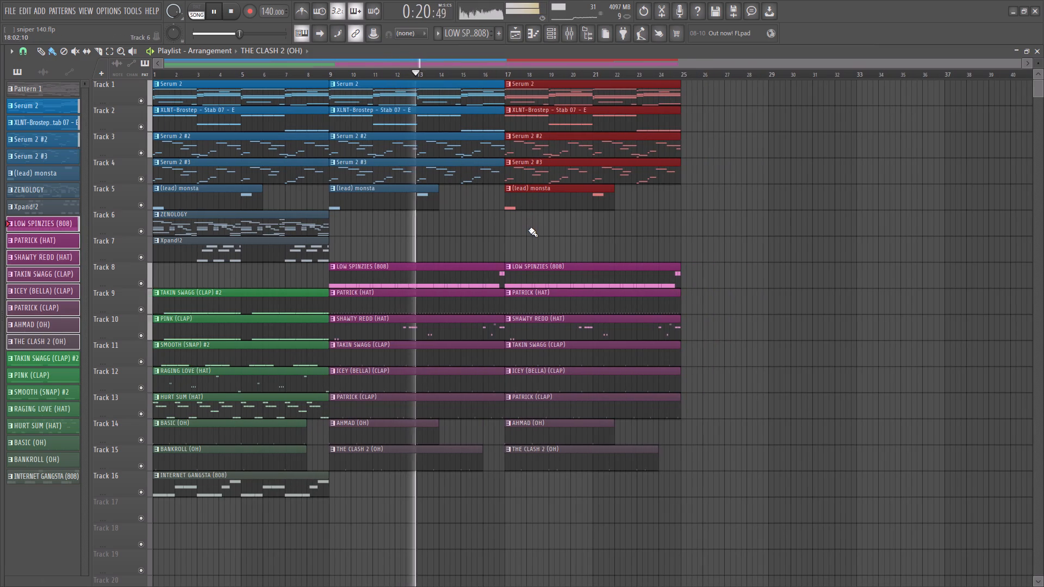
{"action": "key", "text": "ctrl+b"}
{"action": "scroll", "coordinate": [537, 232], "scroll_direction": "down", "scroll_amount": 5, "text": "ctrl"}
Delete the ZENOLOGY and Xpand!2 clips at bar 1 on tracks 6 and 7, restarting playback from the beginning.
{"action": "right_click_drag", "start_coordinate": [511, 232], "coordinate": [504, 235]}
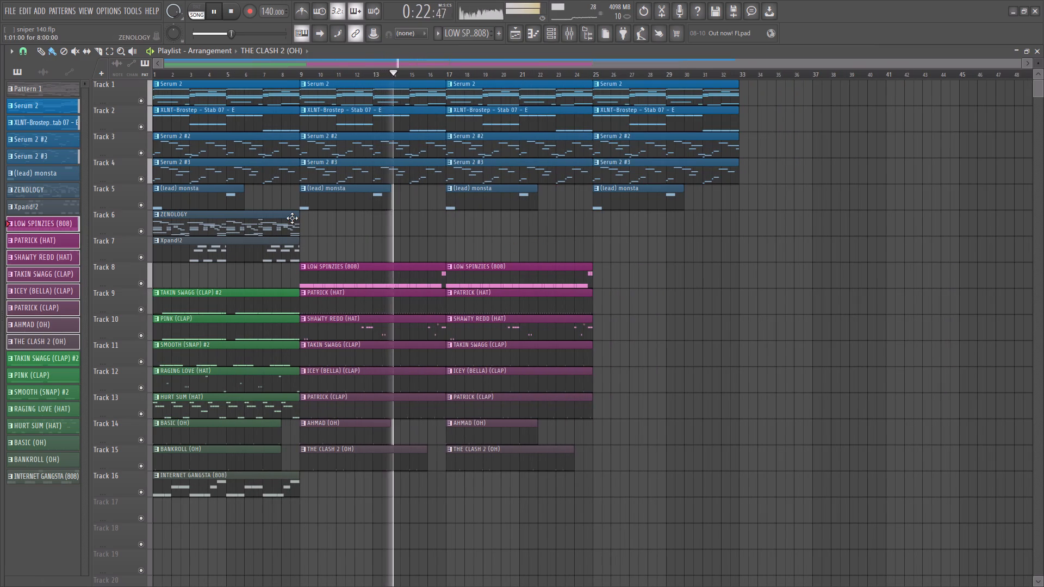
{"action": "right_click_drag", "start_coordinate": [275, 229], "coordinate": [267, 235]}
{"action": "key", "text": "space"}
{"action": "key", "text": "space"}
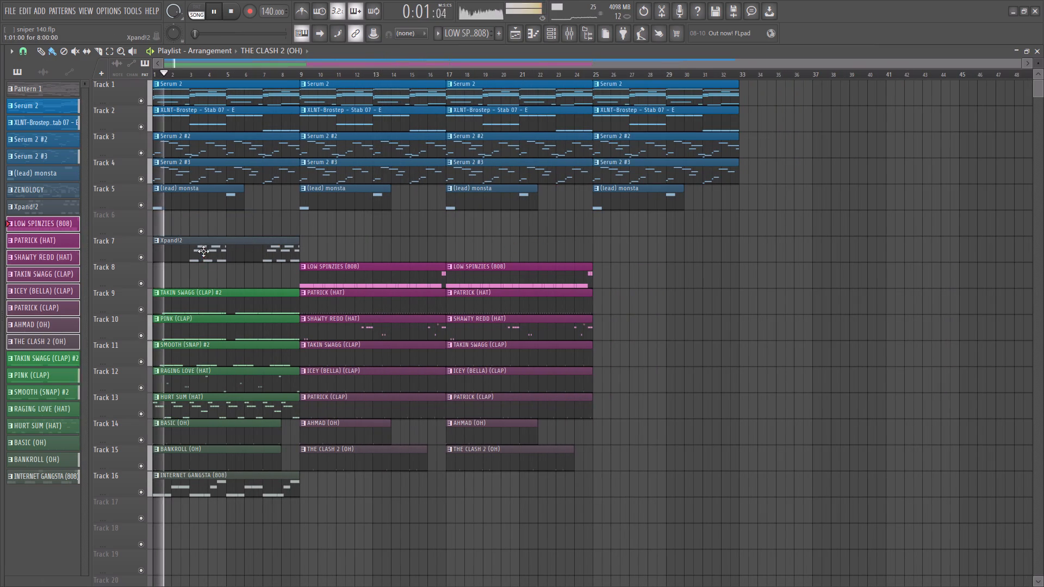
{"action": "right_click", "coordinate": [203, 251]}
{"action": "scroll", "coordinate": [207, 254], "scroll_direction": "down", "scroll_amount": 5, "text": "ctrl"}
{"action": "scroll", "coordinate": [237, 317], "scroll_direction": "up", "scroll_amount": 6, "text": "ctrl"}
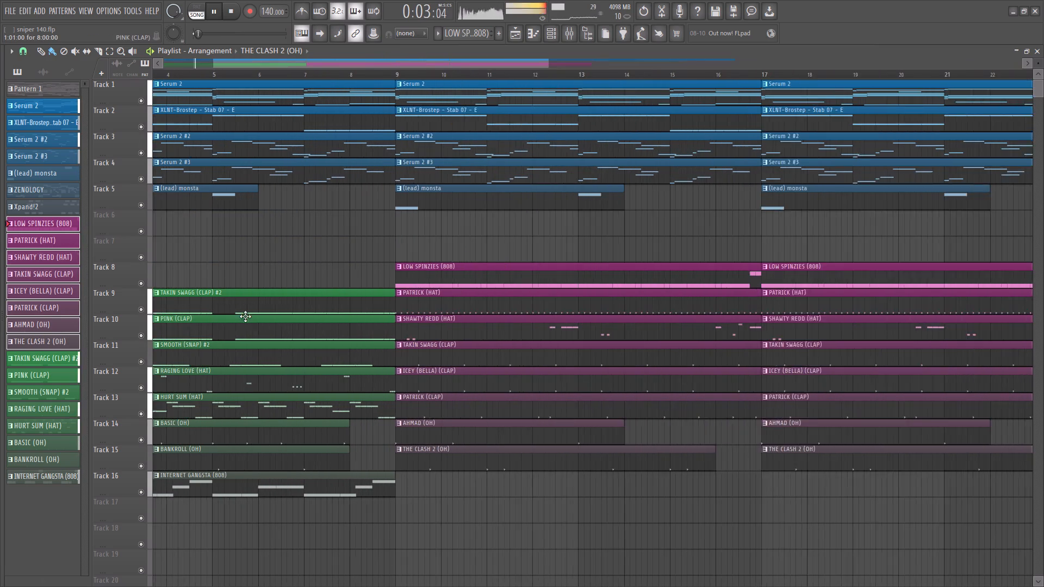
{"action": "scroll", "coordinate": [252, 314], "scroll_direction": "down", "scroll_amount": 5, "text": "ctrl"}
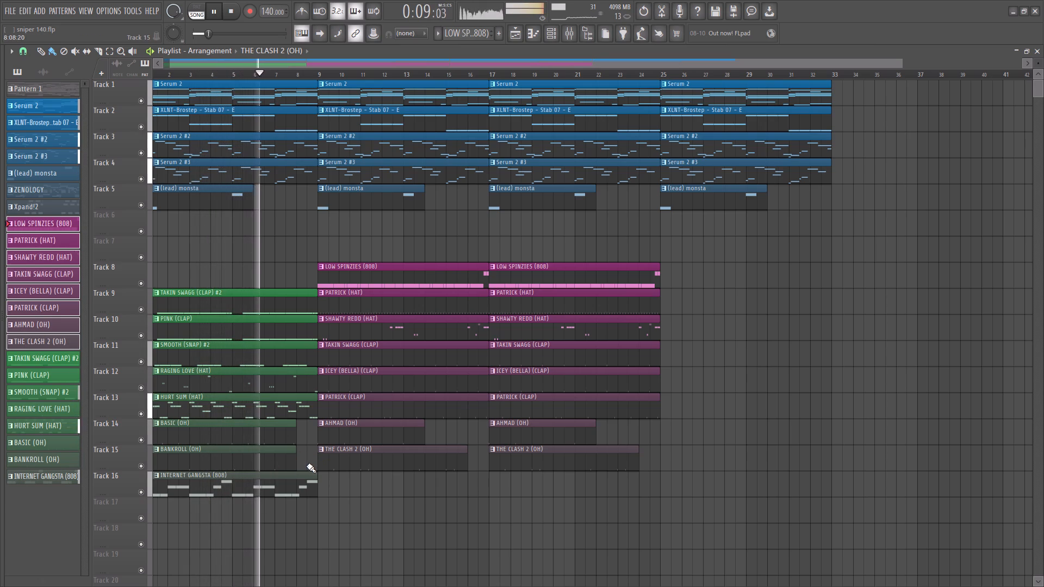
Shorten the first-section clips on tracks 1–4 to end about halfway through bar 8.
{"action": "left_click_drag", "start_coordinate": [299, 178], "coordinate": [301, 62], "text": "ctrl"}
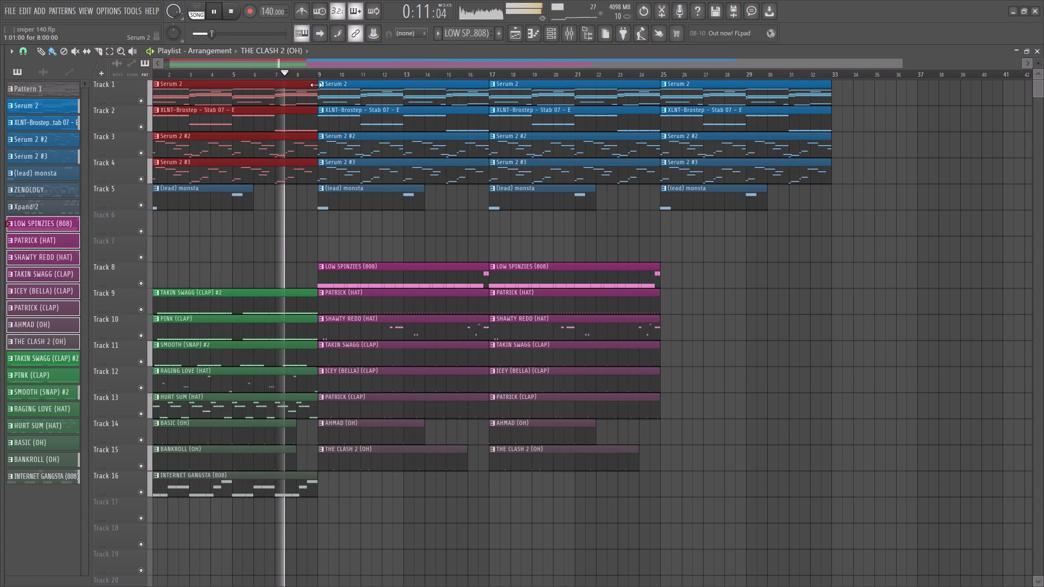
{"action": "left_click_drag", "start_coordinate": [316, 85], "coordinate": [305, 98]}
{"action": "right_click_drag", "start_coordinate": [382, 230], "coordinate": [377, 221]}
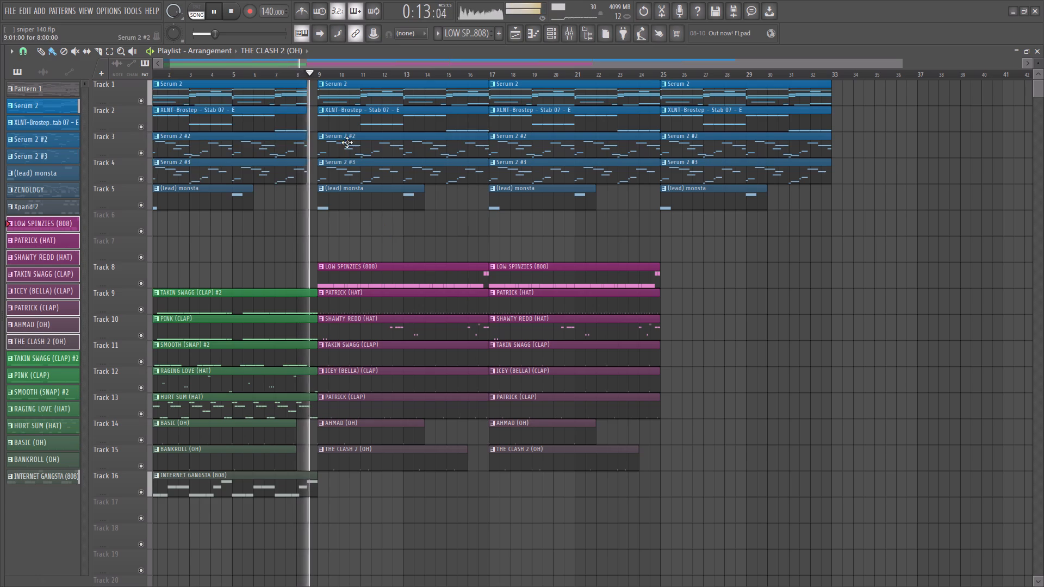
Delete the Serum 2 #2 and PATRICK (CLAP) clips at bar 9, replaying from about the middle of bar 8.
{"action": "right_click", "coordinate": [347, 142]}
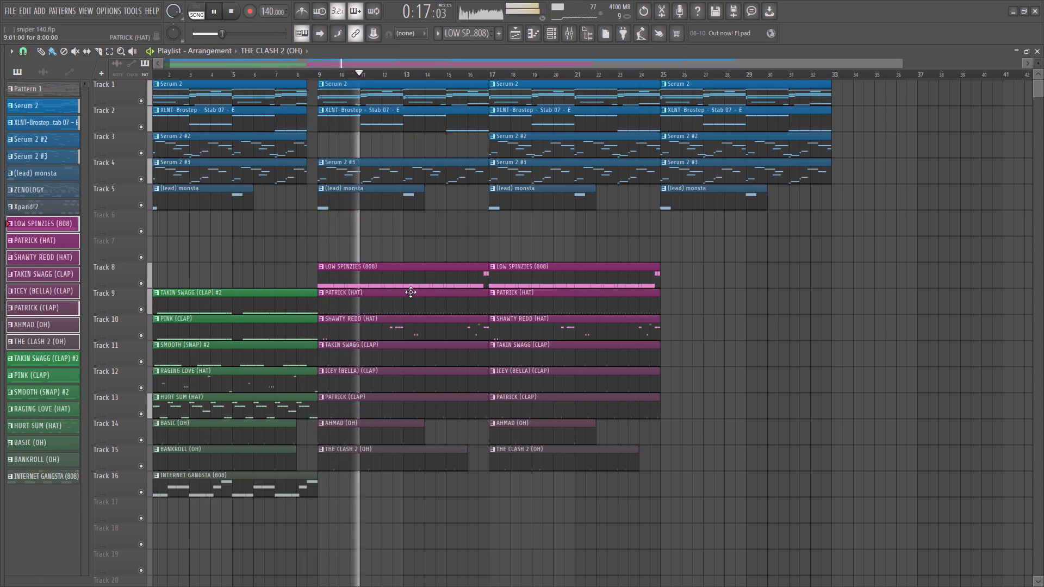
{"action": "left_click", "coordinate": [310, 73]}
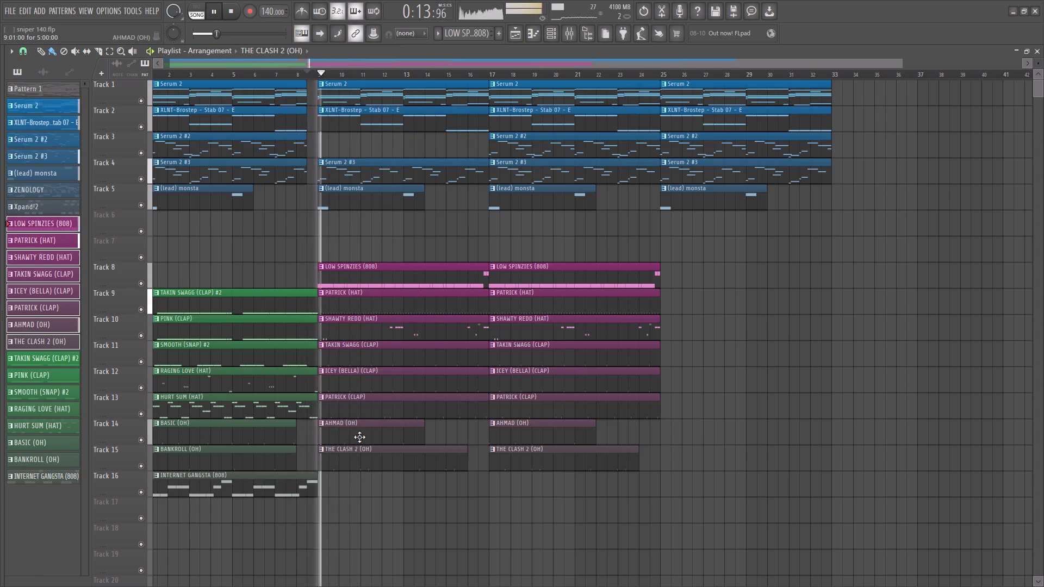
{"action": "key", "text": "space"}
{"action": "key", "text": "space"}
{"action": "scroll", "coordinate": [352, 426], "scroll_direction": "up", "scroll_amount": 6, "text": "ctrl"}
{"action": "right_click", "coordinate": [345, 413]}
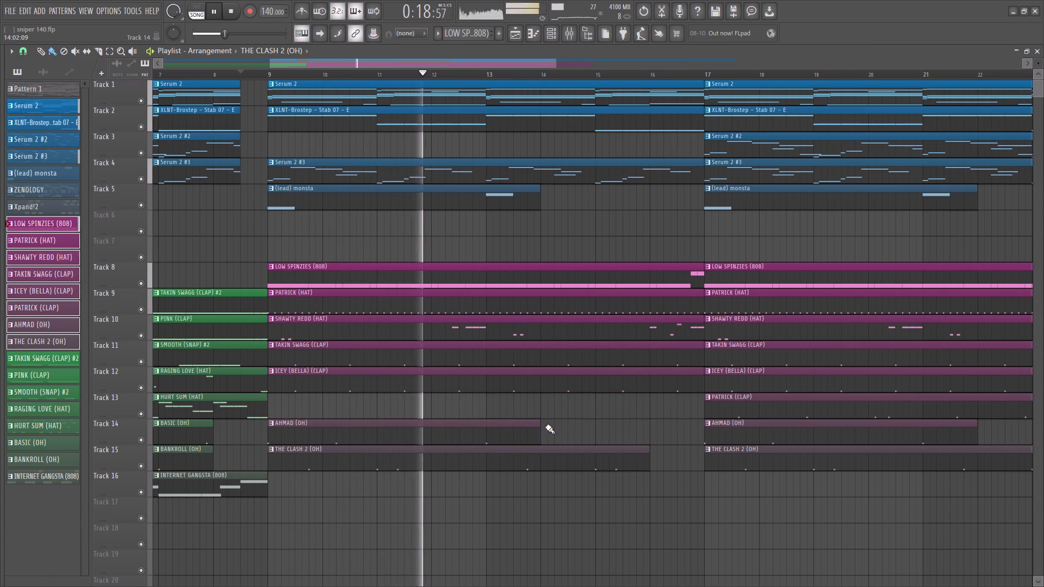
Delete the PATRICK (CLAP) and THE CLASH 2 (OH) clips that start at bar 17.
{"action": "scroll", "coordinate": [545, 426], "scroll_direction": "down", "scroll_amount": 6, "text": "ctrl"}
{"action": "scroll", "coordinate": [490, 359], "scroll_direction": "down", "scroll_amount": 5, "text": "ctrl"}
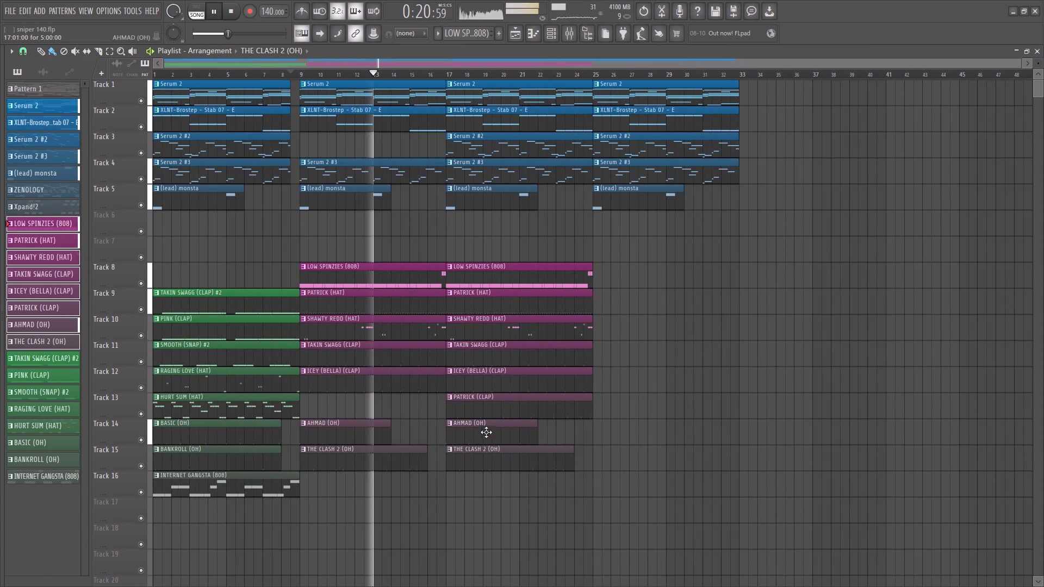
{"action": "right_click", "coordinate": [467, 410]}
{"action": "right_click", "coordinate": [483, 460]}
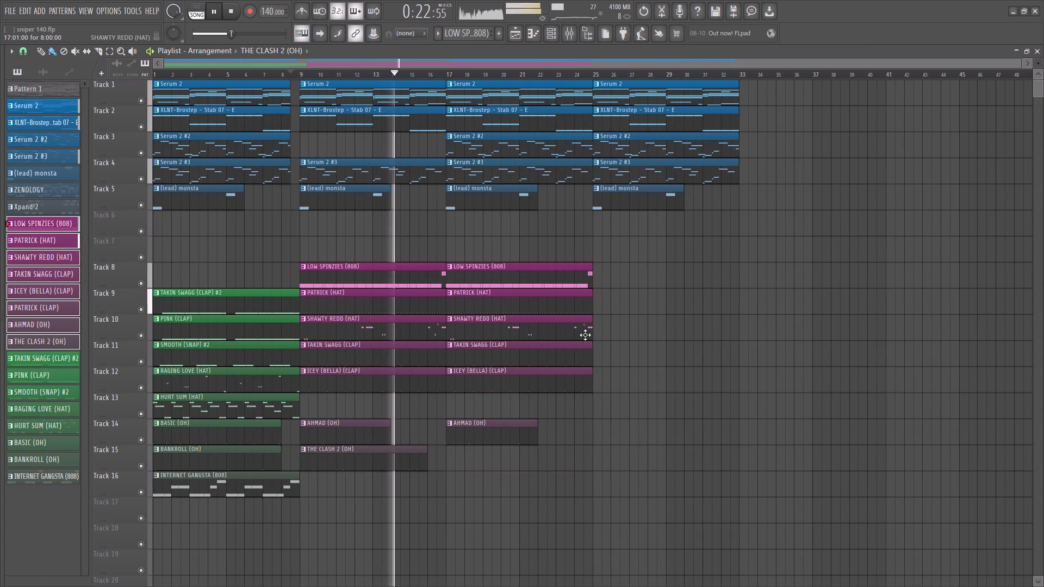
{"action": "scroll", "coordinate": [585, 334], "scroll_direction": "down", "scroll_amount": 5, "text": "ctrl"}
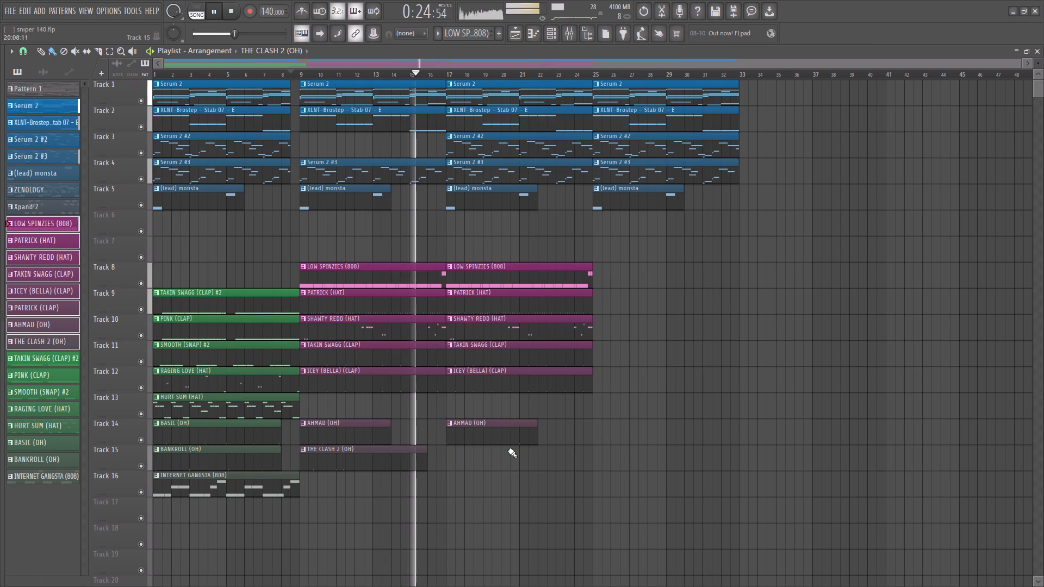
Place the blue and purple patterns, Serum 2 through THE CLASH 2 (OH), on tracks 1–15 starting at bar 33.
{"action": "left_click_drag", "start_coordinate": [66, 204], "coordinate": [48, 112], "text": "ctrl"}
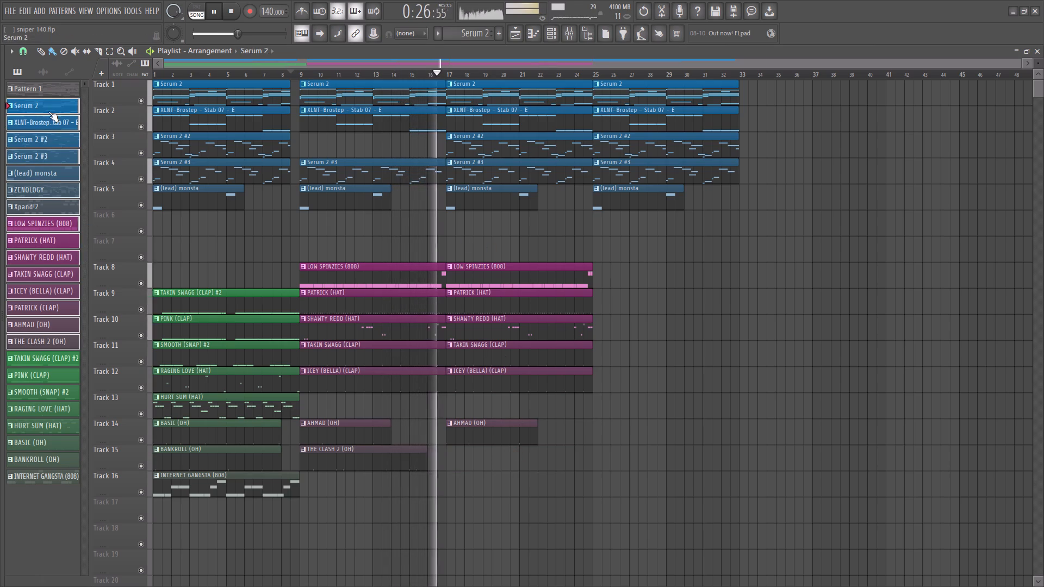
{"action": "left_click_drag", "start_coordinate": [48, 111], "coordinate": [742, 100]}
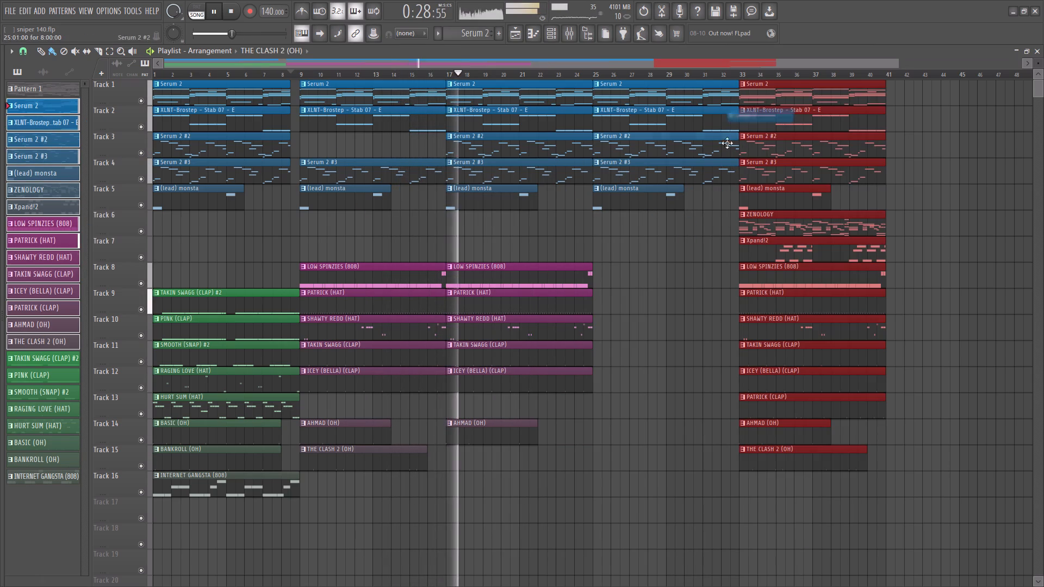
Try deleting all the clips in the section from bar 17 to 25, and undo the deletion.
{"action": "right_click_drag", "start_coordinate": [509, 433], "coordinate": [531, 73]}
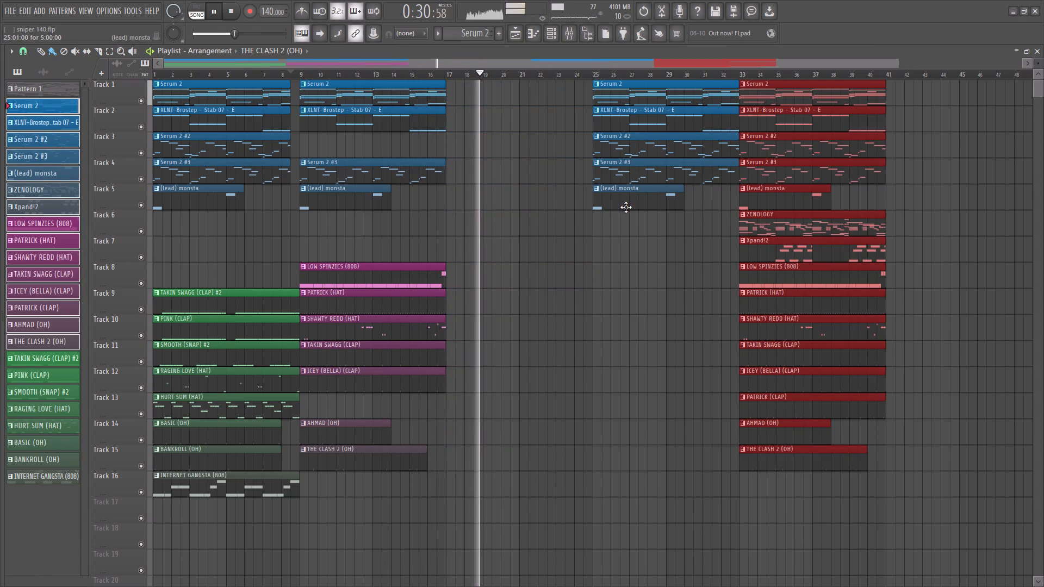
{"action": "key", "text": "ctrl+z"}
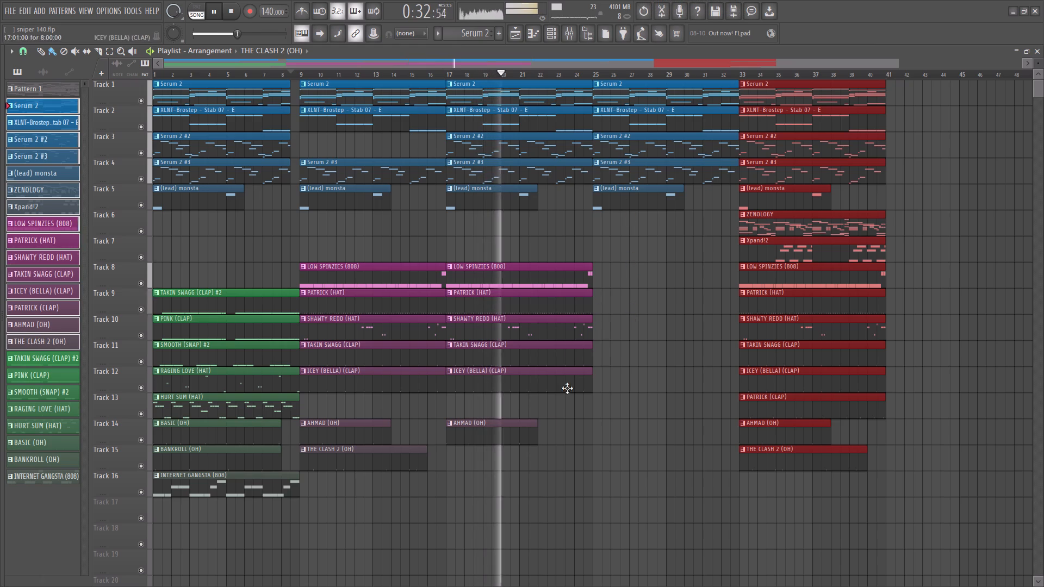
Delete all the clips in the two sections between bar 17 and bar 33.
{"action": "right_click_drag", "start_coordinate": [515, 442], "coordinate": [508, 73]}
{"action": "right_click_drag", "start_coordinate": [666, 209], "coordinate": [681, 27]}
Select all the clips starting at bar 33 on tracks 1–15, move them to start at bar 17, and restart playback.
{"action": "left_click_drag", "start_coordinate": [792, 83], "coordinate": [813, 422], "text": "ctrl"}
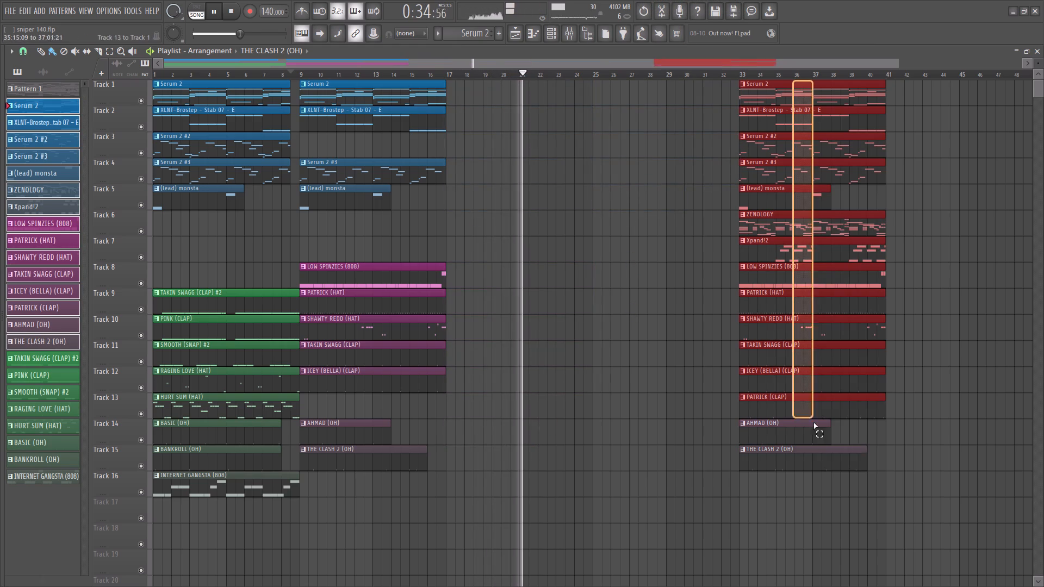
{"action": "left_click_drag", "start_coordinate": [813, 422], "coordinate": [814, 456], "text": "ctrl"}
{"action": "key", "text": "space"}
{"action": "key", "text": "space"}
{"action": "left_click_drag", "start_coordinate": [791, 353], "coordinate": [497, 324]}
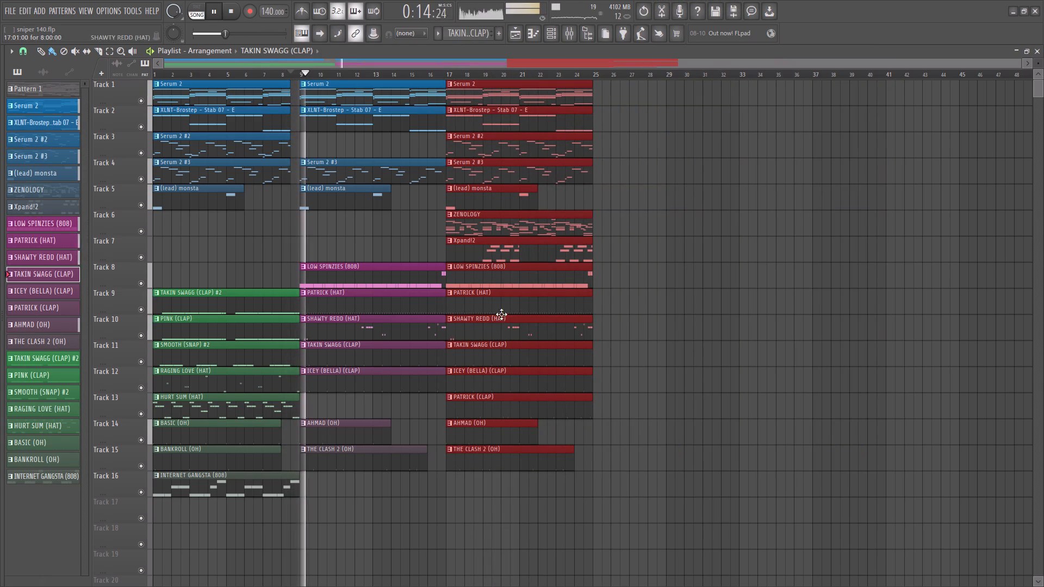
Move the ZENOLOGY clip on track 6 from bar 17 to bar 25, replaying from just before bar 17.
{"action": "right_click", "coordinate": [705, 191]}
{"action": "left_click", "coordinate": [443, 78]}
{"action": "scroll", "coordinate": [425, 111], "scroll_direction": "up", "scroll_amount": 4, "text": "ctrl"}
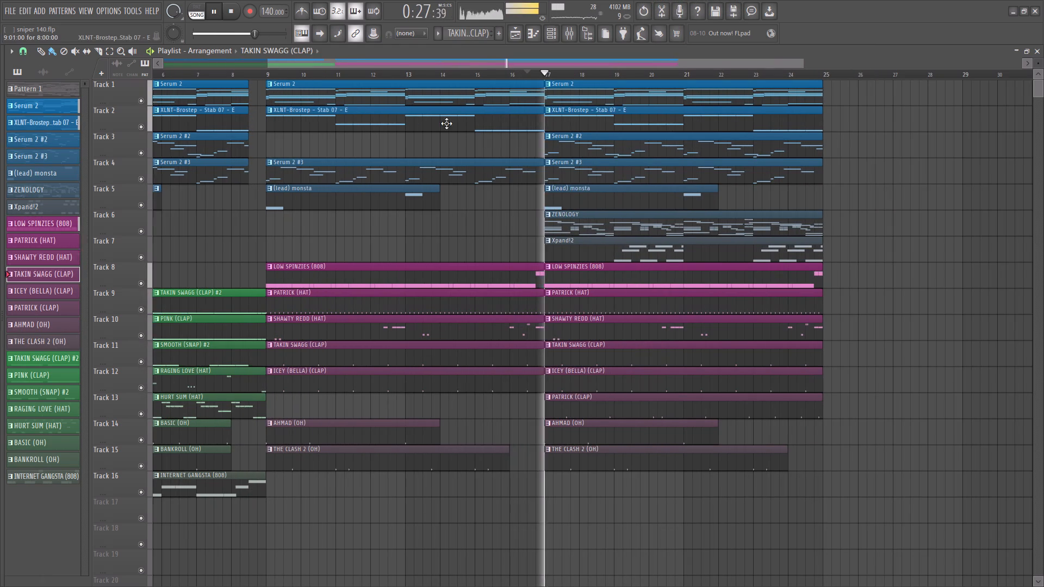
{"action": "scroll", "coordinate": [593, 223], "scroll_direction": "down", "scroll_amount": 5, "text": "ctrl"}
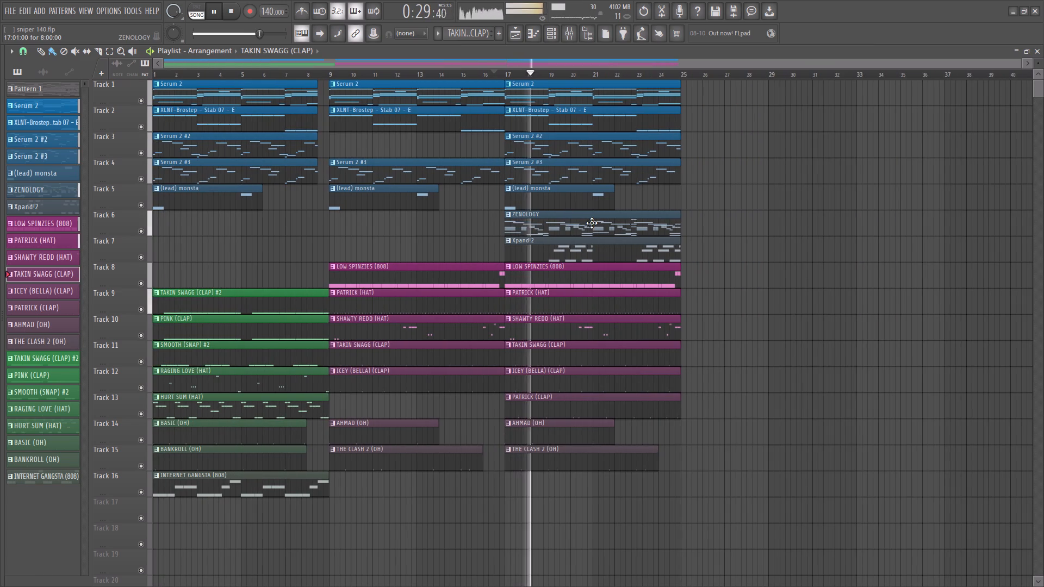
{"action": "scroll", "coordinate": [592, 223], "scroll_direction": "down", "scroll_amount": 2, "text": "ctrl"}
{"action": "scroll", "coordinate": [583, 228], "scroll_direction": "up", "scroll_amount": 4, "text": "ctrl"}
{"action": "left_click_drag", "start_coordinate": [574, 231], "coordinate": [916, 210]}
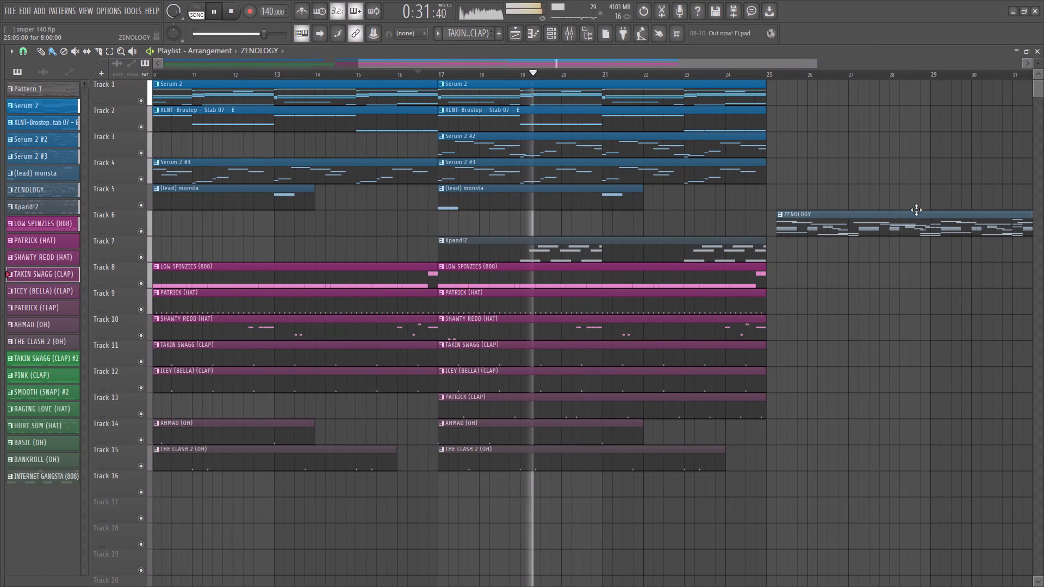
{"action": "left_click_drag", "start_coordinate": [916, 210], "coordinate": [898, 216]}
Duplicate the section from bar 17 to 25, without ZENOLOGY, so the copies start at bar 25.
{"action": "left_click_drag", "start_coordinate": [558, 557], "coordinate": [550, 73], "text": "ctrl"}
{"action": "key", "text": "ctrl+b"}
{"action": "scroll", "coordinate": [560, 86], "scroll_direction": "down", "scroll_amount": 4, "text": "ctrl"}
{"action": "scroll", "coordinate": [527, 221], "scroll_direction": "down", "scroll_amount": 6, "text": "ctrl"}
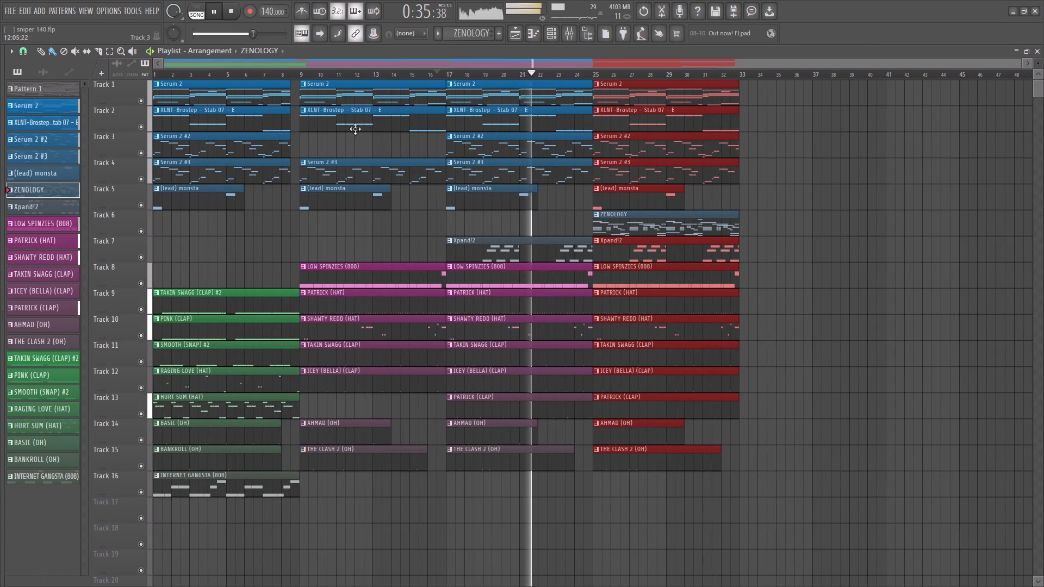
Delete the THE CLASH 2 (OH) and SHAWTY REDD (HAT) clips at bar 9, replaying from late in bar 8.
{"action": "left_click", "coordinate": [298, 78]}
{"action": "scroll", "coordinate": [286, 127], "scroll_direction": "up", "scroll_amount": 5, "text": "ctrl"}
{"action": "key", "text": "space"}
{"action": "key", "text": "space"}
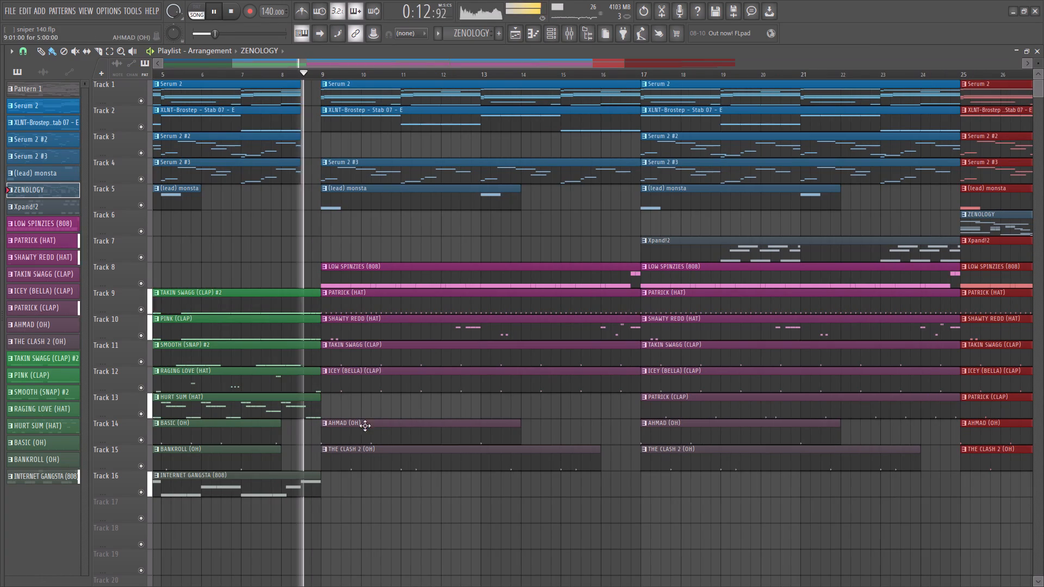
{"action": "right_click", "coordinate": [362, 459]}
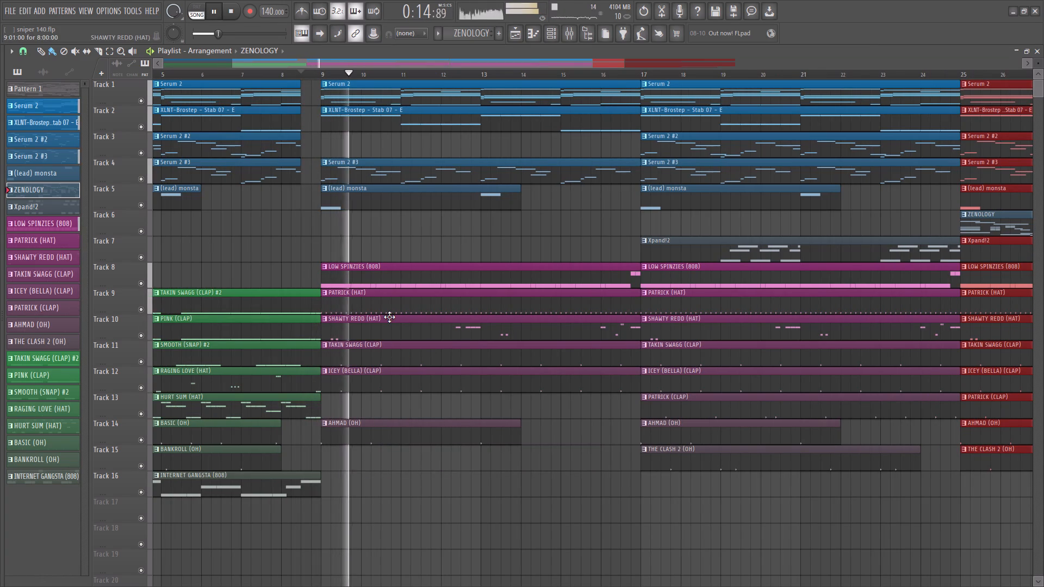
{"action": "right_click", "coordinate": [382, 339]}
{"action": "scroll", "coordinate": [422, 326], "scroll_direction": "down", "scroll_amount": 5, "text": "ctrl"}
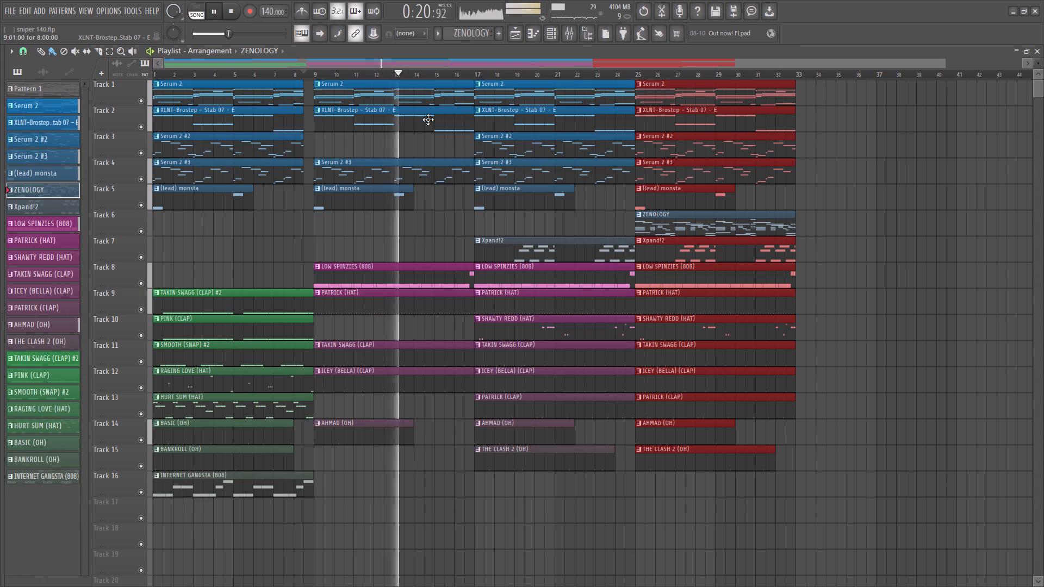
Trim the XLNT-Brostep - Stab 07 clip at bar 9 to two bars and place a matching clip at bar 13.
{"action": "left_click_drag", "start_coordinate": [471, 118], "coordinate": [349, 139]}
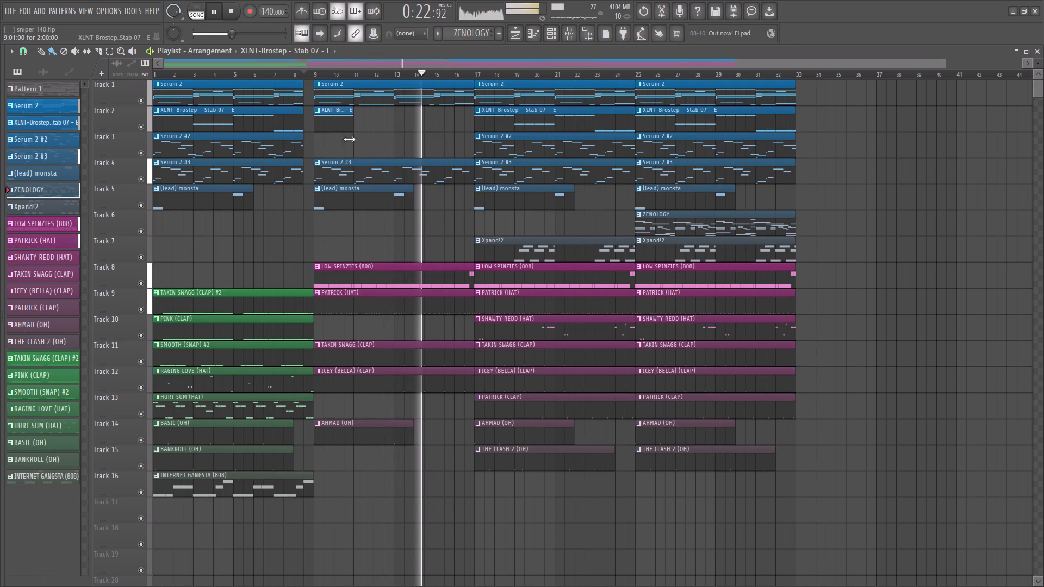
{"action": "left_click_drag", "start_coordinate": [349, 139], "coordinate": [349, 139]}
{"action": "left_click", "coordinate": [333, 126]}
{"action": "left_click", "coordinate": [394, 118]}
{"action": "left_click_drag", "start_coordinate": [396, 118], "coordinate": [406, 120]}
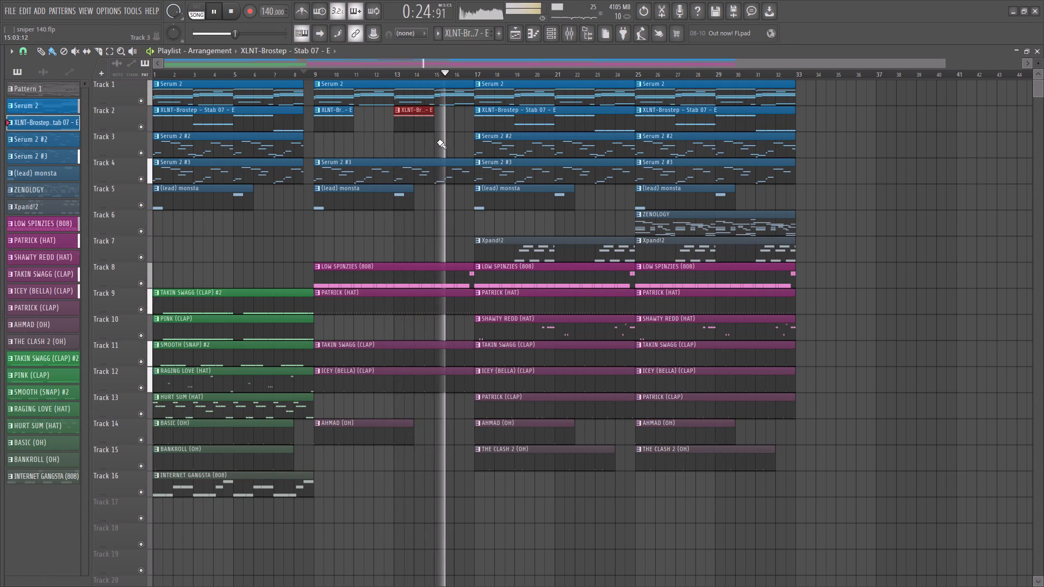
Delete the Serum 2 #3 clip on track 4 at bar 25.
{"action": "scroll", "coordinate": [443, 146], "scroll_direction": "down", "scroll_amount": 5, "text": "ctrl"}
{"action": "scroll", "coordinate": [438, 223], "scroll_direction": "up", "scroll_amount": 4, "text": "ctrl"}
{"action": "scroll", "coordinate": [438, 223], "scroll_direction": "down", "scroll_amount": 9, "text": "ctrl"}
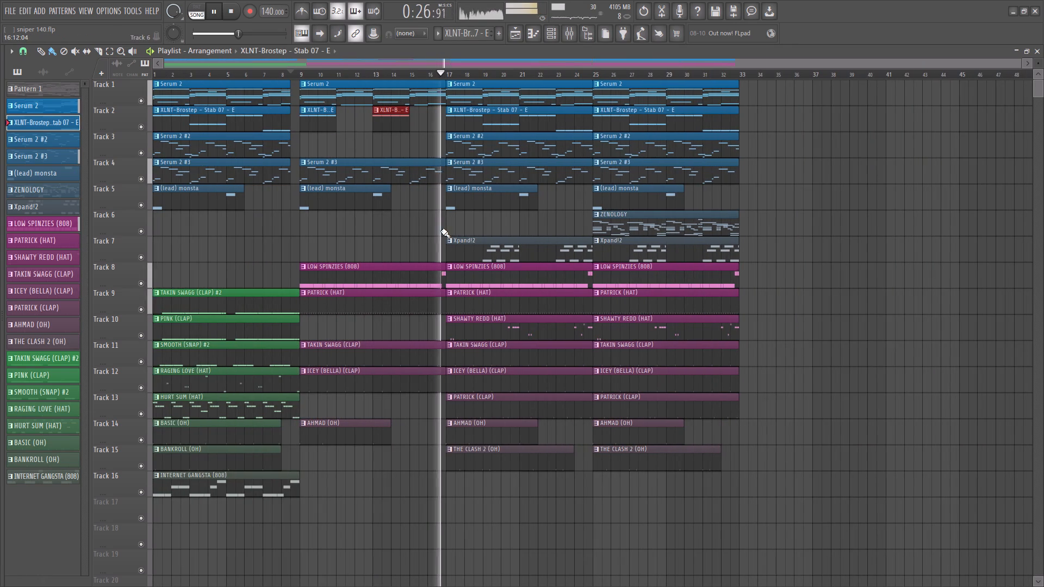
{"action": "scroll", "coordinate": [573, 221], "scroll_direction": "down", "scroll_amount": 5, "text": "ctrl"}
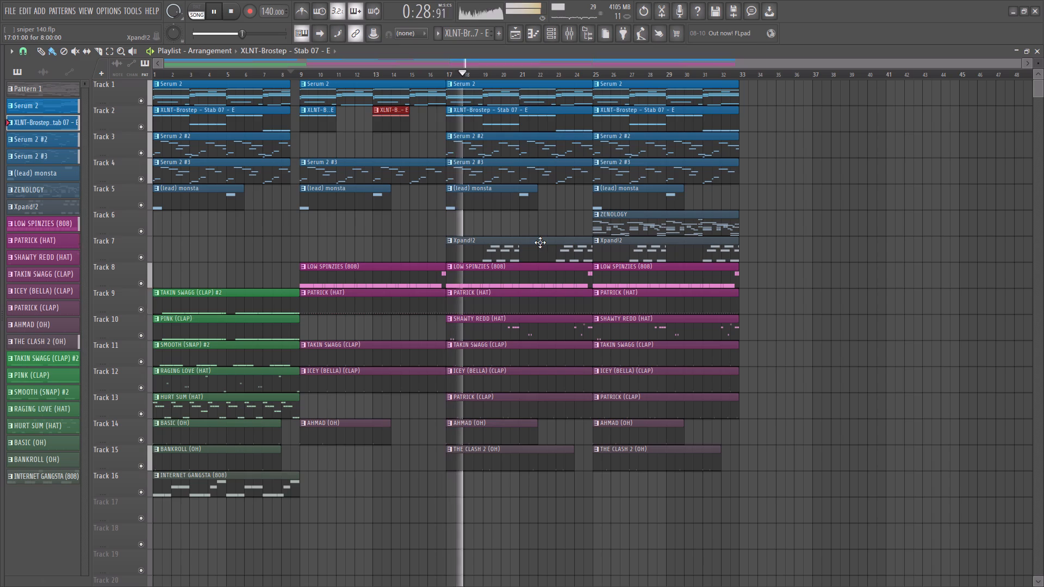
{"action": "scroll", "coordinate": [537, 246], "scroll_direction": "down", "scroll_amount": 4, "text": "ctrl"}
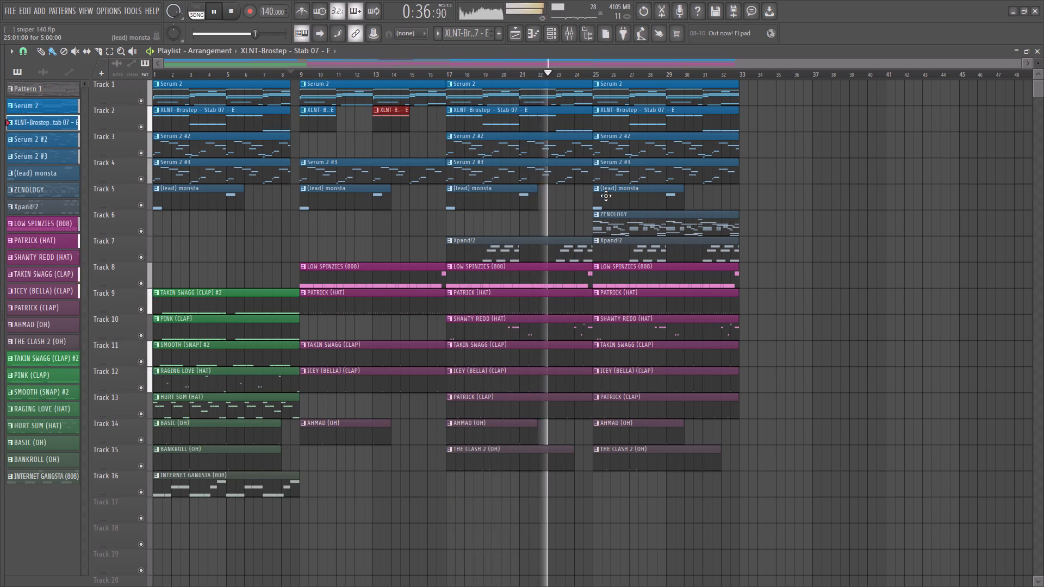
{"action": "scroll", "coordinate": [613, 208], "scroll_direction": "down", "scroll_amount": 4, "text": "ctrl"}
{"action": "right_click", "coordinate": [626, 174]}
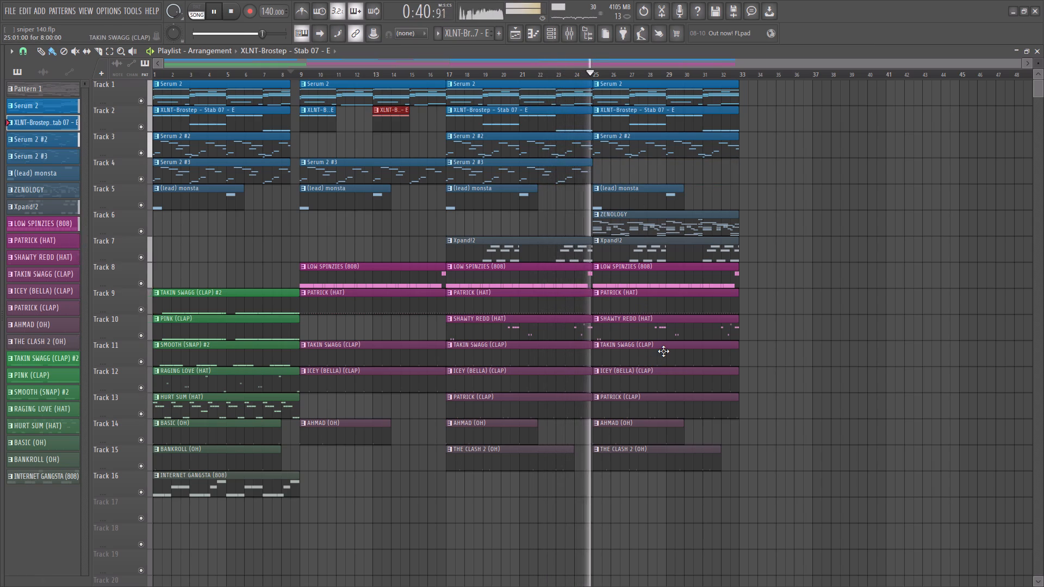
Duplicate the whole section from bar 25 to 33 so the copies start at bar 33.
{"action": "scroll", "coordinate": [666, 476], "scroll_direction": "down", "scroll_amount": 1, "text": "ctrl"}
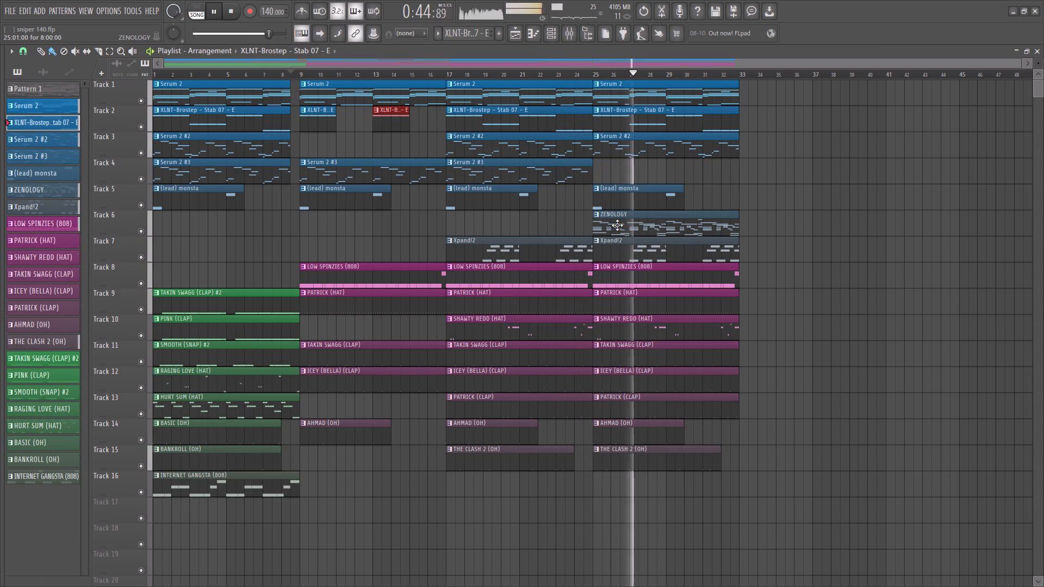
{"action": "left_click_drag", "start_coordinate": [633, 484], "coordinate": [607, 76], "text": "ctrl"}
{"action": "key", "text": "ctrl+b"}
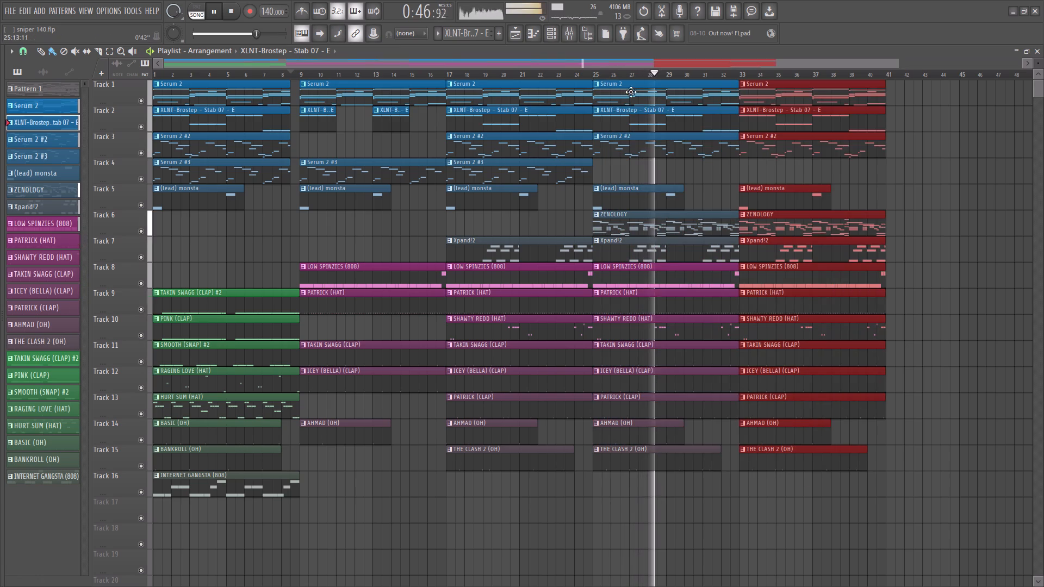
Place a Serum 2 #3 clip on track 4 at bar 33.
{"action": "scroll", "coordinate": [753, 282], "scroll_direction": "down", "scroll_amount": 5, "text": "ctrl"}
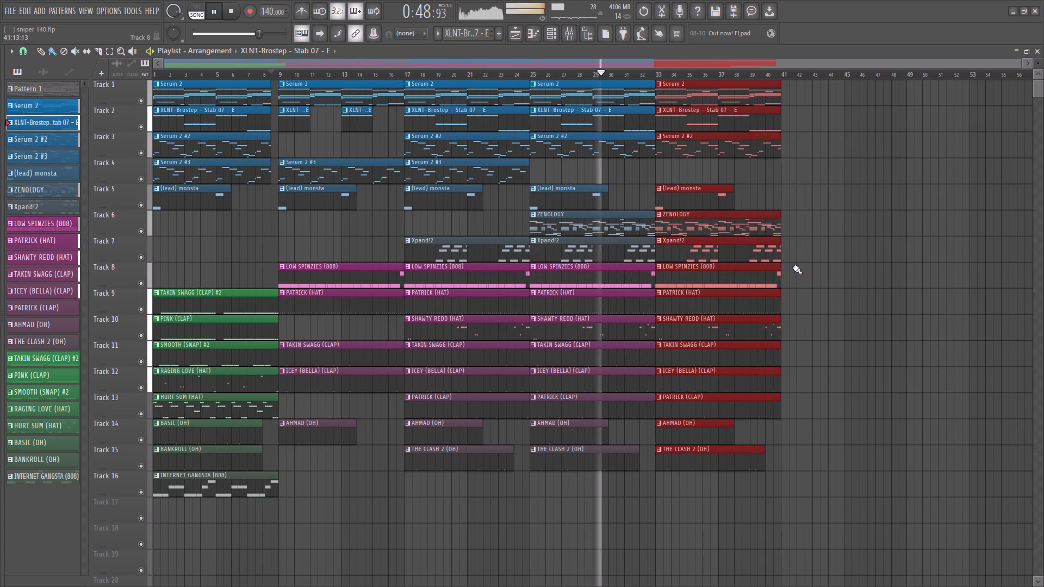
{"action": "left_click", "coordinate": [476, 179]}
{"action": "left_click", "coordinate": [658, 176]}
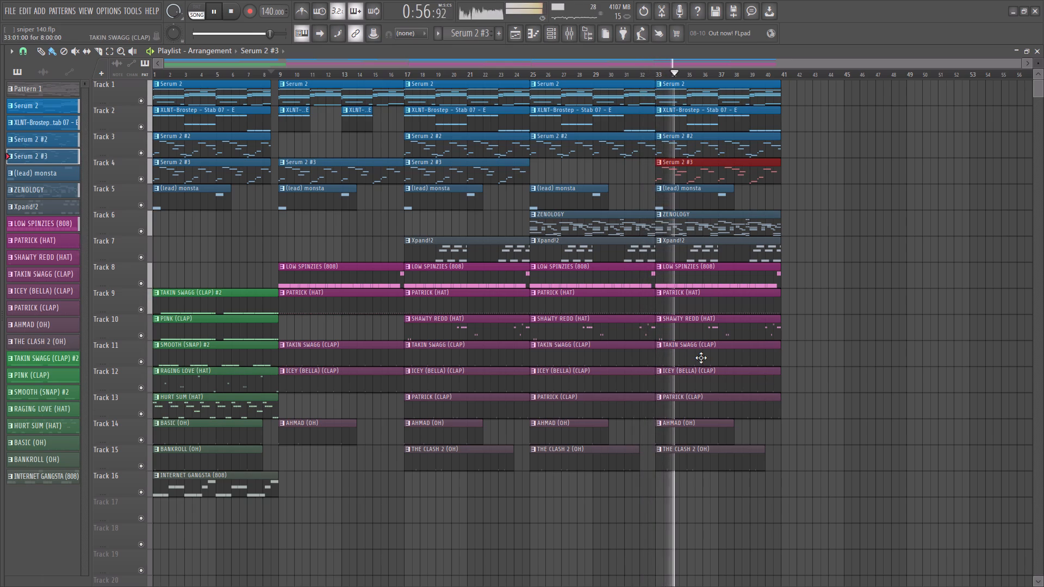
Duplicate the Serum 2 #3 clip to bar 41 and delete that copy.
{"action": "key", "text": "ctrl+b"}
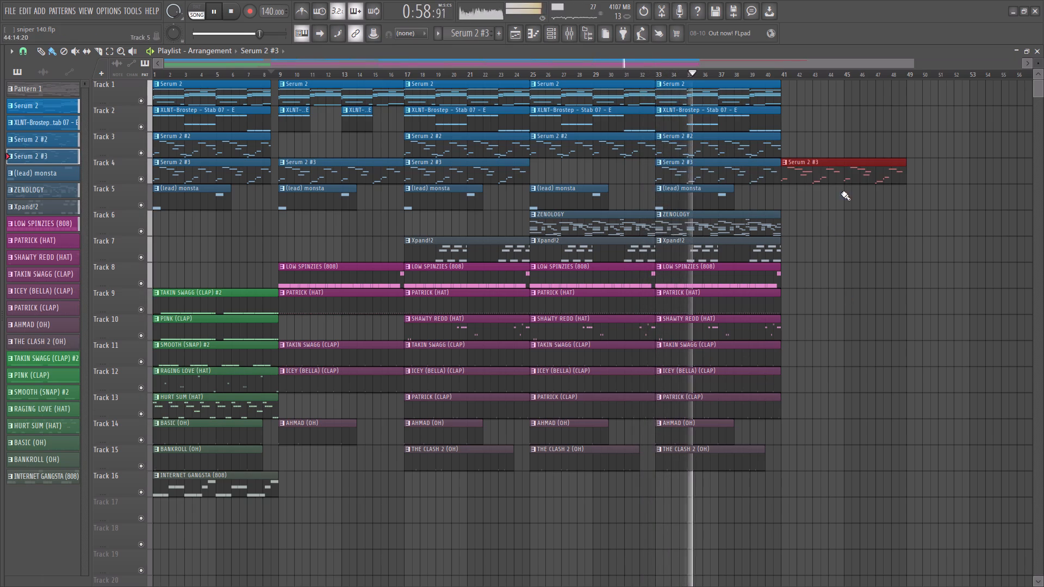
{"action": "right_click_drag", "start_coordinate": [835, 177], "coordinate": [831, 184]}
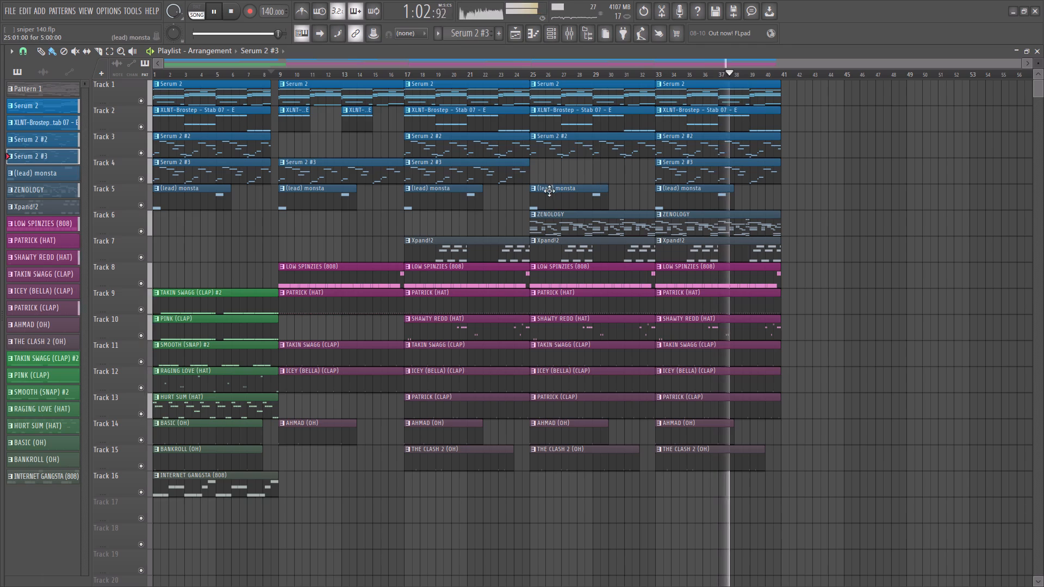
Place a ZENOLOGY clip on track 6 at bar 17.
{"action": "left_click", "coordinate": [566, 224]}
{"action": "left_click", "coordinate": [412, 223]}
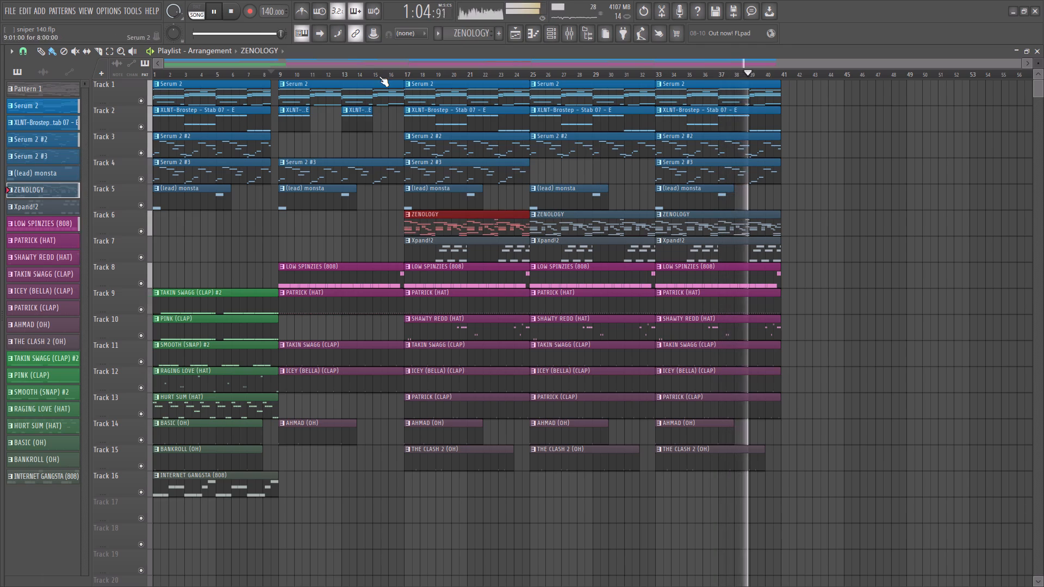
Delete the Serum 2 #3 and Serum 2 #2 clips at bar 17, replaying from about bar 15.
{"action": "left_click", "coordinate": [379, 76]}
{"action": "scroll", "coordinate": [439, 221], "scroll_direction": "up", "scroll_amount": 4, "text": "ctrl"}
{"action": "right_click_drag", "start_coordinate": [480, 167], "coordinate": [468, 138]}
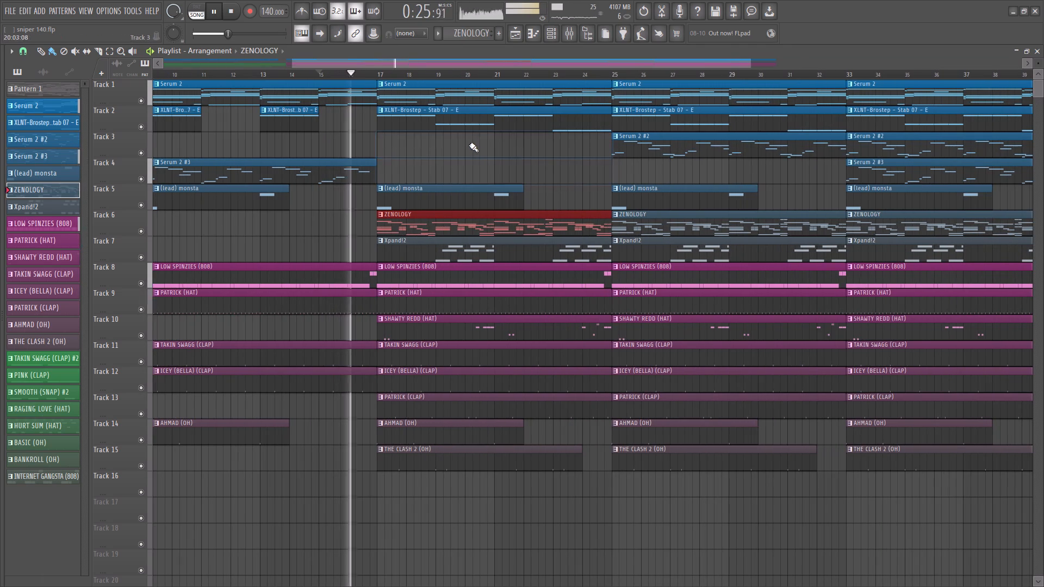
Review the sections starting at bars 17 and 25 during playback, examining which melodic clips sound in each.
{"action": "scroll", "coordinate": [556, 205], "scroll_direction": "down", "scroll_amount": 3, "text": "ctrl"}
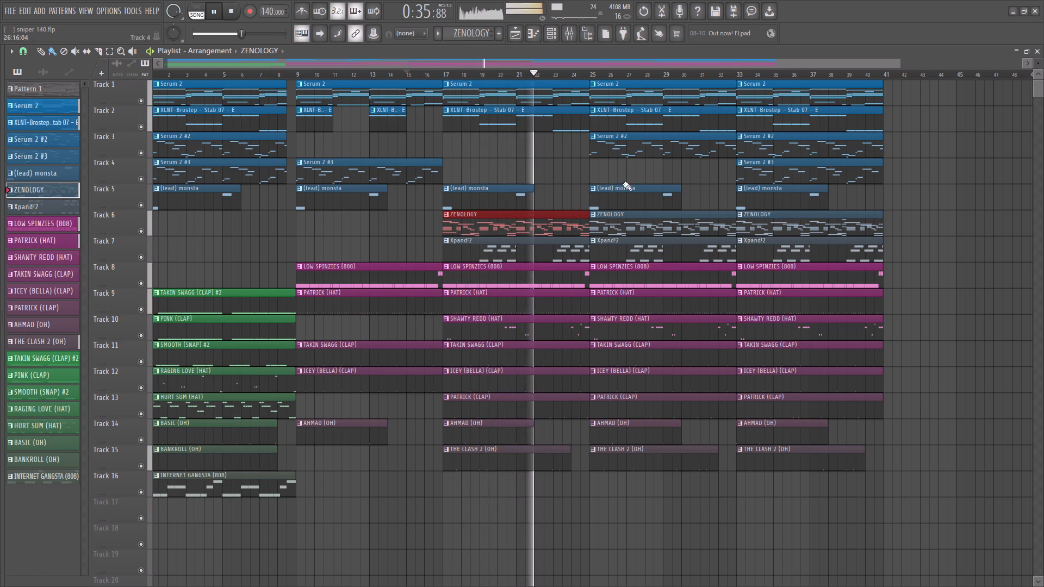
{"action": "scroll", "coordinate": [585, 234], "scroll_direction": "down", "scroll_amount": 6, "text": "ctrl"}
{"action": "scroll", "coordinate": [583, 232], "scroll_direction": "up", "scroll_amount": 4, "text": "ctrl"}
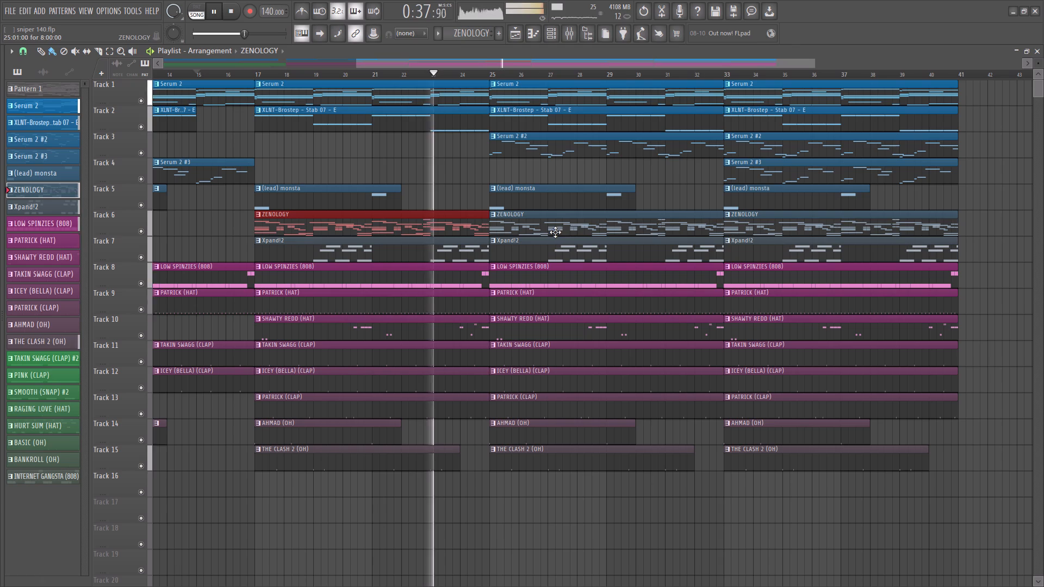
{"action": "scroll", "coordinate": [511, 207], "scroll_direction": "down", "scroll_amount": 2, "text": "ctrl"}
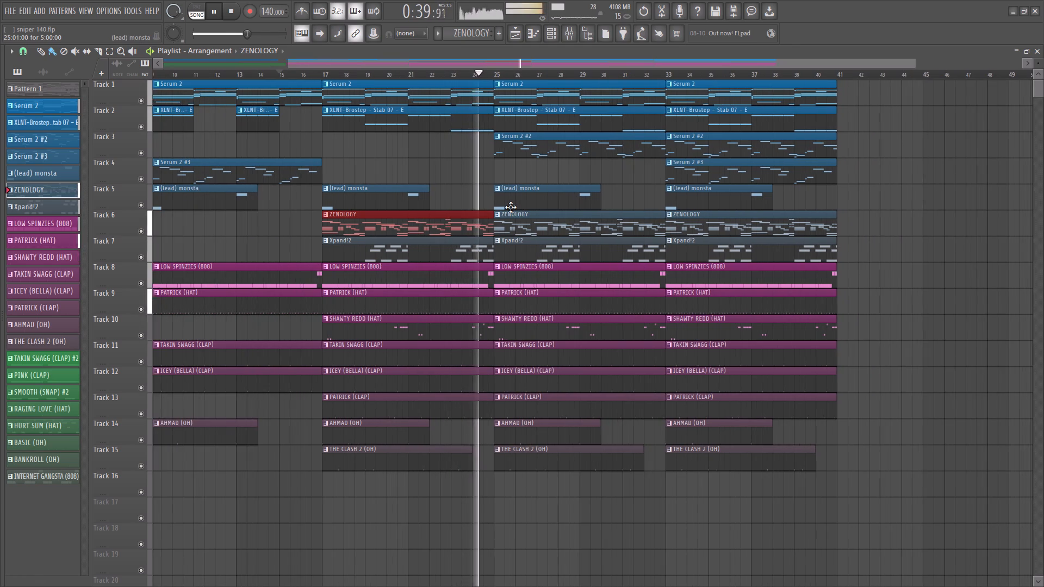
{"action": "scroll", "coordinate": [511, 207], "scroll_direction": "down", "scroll_amount": 3, "text": "ctrl"}
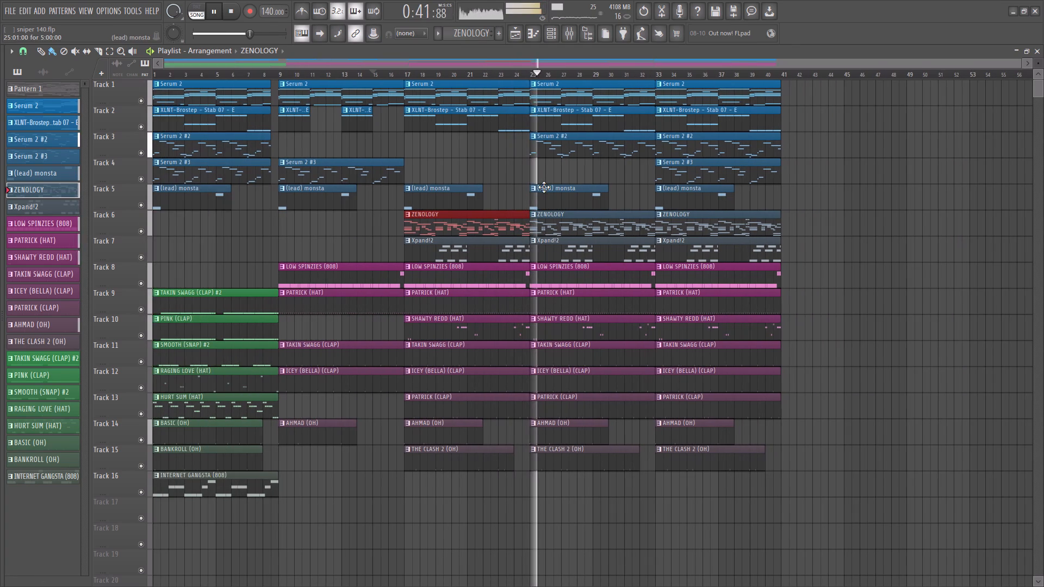
{"action": "scroll", "coordinate": [544, 187], "scroll_direction": "down", "scroll_amount": 2, "text": "ctrl"}
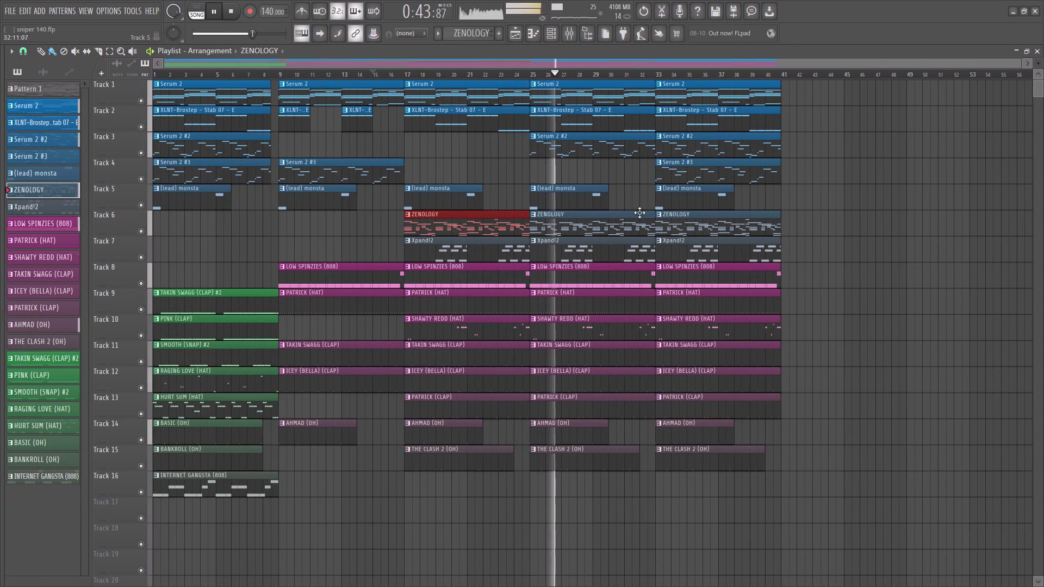
{"action": "scroll", "coordinate": [662, 209], "scroll_direction": "down", "scroll_amount": 1, "text": "ctrl"}
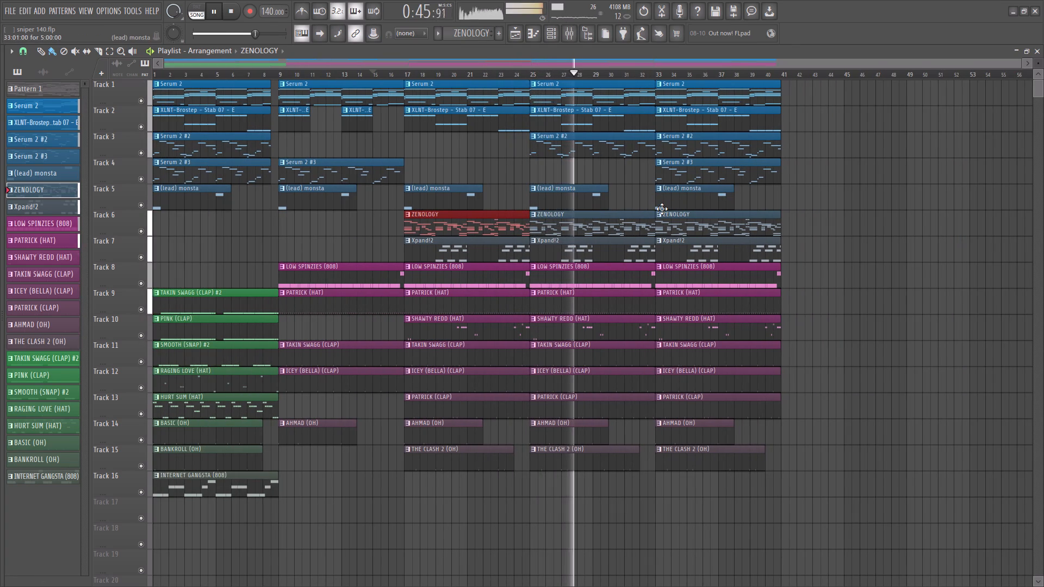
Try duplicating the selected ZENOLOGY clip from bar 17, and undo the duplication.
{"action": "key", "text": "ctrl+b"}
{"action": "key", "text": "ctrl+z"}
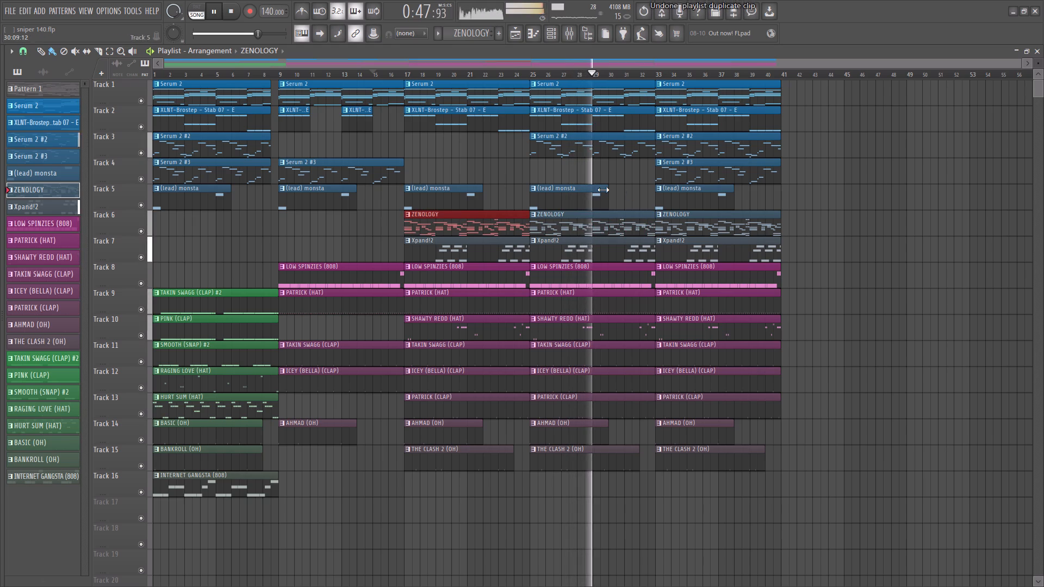
Delete the ZENOLOGY and PATRICK (HAT) clips at bar 33.
{"action": "right_click_drag", "start_coordinate": [628, 191], "coordinate": [628, 196]}
{"action": "scroll", "coordinate": [705, 182], "scroll_direction": "down", "scroll_amount": 4, "text": "ctrl"}
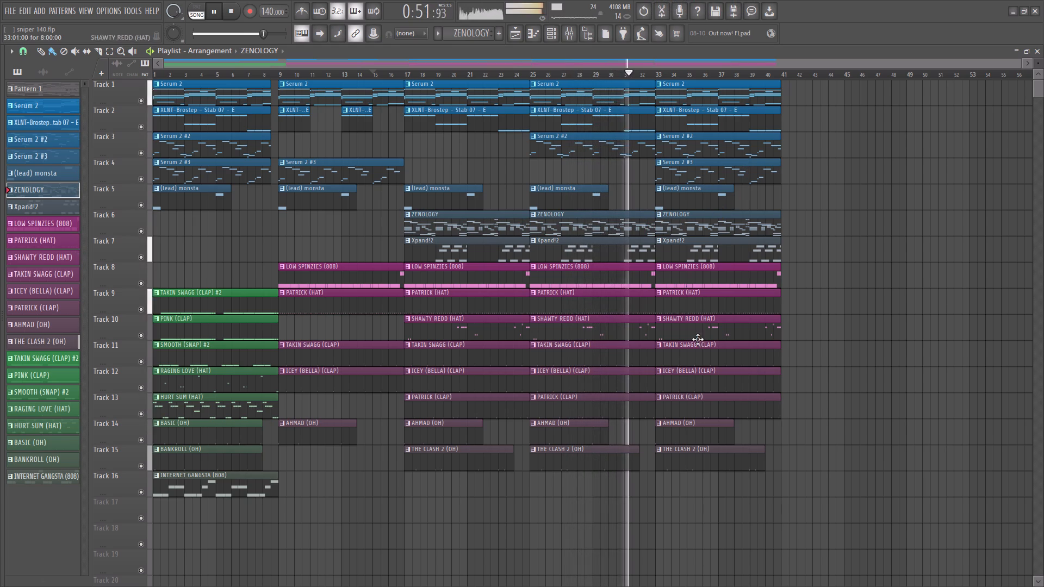
{"action": "right_click", "coordinate": [682, 227]}
{"action": "right_click", "coordinate": [682, 214]}
{"action": "right_click_drag", "start_coordinate": [694, 296], "coordinate": [695, 301]}
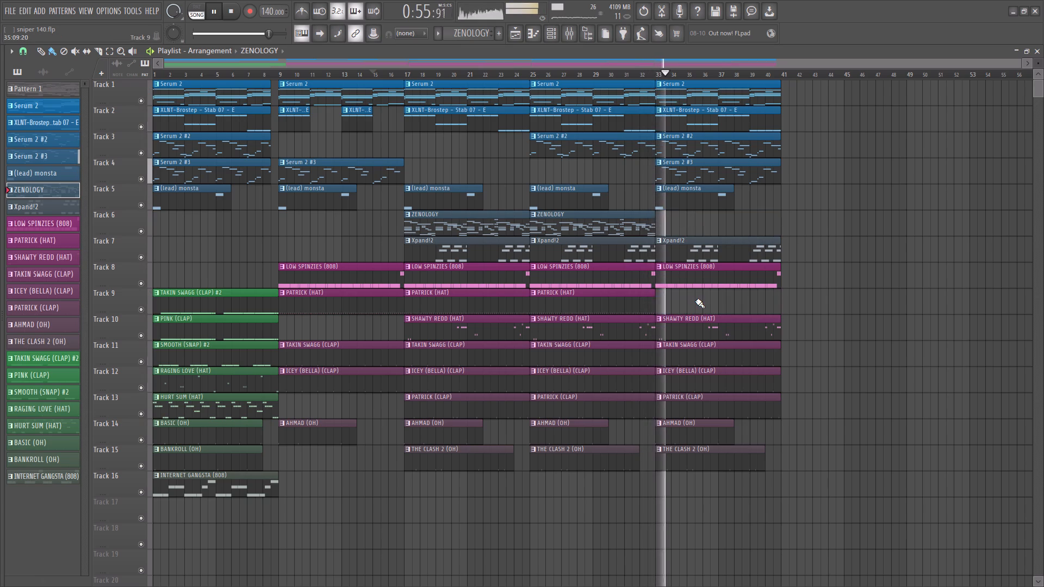
Delete the AHMAD (OH) and THE CLASH 2 (OH) clips at bar 33, replaying from late in bar 31.
{"action": "key", "text": "space"}
{"action": "key", "text": "space"}
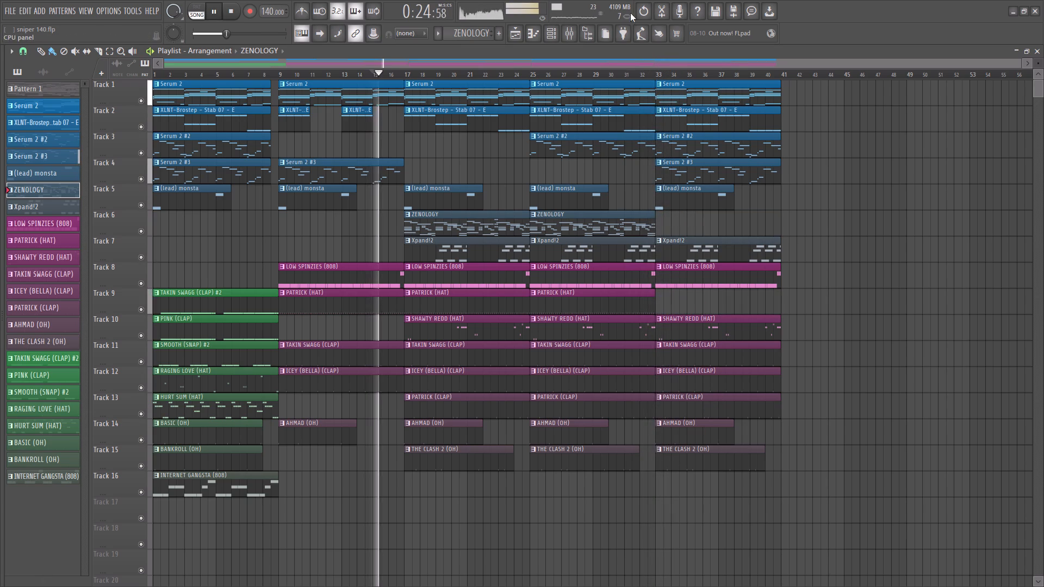
{"action": "left_click", "coordinate": [636, 68]}
{"action": "left_click", "coordinate": [637, 74]}
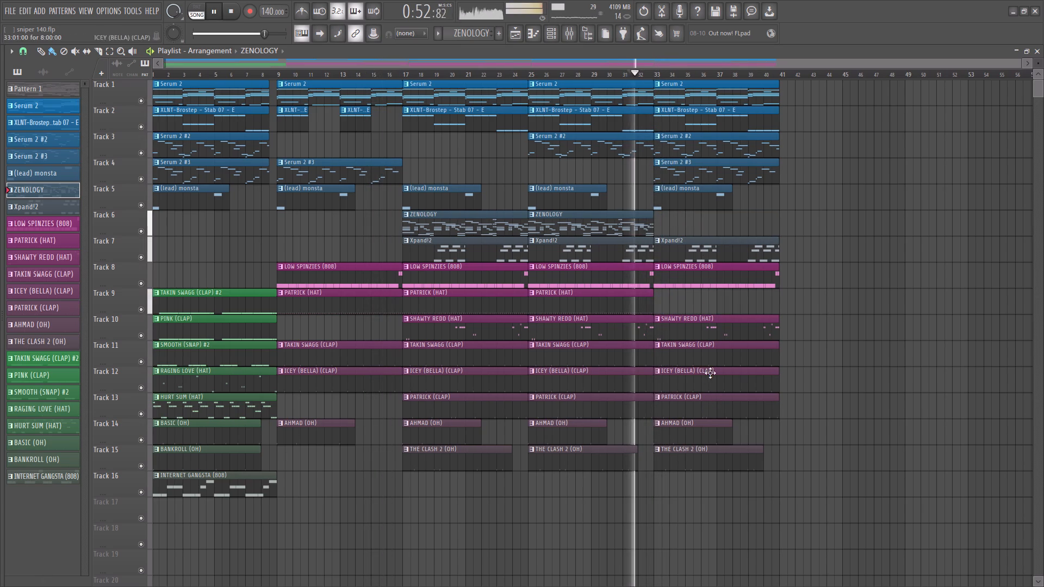
{"action": "right_click_drag", "start_coordinate": [701, 424], "coordinate": [685, 463]}
{"action": "scroll", "coordinate": [705, 440], "scroll_direction": "up", "scroll_amount": 5, "text": "ctrl"}
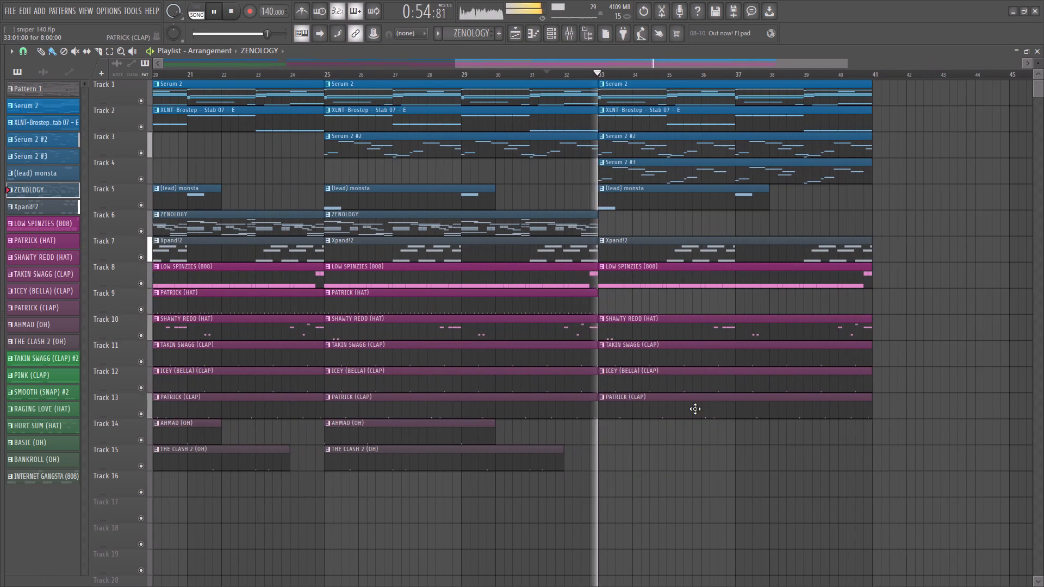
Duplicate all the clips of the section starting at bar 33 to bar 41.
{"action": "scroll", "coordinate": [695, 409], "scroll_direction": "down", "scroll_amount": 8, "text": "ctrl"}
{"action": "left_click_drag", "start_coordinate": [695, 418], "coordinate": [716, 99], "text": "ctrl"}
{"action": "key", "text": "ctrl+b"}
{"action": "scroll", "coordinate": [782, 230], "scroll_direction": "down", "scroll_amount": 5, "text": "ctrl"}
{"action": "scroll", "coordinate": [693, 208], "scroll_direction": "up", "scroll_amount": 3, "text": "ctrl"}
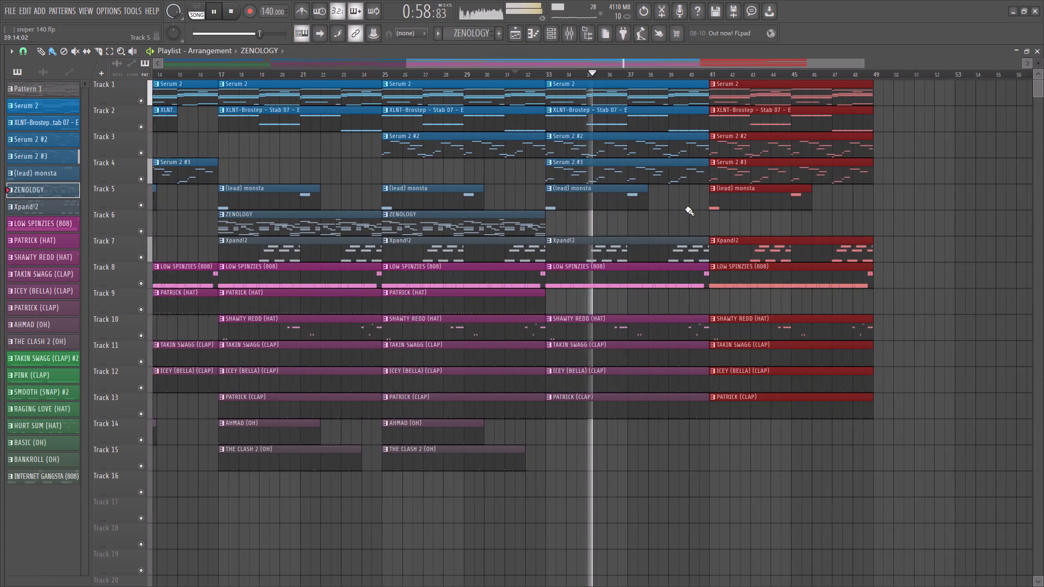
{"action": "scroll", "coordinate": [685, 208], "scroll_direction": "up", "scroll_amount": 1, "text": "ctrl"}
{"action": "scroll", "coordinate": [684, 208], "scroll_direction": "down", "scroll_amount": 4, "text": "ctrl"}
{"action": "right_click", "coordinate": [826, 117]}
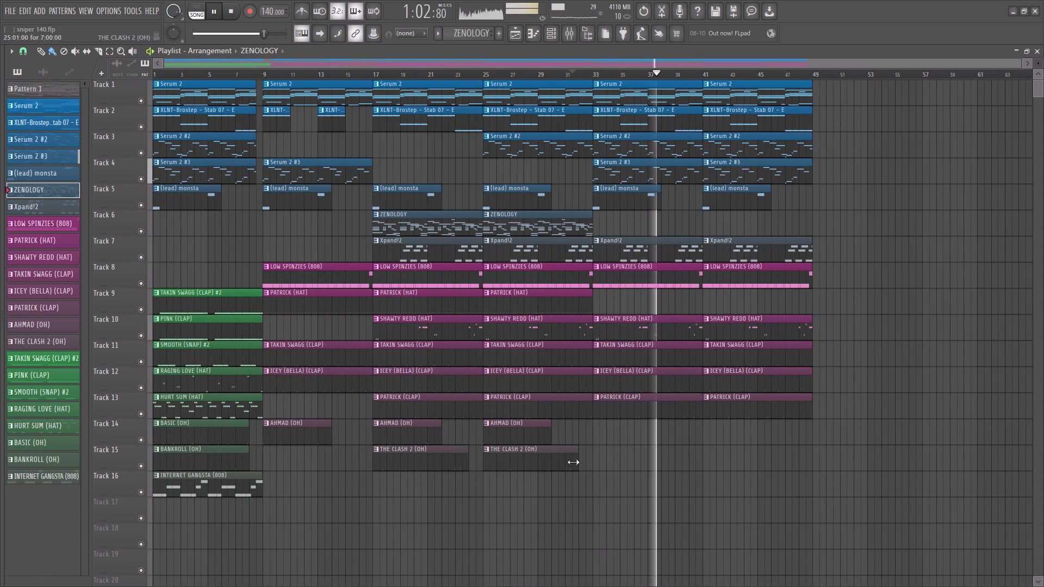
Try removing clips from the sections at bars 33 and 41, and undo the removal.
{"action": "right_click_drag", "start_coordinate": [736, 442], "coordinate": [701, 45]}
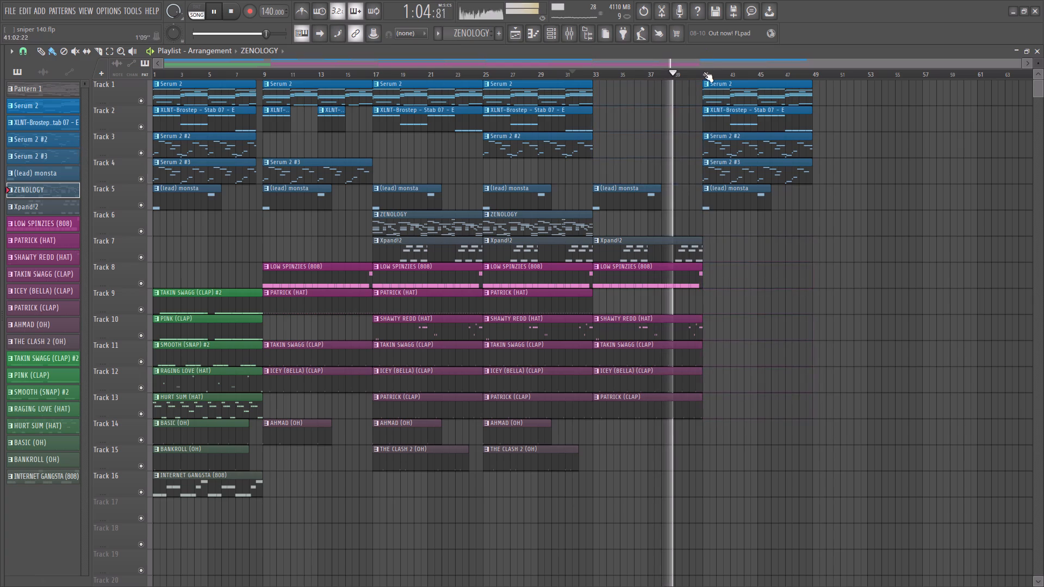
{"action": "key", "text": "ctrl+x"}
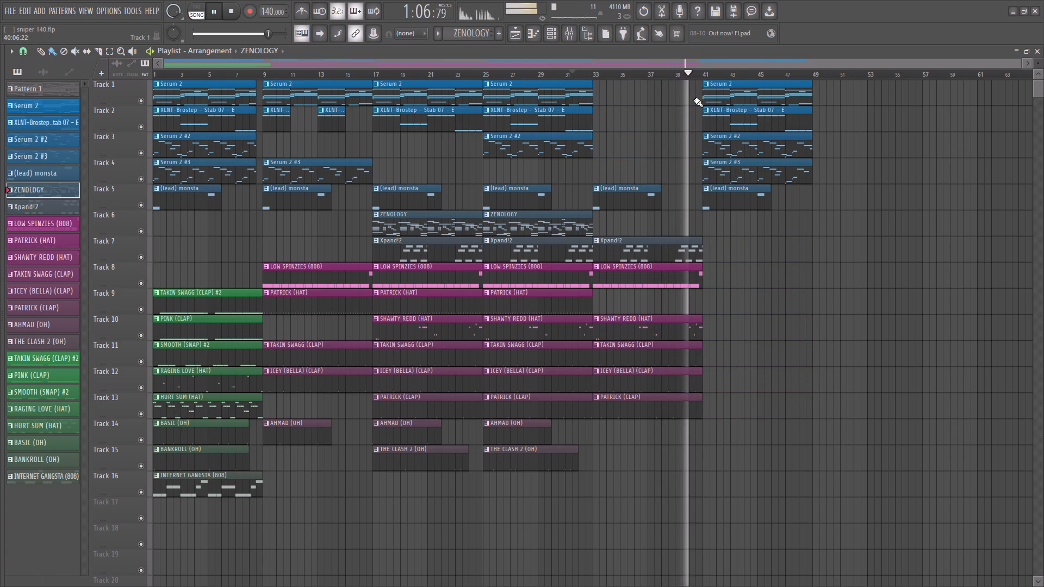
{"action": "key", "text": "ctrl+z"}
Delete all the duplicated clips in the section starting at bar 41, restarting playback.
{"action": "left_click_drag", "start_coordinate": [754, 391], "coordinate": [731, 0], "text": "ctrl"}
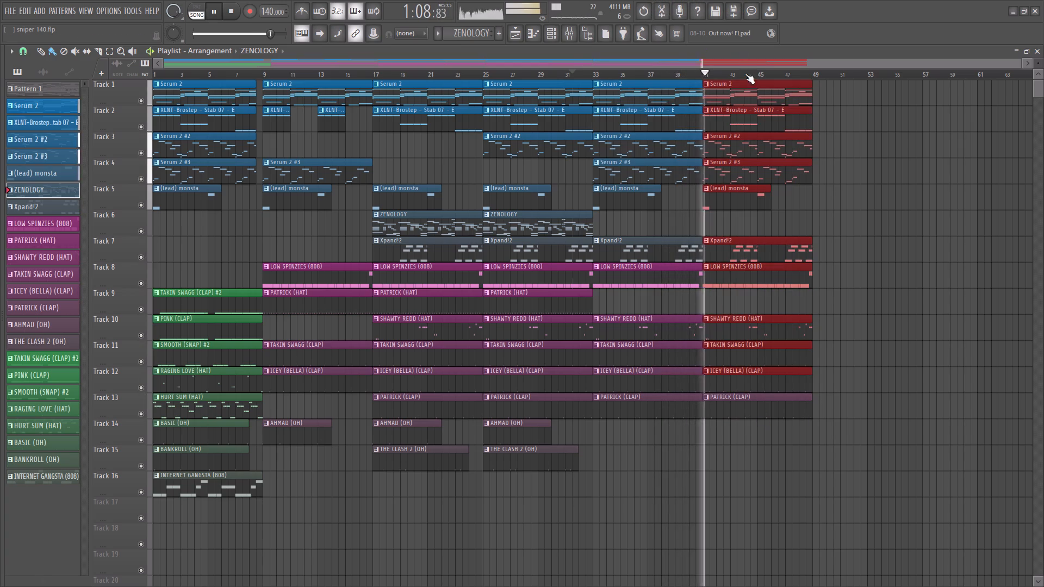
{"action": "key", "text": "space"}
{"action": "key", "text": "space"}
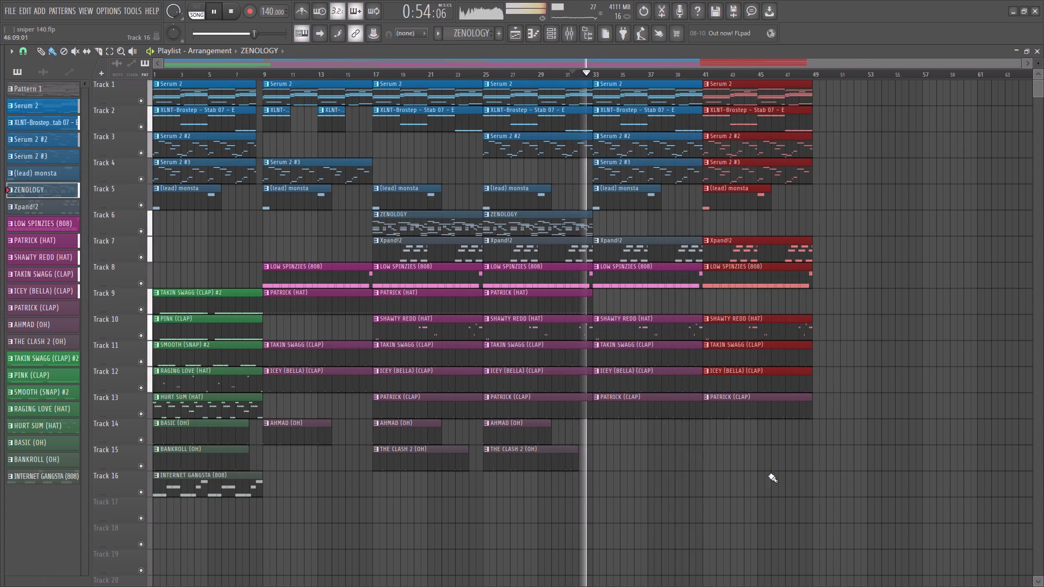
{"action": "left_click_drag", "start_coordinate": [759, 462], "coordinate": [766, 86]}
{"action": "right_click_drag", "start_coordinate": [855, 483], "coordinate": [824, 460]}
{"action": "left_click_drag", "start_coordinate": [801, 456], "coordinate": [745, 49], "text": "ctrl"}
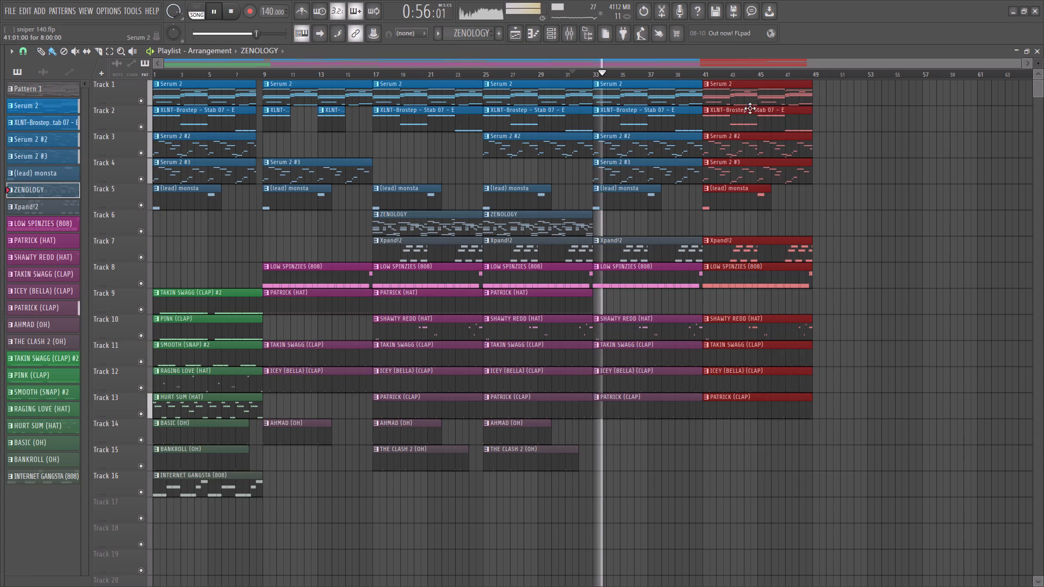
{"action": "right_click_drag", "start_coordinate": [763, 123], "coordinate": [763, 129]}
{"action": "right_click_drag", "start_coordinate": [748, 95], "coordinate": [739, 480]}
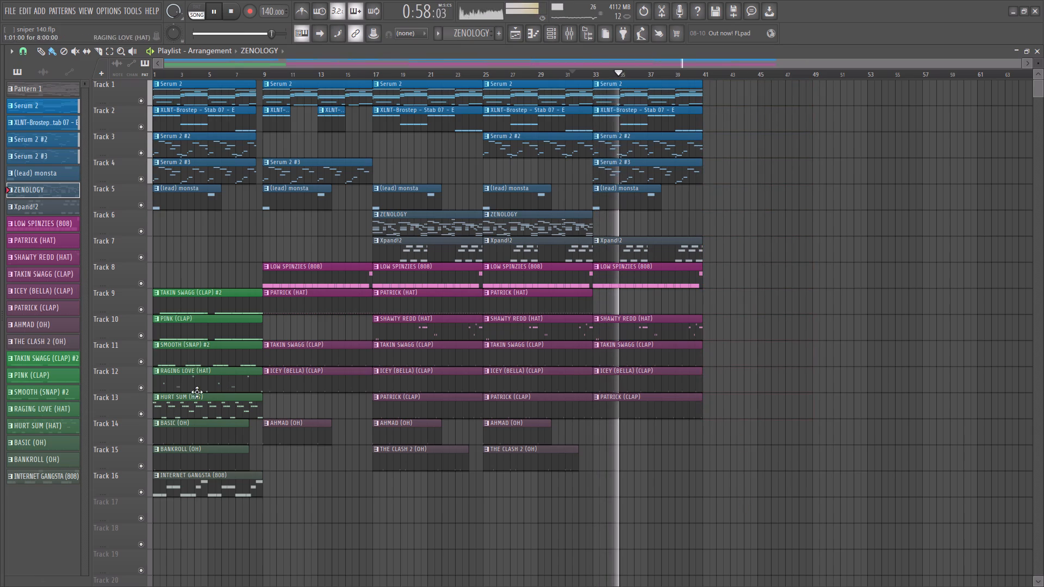
Place the patterns from Serum 2 through THE CLASH 2 (OH) together at bar 41, one per track from Track 1.
{"action": "left_click_drag", "start_coordinate": [66, 340], "coordinate": [56, 113], "text": "ctrl"}
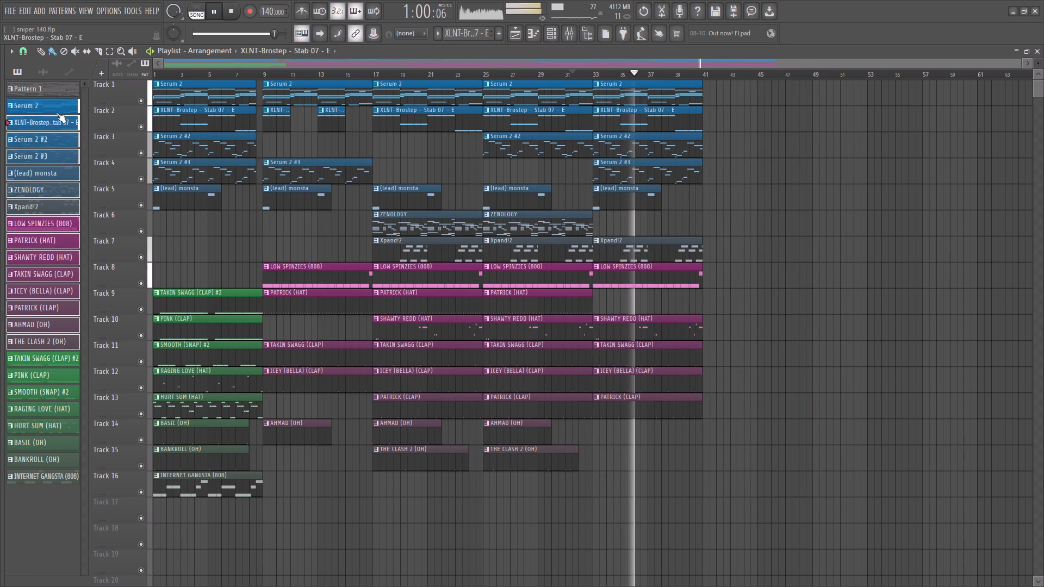
{"action": "left_click_drag", "start_coordinate": [56, 113], "coordinate": [61, 104], "text": "ctrl"}
{"action": "left_click_drag", "start_coordinate": [60, 105], "coordinate": [706, 90]}
{"action": "right_click_drag", "start_coordinate": [861, 186], "coordinate": [862, 196]}
{"action": "scroll", "coordinate": [772, 372], "scroll_direction": "up", "scroll_amount": 5, "text": "ctrl"}
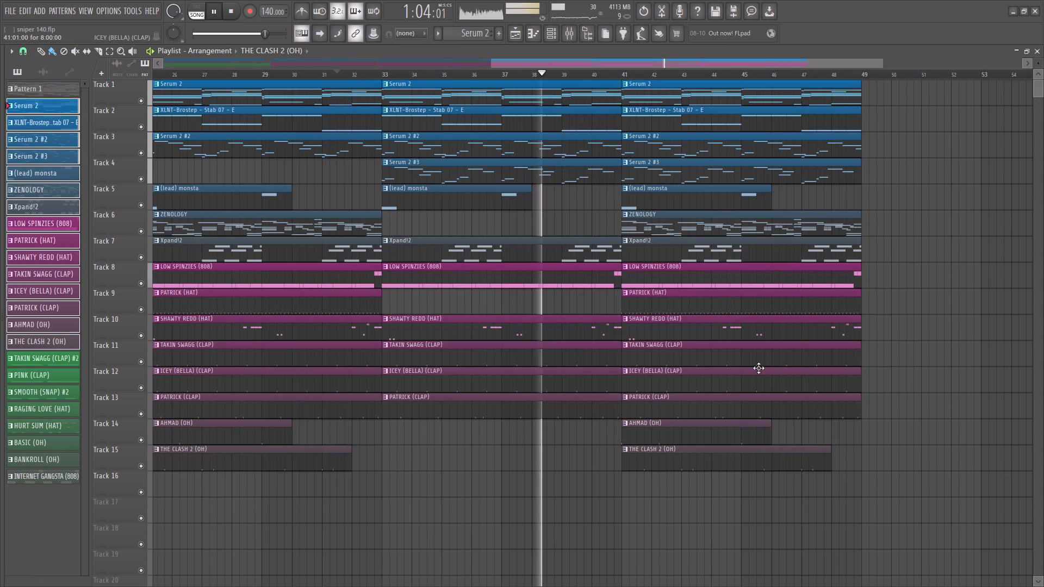
Trim the ends of the 808 and drum clips in the bar 33 section to leave a short gap before bar 41.
{"action": "left_click_drag", "start_coordinate": [585, 426], "coordinate": [611, 266], "text": "ctrl"}
{"action": "left_click_drag", "start_coordinate": [618, 267], "coordinate": [615, 270]}
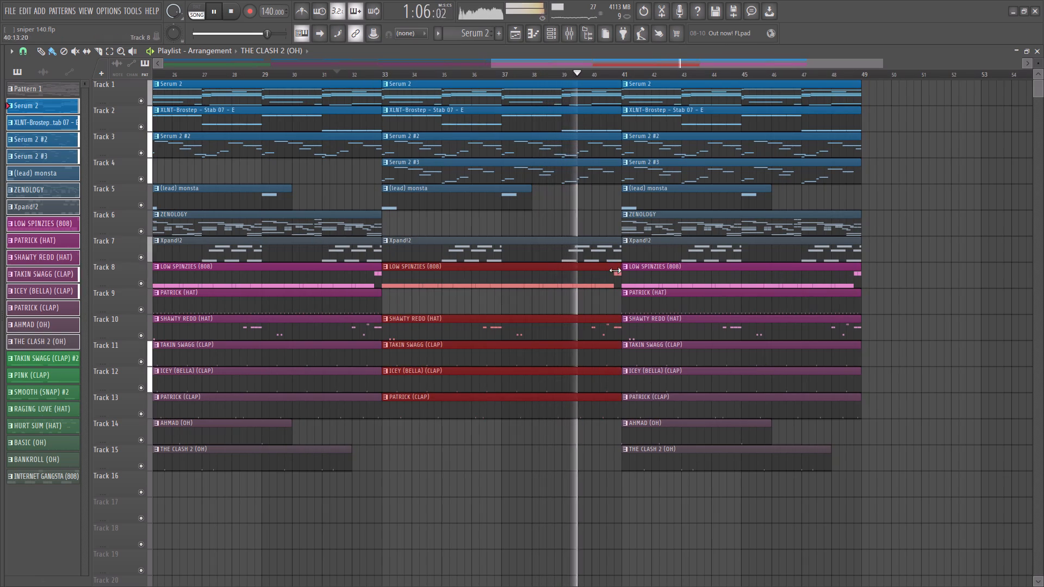
{"action": "left_click_drag", "start_coordinate": [615, 270], "coordinate": [611, 272]}
{"action": "right_click", "coordinate": [619, 296]}
{"action": "scroll", "coordinate": [619, 296], "scroll_direction": "up", "scroll_amount": 2, "text": "ctrl"}
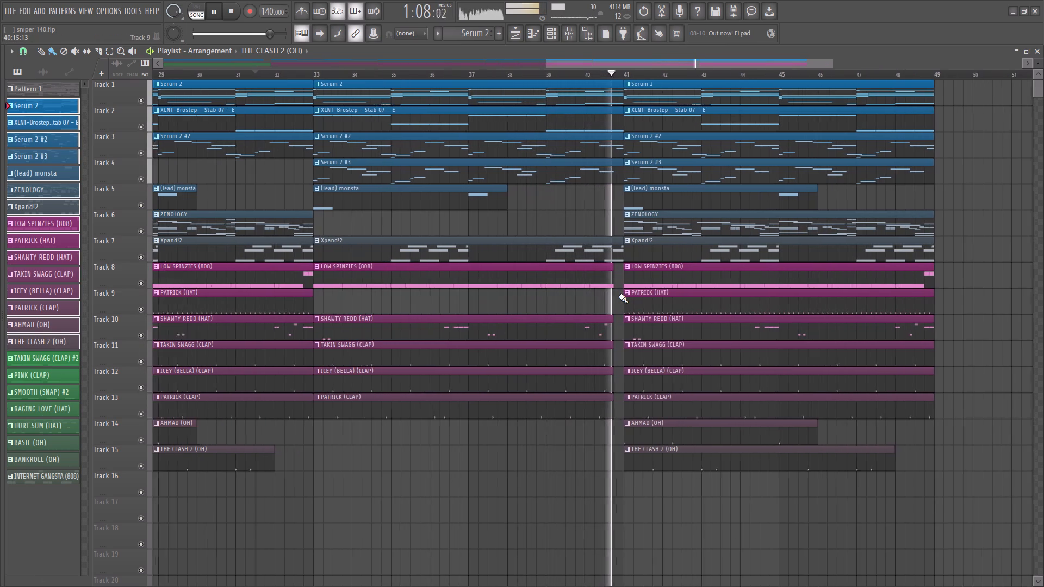
Duplicate all the clips of the section starting at bar 41 to bar 49.
{"action": "scroll", "coordinate": [619, 296], "scroll_direction": "up", "scroll_amount": 1, "text": "ctrl"}
{"action": "scroll", "coordinate": [619, 296], "scroll_direction": "down", "scroll_amount": 9, "text": "ctrl"}
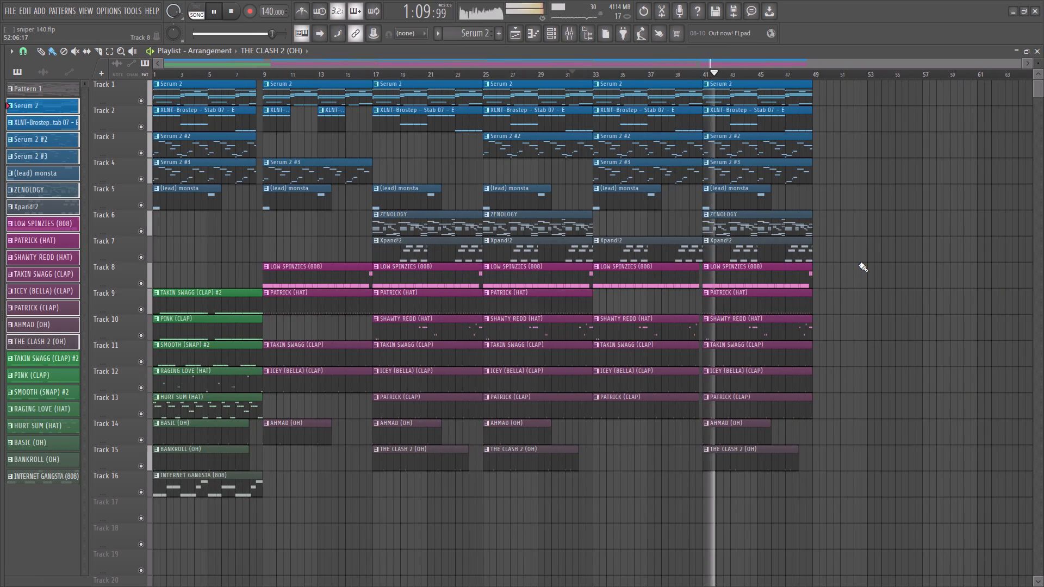
{"action": "scroll", "coordinate": [859, 264], "scroll_direction": "down", "scroll_amount": 6, "text": "ctrl"}
{"action": "key", "text": "ctrl+b"}
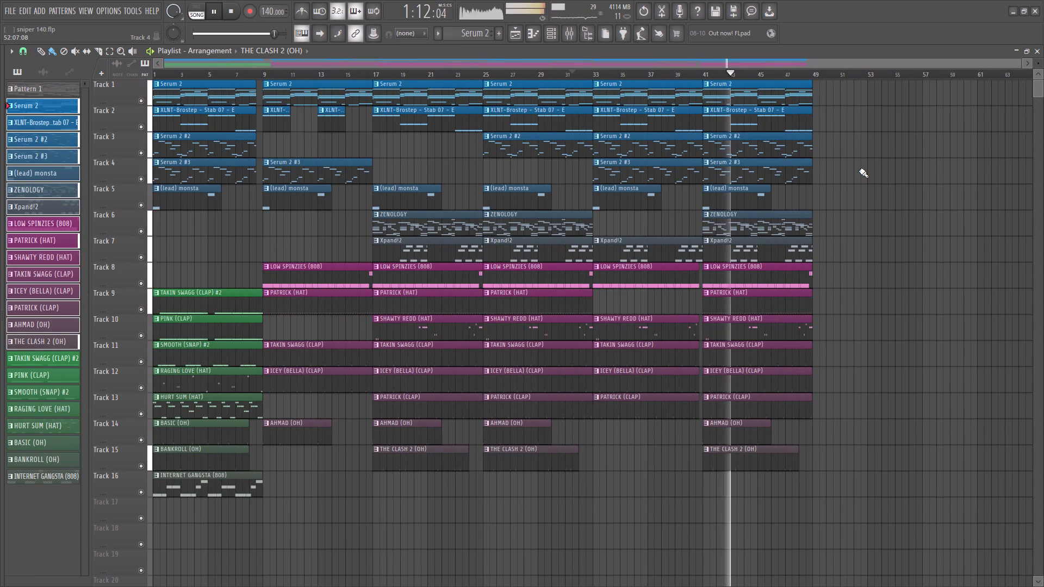
{"action": "left_click_drag", "start_coordinate": [844, 108], "coordinate": [743, 380], "text": "ctrl"}
{"action": "left_click_drag", "start_coordinate": [842, 108], "coordinate": [830, 104], "text": "ctrl"}
{"action": "left_click_drag", "start_coordinate": [829, 96], "coordinate": [805, 205], "text": "ctrl"}
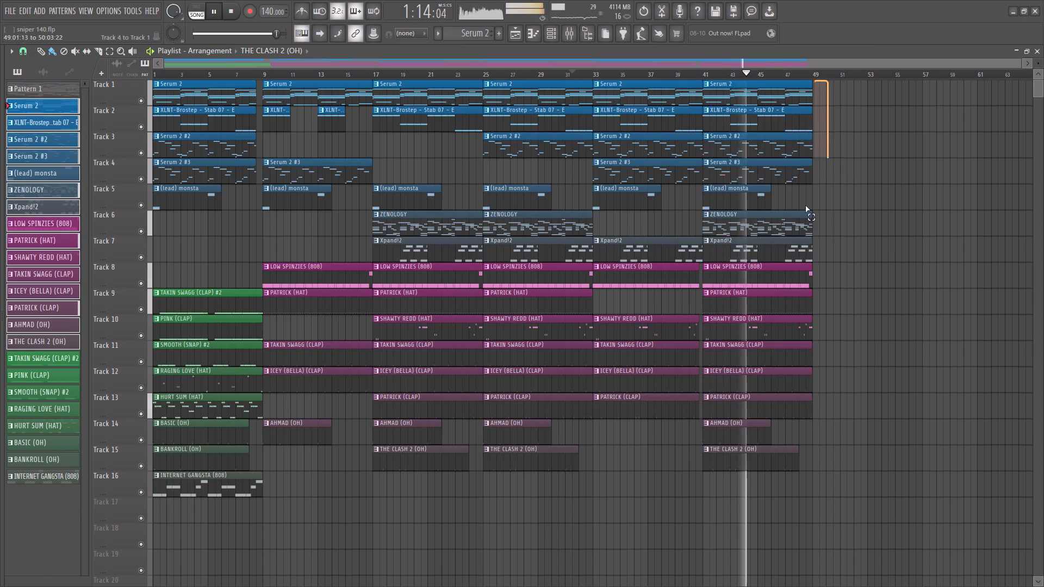
{"action": "left_click_drag", "start_coordinate": [805, 205], "coordinate": [731, 490], "text": "ctrl"}
{"action": "key", "text": "ctrl+b"}
{"action": "scroll", "coordinate": [954, 240], "scroll_direction": "up", "scroll_amount": 4, "text": "ctrl"}
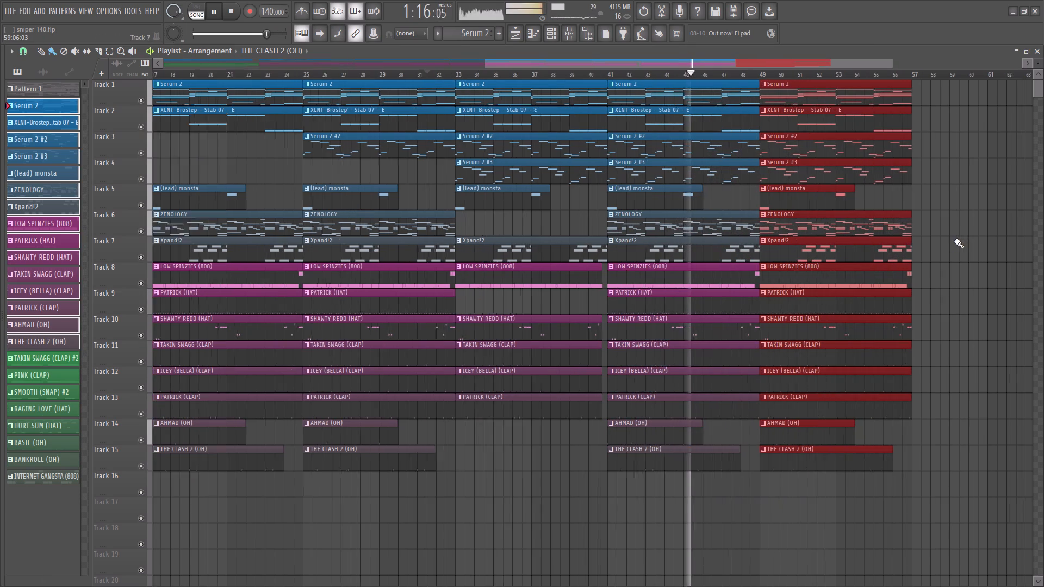
{"action": "right_click", "coordinate": [982, 179]}
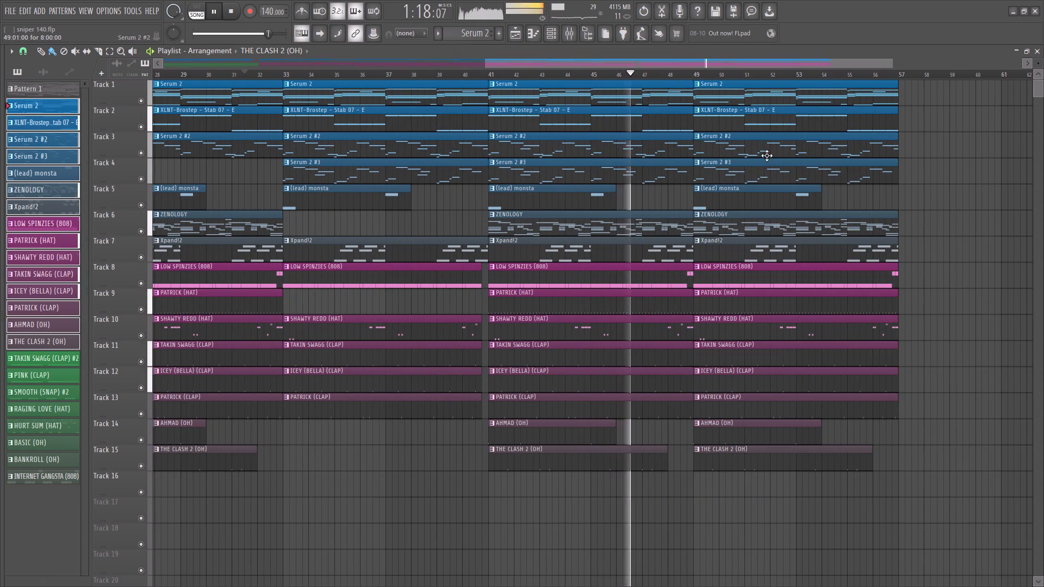
Delete the Serum 2 #2 clip at bar 49.
{"action": "right_click", "coordinate": [765, 153]}
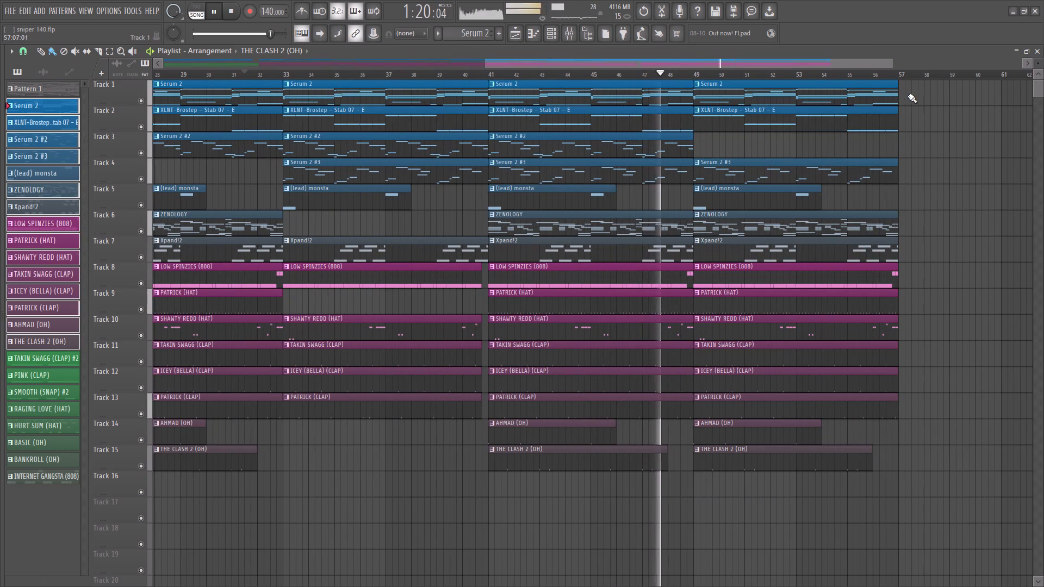
Duplicate all the clips of the section starting at bar 49 to bar 57.
{"action": "left_click_drag", "start_coordinate": [908, 96], "coordinate": [734, 516], "text": "ctrl"}
{"action": "key", "text": "ctrl+b"}
{"action": "scroll", "coordinate": [861, 434], "scroll_direction": "down", "scroll_amount": 5, "text": "ctrl"}
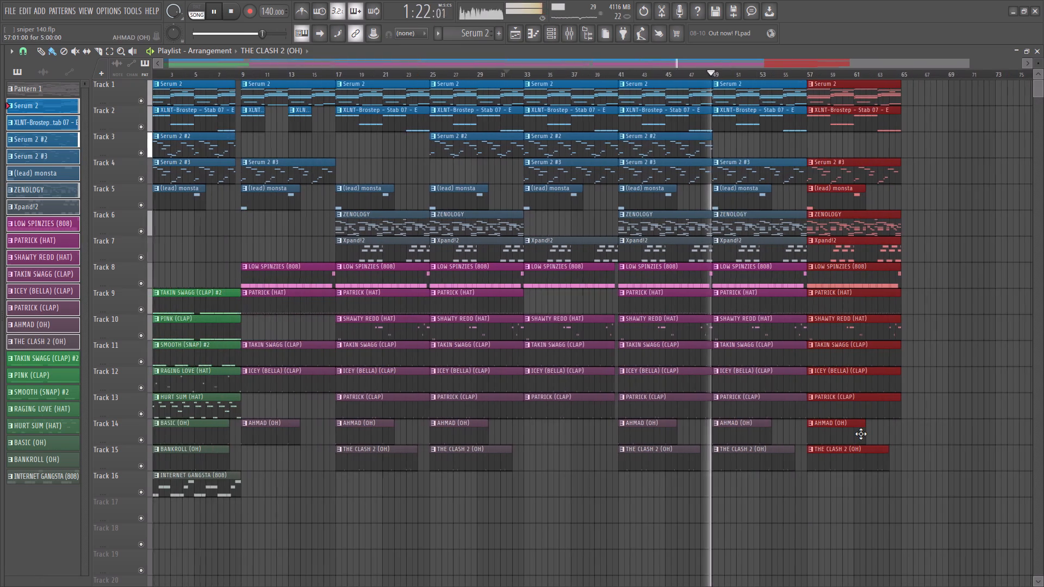
{"action": "scroll", "coordinate": [850, 424], "scroll_direction": "up", "scroll_amount": 4, "text": "ctrl"}
{"action": "scroll", "coordinate": [850, 424], "scroll_direction": "down", "scroll_amount": 3, "text": "ctrl"}
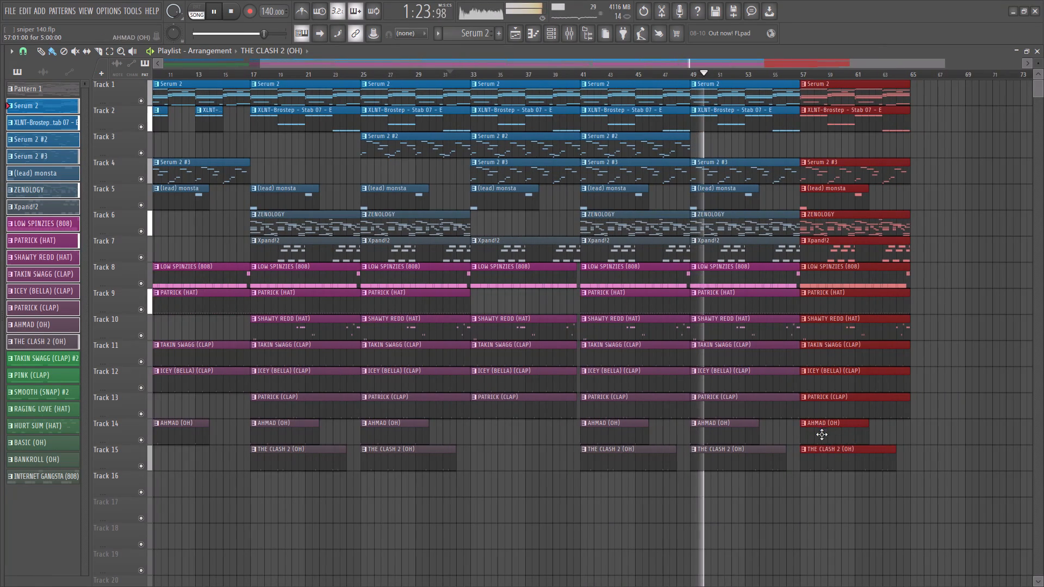
Delete the AHMAD (OH) and THE CLASH 2 (OH) clips at bar 57, and clear the clip selection.
{"action": "right_click_drag", "start_coordinate": [821, 433], "coordinate": [814, 498]}
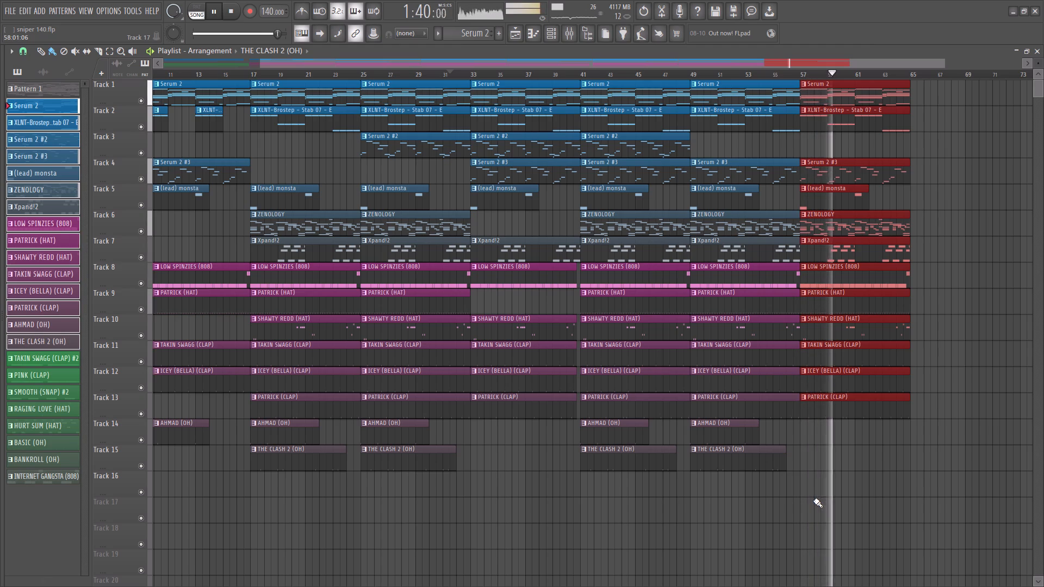
{"action": "scroll", "coordinate": [1009, 441], "scroll_direction": "down", "scroll_amount": 13, "text": "ctrl"}
{"action": "right_click", "coordinate": [794, 487]}
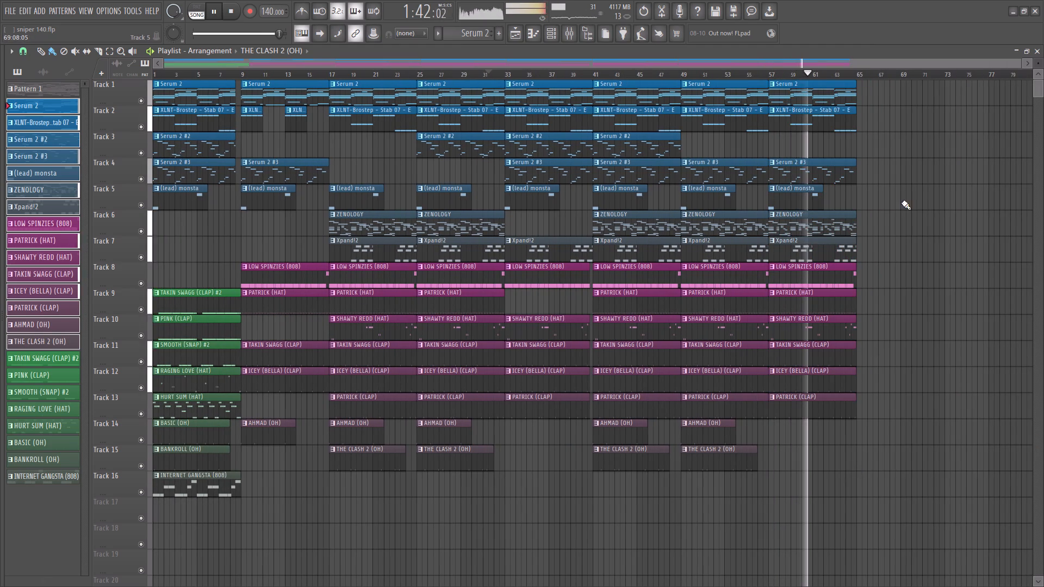
Save the project.
{"action": "key", "text": "ctrl+s"}
Load Ozone Imager 2 in the first effect slot of the mixer's Master track, declining usage-data sharing.
{"action": "left_click", "coordinate": [569, 40]}
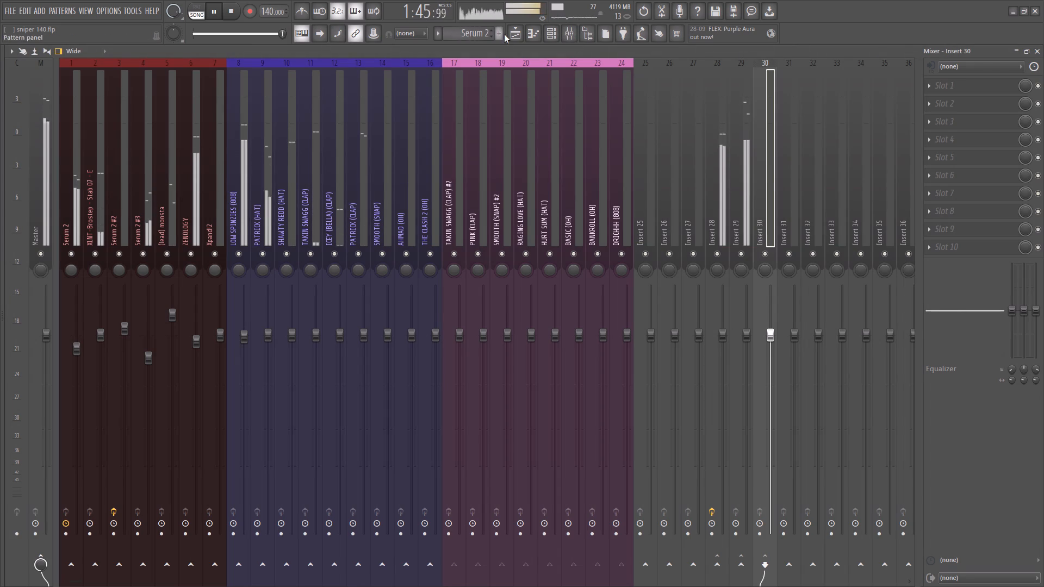
{"action": "left_click", "coordinate": [33, 170]}
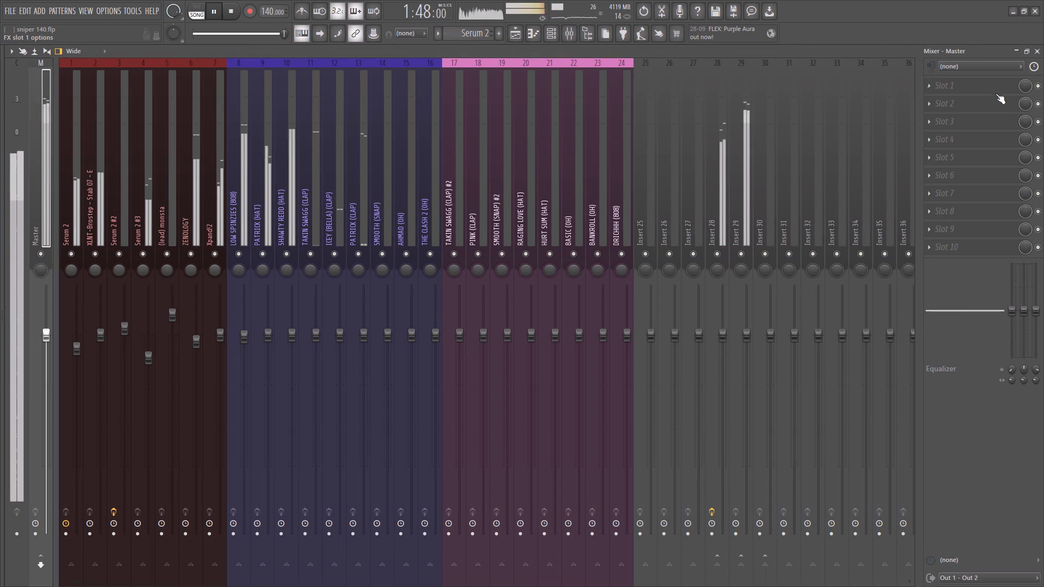
{"action": "left_click", "coordinate": [980, 85]}
{"action": "left_click_drag", "start_coordinate": [886, 159], "coordinate": [860, 311]}
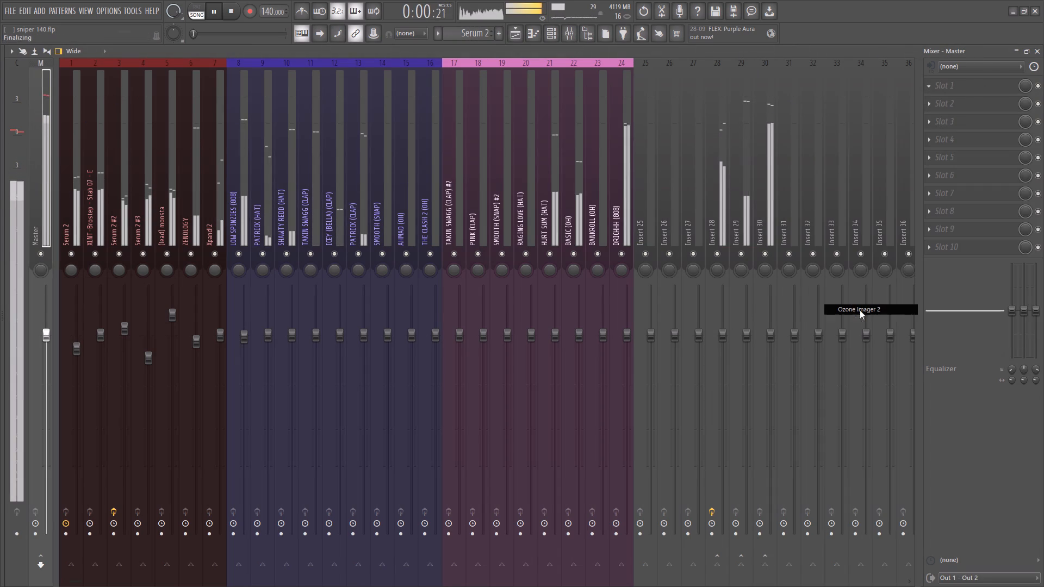
{"action": "left_click", "coordinate": [207, 326]}
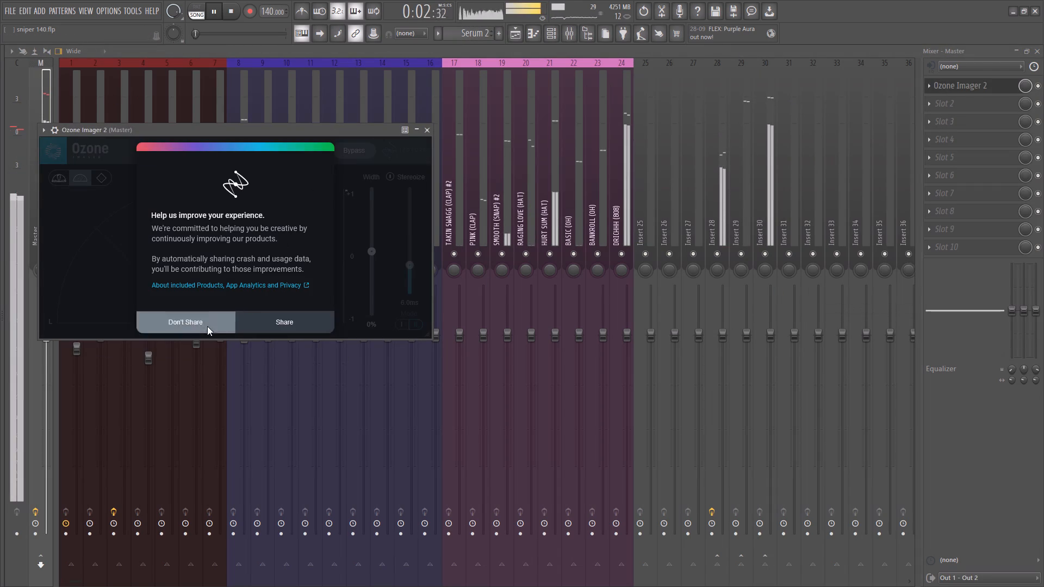
Enable Stereoize in mode I, raise the Width slightly and lower the Stereoize amount, and return to the playlist.
{"action": "left_click", "coordinate": [392, 179]}
{"action": "left_click", "coordinate": [403, 323]}
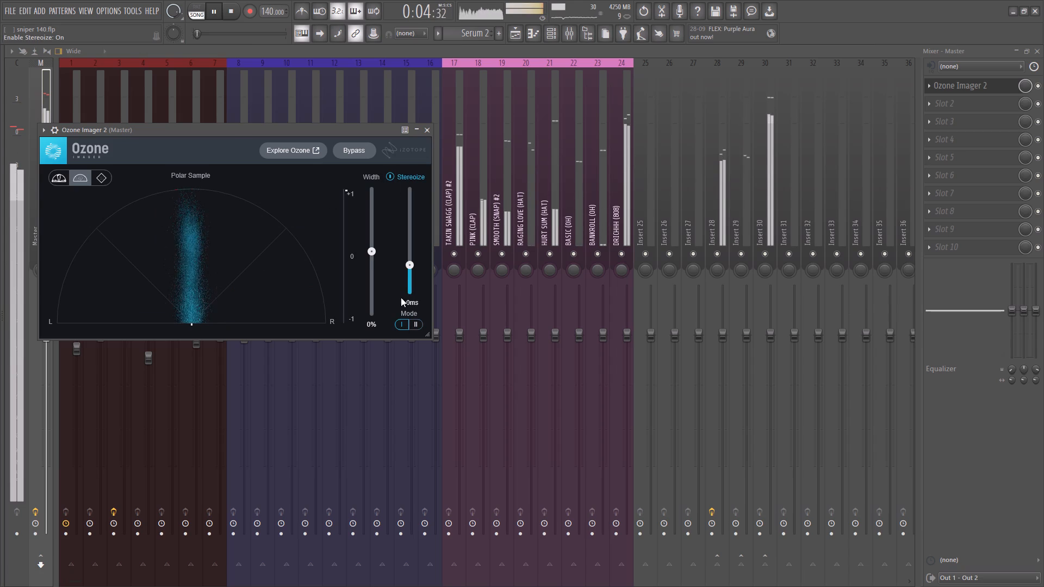
{"action": "left_click_drag", "start_coordinate": [371, 253], "coordinate": [373, 239]}
{"action": "left_click_drag", "start_coordinate": [408, 263], "coordinate": [408, 272]}
{"action": "left_click", "coordinate": [371, 239]}
{"action": "left_click", "coordinate": [516, 37]}
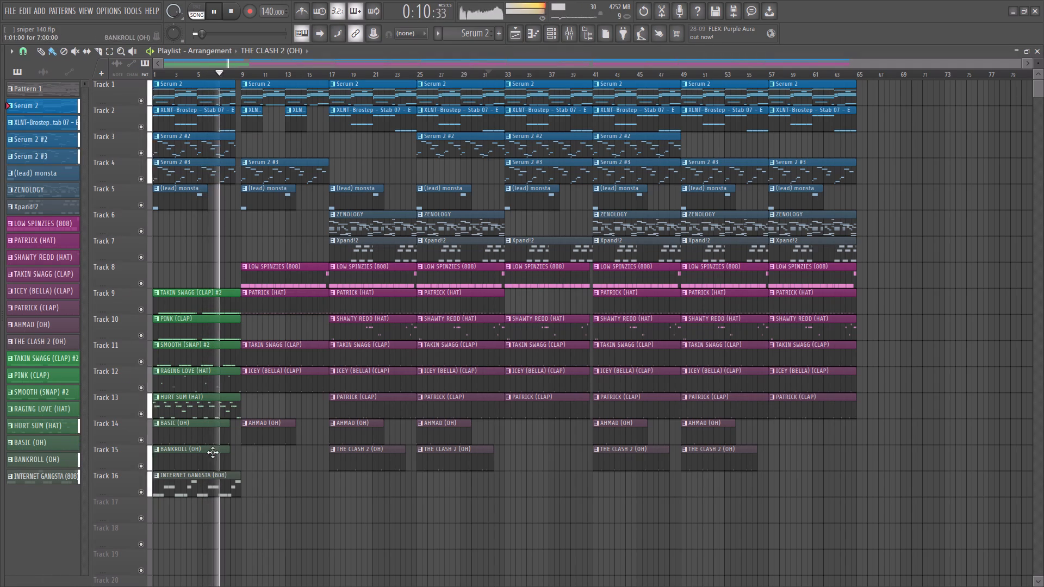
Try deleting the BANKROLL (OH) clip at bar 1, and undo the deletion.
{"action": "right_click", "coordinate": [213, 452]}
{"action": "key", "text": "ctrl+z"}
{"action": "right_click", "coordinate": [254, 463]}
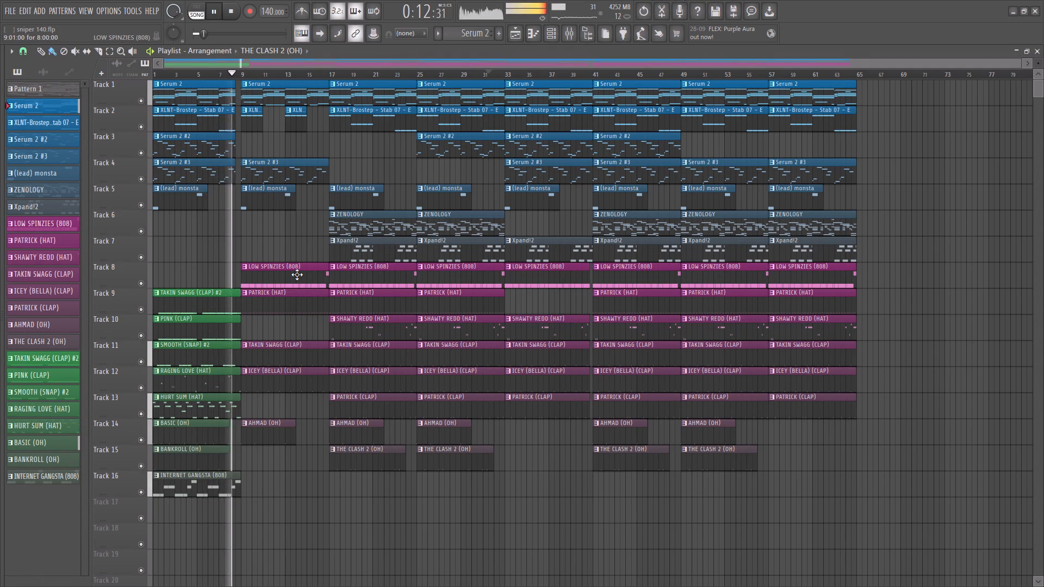
Replace the LOW SPINZIES (808) clip at bar 9 with a duplicate of the INTERNET GANGSTA (808) clip on Track 16.
{"action": "right_click", "coordinate": [297, 274]}
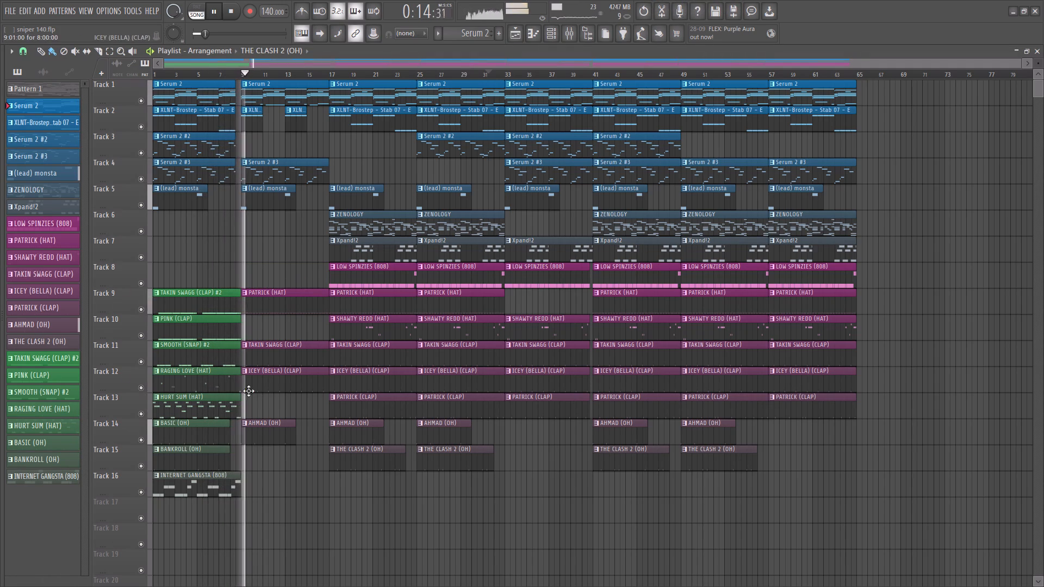
{"action": "scroll", "coordinate": [238, 430], "scroll_direction": "down", "scroll_amount": 1, "text": "ctrl"}
{"action": "left_click", "coordinate": [198, 486], "text": "ctrl"}
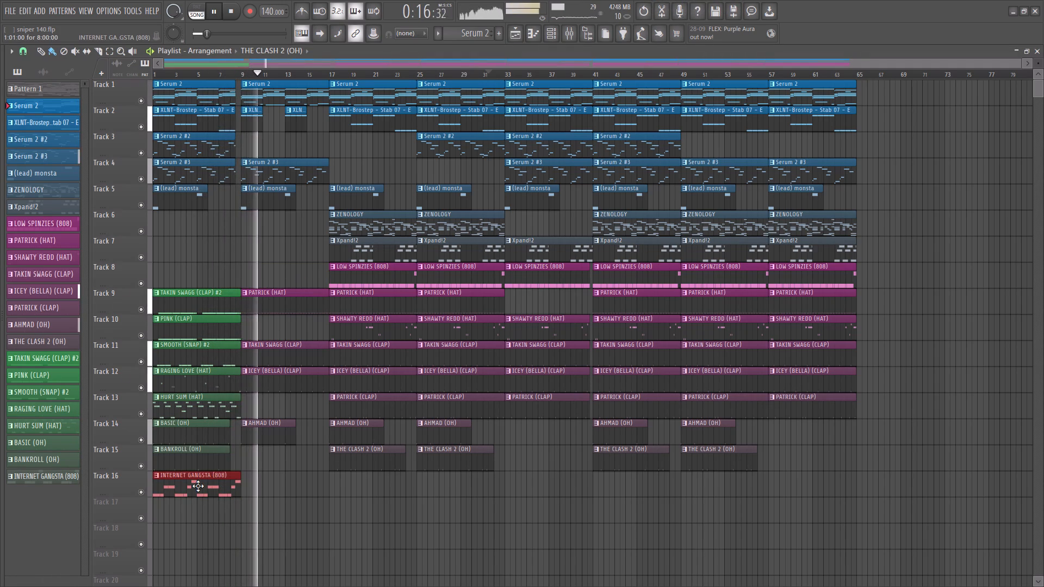
{"action": "key", "text": "ctrl+b"}
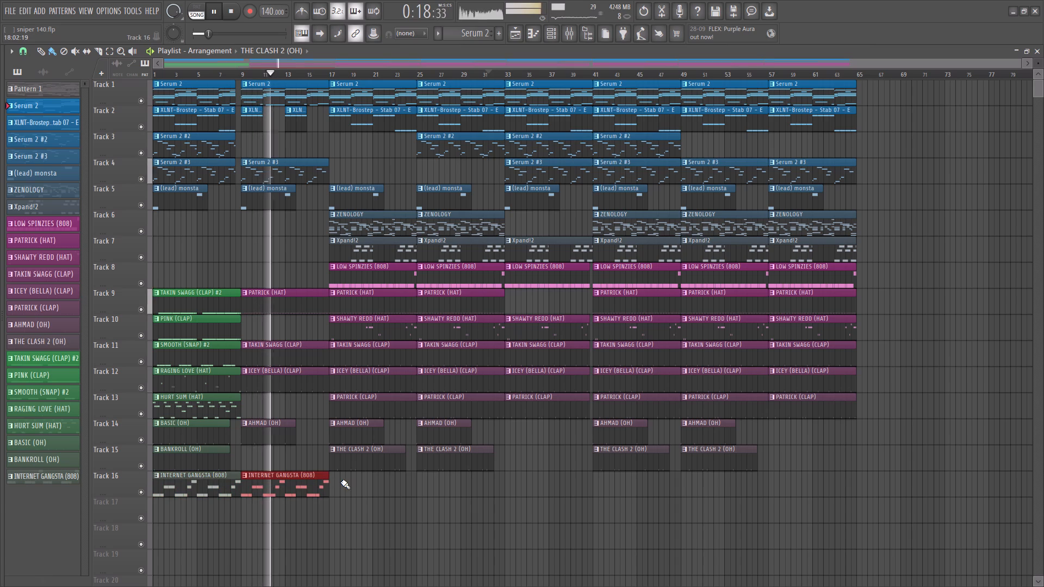
Place an INTERNET GANGSTA (808) clip at bar 33 on Track 16, and replay from late in bar 31.
{"action": "scroll", "coordinate": [341, 480], "scroll_direction": "down", "scroll_amount": 1, "text": "ctrl"}
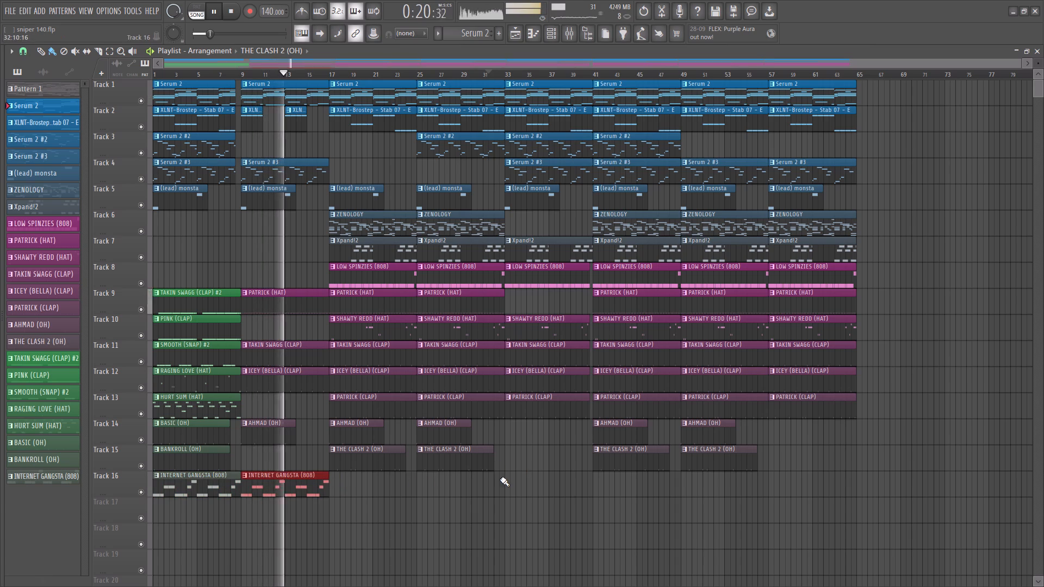
{"action": "left_click", "coordinate": [500, 479]}
{"action": "left_click_drag", "start_coordinate": [505, 480], "coordinate": [511, 482]}
{"action": "right_click", "coordinate": [512, 482]}
{"action": "left_click", "coordinate": [270, 488]}
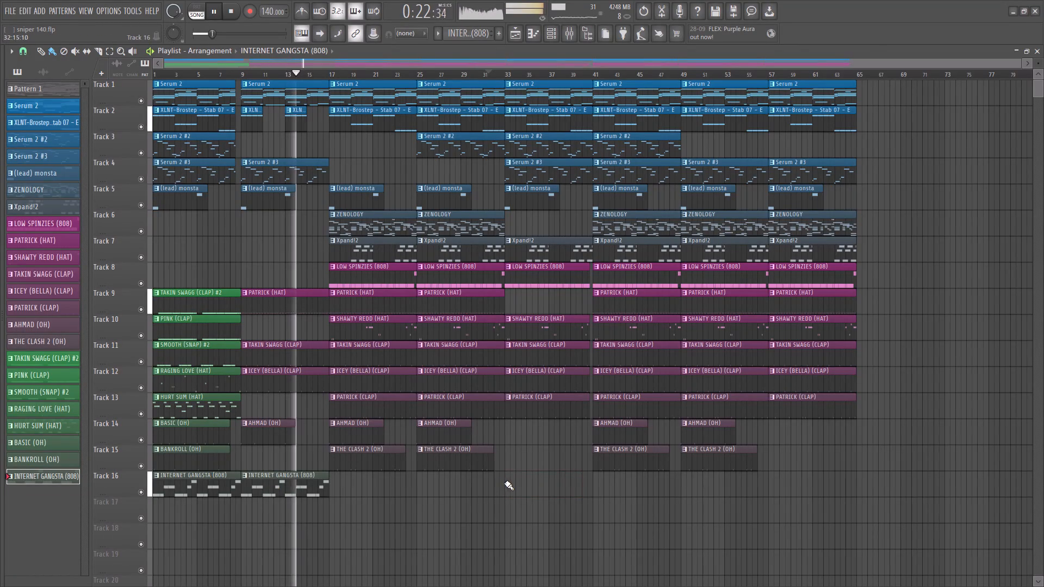
{"action": "left_click", "coordinate": [505, 483]}
{"action": "left_click", "coordinate": [491, 79]}
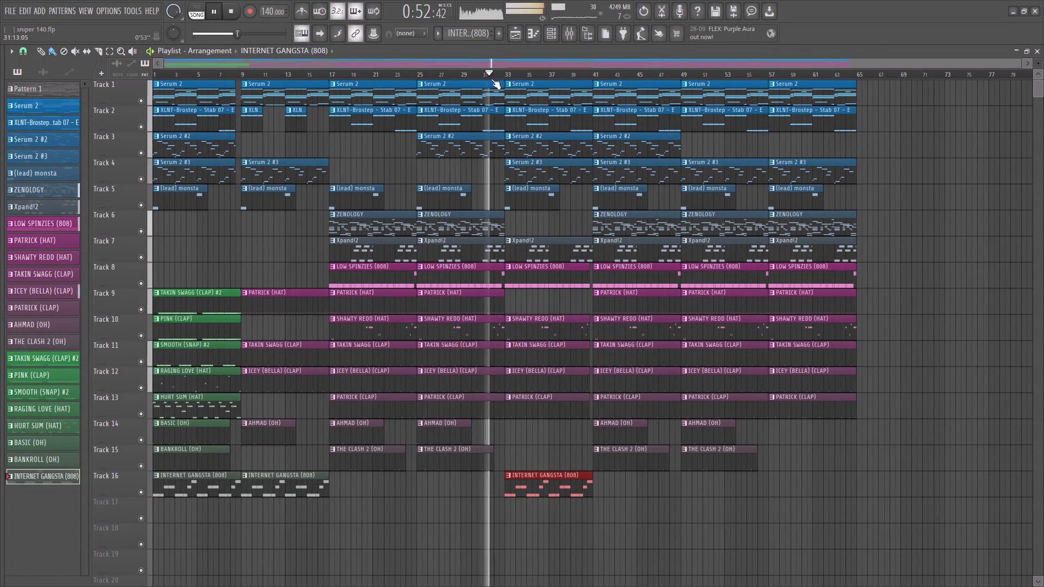
Delete the LOW SPINZIES (808) clip at bar 33 on Track 8 and listen through the eight-bar section.
{"action": "right_click", "coordinate": [548, 272]}
{"action": "scroll", "coordinate": [510, 295], "scroll_direction": "up", "scroll_amount": 4, "text": "ctrl"}
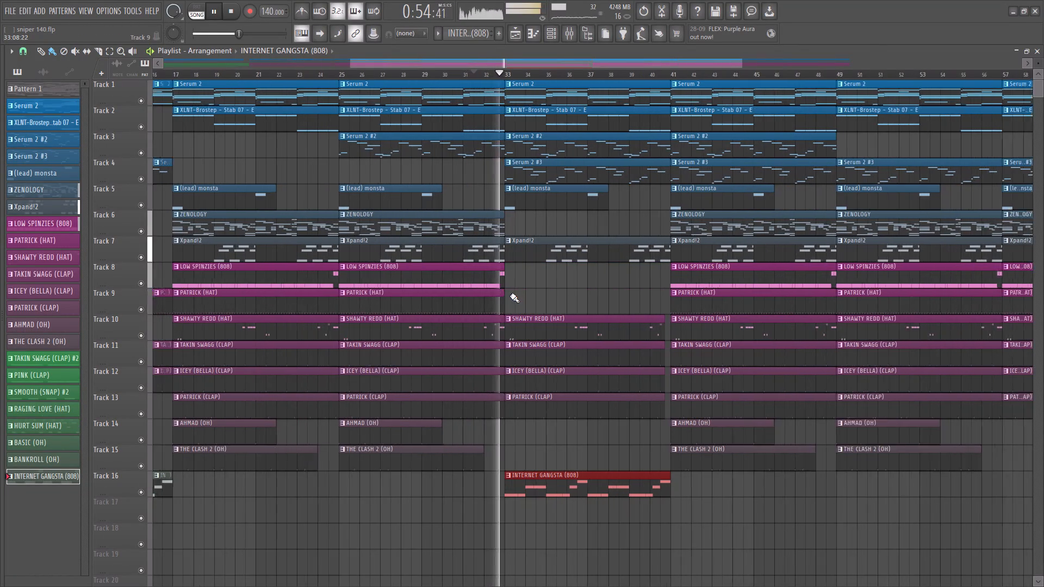
{"action": "scroll", "coordinate": [510, 295], "scroll_direction": "up", "scroll_amount": 1, "text": "ctrl"}
{"action": "scroll", "coordinate": [542, 292], "scroll_direction": "down", "scroll_amount": 9, "text": "ctrl"}
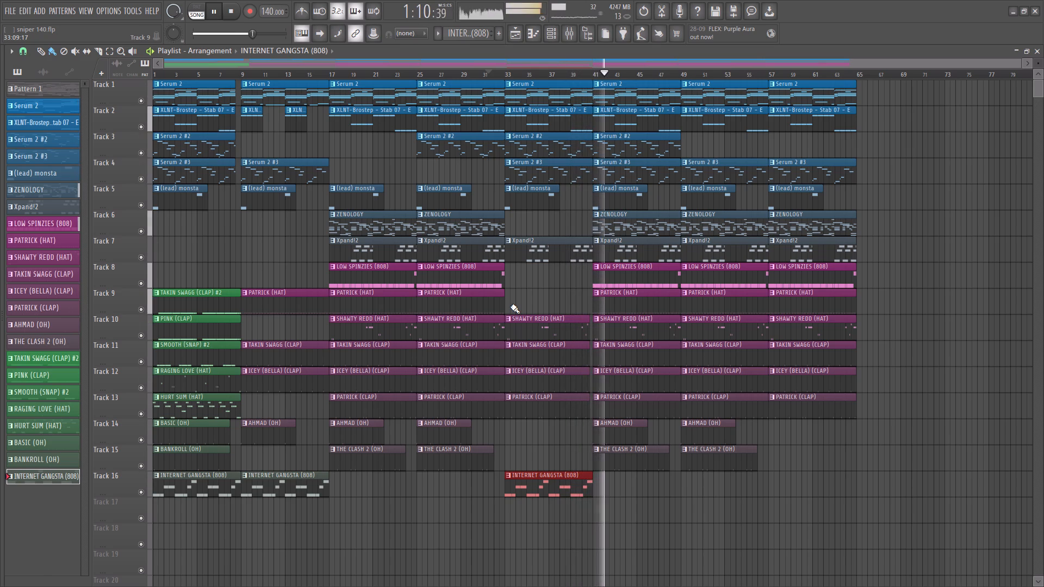
Save the project.
{"action": "key", "text": "ctrl+s"}
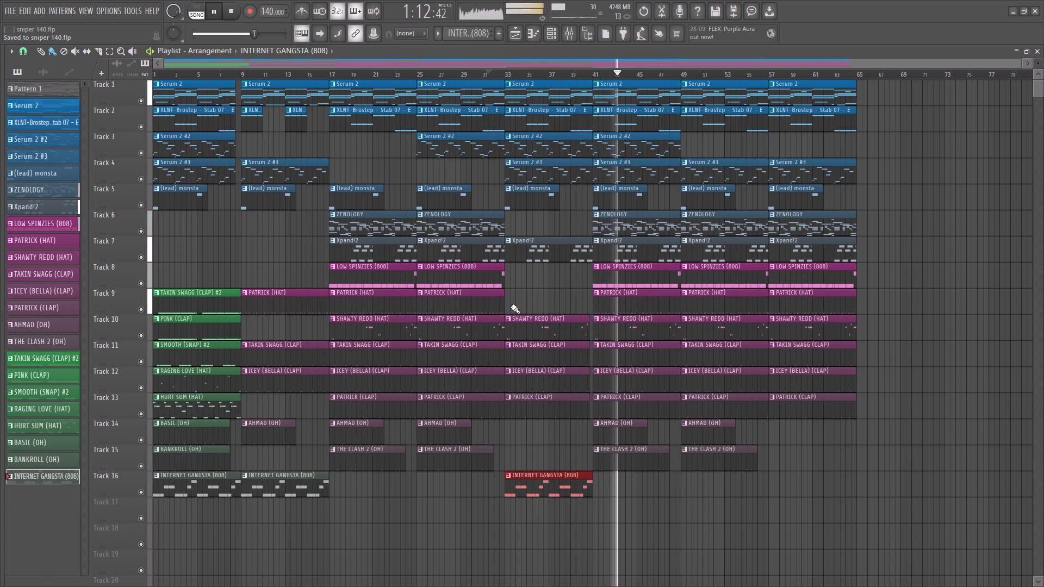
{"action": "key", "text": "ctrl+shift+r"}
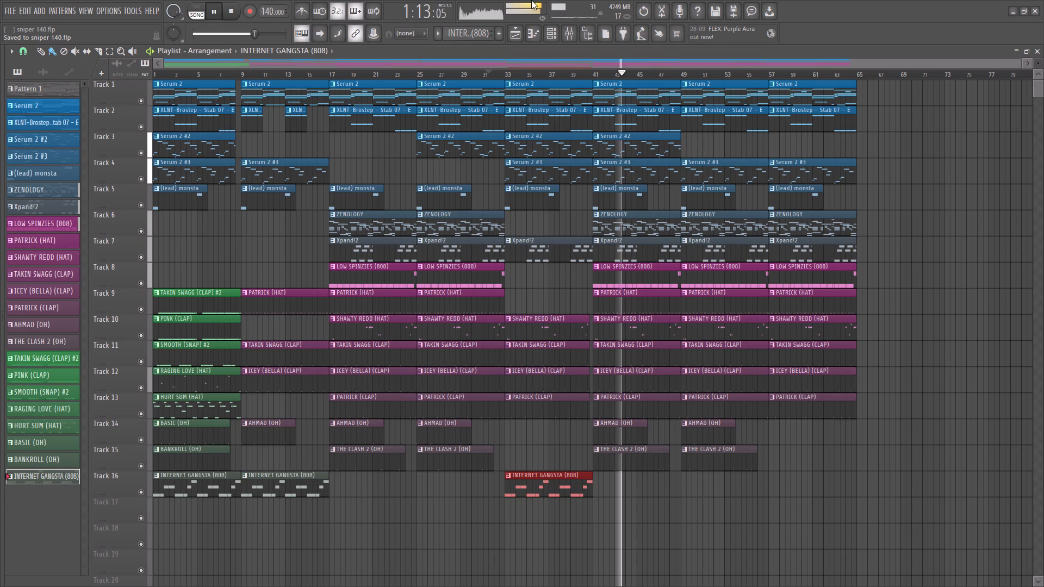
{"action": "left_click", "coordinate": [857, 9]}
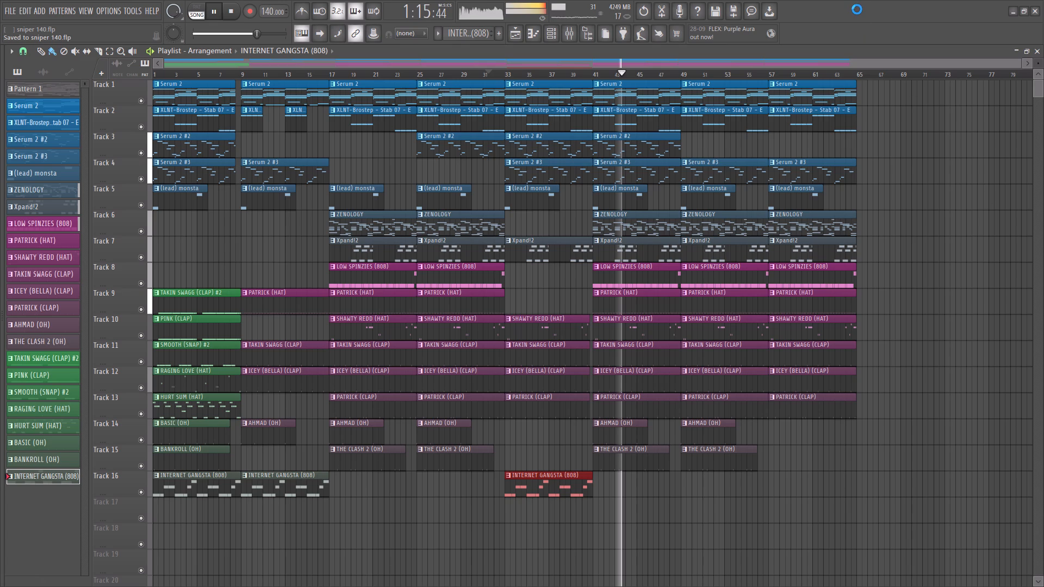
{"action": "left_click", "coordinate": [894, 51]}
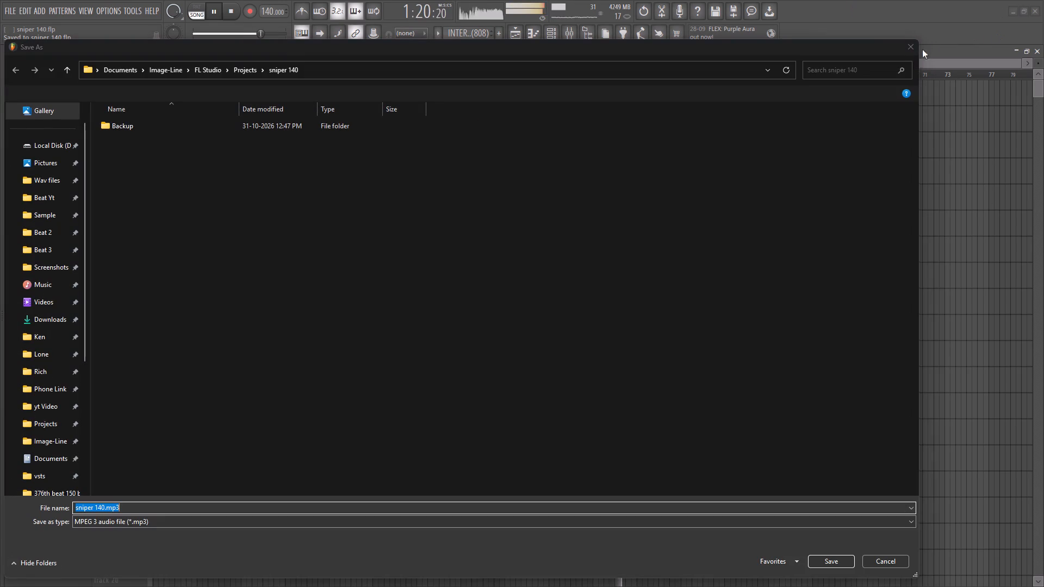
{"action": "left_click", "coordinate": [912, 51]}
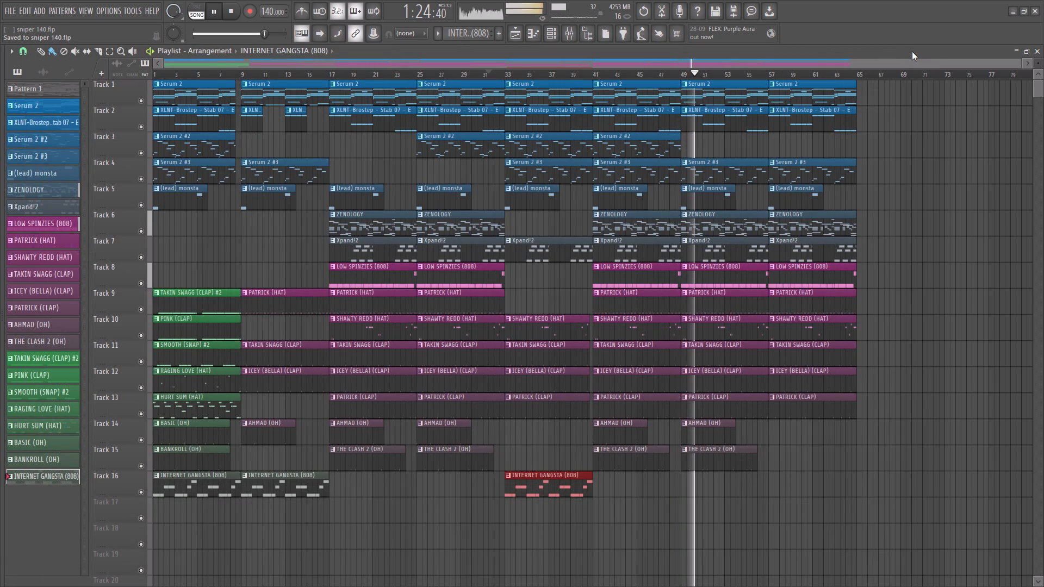
Export the full song as sniper 140.mp3 into the Beat 3 folder on Local Disk (D:) and start the render.
{"action": "key", "text": "ctrl+shift+r"}
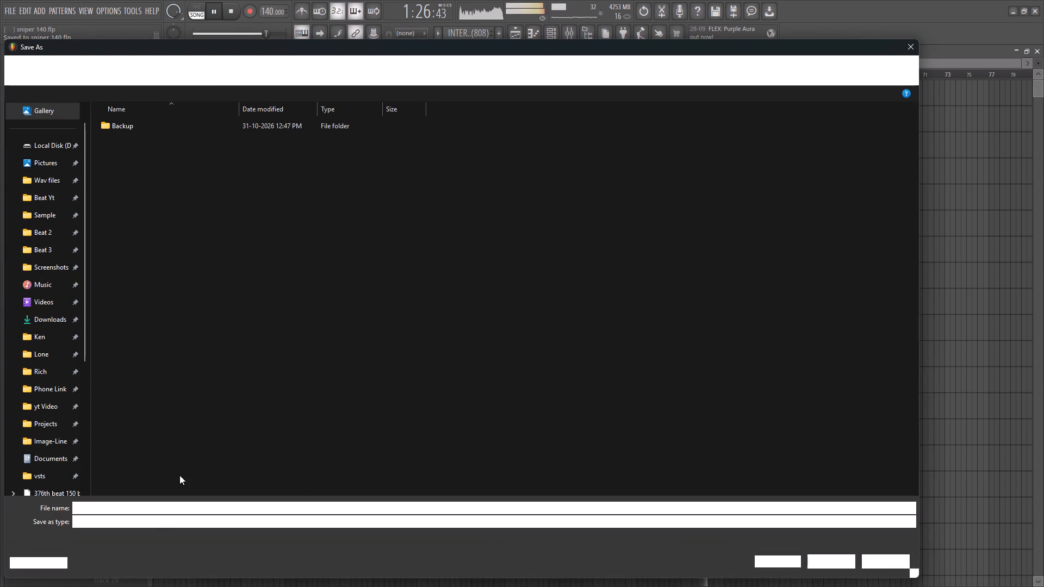
{"action": "left_click", "coordinate": [151, 507]}
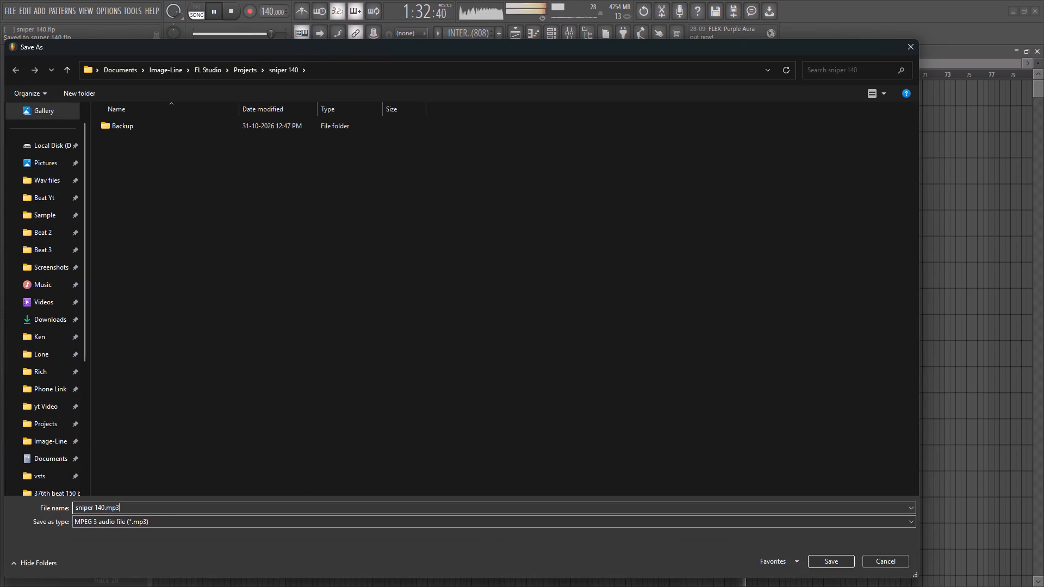
{"action": "left_click", "coordinate": [59, 241]}
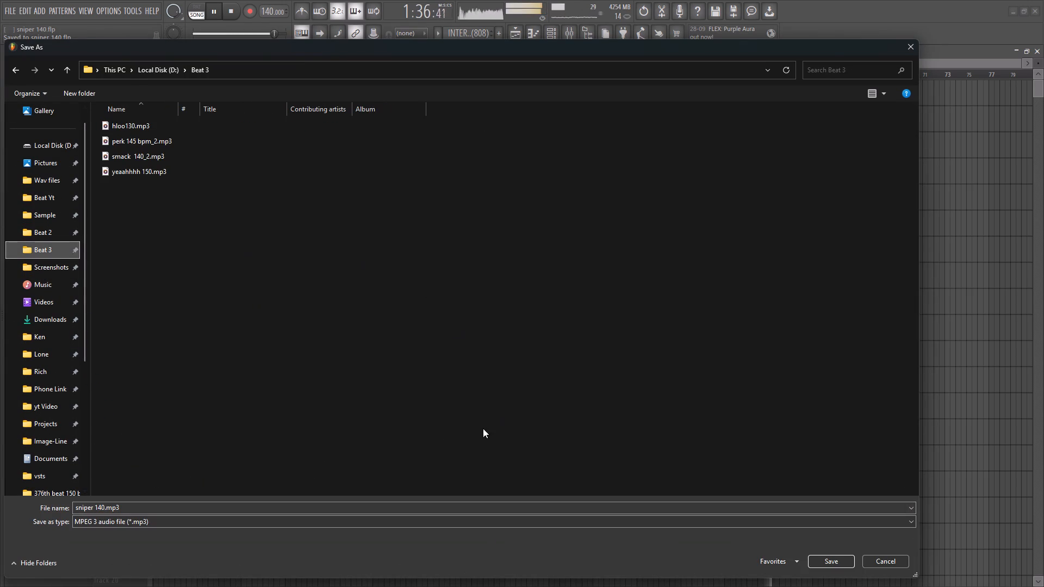
{"action": "left_click", "coordinate": [286, 416]}
{"action": "left_click", "coordinate": [837, 556]}
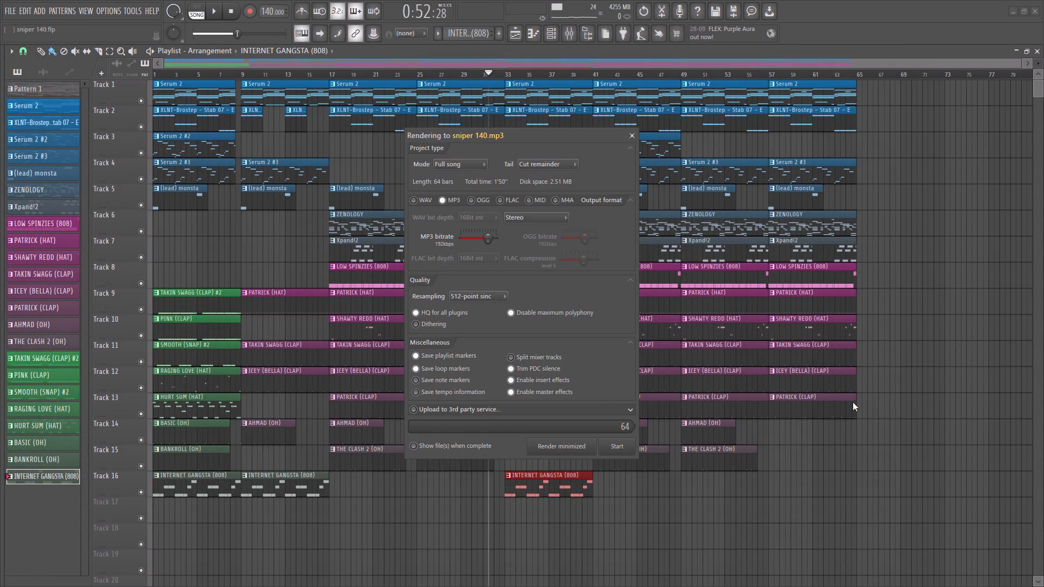
{"action": "key", "text": "Return"}
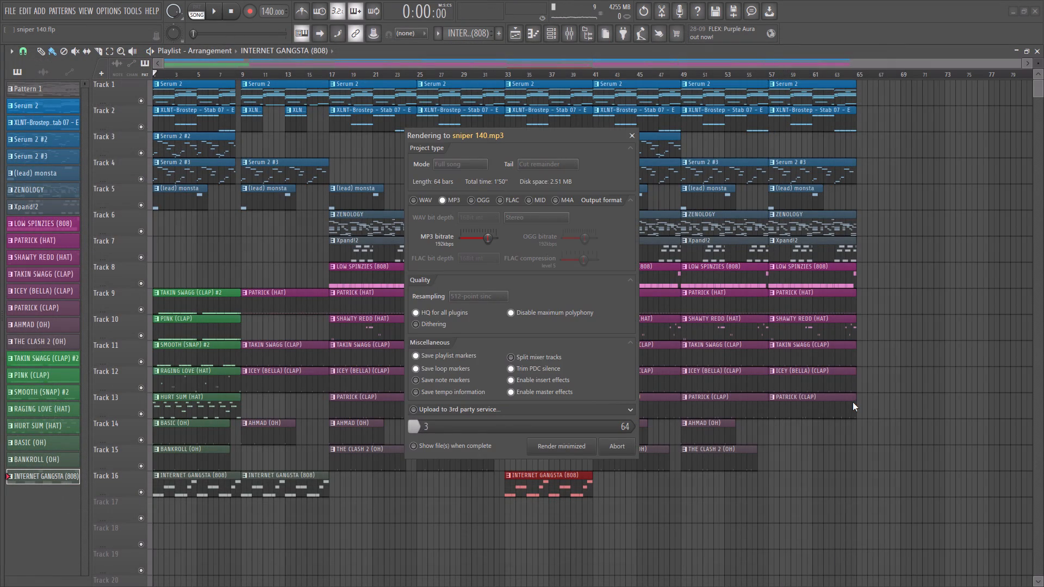
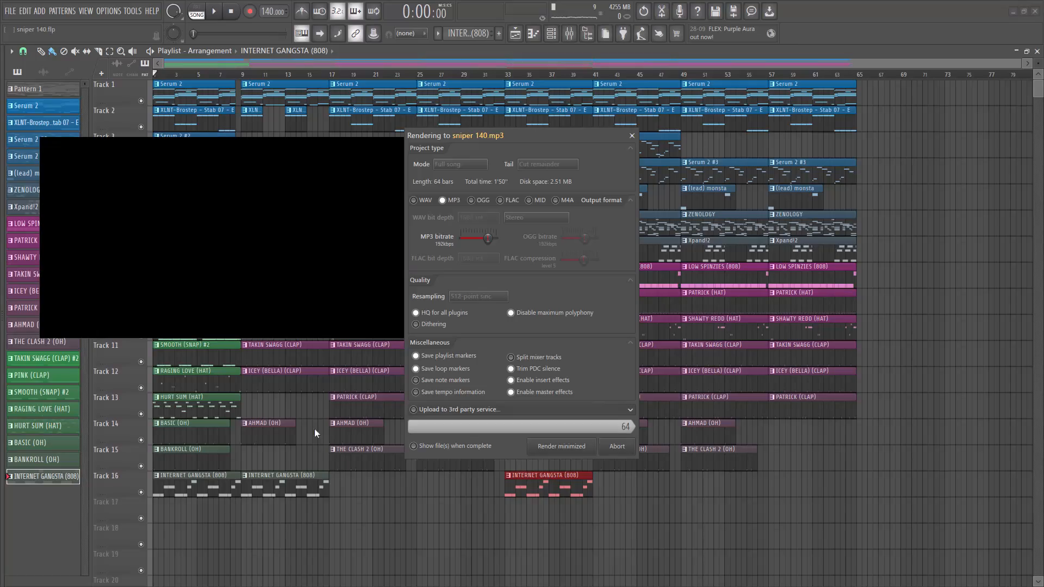
Close the open Serum 2 plugin windows covering the playlist after the render.
{"action": "left_click", "coordinate": [423, 130]}
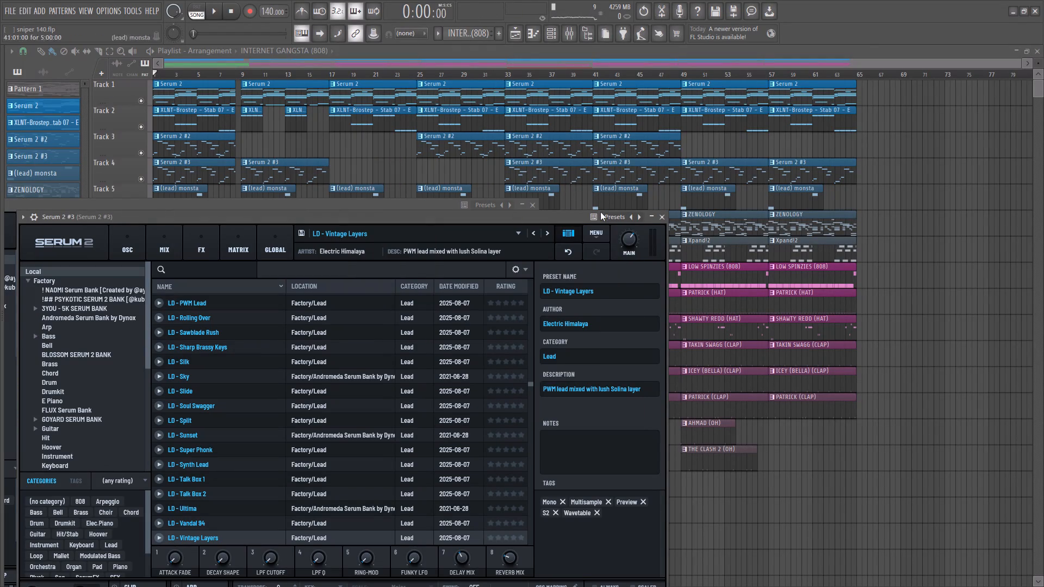
{"action": "left_click", "coordinate": [663, 214]}
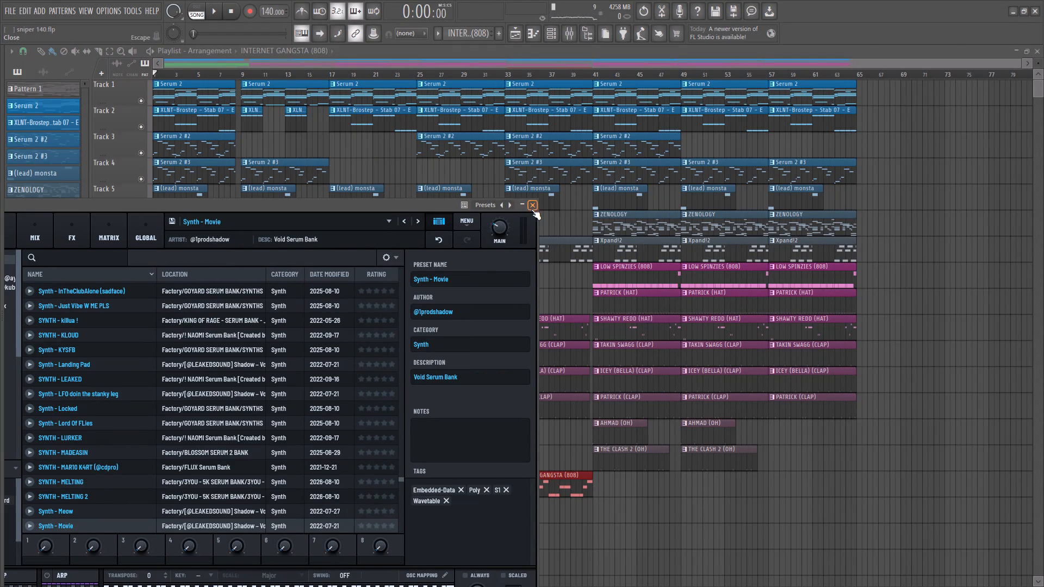
{"action": "left_click", "coordinate": [531, 209]}
Play the arrangement from the beginning in song mode.
{"action": "left_click", "coordinate": [201, 1]}
{"action": "left_click", "coordinate": [217, 13]}
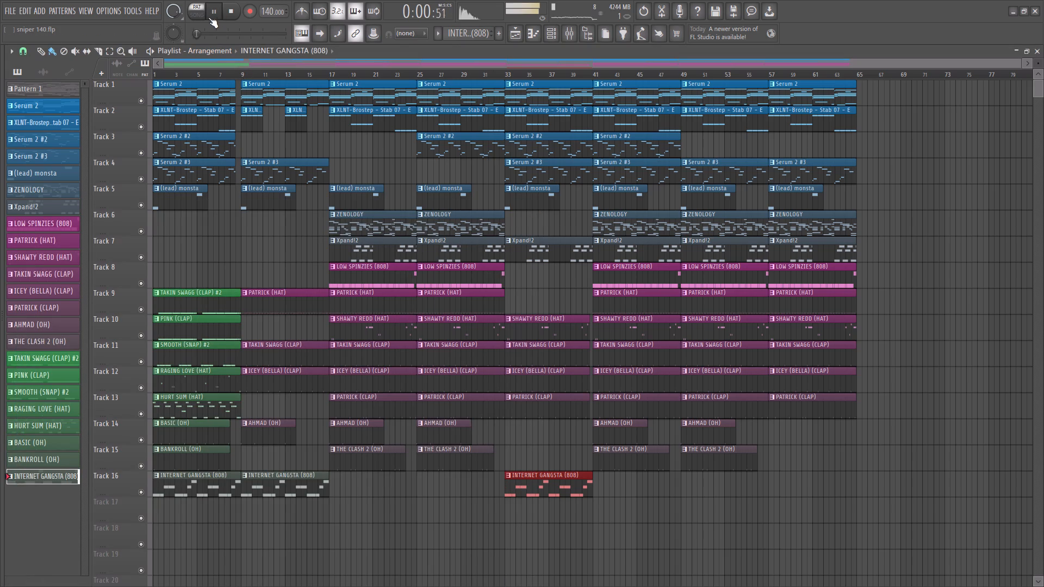
{"action": "left_click", "coordinate": [203, 17]}
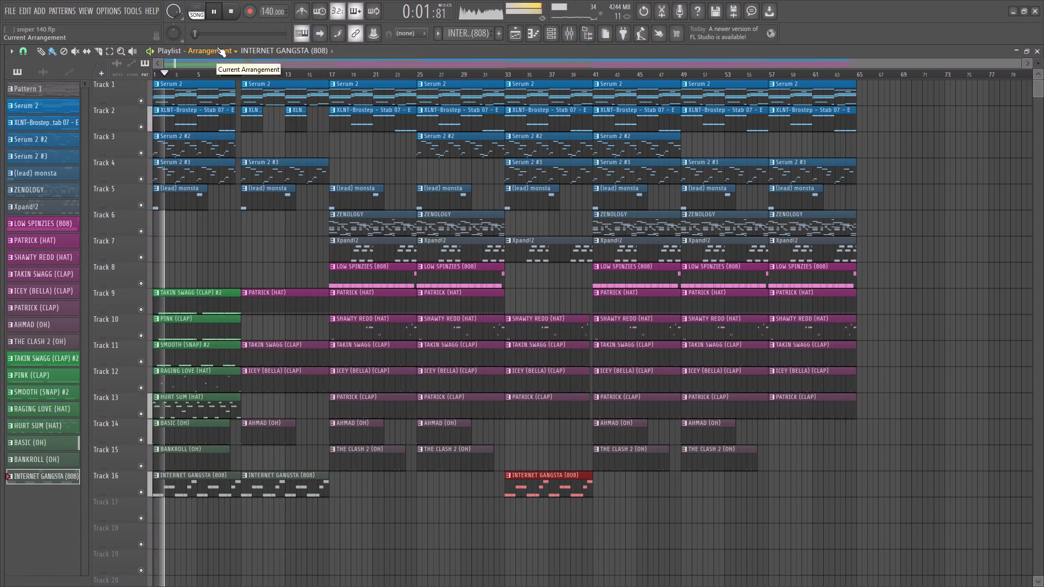
Save the project.
{"action": "key", "text": "ctrl+s"}
Start a new project from the Empty template.
{"action": "left_click", "coordinate": [4, 7]}
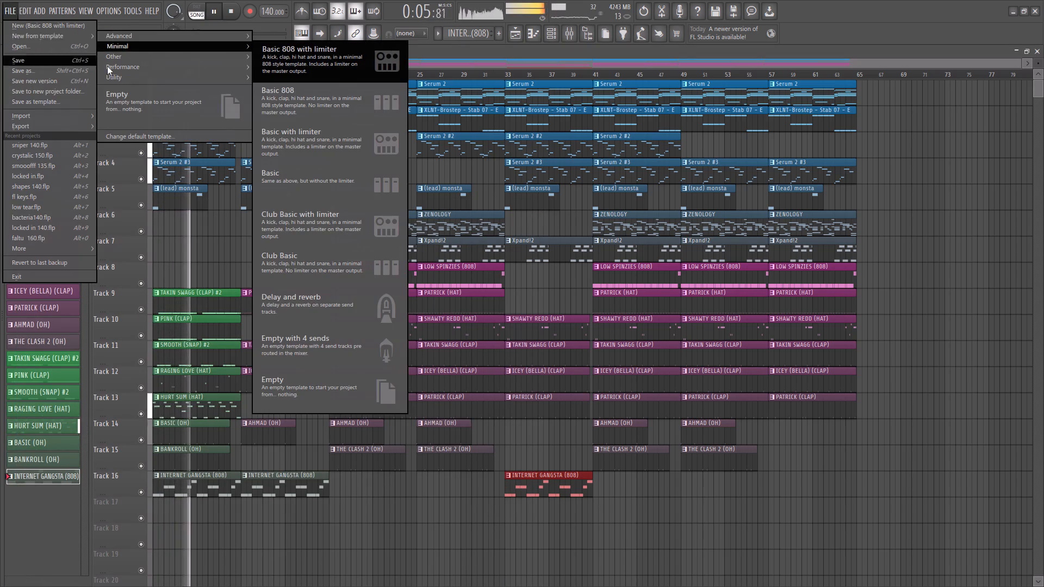
{"action": "left_click", "coordinate": [139, 109]}
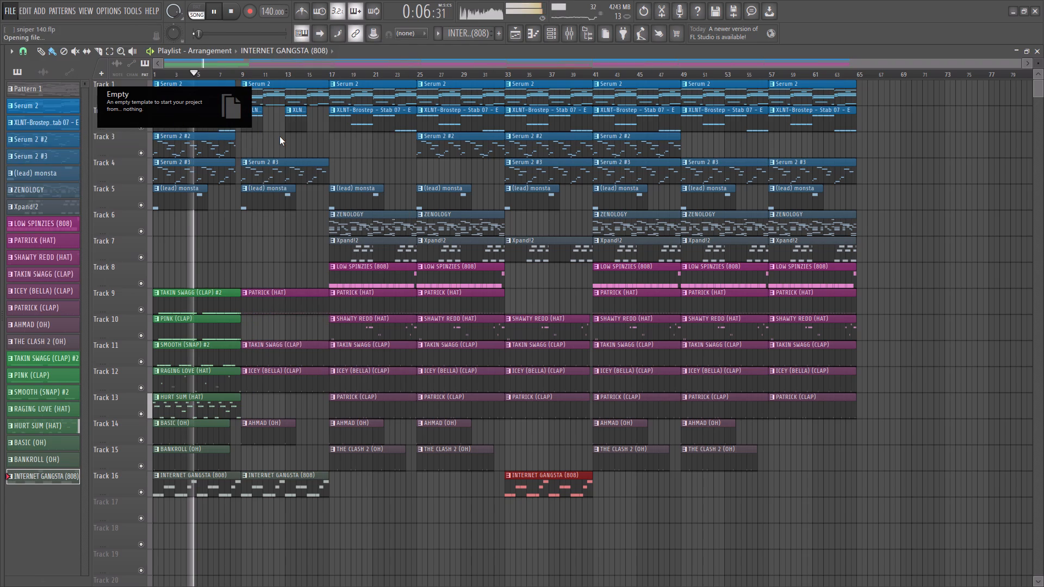